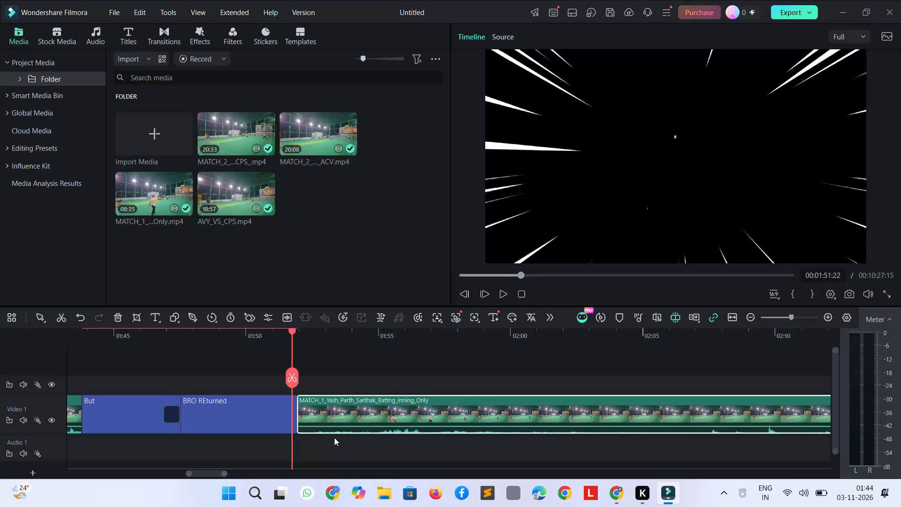
# Find the restart of play in the MATCH_1 batting clip, split it at 00:03:11:11, and delete the part before the cut.
pyautogui.press('space')
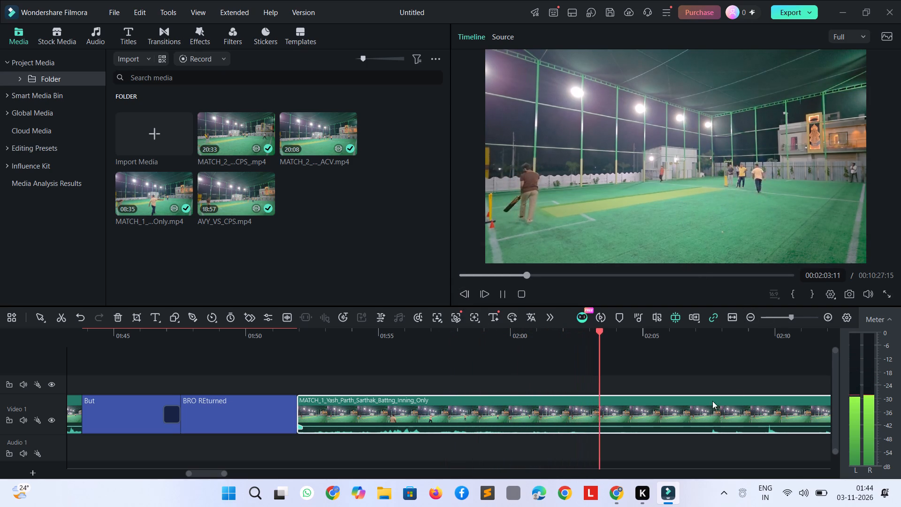
pyautogui.hotkey('shift', 'Right')
pyautogui.hotkey('shift', 'Right')
pyautogui.hotkey('shift', 'Right')
pyautogui.hotkey('shift', 'Right')
pyautogui.hotkey('shift', 'Right')
pyautogui.hotkey('shift', 'Right')
pyautogui.hotkey('shift', 'Right')
pyautogui.hotkey('shift', 'Right')
pyautogui.hotkey('shift', 'Right')
pyautogui.hotkey('shift', 'Right')
pyautogui.hotkey('shift', 'Right')
pyautogui.hotkey('shift', 'Right')
pyautogui.hotkey('shift', 'Right')
pyautogui.hotkey('shift', 'Right')
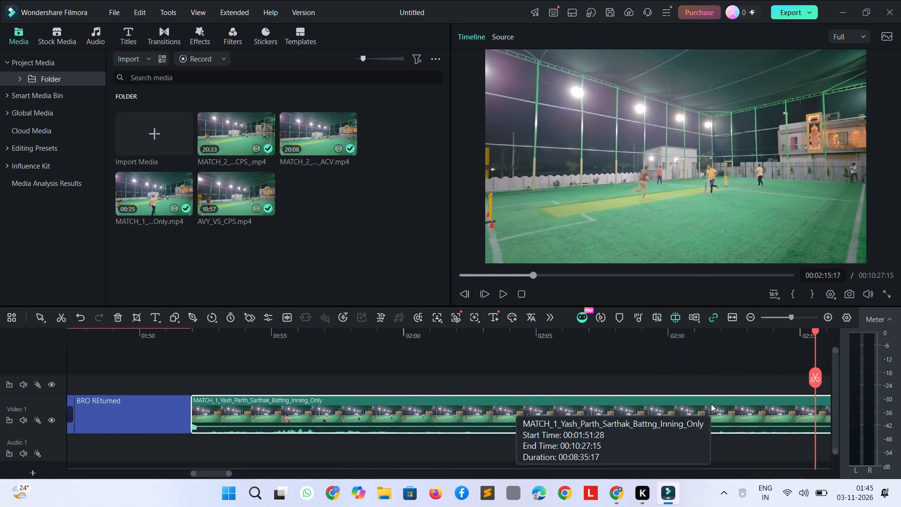
pyautogui.hotkey('shift', 'Right')
pyautogui.hotkey('shift', 'Right')
pyautogui.hotkey('shift', 'Right')
pyautogui.hotkey('shift', 'Right')
pyautogui.hotkey('shift', 'Right')
pyautogui.hotkey('shift', 'Right')
pyautogui.hotkey('shift', 'Right')
pyautogui.hotkey('shift', 'Right')
pyautogui.hotkey('shift', 'Right')
pyautogui.hotkey('shift', 'Right')
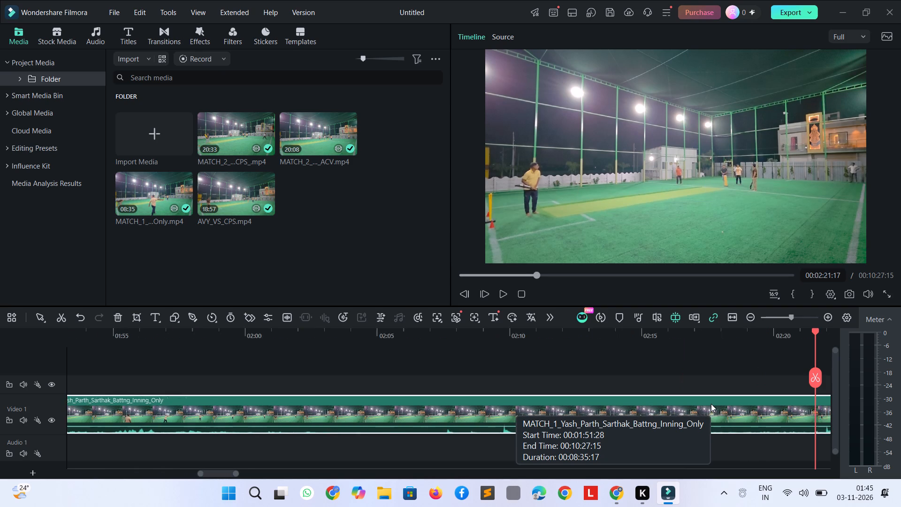
pyautogui.hotkey('shift', 'Right')
pyautogui.hotkey('shift', 'Right')
pyautogui.hotkey('shift', 'Right')
pyautogui.hotkey('shift', 'Right')
pyautogui.hotkey('shift', 'Right')
pyautogui.hotkey('shift', 'Right')
pyautogui.hotkey('shift', 'Right')
pyautogui.hotkey('shift', 'Right')
pyautogui.hotkey('shift', 'Right')
pyautogui.hotkey('shift', 'Right')
pyautogui.hotkey('shift', 'Right')
pyautogui.hotkey('shift', 'Right')
pyautogui.hotkey('shift', 'Right')
pyautogui.hotkey('shift', 'Right')
pyautogui.hotkey('shift', 'Right')
pyautogui.hotkey('shift', 'Right')
pyautogui.hotkey('shift', 'Right')
pyautogui.hotkey('shift', 'Right')
pyautogui.hotkey('shift', 'Right')
pyautogui.hotkey('shift', 'Right')
pyautogui.hotkey('shift', 'Right')
pyautogui.hotkey('shift', 'Right')
pyautogui.hotkey('shift', 'Right')
pyautogui.hotkey('shift', 'Right')
pyautogui.hotkey('shift', 'Right')
pyautogui.hotkey('shift', 'Right')
pyautogui.hotkey('shift', 'Right')
pyautogui.hotkey('shift', 'Right')
pyautogui.hotkey('shift', 'Right')
pyautogui.hotkey('shift', 'Right')
pyautogui.hotkey('shift', 'Right')
pyautogui.hotkey('shift', 'Right')
pyautogui.hotkey('shift', 'Right')
pyautogui.hotkey('shift', 'Right')
pyautogui.hotkey('shift', 'Right')
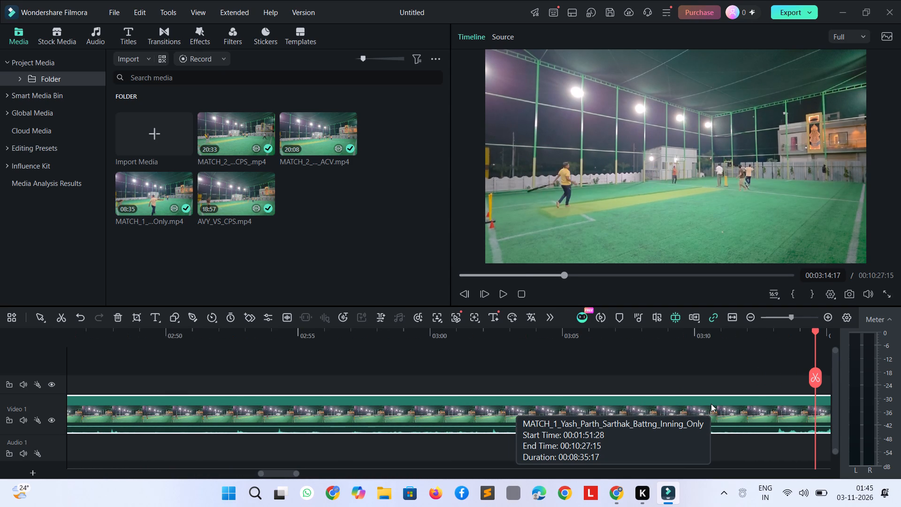
pyautogui.hotkey('shift', 'Left')
pyautogui.hotkey('shift', 'Left')
pyautogui.hotkey('shift', 'Left')
pyautogui.hotkey('shift', 'Left')
pyautogui.hotkey('shift', 'Left')
pyautogui.hotkey('shift', 'Left')
pyautogui.press('space')
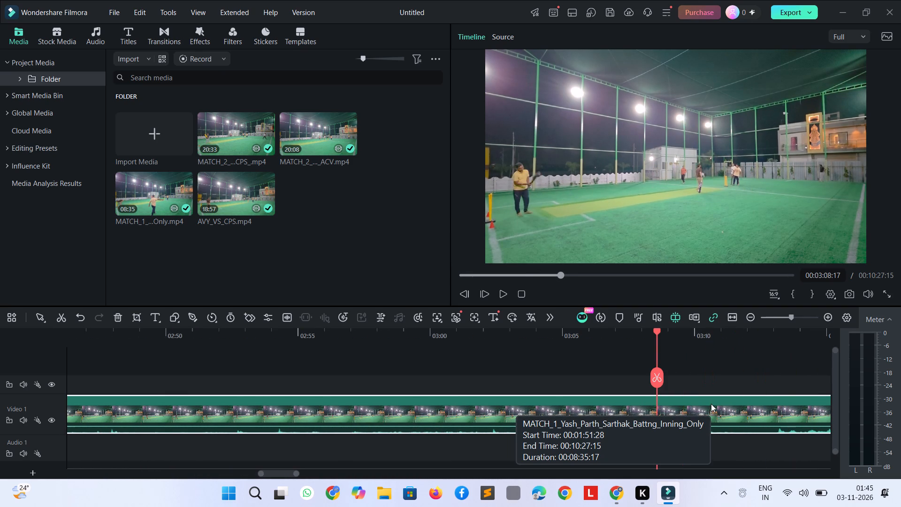
pyautogui.press('space')
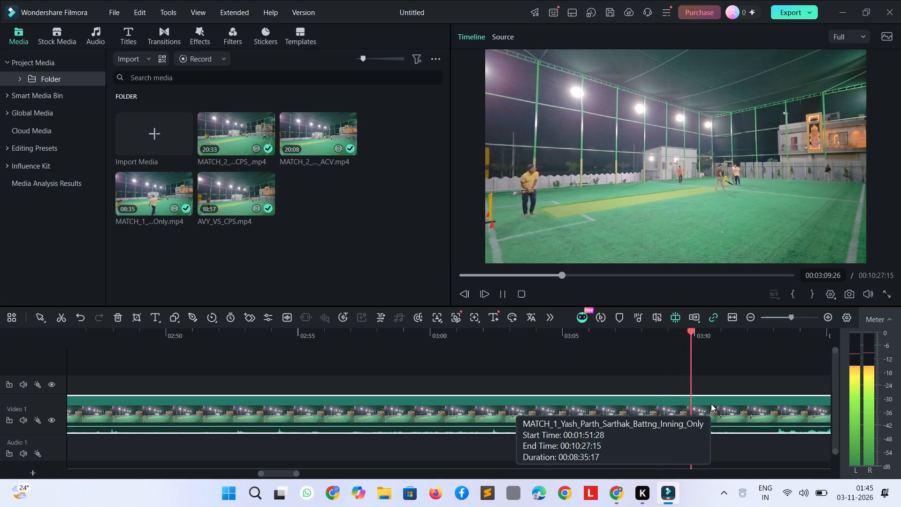
pyautogui.press('space')
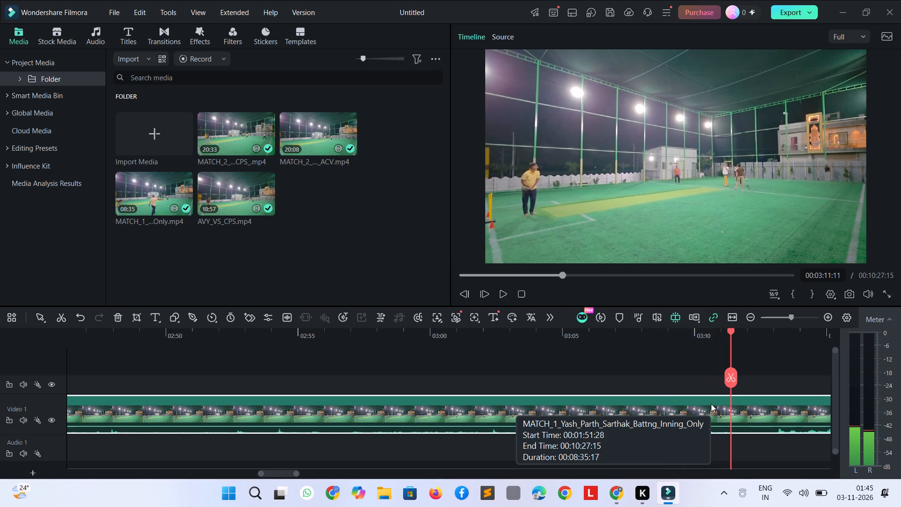
pyautogui.hotkey('ctrl', 'b')
pyautogui.click(711, 403)
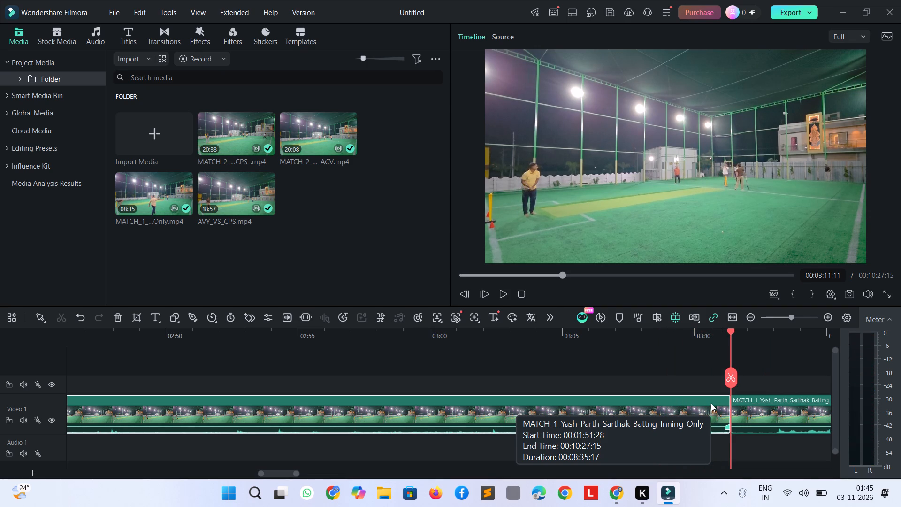
pyautogui.press('Delete')
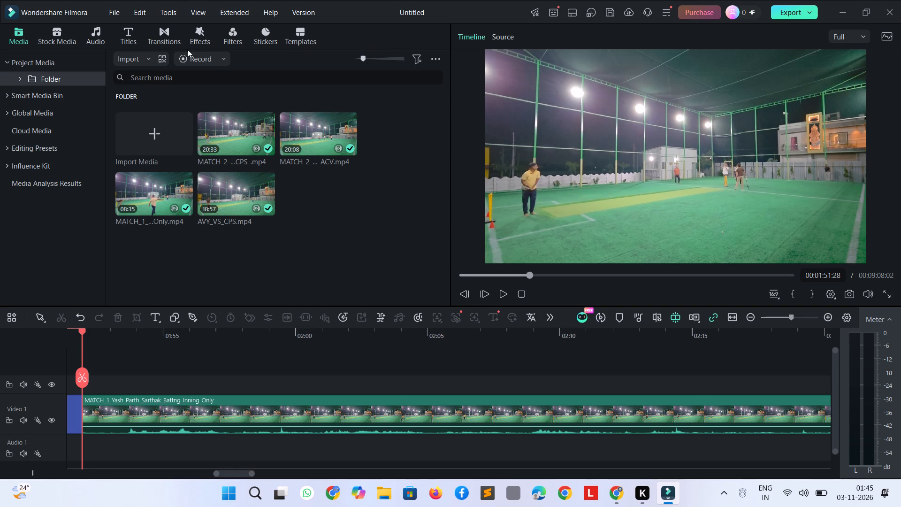
# Add a Dissolve transition between the "BRO REturned" title and the MATCH_1 clip.
pyautogui.click(199, 29)
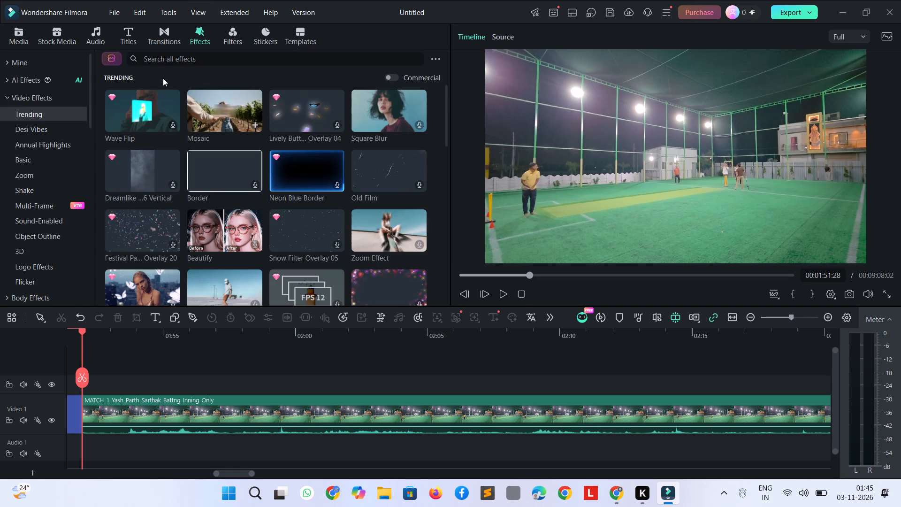
pyautogui.click(161, 30)
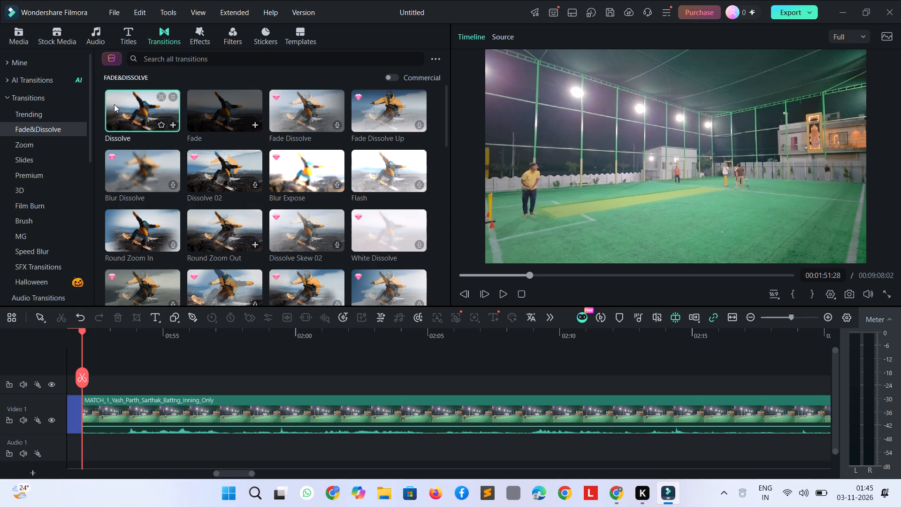
pyautogui.moveTo(133, 104); pyautogui.dragTo(73, 415)
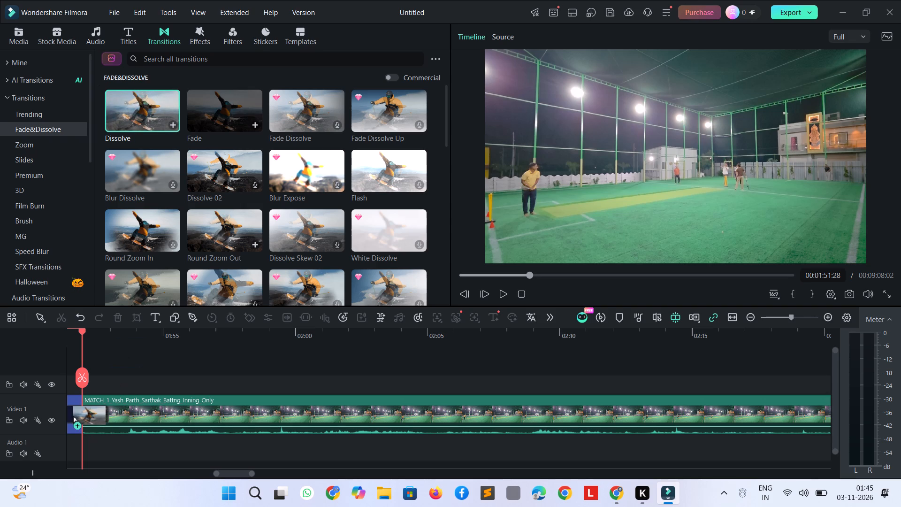
pyautogui.moveTo(73, 415); pyautogui.dragTo(187, 430)
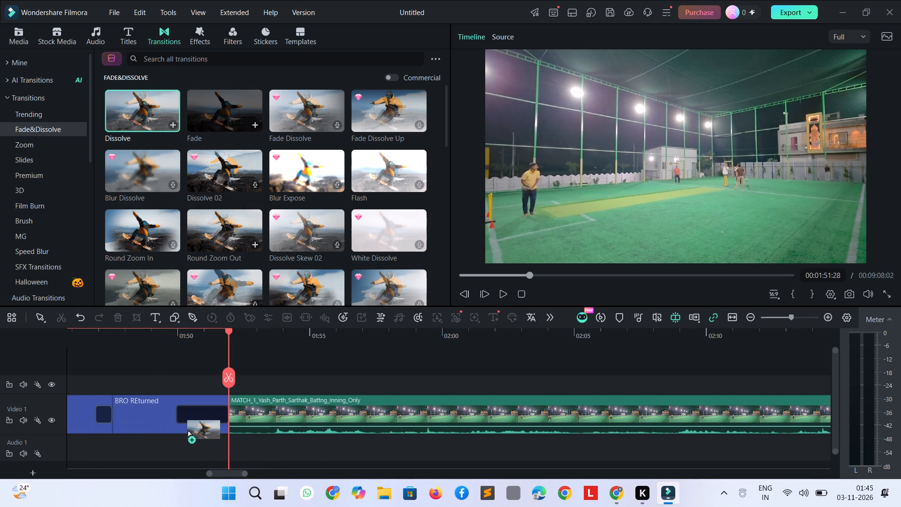
pyautogui.moveTo(187, 430); pyautogui.dragTo(206, 430)
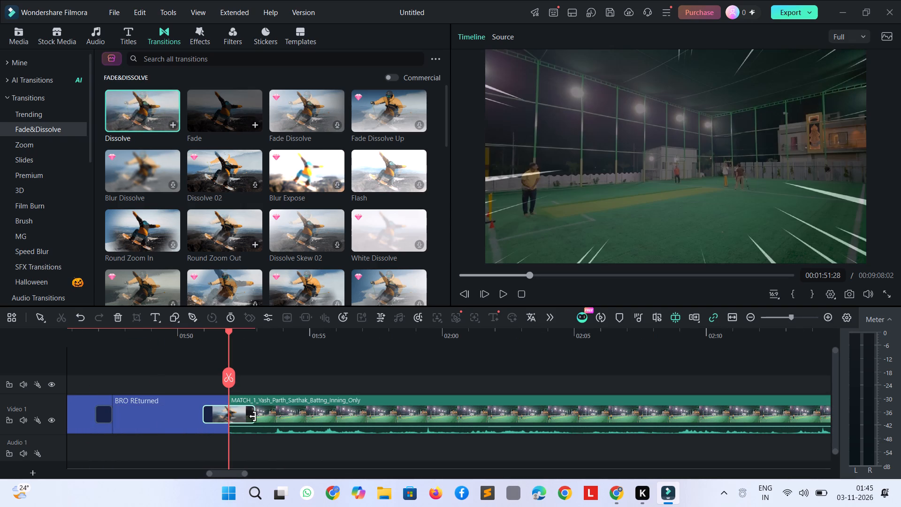
# Shorten the Dissolve transition after the "BRO REturned" title to about one second, previewing how it plays.
pyautogui.moveTo(253, 416); pyautogui.dragTo(240, 416)
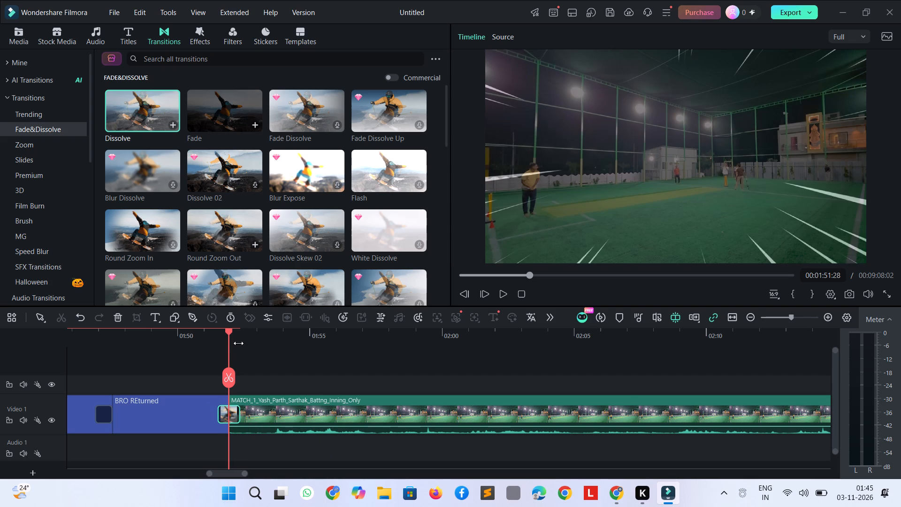
pyautogui.moveTo(227, 333); pyautogui.dragTo(221, 333)
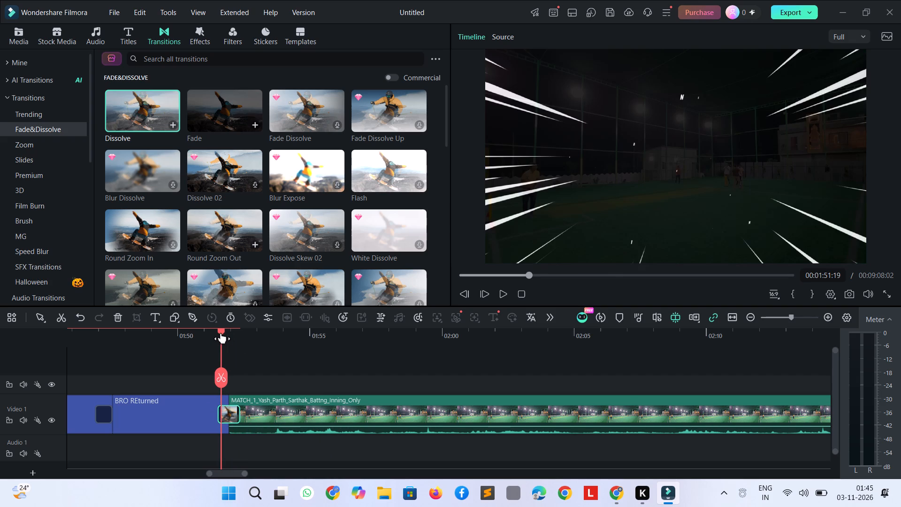
pyautogui.press('space')
pyautogui.press('space')
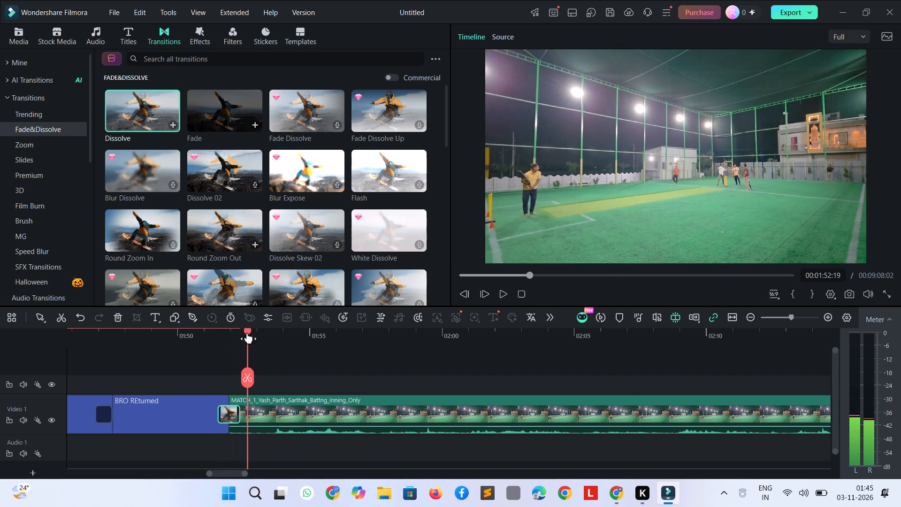
pyautogui.moveTo(248, 331); pyautogui.dragTo(197, 333)
pyautogui.press('space')
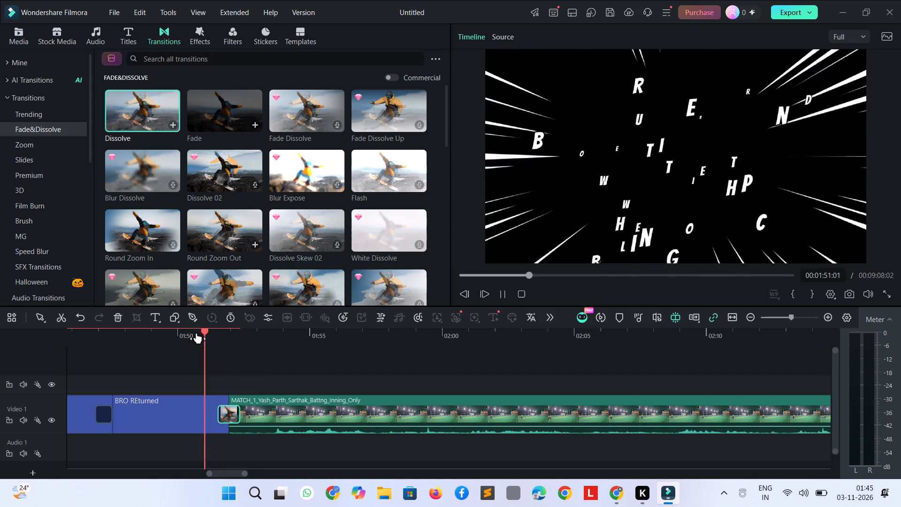
pyautogui.press('space')
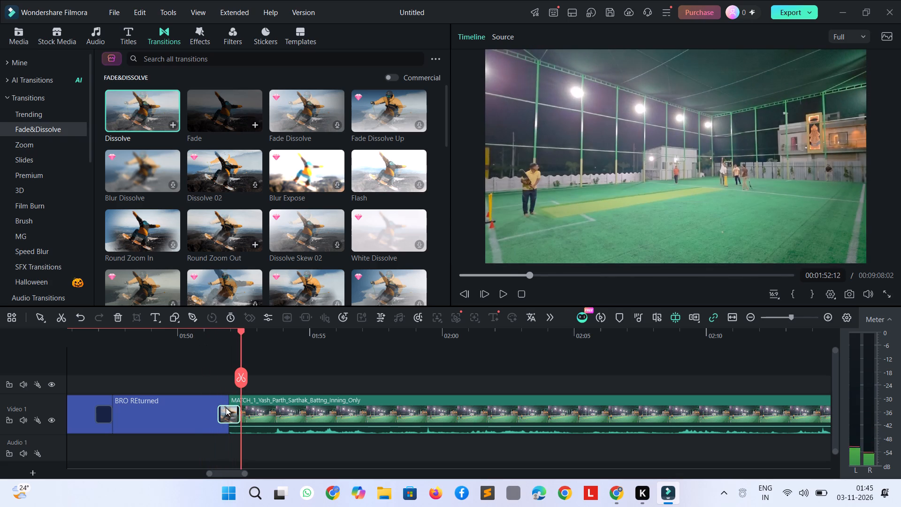
pyautogui.click(219, 410)
pyautogui.moveTo(219, 412); pyautogui.dragTo(214, 414)
# Cut out the section of the MATCH_1 clip between 00:01:56:17 and 00:02:00:02, closing the gap.
pyautogui.moveTo(243, 334); pyautogui.dragTo(206, 335)
pyautogui.press('space')
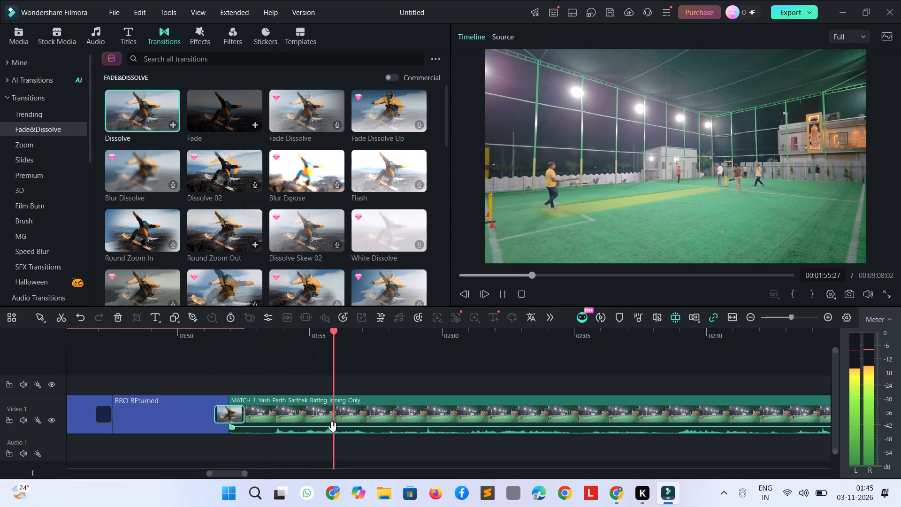
pyautogui.press('space')
pyautogui.hotkey('ctrl', 'b')
pyautogui.press('space')
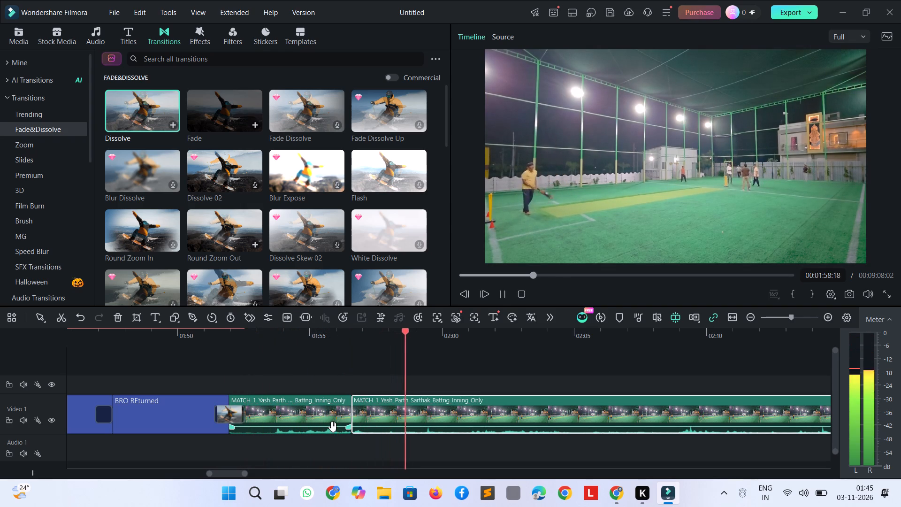
pyautogui.press('space')
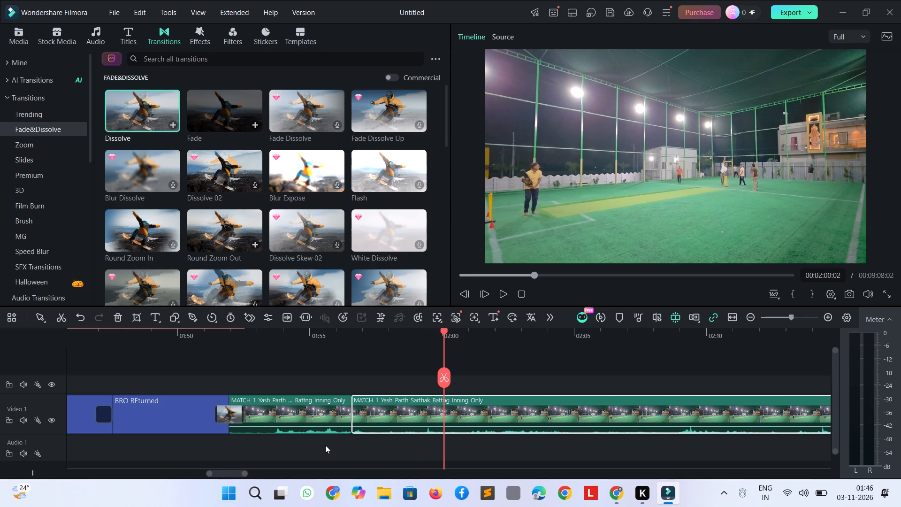
pyautogui.hotkey('ctrl', 'b')
pyautogui.click(394, 412)
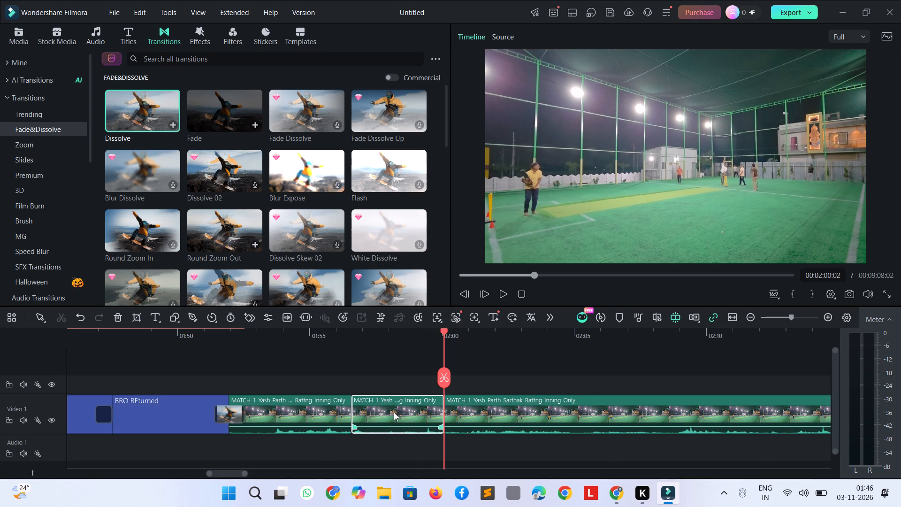
pyautogui.press('Delete')
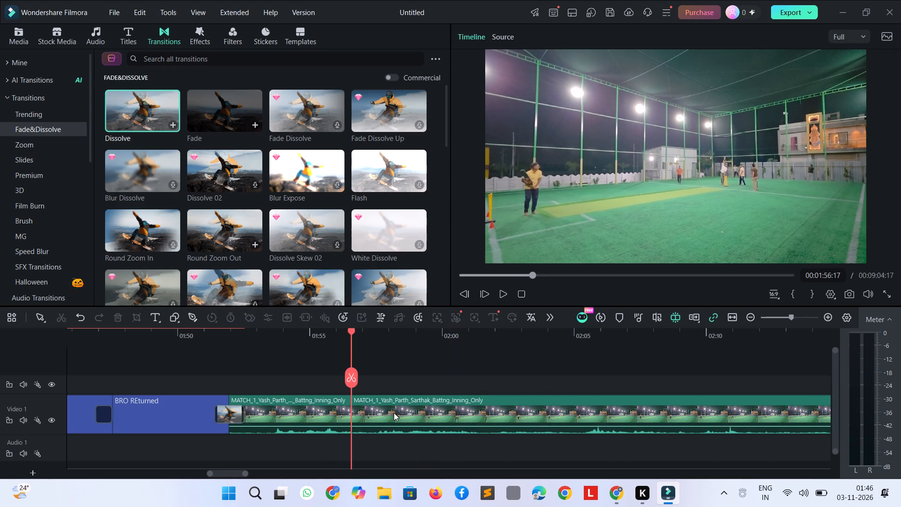
# Split the MATCH_1 clip at 00:02:09:04 and delete the segment from 00:01:56:17 up to that cut.
pyautogui.press('space')
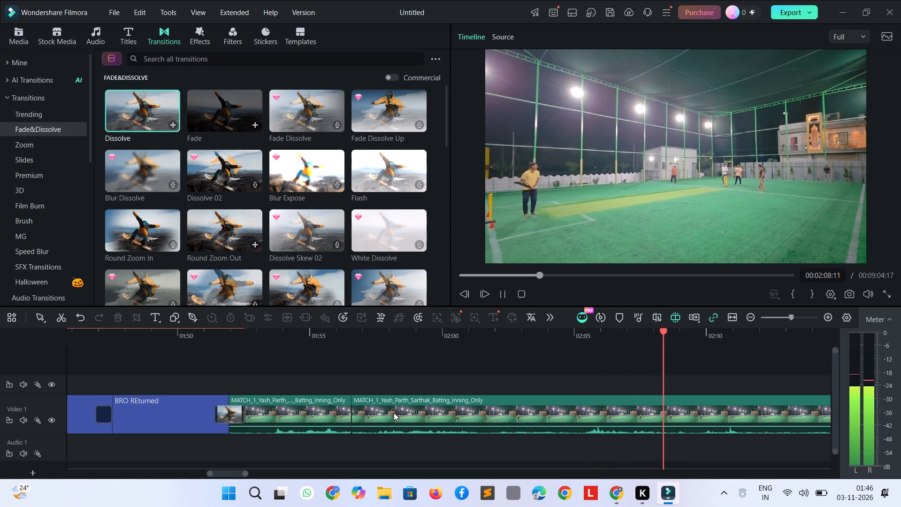
pyautogui.press('space')
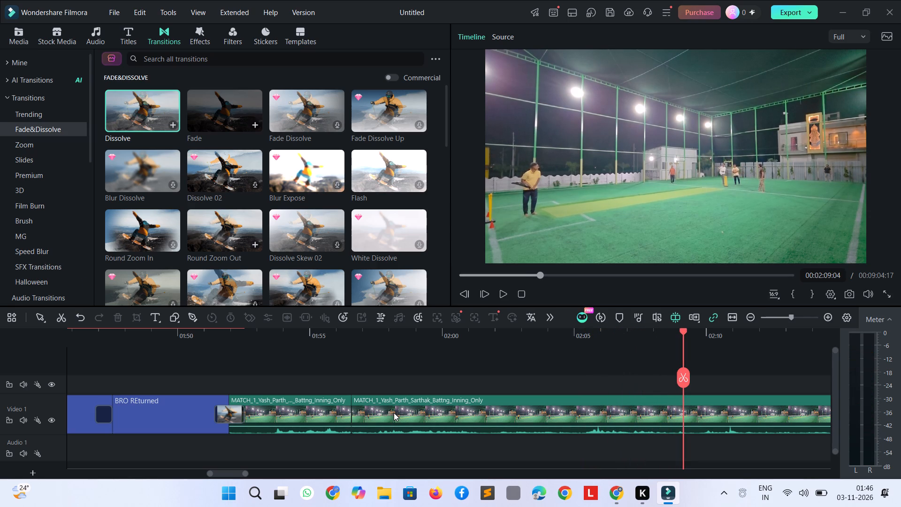
pyautogui.hotkey('ctrl', 'b')
pyautogui.click(394, 413)
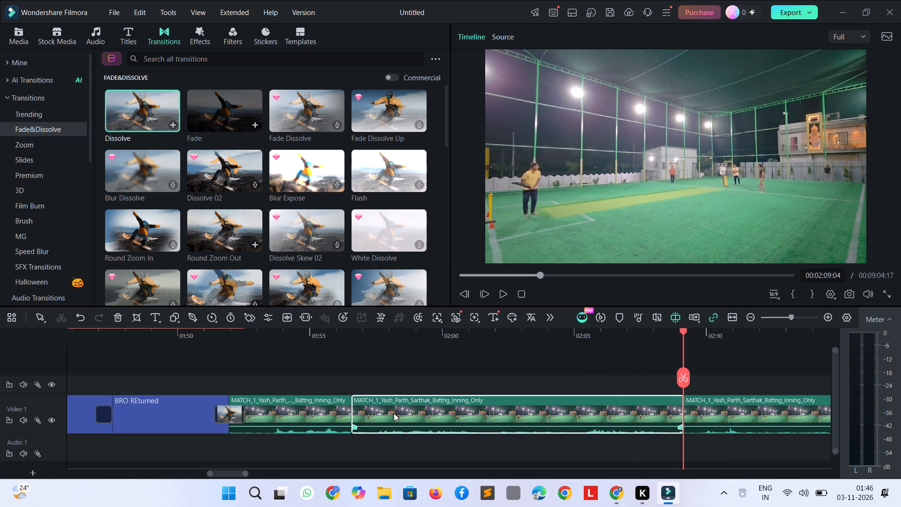
pyautogui.press('Delete')
# Cut out the section of the MATCH_1 clip between 00:02:01:08 and 00:02:07:21, closing the gap.
pyautogui.press('space')
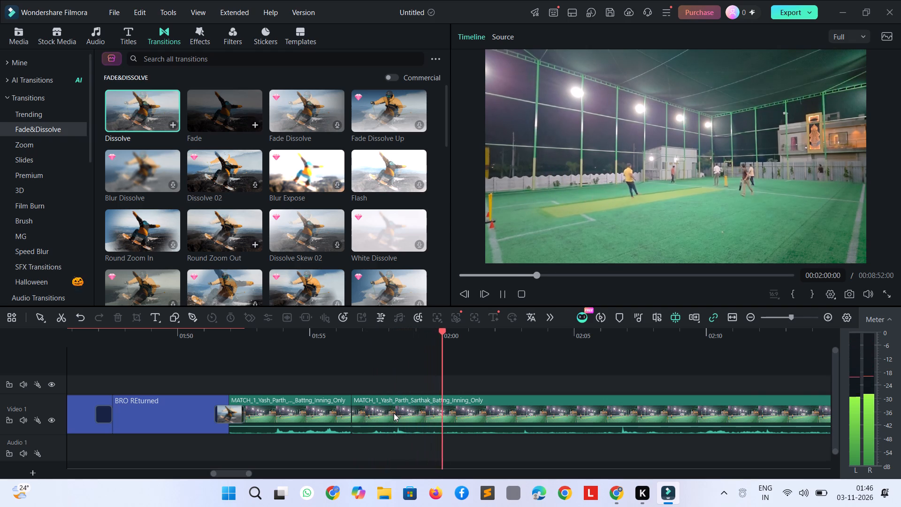
pyautogui.press('space')
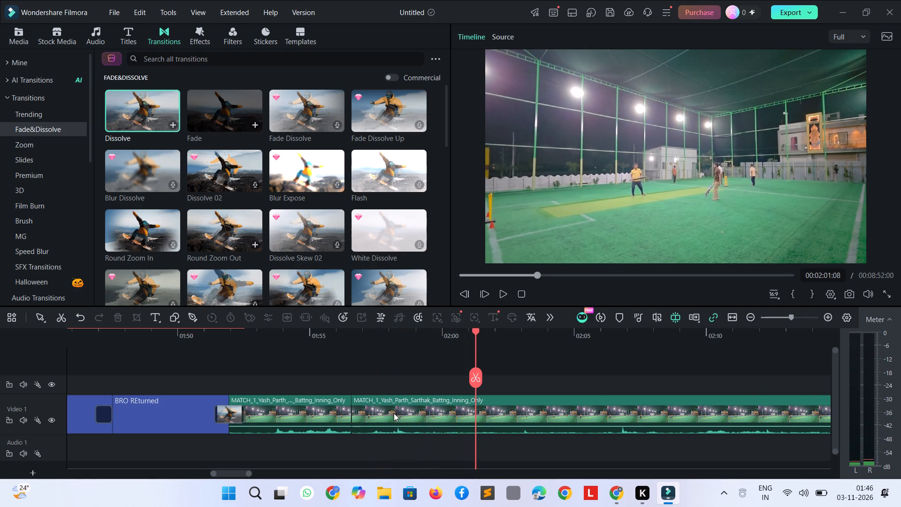
pyautogui.hotkey('ctrl', 'b')
pyautogui.press('space')
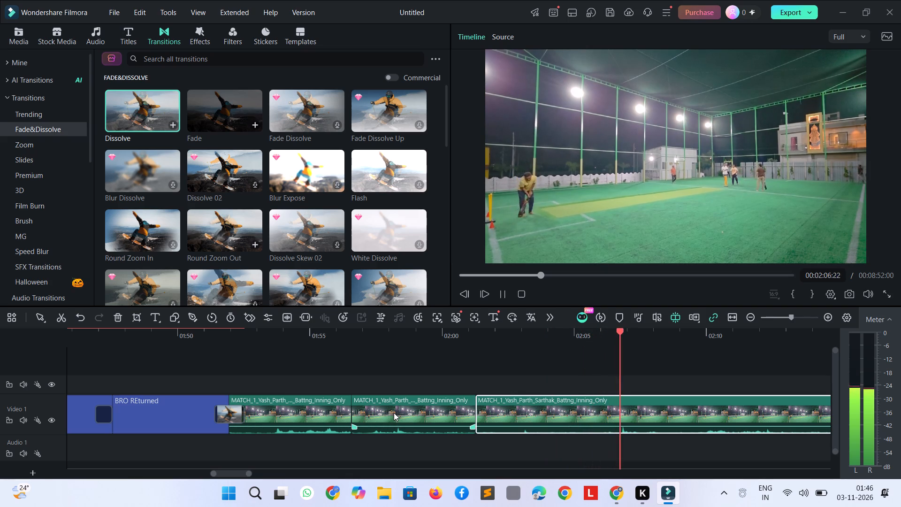
pyautogui.press('space')
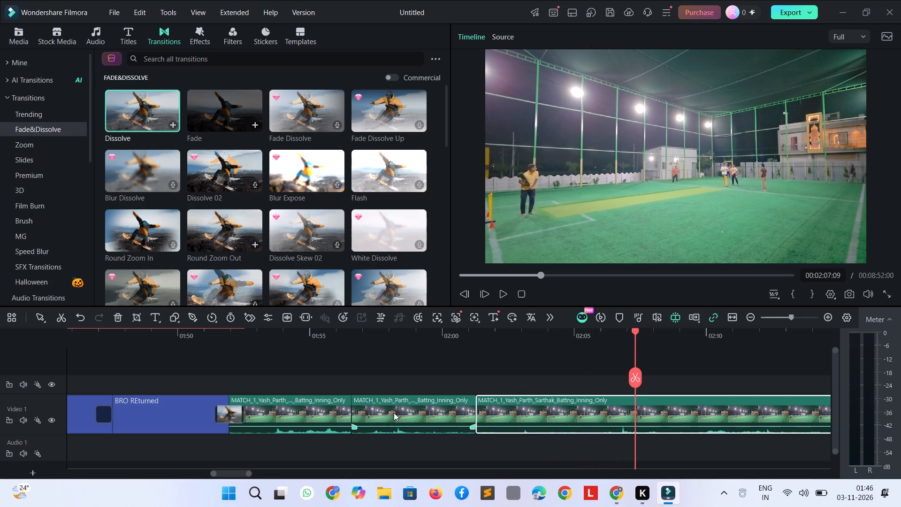
pyautogui.press('space')
pyautogui.press('space')
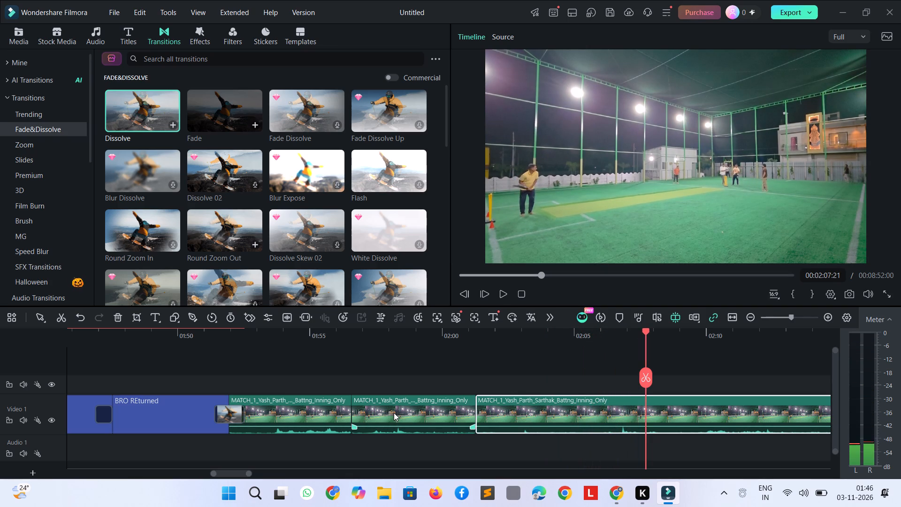
pyautogui.hotkey('ctrl', 'b')
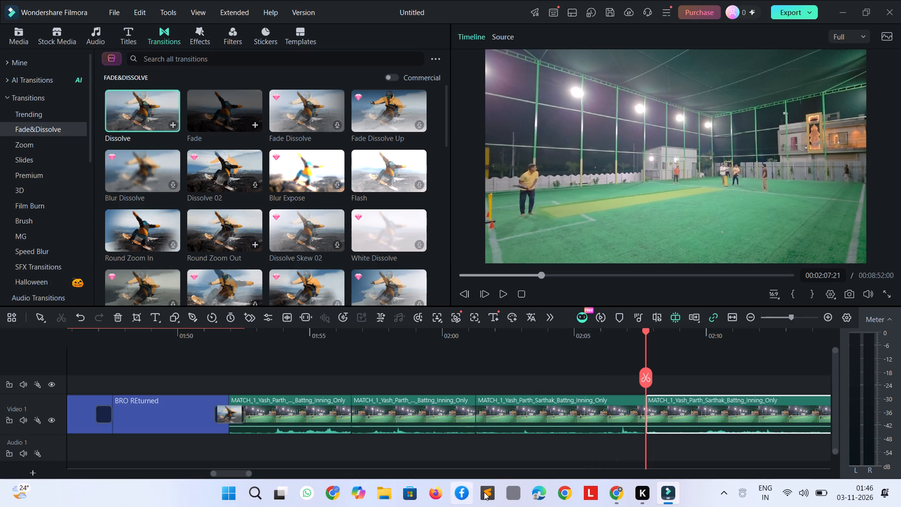
pyautogui.click(551, 419)
pyautogui.press('Delete')
# Cut out the section of the MATCH_1 clip between 00:02:03:15 and 00:02:21:16, closing the gap.
pyautogui.press('space')
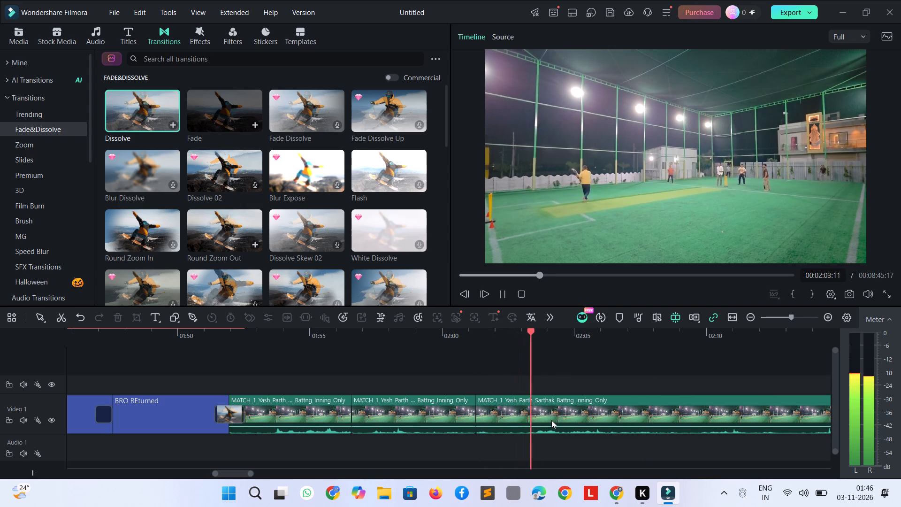
pyautogui.press('space')
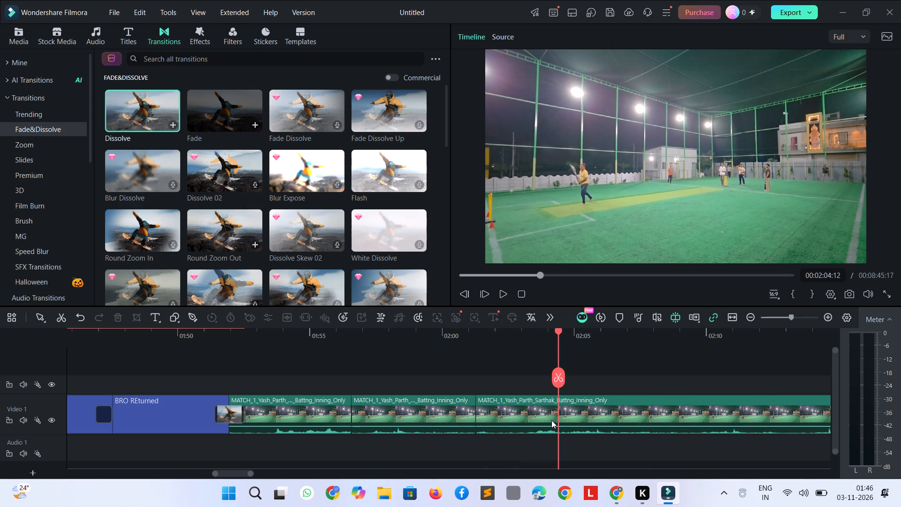
pyautogui.hotkey('shift', 'Left')
pyautogui.hotkey('shift', 'Left')
pyautogui.press('space')
pyautogui.press('space')
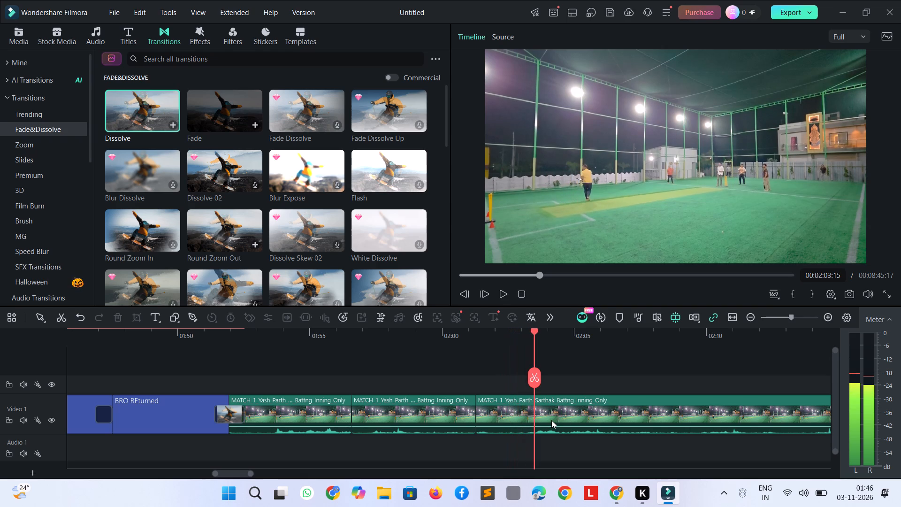
pyautogui.hotkey('ctrl', 'b')
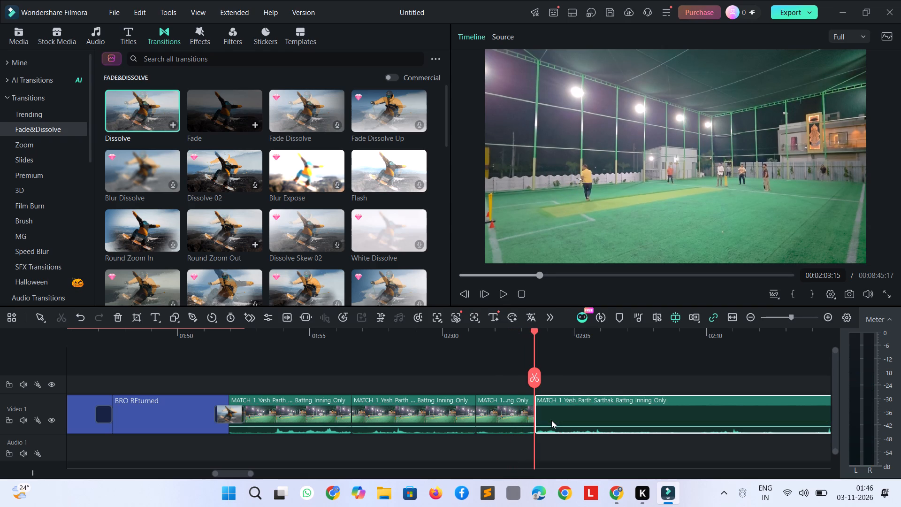
pyautogui.press('space')
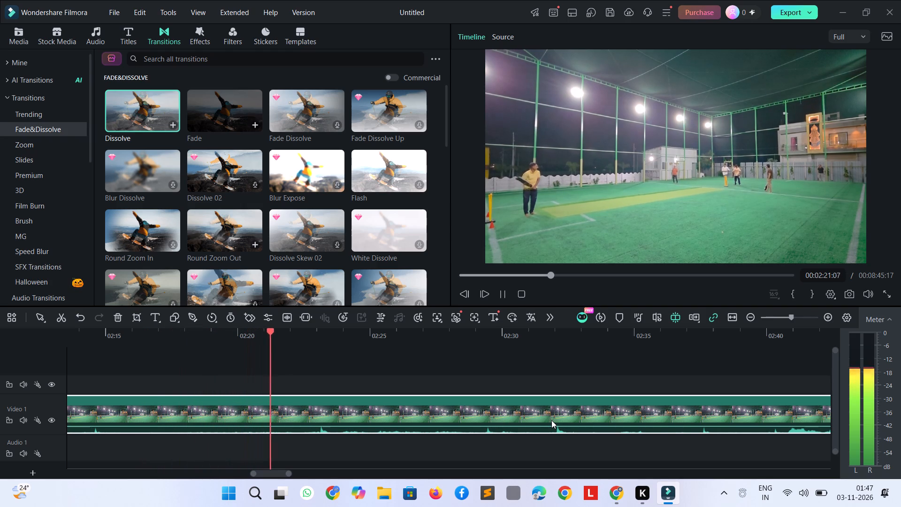
pyautogui.press('space')
pyautogui.hotkey('ctrl', 'b')
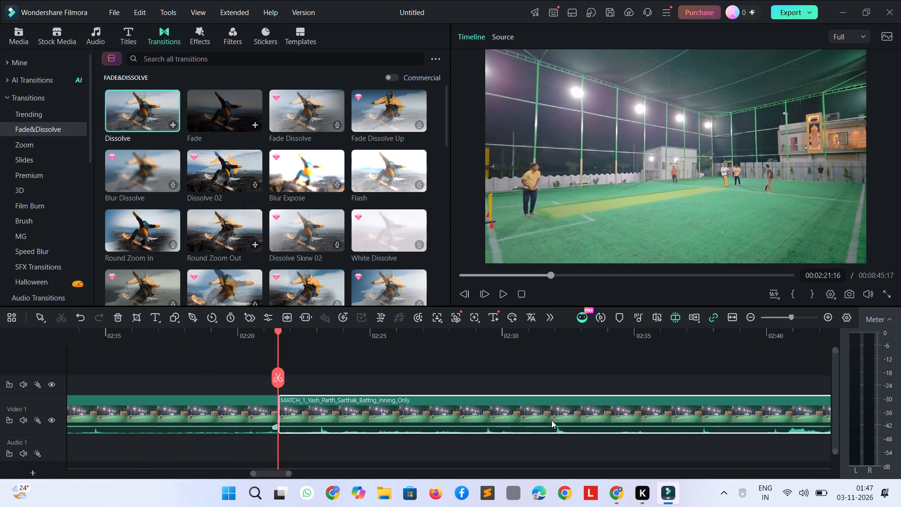
pyautogui.click(186, 424)
pyautogui.press('Delete')
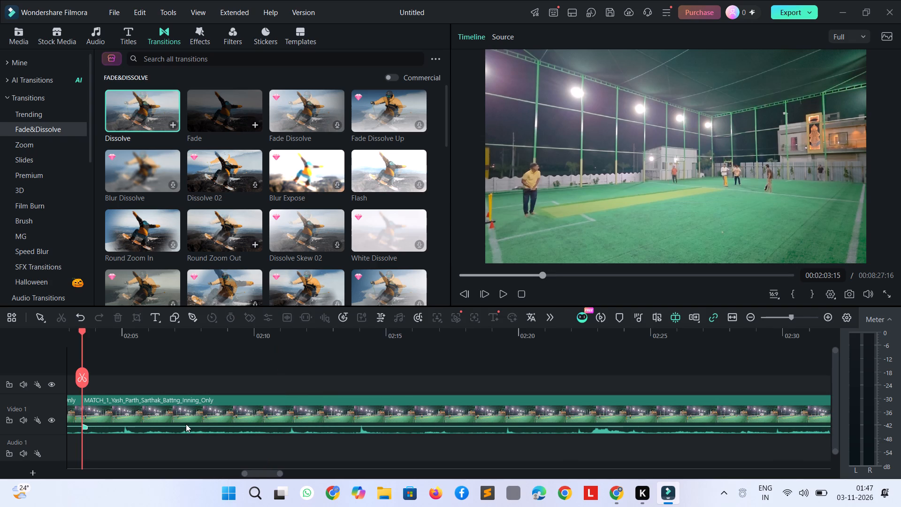
# Cut out the section of the MATCH_1 clip between 00:02:06:26 and 00:02:12:22, closing the gap.
pyautogui.press('space')
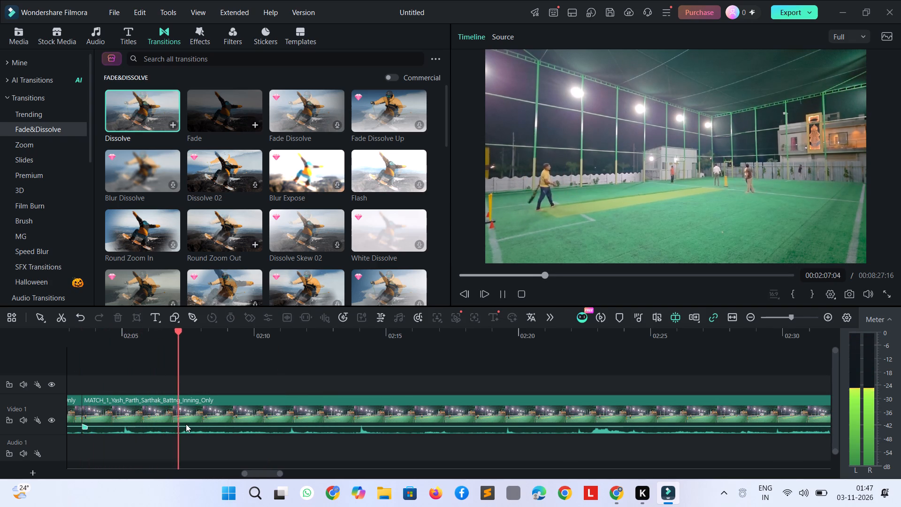
pyautogui.press('space')
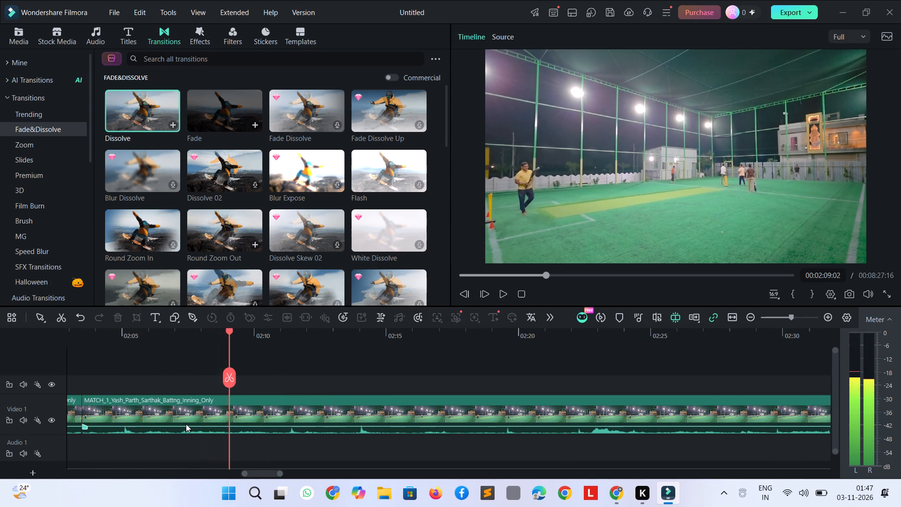
pyautogui.press('space')
pyautogui.hotkey('shift', 'Left')
pyautogui.hotkey('shift', 'Left')
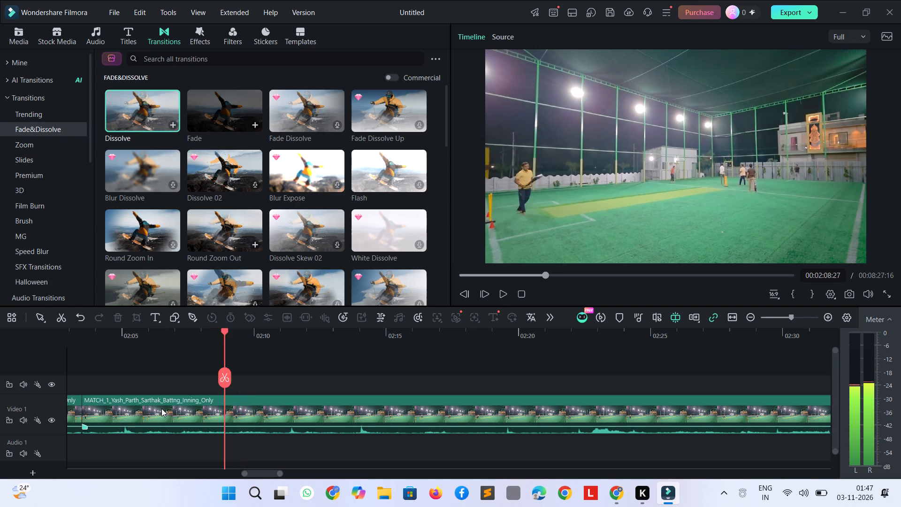
pyautogui.hotkey('shift', 'Left')
pyautogui.hotkey('shift', 'Left')
pyautogui.press('space')
pyautogui.press('space')
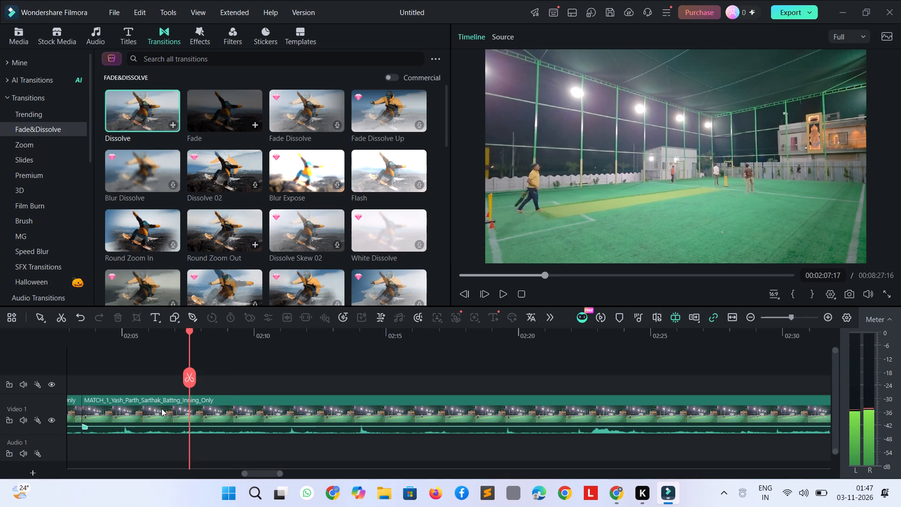
pyautogui.hotkey('shift', 'Left')
pyautogui.press('space')
pyautogui.press('space')
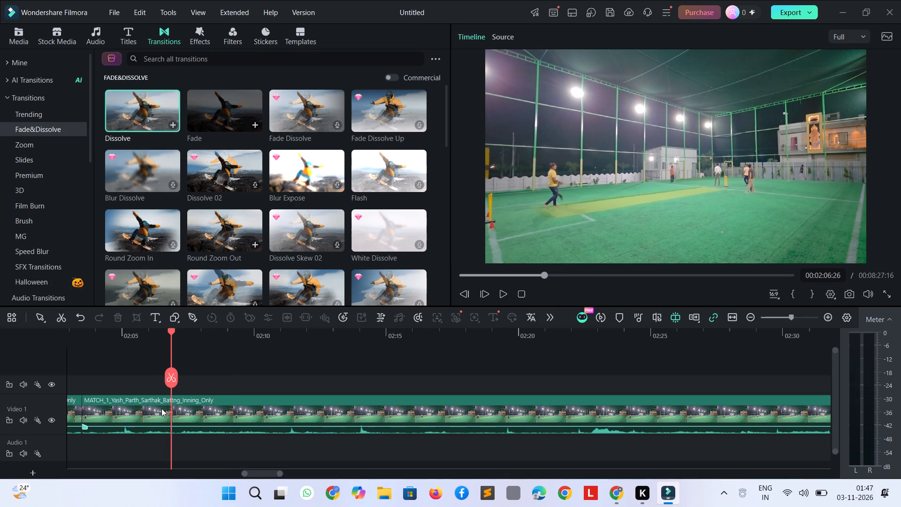
pyautogui.hotkey('ctrl', 'b')
pyautogui.press('space')
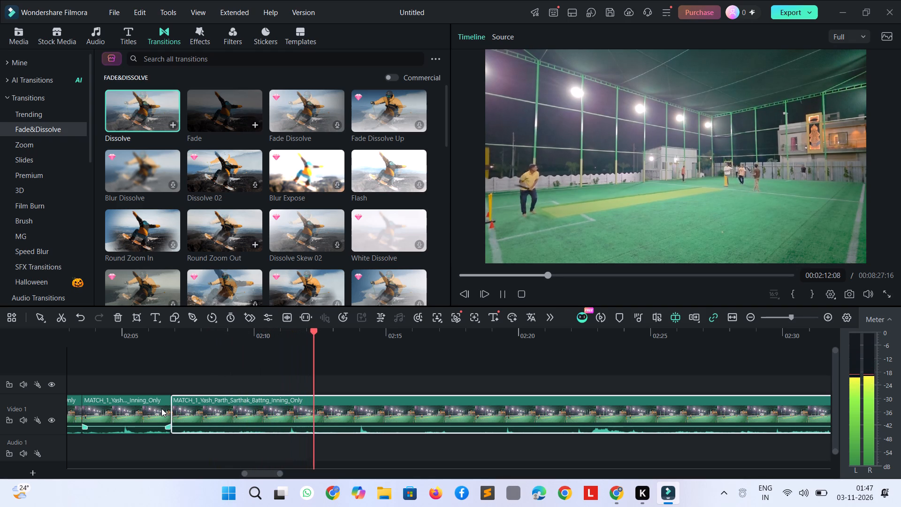
pyautogui.press('space')
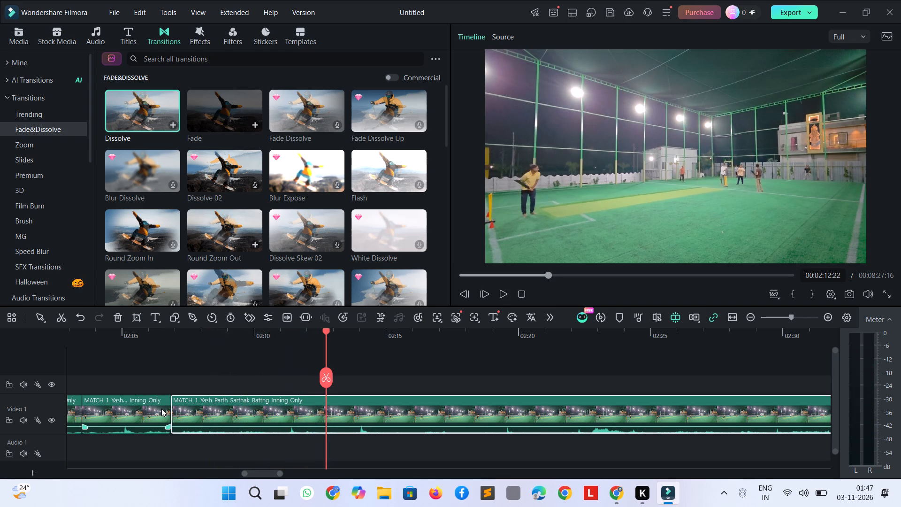
pyautogui.hotkey('ctrl', 'b')
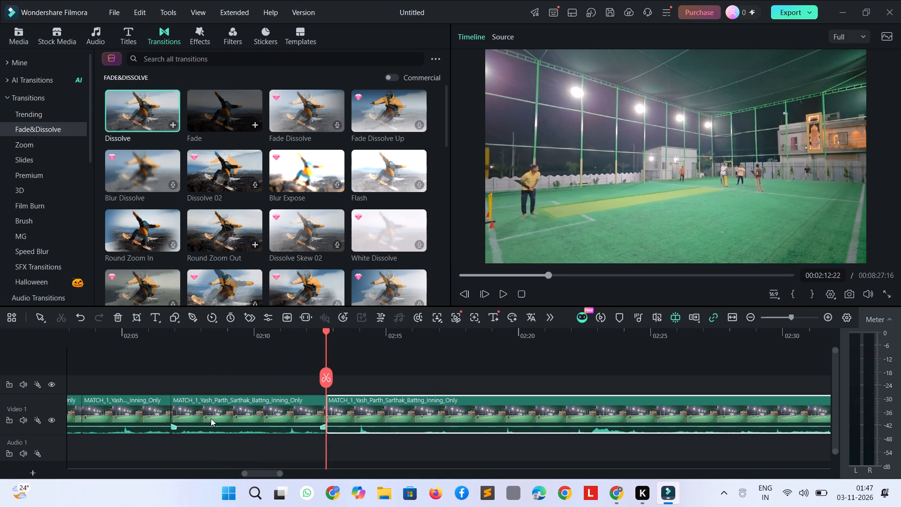
pyautogui.click(211, 418)
pyautogui.press('Delete')
# Cut out the section of the MATCH_1 clip between 00:02:10:17 and 00:02:15:08, closing the gap.
pyautogui.press('space')
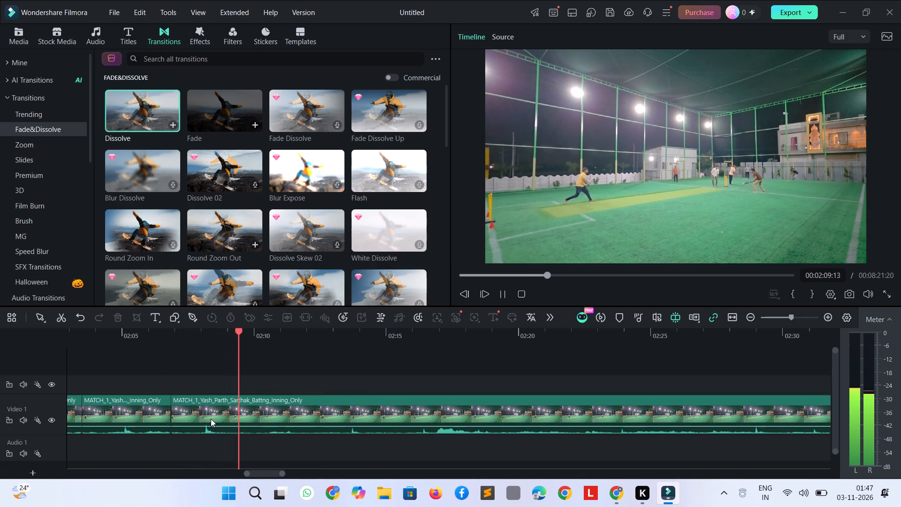
pyautogui.press('space')
pyautogui.hotkey('ctrl', 'b')
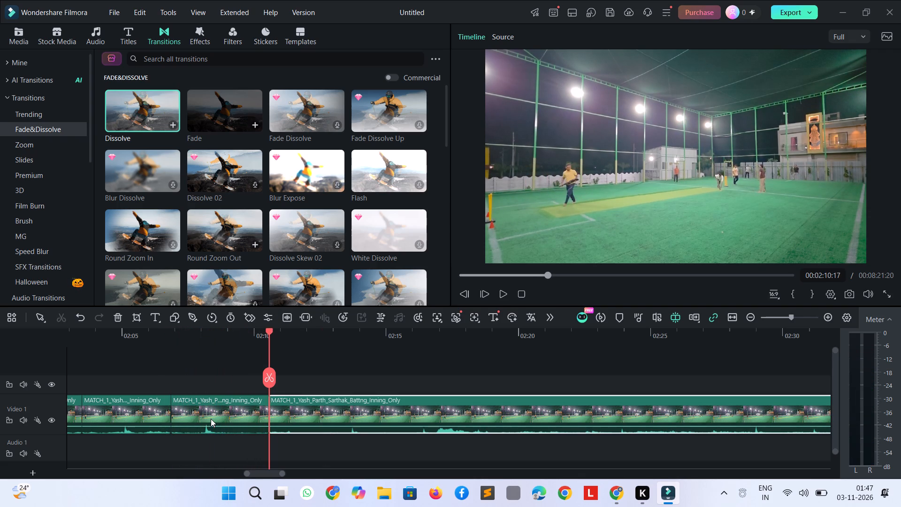
pyautogui.press('space')
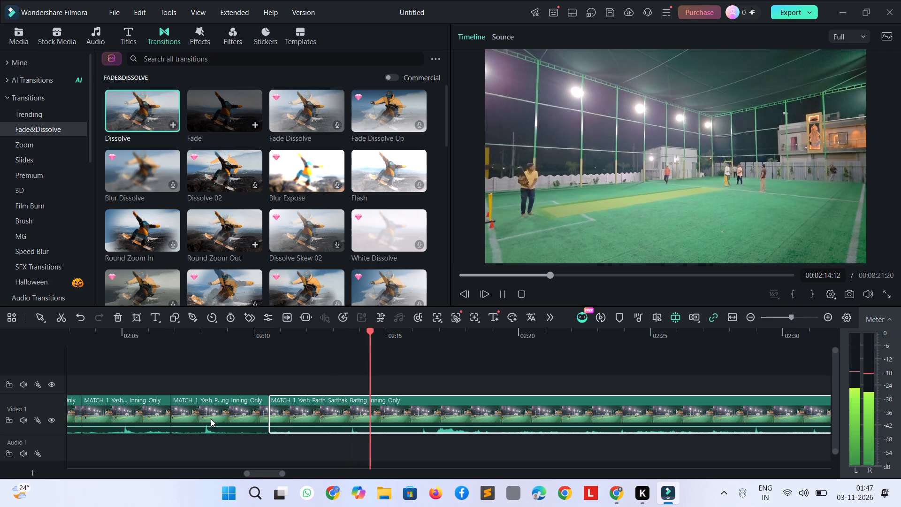
pyautogui.press('space')
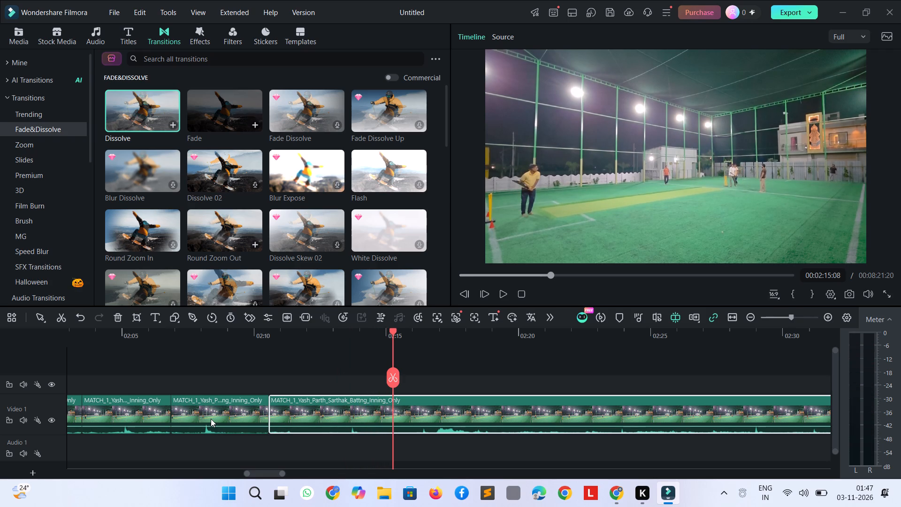
pyautogui.hotkey('ctrl', 'b')
pyautogui.click(338, 419)
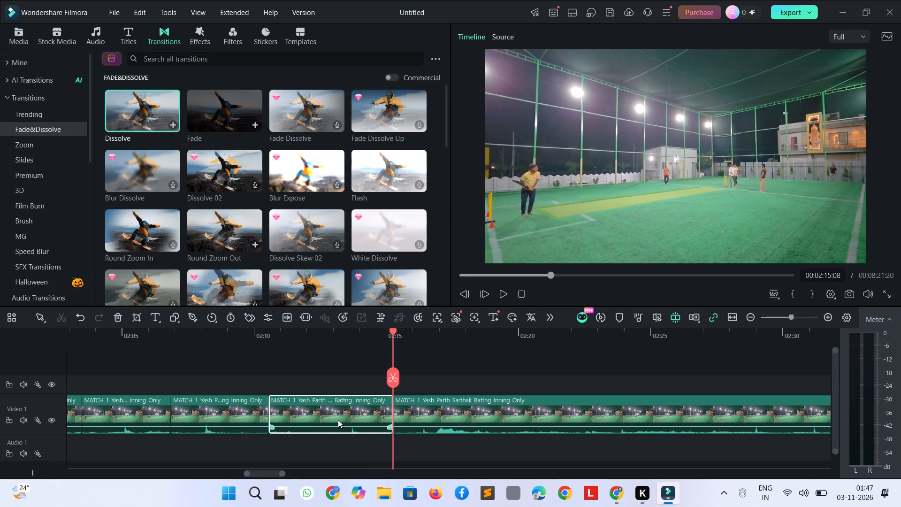
pyautogui.press('Delete')
# Play on through the following delivery and split the MATCH_1 clip at 00:02:13:22.
pyautogui.press('space')
pyautogui.press('space')
pyautogui.press('space')
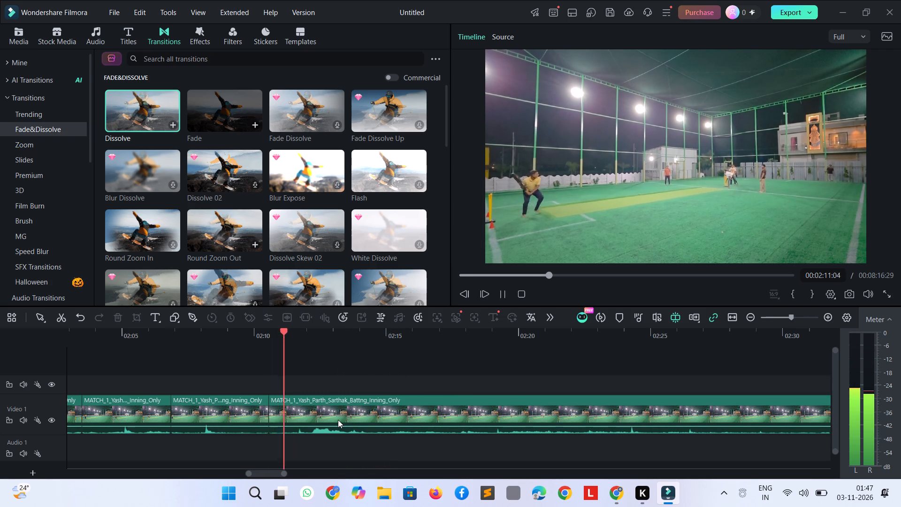
pyautogui.press('space')
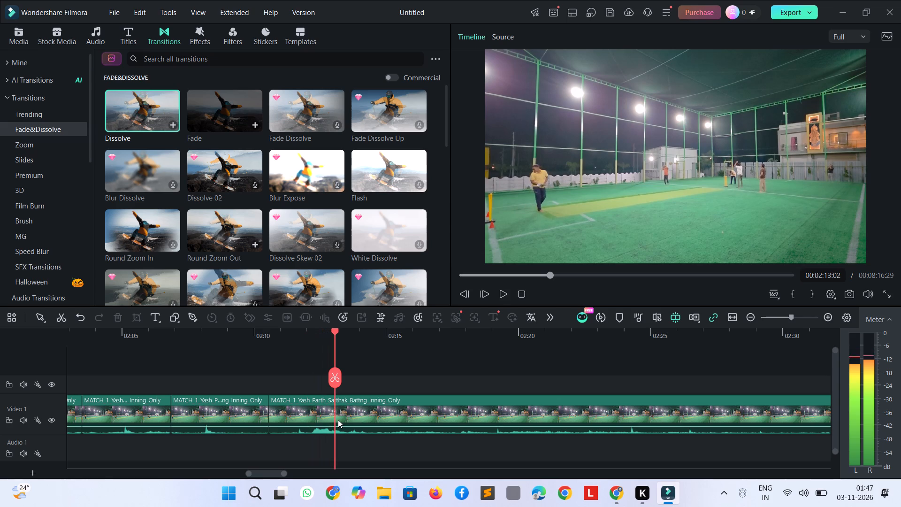
pyautogui.press('space')
pyautogui.press('space')
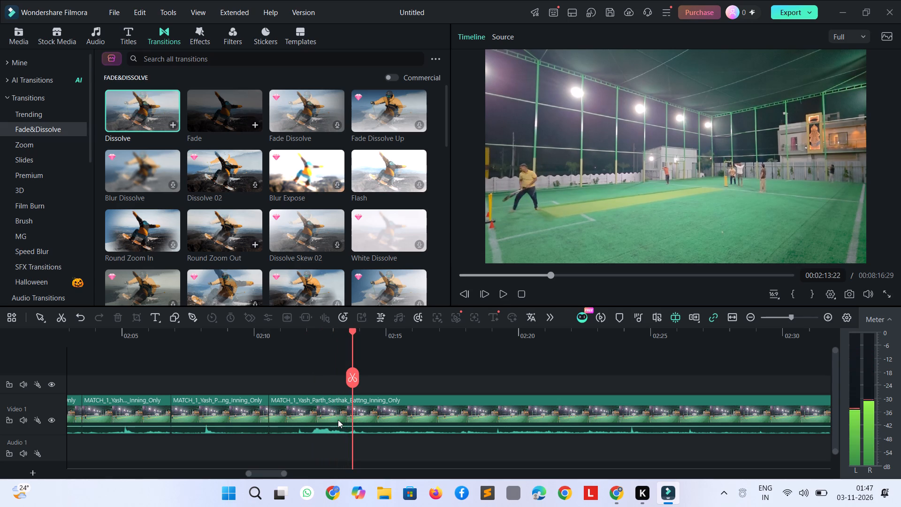
pyautogui.hotkey('ctrl', 'b')
# Review the MATCH_1 clip from 00:02:13:22 to about 00:05:28:13, looking for where the next delivery worth keeping begins.
pyautogui.press('space')
pyautogui.press('space')
pyautogui.press('space')
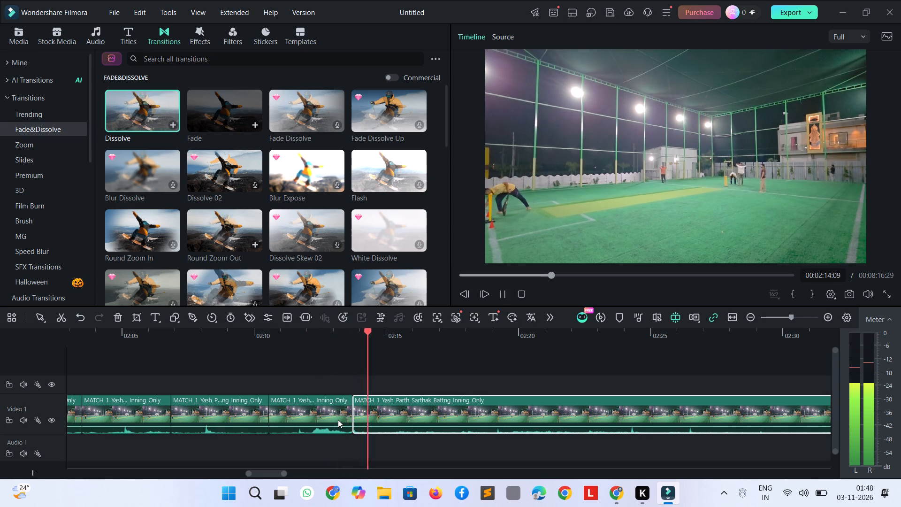
pyautogui.press('space')
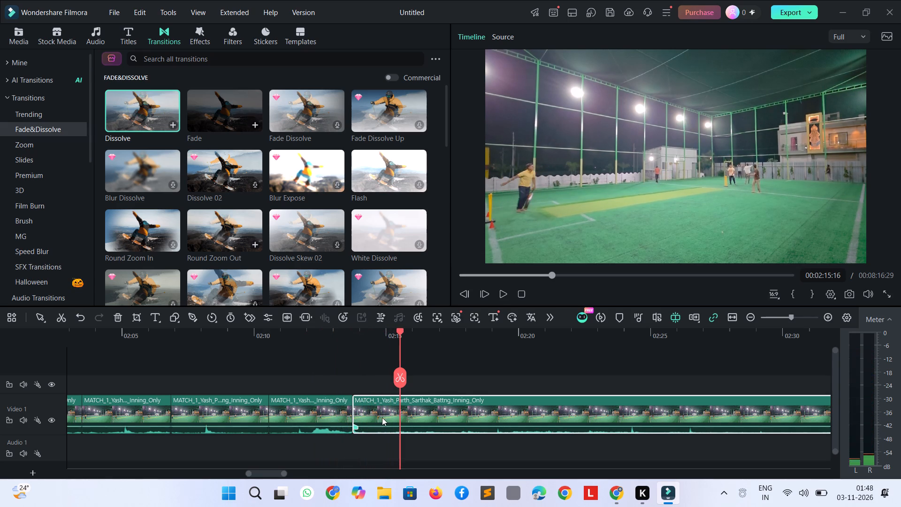
pyautogui.press('space')
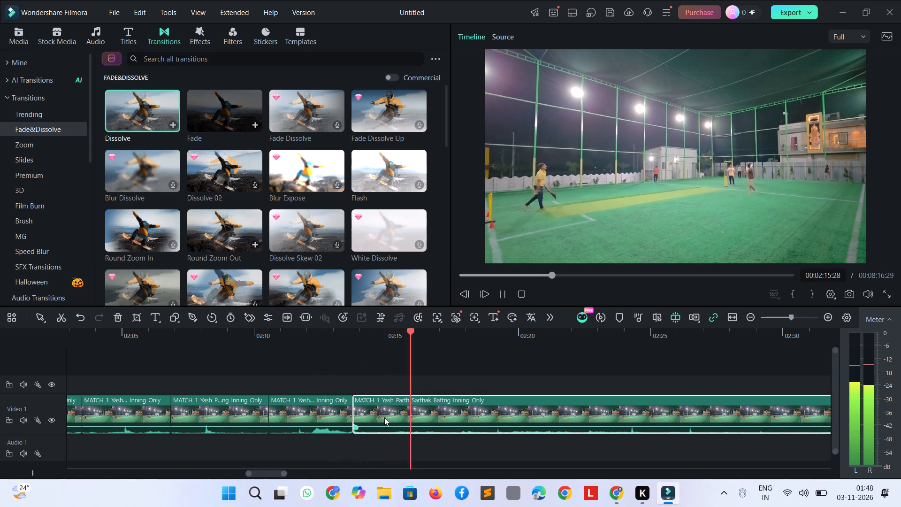
pyautogui.hotkey('shift', 'Right')
pyautogui.hotkey('shift', 'Right')
pyautogui.hotkey('shift', 'Right')
pyautogui.hotkey('shift', 'Right')
pyautogui.hotkey('shift', 'Right')
pyautogui.hotkey('shift', 'Right')
pyautogui.hotkey('shift', 'Right')
pyautogui.hotkey('shift', 'Right')
pyautogui.hotkey('shift', 'Right')
pyautogui.hotkey('shift', 'Right')
pyautogui.hotkey('shift', 'Right')
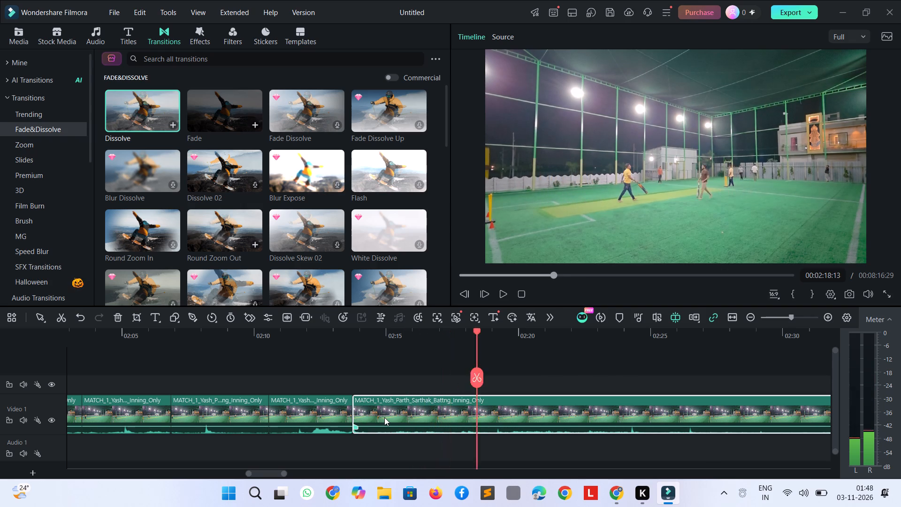
pyautogui.hotkey('shift', 'Right')
pyautogui.hotkey('shift', 'Right')
pyautogui.hotkey('shift', 'Right')
pyautogui.hotkey('shift', 'Right')
pyautogui.hotkey('shift', 'Right')
pyautogui.hotkey('shift', 'Right')
pyautogui.hotkey('shift', 'Right')
pyautogui.hotkey('shift', 'Right')
pyautogui.hotkey('shift', 'Right')
pyautogui.hotkey('shift', 'Right')
pyautogui.hotkey('shift', 'Right')
pyautogui.hotkey('shift', 'Right')
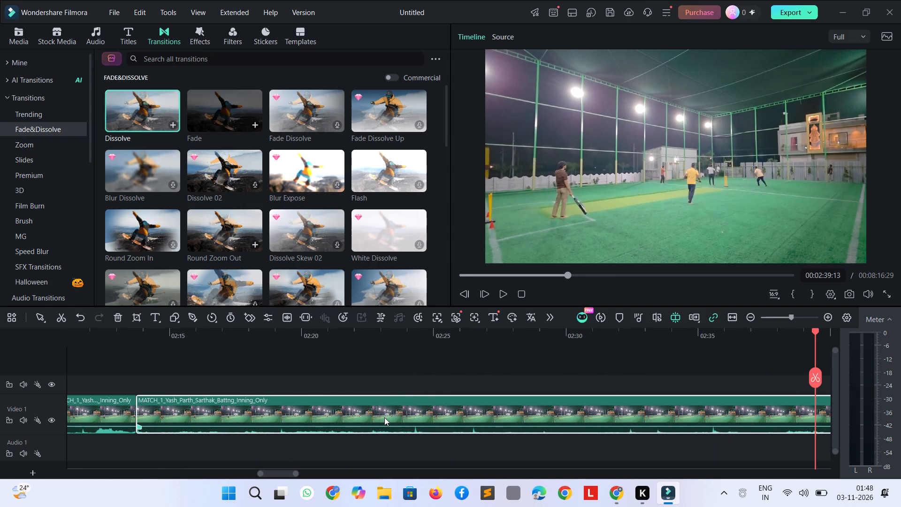
pyautogui.hotkey('shift', 'Right')
pyautogui.hotkey('shift', 'Right')
pyautogui.hotkey('shift', 'Right')
pyautogui.hotkey('shift', 'Right')
pyautogui.hotkey('shift', 'Right')
pyautogui.hotkey('shift', 'Right')
pyautogui.hotkey('shift', 'Right')
pyautogui.hotkey('shift', 'Right')
pyautogui.hotkey('shift', 'Right')
pyautogui.hotkey('shift', 'Right')
pyautogui.hotkey('shift', 'Right')
pyautogui.hotkey('shift', 'Right')
pyautogui.hotkey('shift', 'Right')
pyautogui.hotkey('shift', 'Right')
pyautogui.hotkey('shift', 'Right')
pyautogui.hotkey('shift', 'Right')
pyautogui.hotkey('shift', 'Right')
pyautogui.hotkey('shift', 'Right')
pyautogui.hotkey('shift', 'Right')
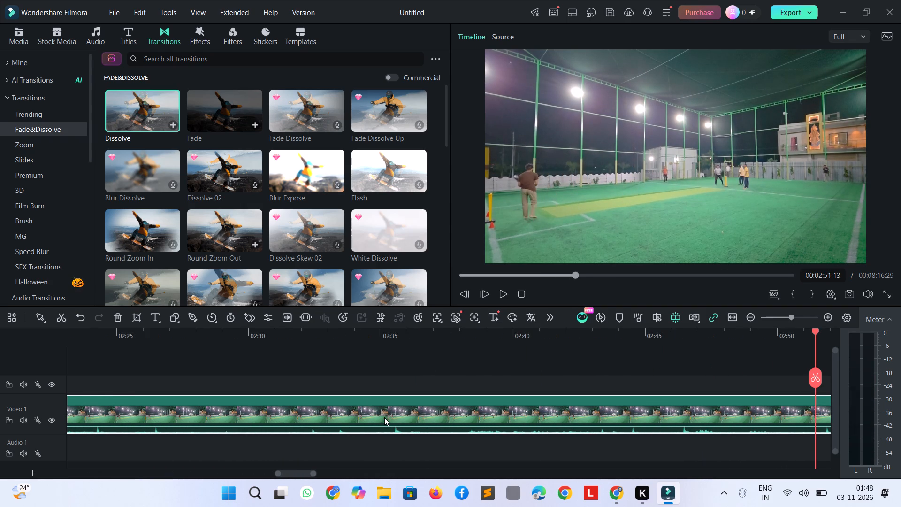
pyautogui.hotkey('shift', 'Right')
pyautogui.hotkey('shift', 'Right')
pyautogui.hotkey('shift', 'Right')
pyautogui.hotkey('shift', 'Right')
pyautogui.hotkey('shift', 'Right')
pyautogui.hotkey('shift', 'Right')
pyautogui.hotkey('shift', 'Right')
pyautogui.hotkey('shift', 'Right')
pyautogui.hotkey('shift', 'Right')
pyautogui.hotkey('shift', 'Right')
pyautogui.hotkey('shift', 'Right')
pyautogui.hotkey('shift', 'Right')
pyautogui.hotkey('shift', 'Right')
pyautogui.hotkey('shift', 'Right')
pyautogui.hotkey('shift', 'Right')
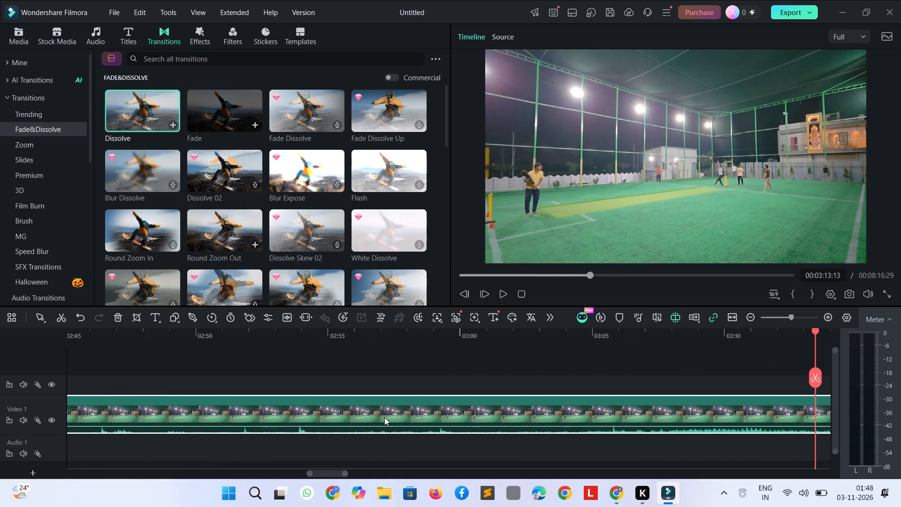
pyautogui.hotkey('shift', 'Right')
pyautogui.hotkey('shift', 'Right')
pyautogui.hotkey('shift', 'Right')
pyautogui.hotkey('shift', 'Right')
pyautogui.hotkey('shift', 'Right')
pyautogui.hotkey('shift', 'Right')
pyautogui.hotkey('shift', 'Right')
pyautogui.hotkey('shift', 'Right')
pyautogui.hotkey('shift', 'Right')
pyautogui.hotkey('shift', 'Right')
pyautogui.hotkey('shift', 'Right')
pyautogui.hotkey('shift', 'Right')
pyautogui.hotkey('shift', 'Right')
pyautogui.hotkey('shift', 'Right')
pyautogui.hotkey('shift', 'Right')
pyautogui.hotkey('shift', 'Right')
pyautogui.hotkey('shift', 'Right')
pyautogui.hotkey('shift', 'Right')
pyautogui.hotkey('shift', 'Right')
pyautogui.hotkey('shift', 'Right')
pyautogui.hotkey('shift', 'Right')
pyautogui.hotkey('shift', 'Right')
pyautogui.hotkey('shift', 'Right')
pyautogui.hotkey('shift', 'Right')
pyautogui.hotkey('shift', 'Right')
pyautogui.hotkey('shift', 'Right')
pyautogui.hotkey('shift', 'Right')
pyautogui.hotkey('shift', 'Right')
pyautogui.hotkey('shift', 'Right')
pyautogui.hotkey('shift', 'Right')
pyautogui.hotkey('shift', 'Right')
pyautogui.hotkey('shift', 'Right')
pyautogui.hotkey('shift', 'Right')
pyautogui.hotkey('shift', 'Right')
pyautogui.hotkey('shift', 'Right')
pyautogui.hotkey('shift', 'Right')
pyautogui.hotkey('shift', 'Right')
pyautogui.hotkey('shift', 'Right')
pyautogui.hotkey('shift', 'Right')
pyautogui.hotkey('shift', 'Right')
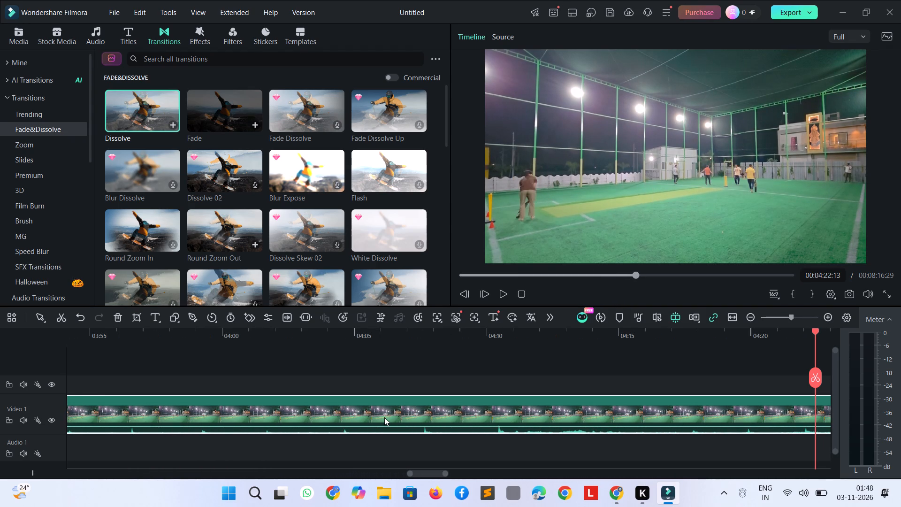
pyautogui.hotkey('shift', 'Right')
pyautogui.hotkey('shift', 'Right')
pyautogui.hotkey('shift', 'Right')
pyautogui.hotkey('shift', 'Right')
pyautogui.hotkey('shift', 'Right')
pyautogui.hotkey('shift', 'Right')
pyautogui.hotkey('shift', 'Right')
pyautogui.hotkey('shift', 'Right')
pyautogui.hotkey('shift', 'Right')
pyautogui.hotkey('shift', 'Right')
pyautogui.hotkey('shift', 'Right')
pyautogui.hotkey('shift', 'Right')
pyautogui.hotkey('shift', 'Right')
pyautogui.hotkey('shift', 'Right')
pyautogui.hotkey('shift', 'Right')
pyautogui.hotkey('shift', 'Right')
pyautogui.hotkey('shift', 'Right')
pyautogui.hotkey('shift', 'Right')
pyautogui.hotkey('shift', 'Right')
pyautogui.hotkey('shift', 'Right')
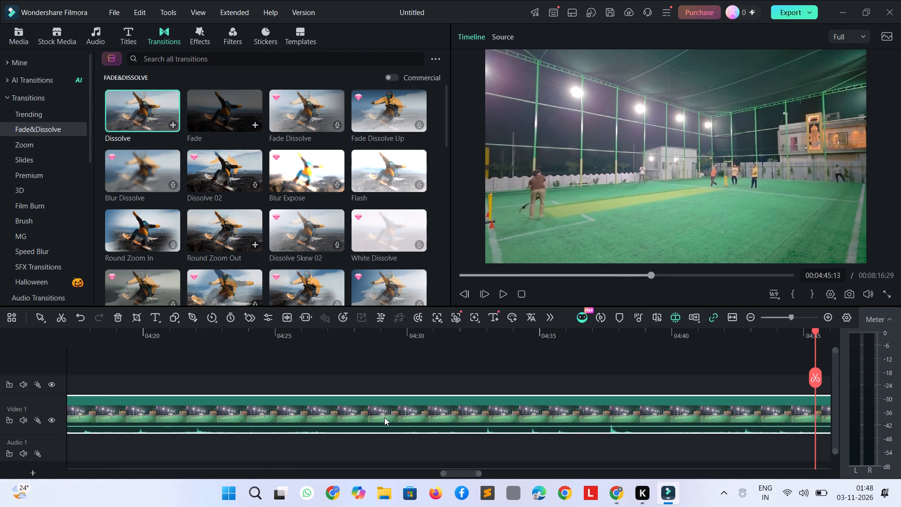
pyautogui.hotkey('shift', 'Right')
pyautogui.hotkey('shift', 'Right')
pyautogui.hotkey('shift', 'Right')
pyautogui.hotkey('shift', 'Right')
pyautogui.hotkey('shift', 'Right')
pyautogui.hotkey('shift', 'Right')
pyautogui.hotkey('shift', 'Right')
pyautogui.hotkey('shift', 'Right')
pyautogui.hotkey('shift', 'Right')
pyautogui.hotkey('shift', 'Right')
pyautogui.hotkey('shift', 'Right')
pyautogui.hotkey('shift', 'Right')
pyautogui.hotkey('shift', 'Right')
pyautogui.hotkey('shift', 'Right')
pyautogui.hotkey('shift', 'Right')
pyautogui.hotkey('shift', 'Right')
pyautogui.hotkey('shift', 'Right')
pyautogui.hotkey('shift', 'Right')
pyautogui.hotkey('shift', 'Right')
pyautogui.hotkey('shift', 'Right')
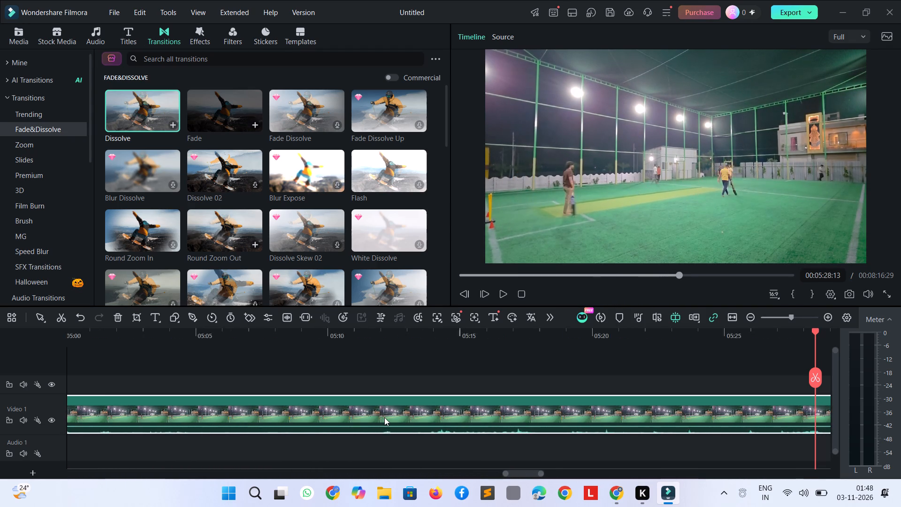
# Skim the MATCH_1 clip from 00:05:28:13 to about 00:07:38:13, examining the footage for the next delivery worth keeping.
pyautogui.hotkey('shift', 'Right')
pyautogui.hotkey('shift', 'Right')
pyautogui.hotkey('shift', 'Right')
pyautogui.hotkey('shift', 'Right')
pyautogui.hotkey('shift', 'Right')
pyautogui.hotkey('shift', 'Right')
pyautogui.hotkey('shift', 'Right')
pyautogui.hotkey('shift', 'Right')
pyautogui.hotkey('shift', 'Right')
pyautogui.hotkey('shift', 'Right')
pyautogui.hotkey('shift', 'Right')
pyautogui.hotkey('shift', 'Right')
pyautogui.hotkey('shift', 'Right')
pyautogui.hotkey('shift', 'Right')
pyautogui.hotkey('shift', 'Right')
pyautogui.hotkey('shift', 'Right')
pyautogui.hotkey('shift', 'Right')
pyautogui.hotkey('shift', 'Right')
pyautogui.hotkey('shift', 'Right')
pyautogui.hotkey('shift', 'Right')
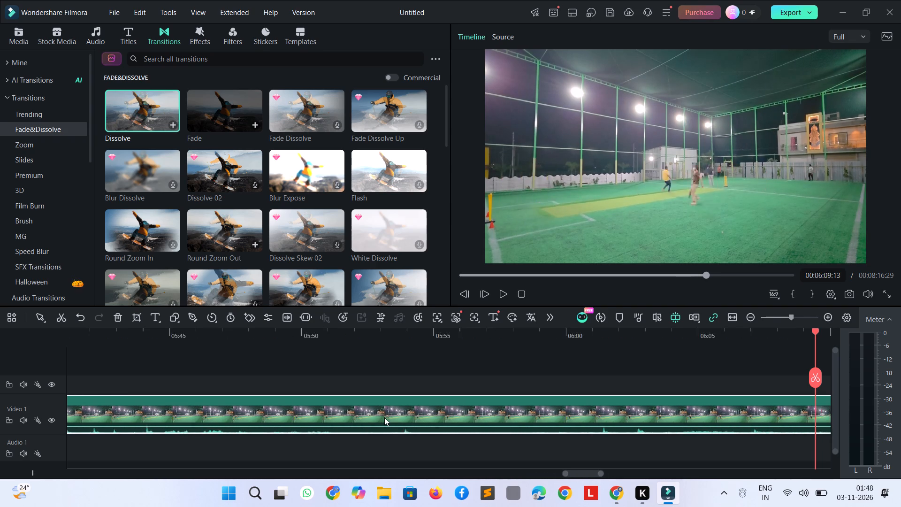
pyautogui.hotkey('shift', 'Right')
pyautogui.hotkey('shift', 'Right')
pyautogui.hotkey('shift', 'Right')
pyautogui.hotkey('shift', 'Right')
pyautogui.hotkey('shift', 'Right')
pyautogui.hotkey('shift', 'Right')
pyautogui.hotkey('shift', 'Right')
pyautogui.hotkey('shift', 'Right')
pyautogui.hotkey('shift', 'Right')
pyautogui.hotkey('shift', 'Right')
pyautogui.hotkey('shift', 'Right')
pyautogui.hotkey('shift', 'Right')
pyautogui.hotkey('shift', 'Right')
pyautogui.hotkey('shift', 'Right')
pyautogui.hotkey('shift', 'Right')
pyautogui.hotkey('shift', 'Right')
pyautogui.hotkey('shift', 'Right')
pyautogui.hotkey('shift', 'Right')
pyautogui.hotkey('shift', 'Right')
pyautogui.hotkey('shift', 'Right')
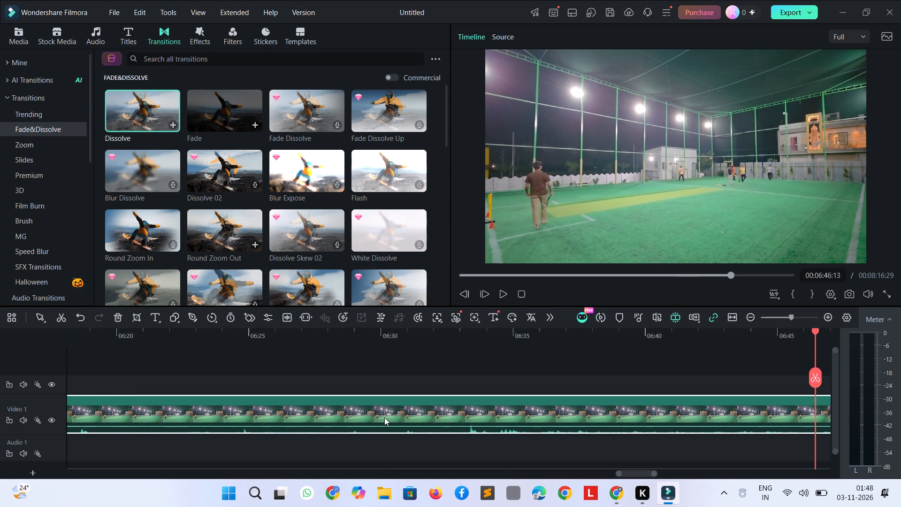
pyautogui.hotkey('shift', 'Right')
pyautogui.hotkey('shift', 'Right')
pyautogui.hotkey('shift', 'Right')
pyautogui.hotkey('shift', 'Right')
pyautogui.hotkey('shift', 'Right')
pyautogui.hotkey('shift', 'Right')
pyautogui.hotkey('shift', 'Right')
pyautogui.hotkey('shift', 'Right')
pyautogui.hotkey('shift', 'Right')
pyautogui.hotkey('shift', 'Right')
pyautogui.hotkey('shift', 'Right')
pyautogui.hotkey('shift', 'Right')
pyautogui.hotkey('shift', 'Right')
pyautogui.hotkey('shift', 'Right')
pyautogui.hotkey('shift', 'Right')
pyautogui.hotkey('shift', 'Right')
pyautogui.hotkey('shift', 'Right')
pyautogui.hotkey('shift', 'Right')
pyautogui.hotkey('shift', 'Right')
pyautogui.hotkey('shift', 'Right')
pyautogui.hotkey('shift', 'Right')
pyautogui.hotkey('shift', 'Right')
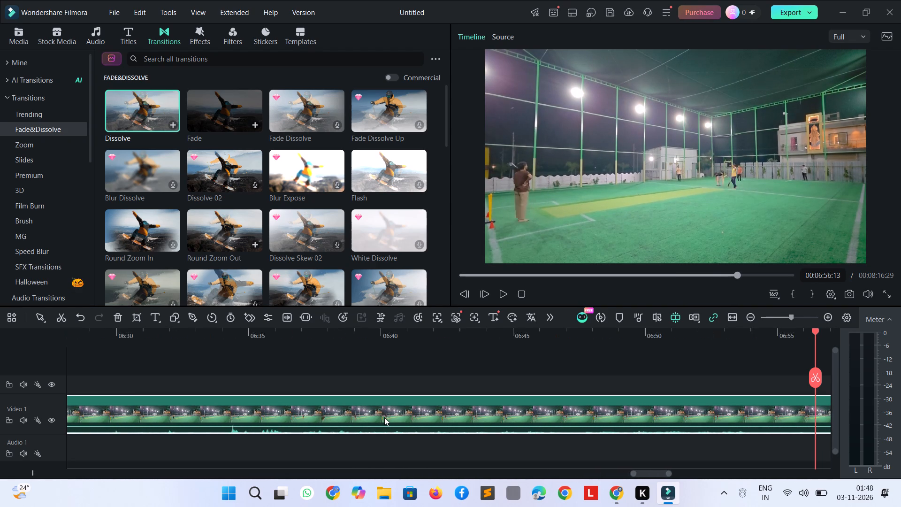
pyautogui.hotkey('shift', 'Right')
pyautogui.hotkey('shift', 'Right')
pyautogui.hotkey('shift', 'Right')
pyautogui.hotkey('shift', 'Right')
pyautogui.hotkey('shift', 'Right')
pyautogui.hotkey('shift', 'Right')
pyautogui.hotkey('shift', 'Right')
pyautogui.hotkey('shift', 'Right')
pyautogui.hotkey('shift', 'Right')
pyautogui.hotkey('shift', 'Right')
pyautogui.hotkey('shift', 'Right')
pyautogui.hotkey('shift', 'Right')
pyautogui.hotkey('shift', 'Right')
pyautogui.hotkey('shift', 'Right')
pyautogui.hotkey('shift', 'Right')
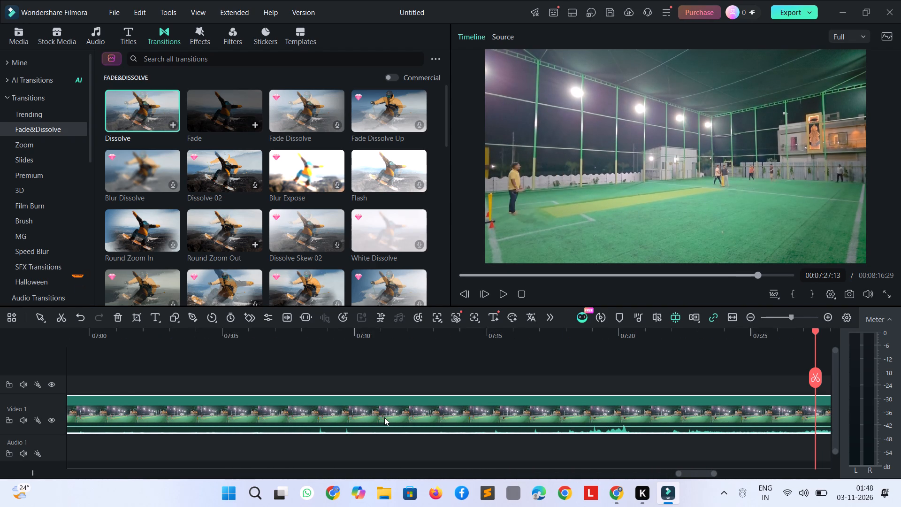
pyautogui.hotkey('shift', 'Right')
pyautogui.hotkey('shift', 'Right')
pyautogui.hotkey('shift', 'Right')
pyautogui.hotkey('shift', 'Right')
pyautogui.hotkey('shift', 'Right')
pyautogui.hotkey('shift', 'Right')
pyautogui.hotkey('shift', 'Right')
pyautogui.hotkey('shift', 'Right')
pyautogui.hotkey('shift', 'Right')
pyautogui.hotkey('shift', 'Right')
pyautogui.hotkey('shift', 'Right')
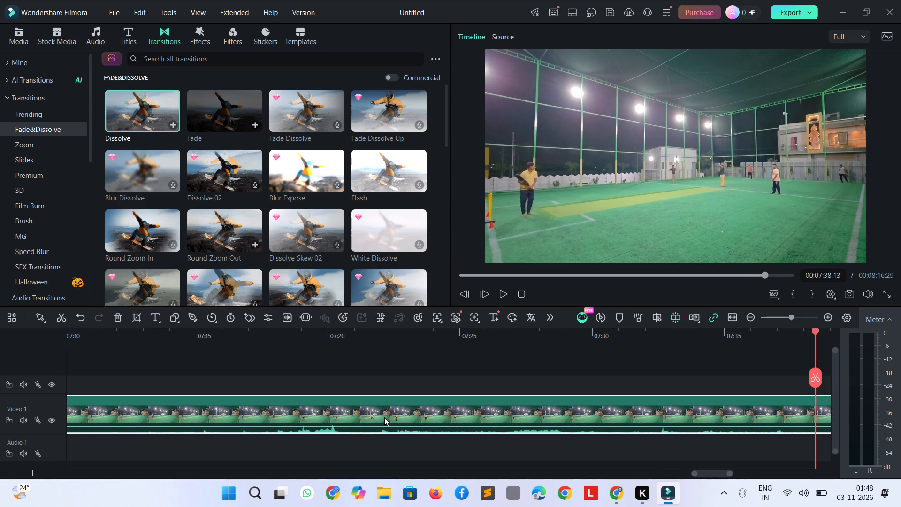
# Skim the MATCH_1 footage backward from 00:07:38:13 to 00:02:03:13, returning to the already trimmed deliveries before the last split.
pyautogui.hotkey('shift', 'Left')
pyautogui.hotkey('shift', 'Left')
pyautogui.hotkey('shift', 'Left')
pyautogui.hotkey('shift', 'Left')
pyautogui.hotkey('shift', 'Left')
pyautogui.hotkey('shift', 'Left')
pyautogui.hotkey('shift', 'Left')
pyautogui.hotkey('shift', 'Left')
pyautogui.hotkey('shift', 'Left')
pyautogui.hotkey('shift', 'Left')
pyautogui.hotkey('shift', 'Left')
pyautogui.hotkey('shift', 'Left')
pyautogui.hotkey('shift', 'Left')
pyautogui.hotkey('shift', 'Left')
pyautogui.hotkey('shift', 'Left')
pyautogui.hotkey('shift', 'Left')
pyautogui.hotkey('shift', 'Left')
pyautogui.hotkey('shift', 'Left')
pyautogui.hotkey('shift', 'Left')
pyautogui.hotkey('shift', 'Left')
pyautogui.hotkey('shift', 'Left')
pyautogui.hotkey('shift', 'Left')
pyautogui.hotkey('shift', 'Left')
pyautogui.hotkey('shift', 'Left')
pyautogui.hotkey('shift', 'Left')
pyautogui.hotkey('shift', 'Left')
pyautogui.hotkey('shift', 'Left')
pyautogui.hotkey('shift', 'Left')
pyautogui.hotkey('shift', 'Left')
pyautogui.hotkey('shift', 'Left')
pyautogui.hotkey('shift', 'Left')
pyautogui.hotkey('shift', 'Left')
pyautogui.hotkey('shift', 'Left')
pyautogui.hotkey('shift', 'Left')
pyautogui.hotkey('shift', 'Left')
pyautogui.hotkey('shift', 'Left')
pyautogui.hotkey('shift', 'Left')
pyautogui.hotkey('shift', 'Left')
pyautogui.hotkey('shift', 'Left')
pyautogui.hotkey('shift', 'Left')
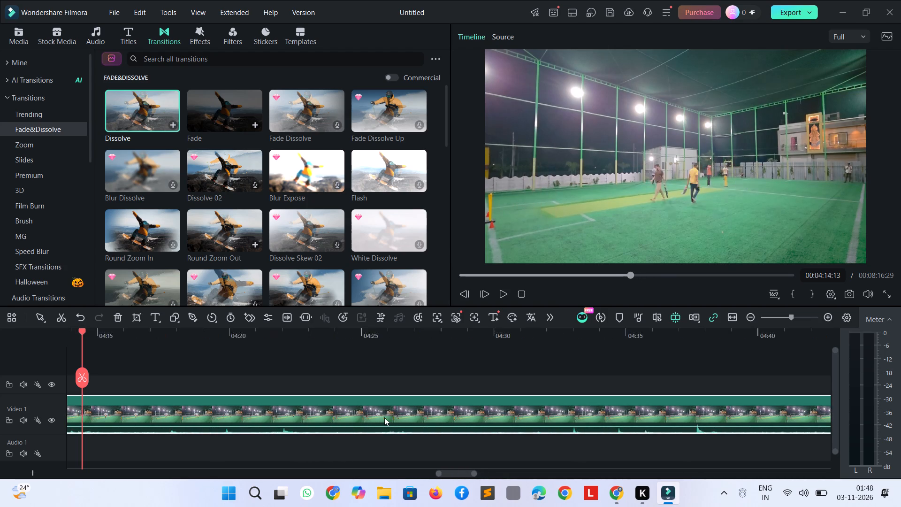
pyautogui.hotkey('shift', 'Left')
pyautogui.hotkey('shift', 'Left')
pyautogui.hotkey('shift', 'Left')
pyautogui.hotkey('shift', 'Left')
pyautogui.hotkey('shift', 'Left')
pyautogui.hotkey('shift', 'Left')
pyautogui.hotkey('shift', 'Left')
pyautogui.hotkey('shift', 'Left')
pyautogui.hotkey('shift', 'Left')
pyautogui.hotkey('shift', 'Left')
pyautogui.hotkey('shift', 'Left')
pyautogui.hotkey('shift', 'Left')
pyautogui.hotkey('shift', 'Left')
pyautogui.hotkey('shift', 'Left')
pyautogui.hotkey('shift', 'Left')
pyautogui.hotkey('shift', 'Left')
pyautogui.hotkey('shift', 'Left')
pyautogui.hotkey('shift', 'Left')
pyautogui.hotkey('shift', 'Left')
pyautogui.hotkey('shift', 'Left')
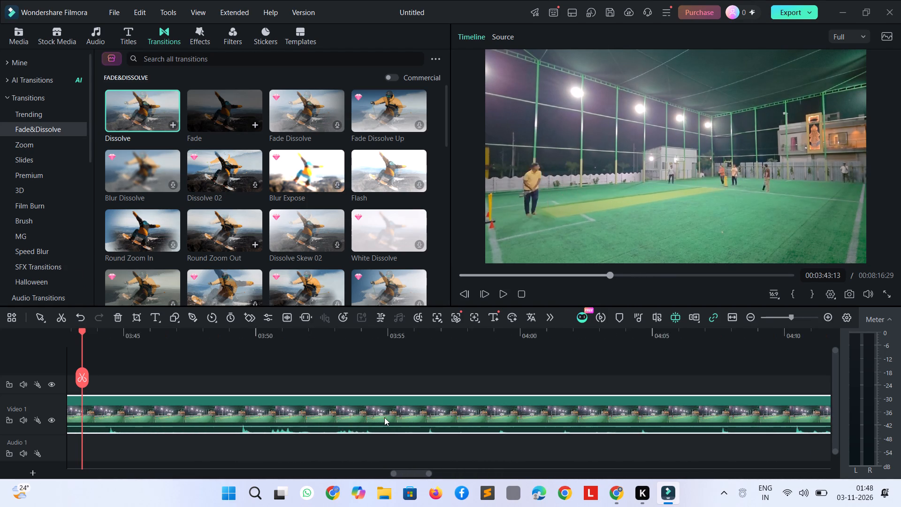
pyautogui.hotkey('shift', 'Left')
pyautogui.hotkey('shift', 'Left')
pyautogui.hotkey('shift', 'Left')
pyautogui.hotkey('shift', 'Left')
pyautogui.hotkey('shift', 'Left')
pyautogui.hotkey('shift', 'Left')
pyautogui.hotkey('shift', 'Left')
pyautogui.hotkey('shift', 'Left')
pyautogui.hotkey('shift', 'Left')
pyautogui.hotkey('shift', 'Left')
pyautogui.hotkey('shift', 'Left')
pyautogui.hotkey('shift', 'Left')
pyautogui.hotkey('shift', 'Left')
pyautogui.hotkey('shift', 'Left')
pyautogui.hotkey('shift', 'Left')
pyautogui.hotkey('shift', 'Left')
pyautogui.hotkey('shift', 'Left')
pyautogui.hotkey('shift', 'Left')
pyautogui.hotkey('shift', 'Left')
pyautogui.hotkey('shift', 'Left')
pyautogui.hotkey('shift', 'Left')
pyautogui.hotkey('shift', 'Left')
pyautogui.hotkey('shift', 'Left')
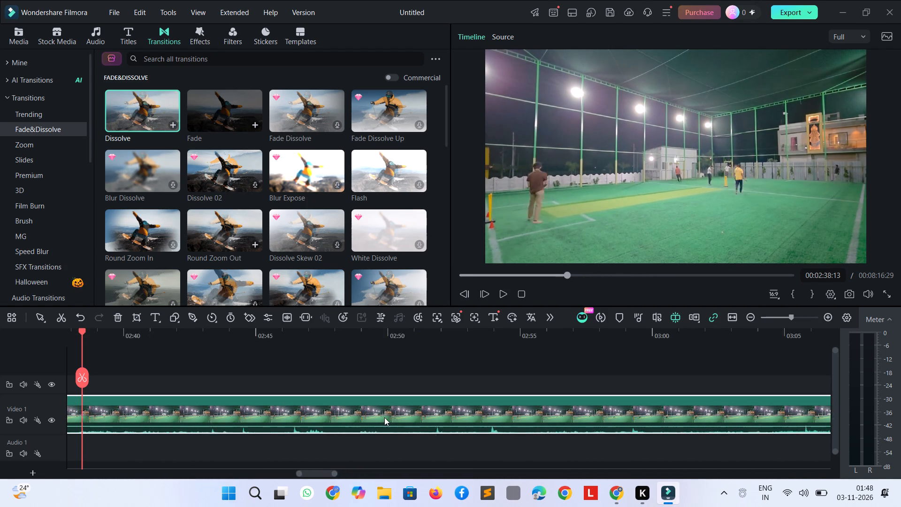
pyautogui.hotkey('shift', 'Left')
pyautogui.hotkey('shift', 'Left')
pyautogui.hotkey('shift', 'Left')
pyautogui.hotkey('shift', 'Left')
pyautogui.hotkey('shift', 'Left')
pyautogui.hotkey('shift', 'Left')
pyautogui.hotkey('shift', 'Left')
pyautogui.hotkey('shift', 'Left')
pyautogui.hotkey('shift', 'Left')
pyautogui.hotkey('shift', 'Left')
pyautogui.hotkey('shift', 'Left')
pyautogui.hotkey('shift', 'Left')
pyautogui.hotkey('shift', 'Left')
pyautogui.hotkey('shift', 'Left')
pyautogui.hotkey('shift', 'Left')
pyautogui.hotkey('shift', 'Left')
pyautogui.hotkey('shift', 'Left')
pyautogui.hotkey('shift', 'Left')
pyautogui.hotkey('shift', 'Left')
pyautogui.hotkey('shift', 'Left')
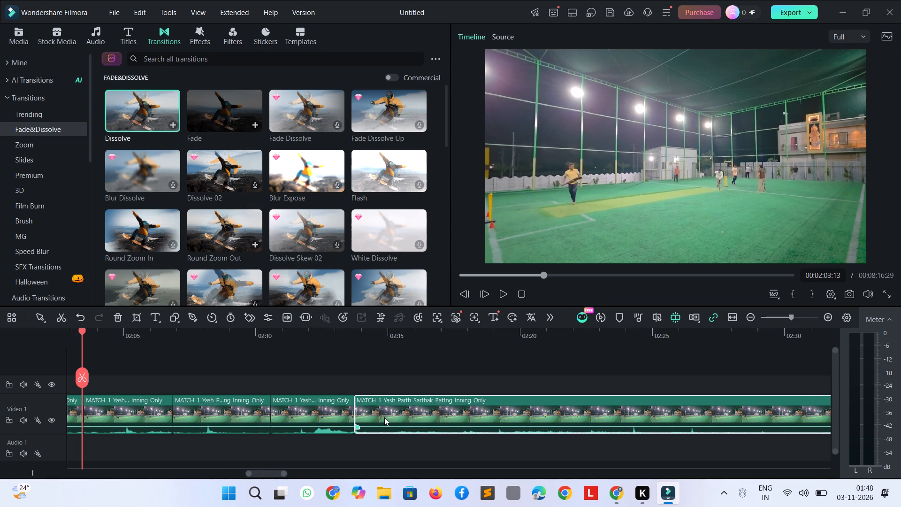
# Review the MATCH_1 footage forward from 00:02:03:13, past the last split to about 00:02:56:25, and play on, looking for the next delivery.
pyautogui.press('space')
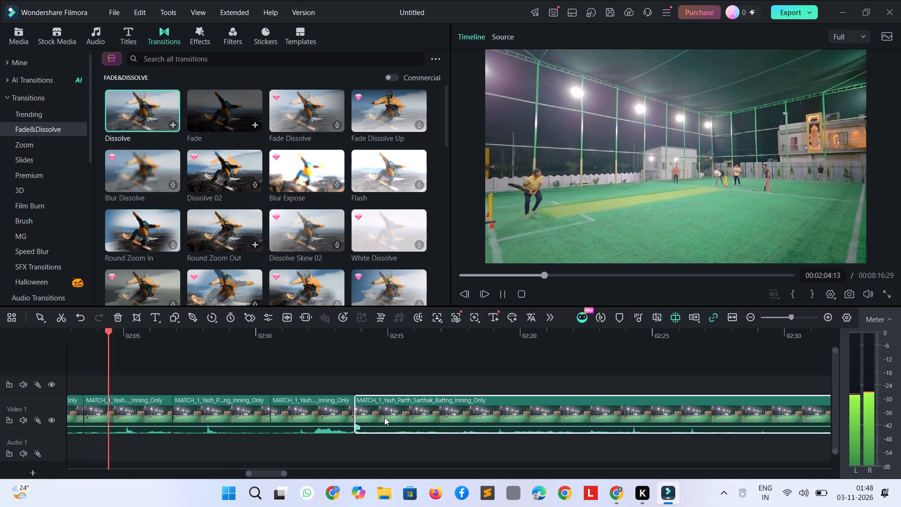
pyautogui.hotkey('shift', 'Right')
pyautogui.hotkey('shift', 'Right')
pyautogui.hotkey('shift', 'Right')
pyautogui.hotkey('shift', 'Right')
pyautogui.hotkey('shift', 'Right')
pyautogui.hotkey('shift', 'Right')
pyautogui.hotkey('shift', 'Right')
pyautogui.hotkey('shift', 'Right')
pyautogui.hotkey('shift', 'Right')
pyautogui.hotkey('shift', 'Right')
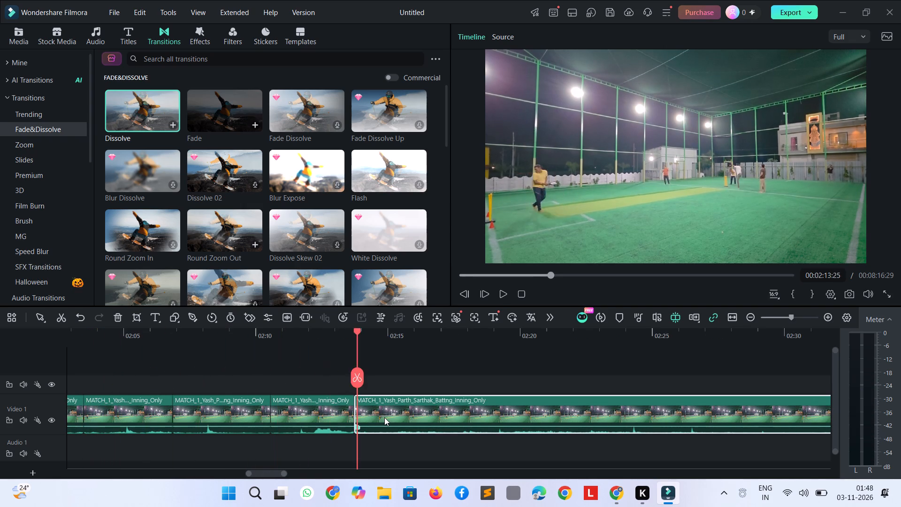
pyautogui.hotkey('shift', 'Right')
pyautogui.hotkey('shift', 'Right')
pyautogui.hotkey('shift', 'Right')
pyautogui.hotkey('shift', 'Right')
pyautogui.hotkey('shift', 'Right')
pyautogui.hotkey('shift', 'Right')
pyautogui.hotkey('shift', 'Right')
pyautogui.hotkey('shift', 'Right')
pyautogui.hotkey('shift', 'Right')
pyautogui.hotkey('shift', 'Right')
pyautogui.hotkey('shift', 'Right')
pyautogui.hotkey('shift', 'Right')
pyautogui.hotkey('shift', 'Right')
pyautogui.hotkey('shift', 'Right')
pyautogui.hotkey('shift', 'Right')
pyautogui.hotkey('shift', 'Right')
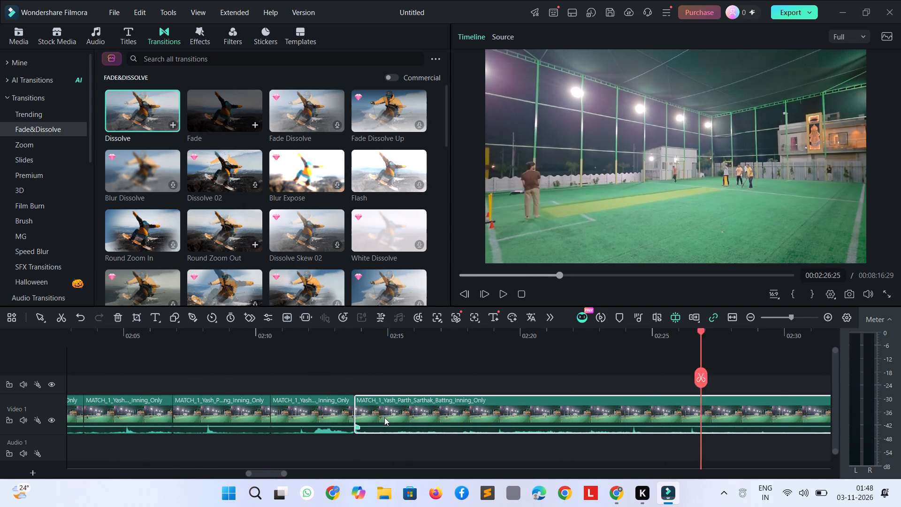
pyautogui.hotkey('shift', 'Right')
pyautogui.hotkey('shift', 'Right')
pyautogui.hotkey('shift', 'Right')
pyautogui.hotkey('shift', 'Right')
pyautogui.hotkey('shift', 'Right')
pyautogui.hotkey('shift', 'Right')
pyautogui.hotkey('shift', 'Right')
pyautogui.hotkey('shift', 'Right')
pyautogui.hotkey('shift', 'Right')
pyautogui.hotkey('shift', 'Right')
pyautogui.hotkey('shift', 'Right')
pyautogui.hotkey('shift', 'Right')
pyautogui.hotkey('shift', 'Right')
pyautogui.hotkey('shift', 'Right')
pyautogui.hotkey('shift', 'Right')
pyautogui.hotkey('shift', 'Right')
pyautogui.hotkey('shift', 'Right')
pyautogui.hotkey('shift', 'Right')
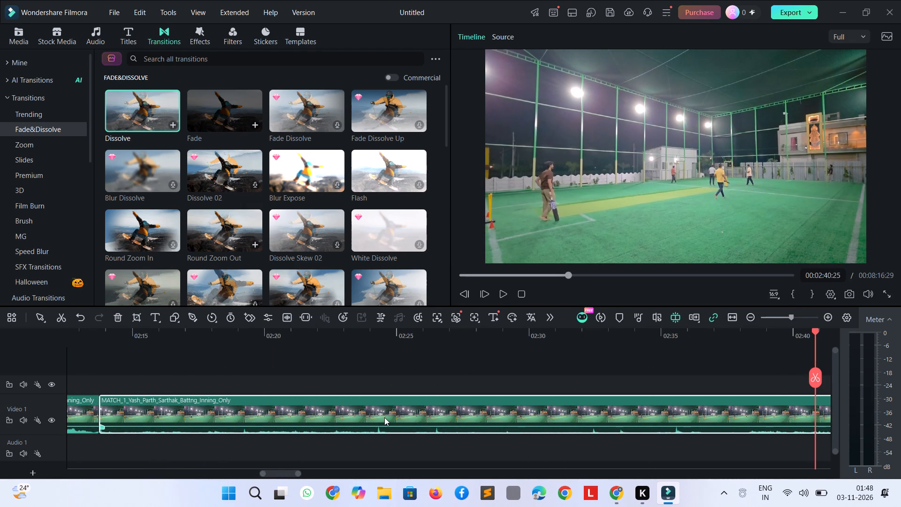
pyautogui.hotkey('shift', 'Right')
pyautogui.hotkey('shift', 'Right')
pyautogui.hotkey('shift', 'Right')
pyautogui.hotkey('shift', 'Right')
pyautogui.hotkey('shift', 'Right')
pyautogui.hotkey('shift', 'Right')
pyautogui.hotkey('shift', 'Right')
pyautogui.hotkey('shift', 'Right')
pyautogui.hotkey('shift', 'Right')
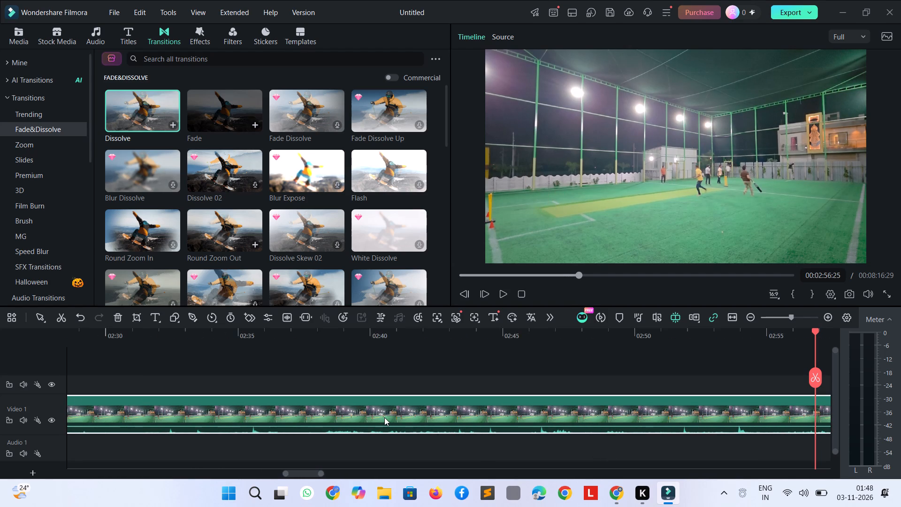
pyautogui.press('space')
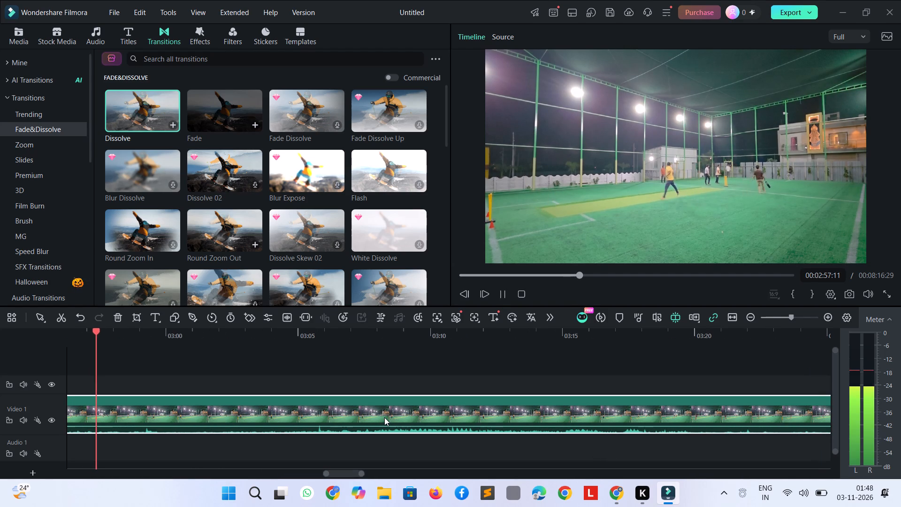
# Review the MATCH_1 footage forward from 00:02:57:11 to about 00:03:25:15, looking for the next delivery worth keeping.
pyautogui.press('space')
pyautogui.hotkey('shift', 'Right')
pyautogui.hotkey('shift', 'Right')
pyautogui.hotkey('shift', 'Right')
pyautogui.hotkey('shift', 'Right')
pyautogui.hotkey('shift', 'Right')
pyautogui.hotkey('shift', 'Right')
pyautogui.hotkey('shift', 'Right')
pyautogui.hotkey('shift', 'Right')
pyautogui.press('space')
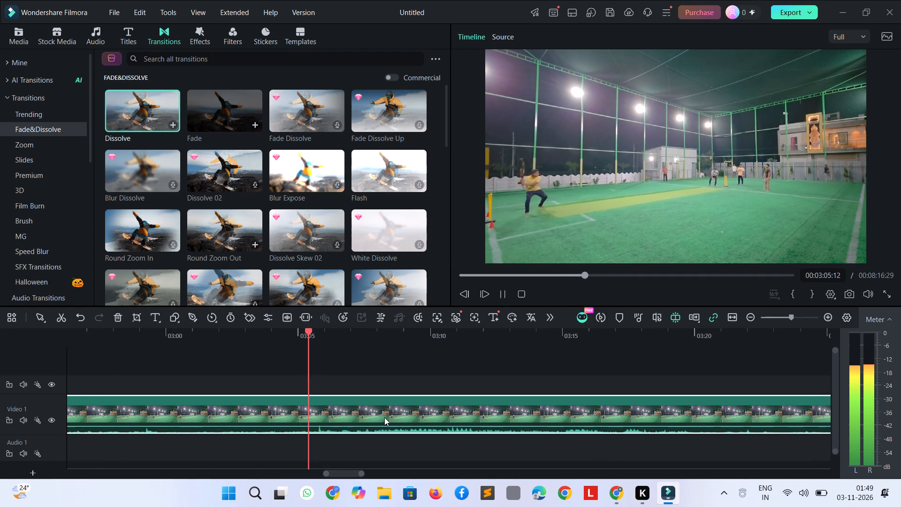
pyautogui.press('space')
pyautogui.hotkey('shift', 'Right')
pyautogui.hotkey('shift', 'Right')
pyautogui.hotkey('shift', 'Right')
pyautogui.hotkey('shift', 'Right')
pyautogui.hotkey('shift', 'Right')
pyautogui.hotkey('shift', 'Right')
pyautogui.hotkey('shift', 'Right')
pyautogui.hotkey('shift', 'Right')
pyautogui.hotkey('shift', 'Right')
pyautogui.hotkey('shift', 'Right')
pyautogui.hotkey('shift', 'Right')
pyautogui.hotkey('shift', 'Right')
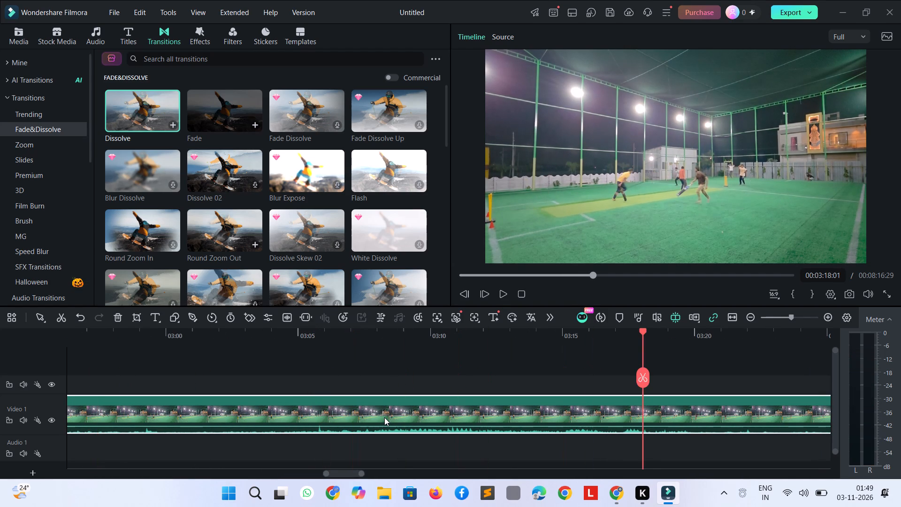
pyautogui.press('space')
pyautogui.hotkey('shift', 'Right')
pyautogui.hotkey('shift', 'Right')
pyautogui.hotkey('shift', 'Right')
pyautogui.hotkey('shift', 'Right')
pyautogui.hotkey('shift', 'Right')
pyautogui.hotkey('shift', 'Right')
pyautogui.hotkey('shift', 'Right')
pyautogui.press('space')
pyautogui.press('Right')
pyautogui.press('Right')
pyautogui.press('Right')
pyautogui.press('Right')
pyautogui.press('Right')
pyautogui.press('Right')
pyautogui.press('Right')
pyautogui.press('Right')
pyautogui.press('Right')
pyautogui.press('Right')
pyautogui.press('Right')
pyautogui.press('Right')
pyautogui.press('Right')
pyautogui.press('Right')
pyautogui.press('Right')
pyautogui.press('Right')
pyautogui.press('Right')
pyautogui.press('Right')
pyautogui.press('Right')
pyautogui.press('Right')
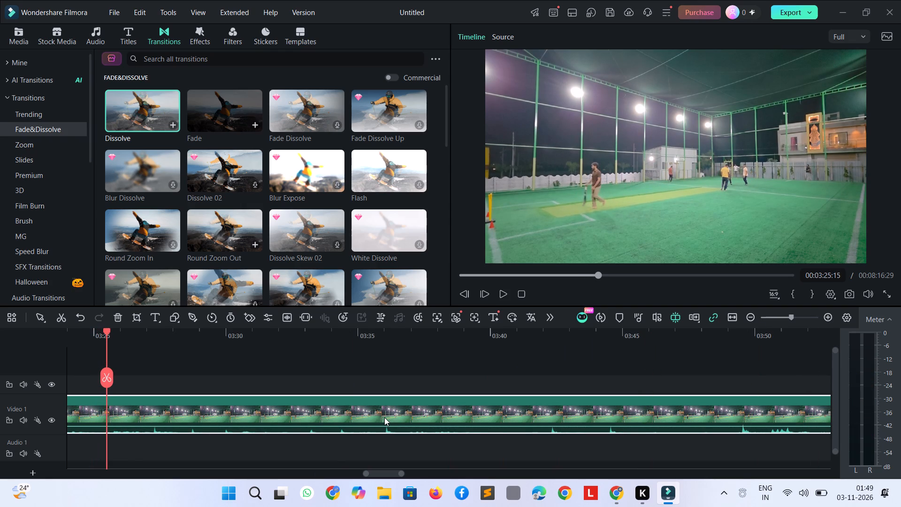
# Skim the MATCH_1 clip from 00:03:25:15 to about 00:03:50:11, playing briefly at intervals to examine the bowling and batting action.
pyautogui.hotkey('shift', 'Right')
pyautogui.hotkey('shift', 'Right')
pyautogui.hotkey('shift', 'Right')
pyautogui.hotkey('shift', 'Right')
pyautogui.hotkey('shift', 'Right')
pyautogui.hotkey('shift', 'Right')
pyautogui.hotkey('shift', 'Right')
pyautogui.hotkey('shift', 'Right')
pyautogui.hotkey('shift', 'Right')
pyautogui.hotkey('shift', 'Right')
pyautogui.hotkey('shift', 'Right')
pyautogui.hotkey('shift', 'Right')
pyautogui.press('space')
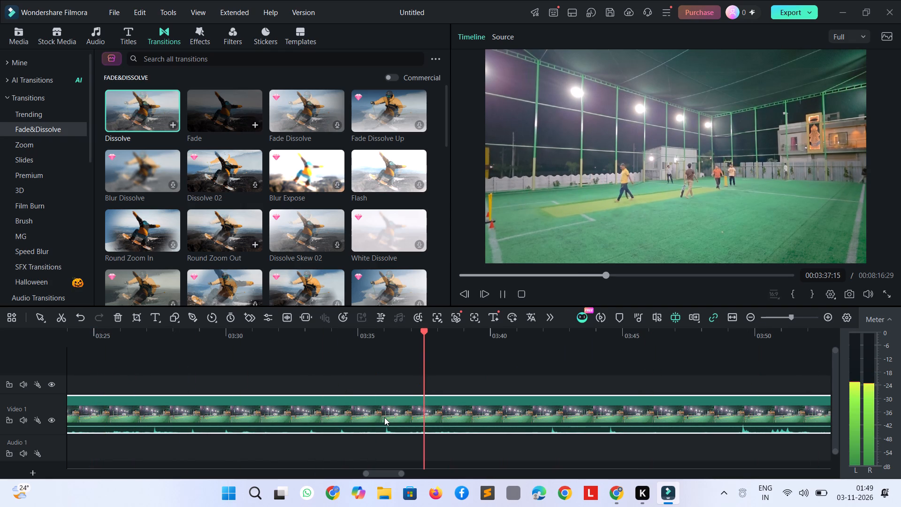
pyautogui.hotkey('shift', 'Right')
pyautogui.hotkey('shift', 'Right')
pyautogui.hotkey('shift', 'Right')
pyautogui.hotkey('shift', 'Right')
pyautogui.hotkey('shift', 'Right')
pyautogui.hotkey('shift', 'Right')
pyautogui.hotkey('shift', 'Right')
pyautogui.hotkey('shift', 'Right')
pyautogui.hotkey('shift', 'Right')
pyautogui.hotkey('shift', 'Right')
pyautogui.hotkey('shift', 'Right')
pyautogui.hotkey('shift', 'Right')
pyautogui.press('space')
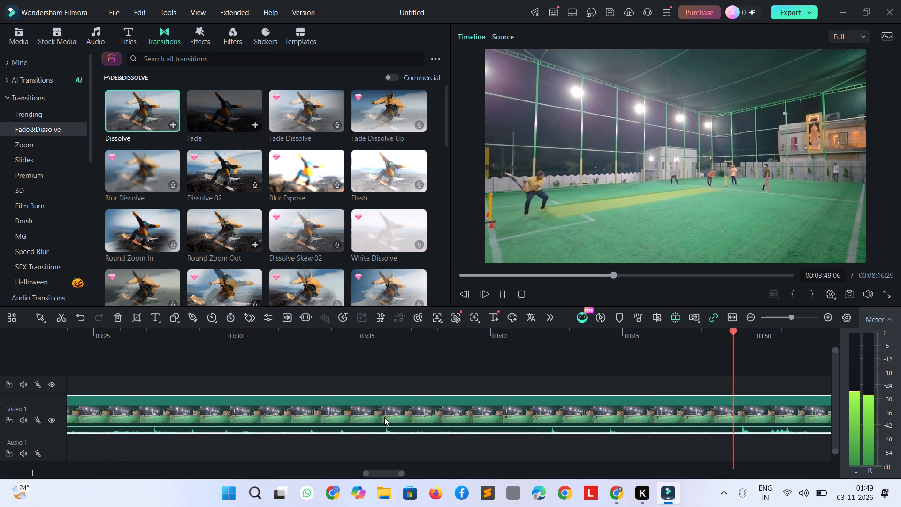
pyautogui.press('Right')
pyautogui.press('Right')
pyautogui.press('Right')
pyautogui.press('Right')
pyautogui.press('Right')
pyautogui.press('Right')
pyautogui.press('Right')
pyautogui.press('Right')
pyautogui.press('Right')
pyautogui.press('Right')
pyautogui.press('Right')
pyautogui.press('Right')
pyautogui.press('Right')
pyautogui.press('Right')
pyautogui.press('Right')
pyautogui.press('Right')
pyautogui.press('Right')
pyautogui.press('space')
pyautogui.hotkey('shift', 'Right')
pyautogui.hotkey('shift', 'Right')
pyautogui.hotkey('shift', 'Right')
pyautogui.hotkey('shift', 'Right')
pyautogui.hotkey('shift', 'Right')
pyautogui.hotkey('shift', 'Right')
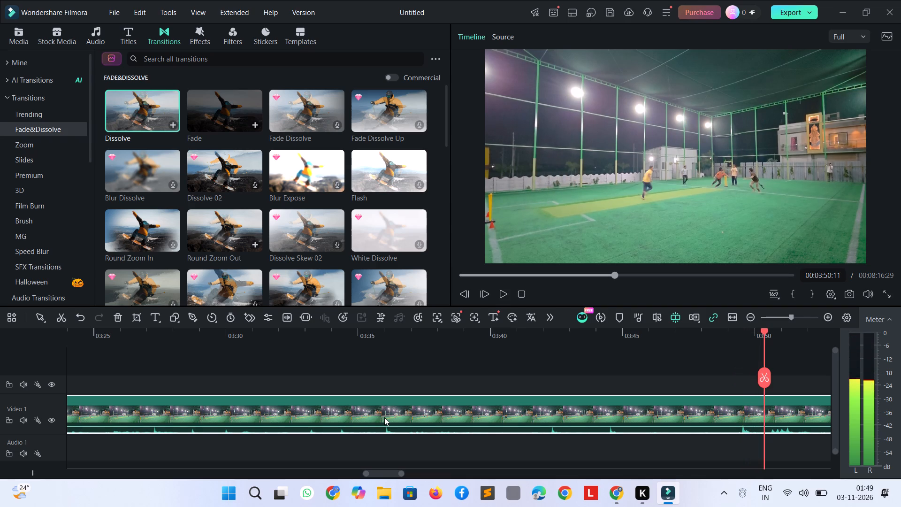
# Skim the MATCH_1 clip forward from 00:03:50:11 to about 00:04:23:03, playing briefly at intervals to check the batting and bowling action.
pyautogui.press('space')
pyautogui.hotkey('shift', 'Right')
pyautogui.hotkey('shift', 'Right')
pyautogui.hotkey('shift', 'Right')
pyautogui.hotkey('shift', 'Right')
pyautogui.hotkey('shift', 'Right')
pyautogui.hotkey('shift', 'Right')
pyautogui.hotkey('shift', 'Right')
pyautogui.hotkey('shift', 'Right')
pyautogui.hotkey('shift', 'Right')
pyautogui.hotkey('shift', 'Right')
pyautogui.hotkey('shift', 'Right')
pyautogui.hotkey('shift', 'Right')
pyautogui.hotkey('shift', 'Right')
pyautogui.hotkey('shift', 'Right')
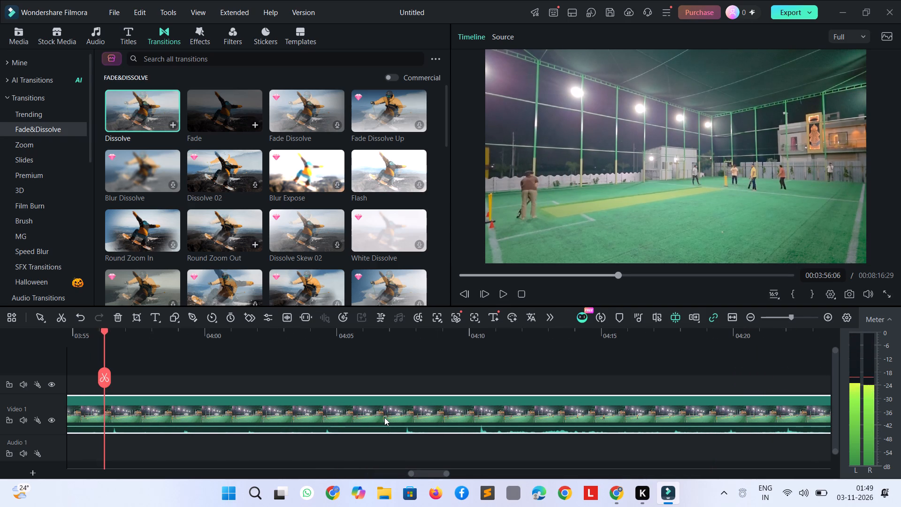
pyautogui.press('space')
pyautogui.hotkey('shift', 'Right')
pyautogui.hotkey('shift', 'Right')
pyautogui.hotkey('shift', 'Right')
pyautogui.hotkey('shift', 'Right')
pyautogui.hotkey('shift', 'Right')
pyautogui.hotkey('shift', 'Right')
pyautogui.hotkey('shift', 'Right')
pyautogui.hotkey('shift', 'Right')
pyautogui.hotkey('shift', 'Right')
pyautogui.hotkey('shift', 'Right')
pyautogui.hotkey('shift', 'Right')
pyautogui.hotkey('shift', 'Right')
pyautogui.hotkey('shift', 'Right')
pyautogui.hotkey('shift', 'Right')
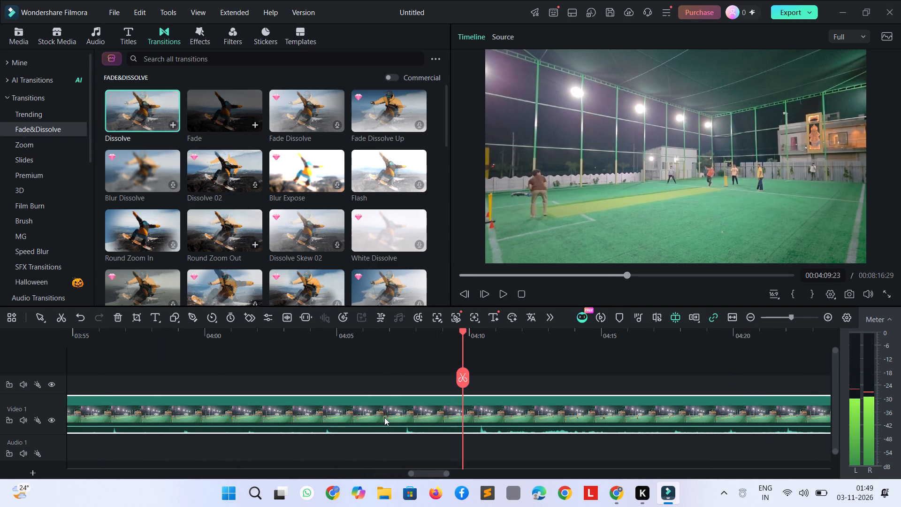
pyautogui.press('space')
pyautogui.hotkey('shift', 'Right')
pyautogui.hotkey('shift', 'Right')
pyautogui.hotkey('shift', 'Right')
pyautogui.hotkey('shift', 'Right')
pyautogui.hotkey('shift', 'Right')
pyautogui.hotkey('shift', 'Right')
pyautogui.hotkey('shift', 'Right')
pyautogui.hotkey('shift', 'Right')
pyautogui.hotkey('shift', 'Right')
pyautogui.hotkey('shift', 'Right')
pyautogui.hotkey('shift', 'Right')
pyautogui.hotkey('shift', 'Right')
pyautogui.hotkey('shift', 'Right')
pyautogui.hotkey('shift', 'Right')
pyautogui.hotkey('shift', 'Right')
pyautogui.hotkey('shift', 'Right')
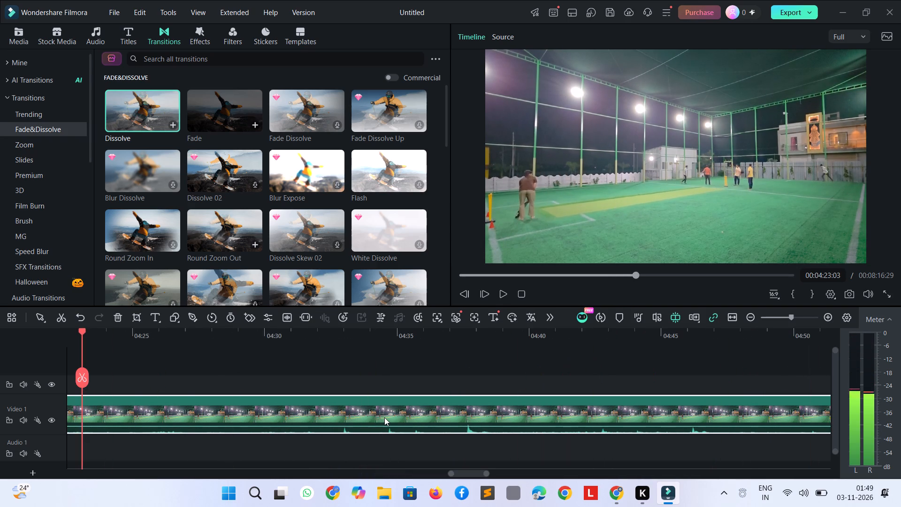
# Skim the MATCH_1 footage forward from 00:04:23:03 to about 00:05:06:10, looking for deliveries and idle stretches between them.
pyautogui.press('space')
pyautogui.hotkey('shift', 'Right')
pyautogui.hotkey('shift', 'Right')
pyautogui.hotkey('shift', 'Right')
pyautogui.hotkey('shift', 'Right')
pyautogui.hotkey('shift', 'Right')
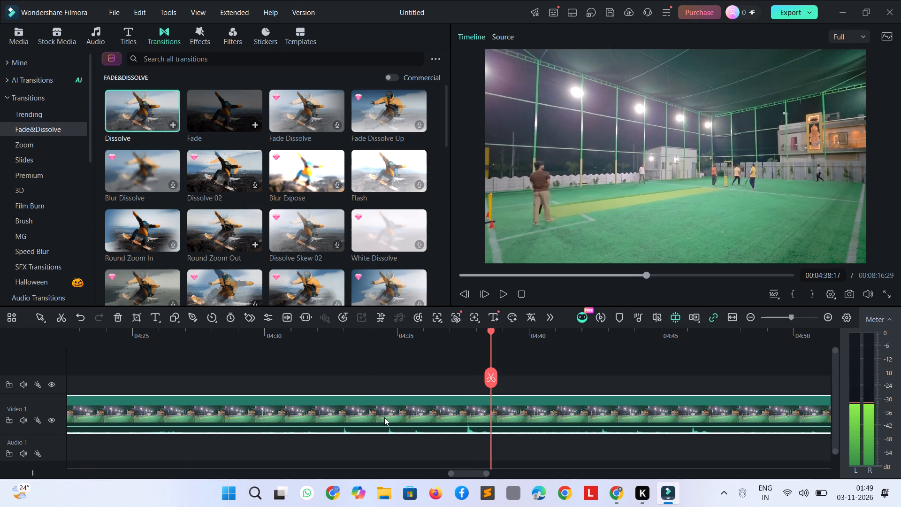
pyautogui.hotkey('shift', 'Right')
pyautogui.hotkey('shift', 'Right')
pyautogui.hotkey('shift', 'Right')
pyautogui.hotkey('shift', 'Right')
pyautogui.hotkey('shift', 'Right')
pyautogui.hotkey('shift', 'Right')
pyautogui.hotkey('shift', 'Right')
pyautogui.hotkey('shift', 'Right')
pyautogui.hotkey('shift', 'Right')
pyautogui.hotkey('shift', 'Right')
pyautogui.hotkey('shift', 'Right')
pyautogui.press('space')
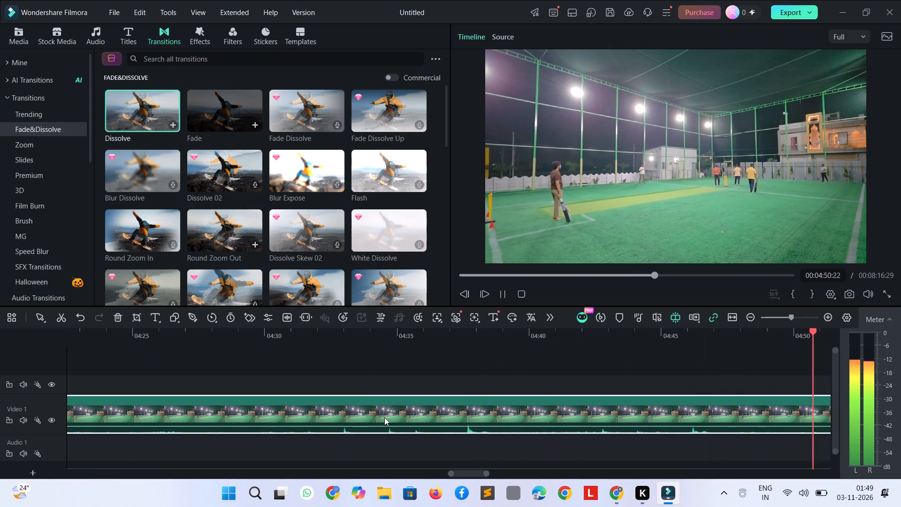
pyautogui.hotkey('shift', 'Right')
pyautogui.hotkey('shift', 'Right')
pyautogui.hotkey('shift', 'Right')
pyautogui.hotkey('shift', 'Right')
pyautogui.hotkey('shift', 'Right')
pyautogui.hotkey('shift', 'Right')
pyautogui.hotkey('shift', 'Right')
pyautogui.hotkey('shift', 'Right')
pyautogui.hotkey('shift', 'Right')
pyautogui.hotkey('shift', 'Right')
pyautogui.hotkey('shift', 'Right')
pyautogui.hotkey('shift', 'Right')
pyautogui.hotkey('shift', 'Right')
pyautogui.hotkey('shift', 'Right')
pyautogui.hotkey('shift', 'Right')
pyautogui.hotkey('shift', 'Right')
pyautogui.press('space')
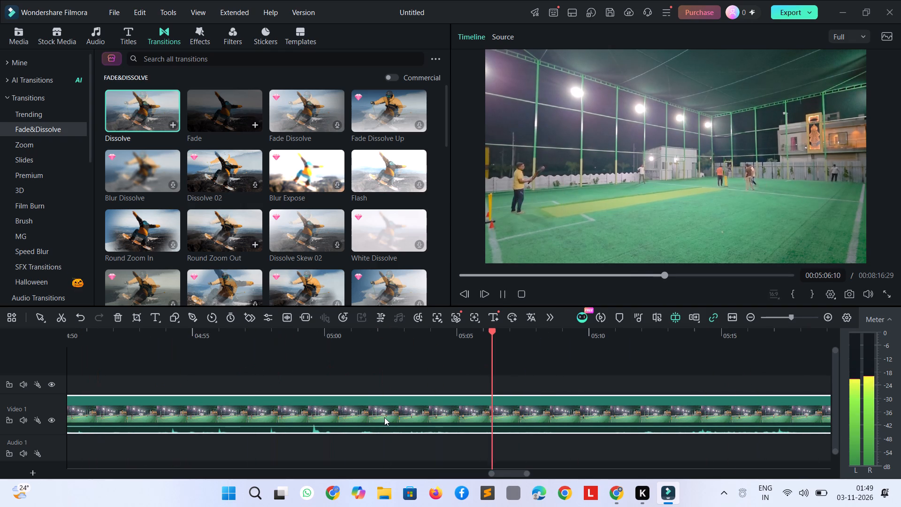
# Review the MATCH_1 footage forward from 00:05:06:10 to about 00:05:17:29, examining the play and the batters' movements between deliveries.
pyautogui.hotkey('shift', 'Right')
pyautogui.hotkey('shift', 'Right')
pyautogui.hotkey('shift', 'Right')
pyautogui.hotkey('shift', 'Right')
pyautogui.hotkey('shift', 'Right')
pyautogui.hotkey('shift', 'Right')
pyautogui.hotkey('shift', 'Right')
pyautogui.hotkey('shift', 'Right')
pyautogui.hotkey('shift', 'Right')
pyautogui.hotkey('shift', 'Right')
pyautogui.hotkey('shift', 'Right')
pyautogui.hotkey('shift', 'Right')
pyautogui.press('space')
pyautogui.hotkey('shift', 'Right')
pyautogui.hotkey('shift', 'Right')
pyautogui.hotkey('shift', 'Right')
pyautogui.hotkey('shift', 'Right')
pyautogui.hotkey('shift', 'Right')
pyautogui.hotkey('shift', 'Right')
pyautogui.hotkey('shift', 'Right')
pyautogui.hotkey('shift', 'Right')
pyautogui.hotkey('shift', 'Right')
pyautogui.hotkey('shift', 'Right')
pyautogui.hotkey('shift', 'Right')
pyautogui.hotkey('shift', 'Right')
pyautogui.hotkey('shift', 'Right')
pyautogui.hotkey('shift', 'Right')
pyautogui.hotkey('shift', 'Right')
pyautogui.hotkey('shift', 'Right')
pyautogui.hotkey('shift', 'Right')
pyautogui.hotkey('shift', 'Right')
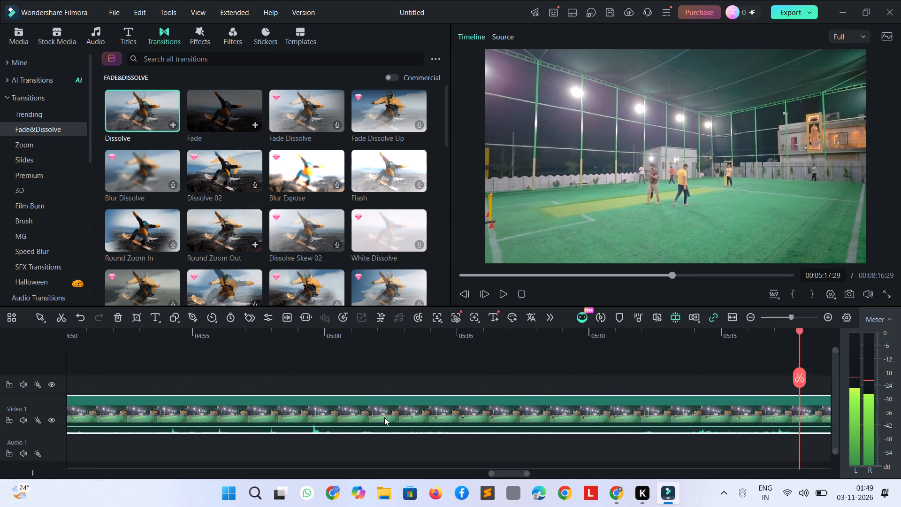
# Skim the MATCH_1 footage forward from 00:05:17:29 to about 00:05:53:21, examining the batters' changeovers and the deliveries.
pyautogui.press('space')
pyautogui.hotkey('shift', 'Right')
pyautogui.hotkey('shift', 'Right')
pyautogui.hotkey('shift', 'Right')
pyautogui.hotkey('shift', 'Right')
pyautogui.hotkey('shift', 'Right')
pyautogui.hotkey('shift', 'Right')
pyautogui.hotkey('shift', 'Right')
pyautogui.hotkey('shift', 'Right')
pyautogui.hotkey('shift', 'Right')
pyautogui.hotkey('shift', 'Right')
pyautogui.hotkey('shift', 'Right')
pyautogui.hotkey('shift', 'Right')
pyautogui.hotkey('shift', 'Right')
pyautogui.hotkey('shift', 'Right')
pyautogui.hotkey('shift', 'Right')
pyautogui.hotkey('shift', 'Right')
pyautogui.hotkey('shift', 'Right')
pyautogui.hotkey('shift', 'Right')
pyautogui.hotkey('shift', 'Right')
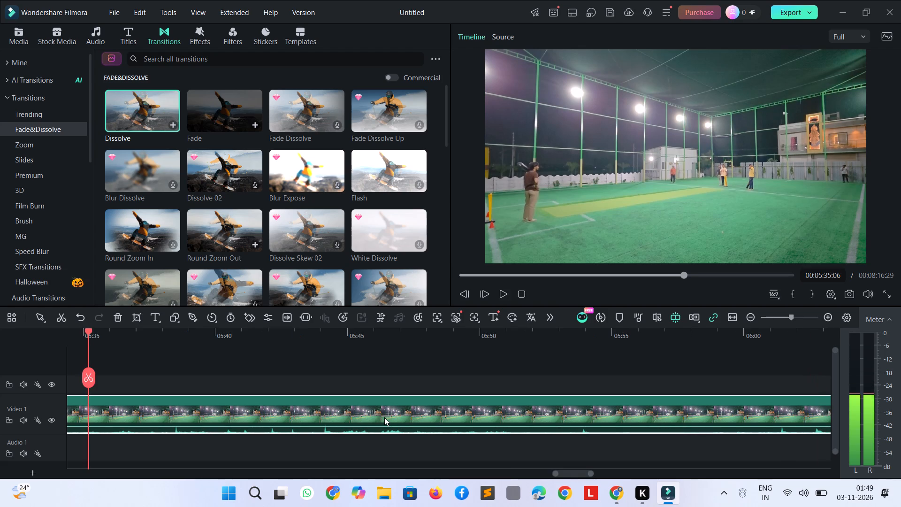
pyautogui.press('space')
pyautogui.press('Right')
pyautogui.press('Right')
pyautogui.press('Right')
pyautogui.press('Right')
pyautogui.press('Right')
pyautogui.press('Right')
pyautogui.press('Right')
pyautogui.press('Right')
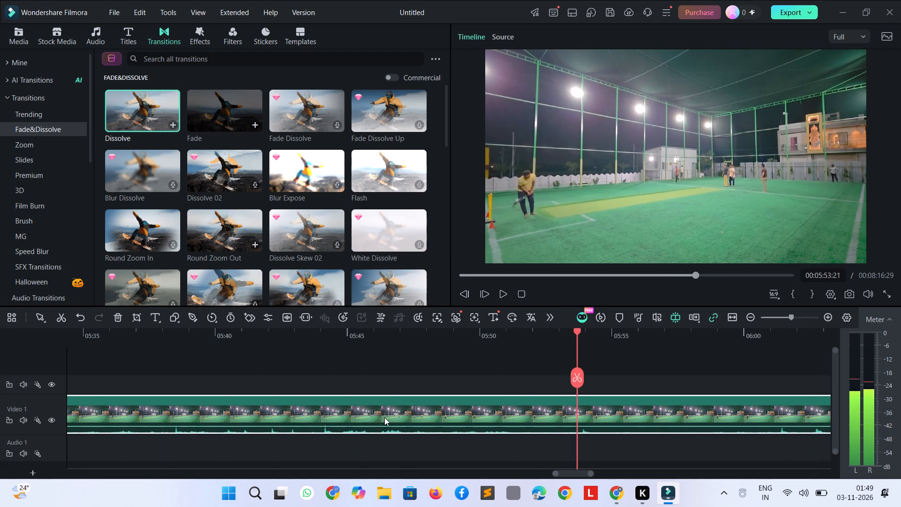
# Skim the MATCH_1 footage forward from 00:05:53:21 to about 00:06:20:13, playing briefly at intervals to examine the running and batting.
pyautogui.hotkey('shift', 'Right')
pyautogui.hotkey('shift', 'Right')
pyautogui.hotkey('shift', 'Right')
pyautogui.hotkey('shift', 'Right')
pyautogui.hotkey('shift', 'Right')
pyautogui.hotkey('shift', 'Right')
pyautogui.hotkey('shift', 'Right')
pyautogui.hotkey('shift', 'Right')
pyautogui.hotkey('shift', 'Right')
pyautogui.hotkey('shift', 'Right')
pyautogui.hotkey('shift', 'Right')
pyautogui.hotkey('shift', 'Right')
pyautogui.hotkey('shift', 'Right')
pyautogui.press('space')
pyautogui.hotkey('shift', 'Right')
pyautogui.hotkey('shift', 'Right')
pyautogui.hotkey('shift', 'Right')
pyautogui.hotkey('shift', 'Right')
pyautogui.hotkey('shift', 'Right')
pyautogui.hotkey('shift', 'Right')
pyautogui.hotkey('shift', 'Right')
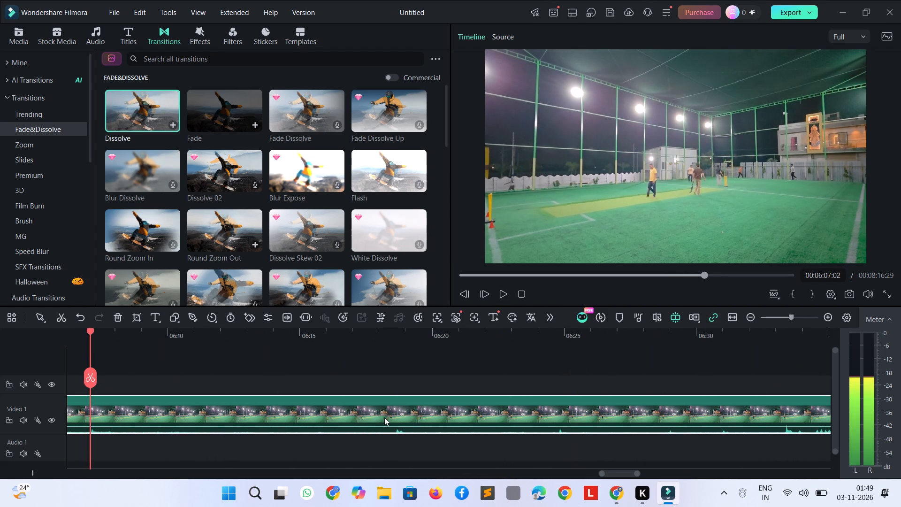
pyautogui.press('space')
pyautogui.hotkey('shift', 'Right')
pyautogui.hotkey('shift', 'Right')
pyautogui.hotkey('shift', 'Right')
pyautogui.hotkey('shift', 'Right')
pyautogui.hotkey('shift', 'Right')
pyautogui.hotkey('shift', 'Right')
pyautogui.hotkey('shift', 'Right')
pyautogui.hotkey('shift', 'Right')
pyautogui.hotkey('shift', 'Right')
pyautogui.hotkey('shift', 'Right')
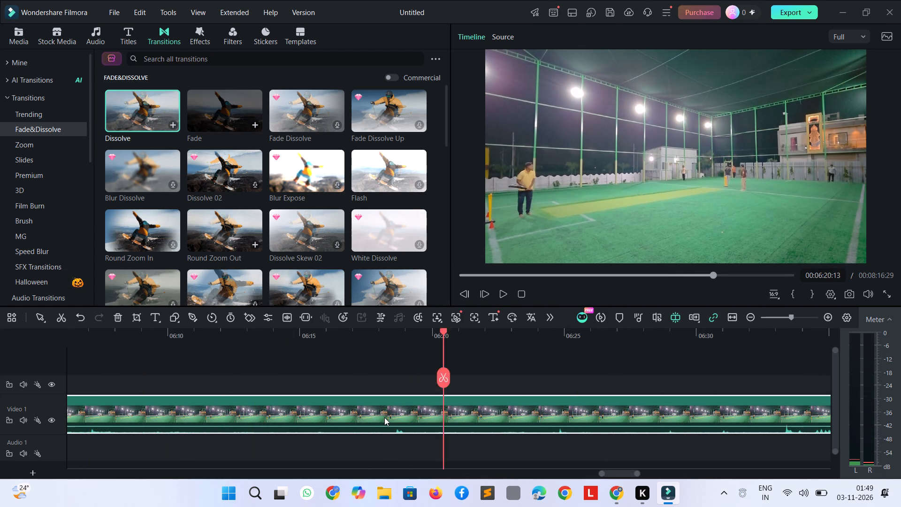
# Skim the MATCH_1 footage forward from 00:06:20:13 to about 00:06:43:08, checking for deliveries and idle stretches between them.
pyautogui.press('space')
pyautogui.hotkey('shift', 'Right')
pyautogui.hotkey('shift', 'Right')
pyautogui.hotkey('shift', 'Right')
pyautogui.hotkey('shift', 'Right')
pyautogui.hotkey('shift', 'Right')
pyautogui.hotkey('shift', 'Right')
pyautogui.hotkey('shift', 'Right')
pyautogui.hotkey('shift', 'Right')
pyautogui.hotkey('shift', 'Right')
pyautogui.hotkey('shift', 'Right')
pyautogui.press('space')
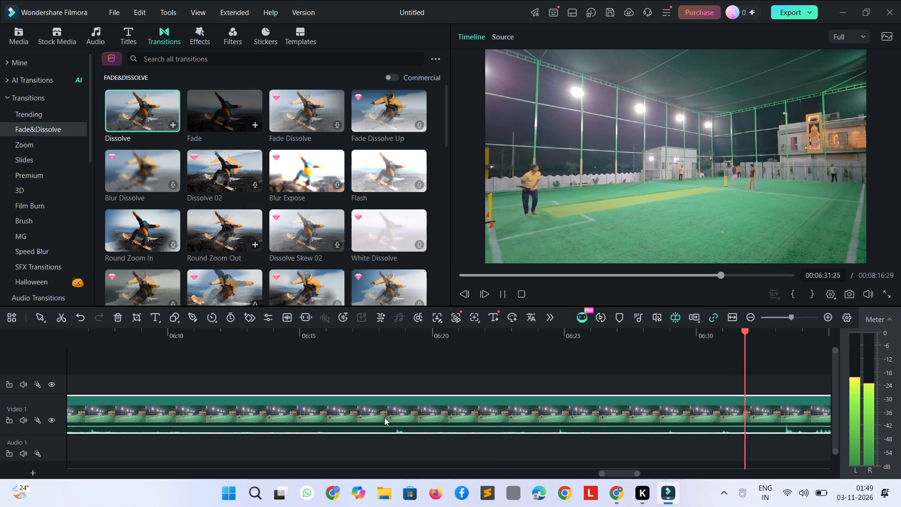
pyautogui.hotkey('shift', 'Right')
pyautogui.hotkey('shift', 'Right')
pyautogui.hotkey('shift', 'Right')
pyautogui.hotkey('shift', 'Right')
pyautogui.hotkey('shift', 'Right')
pyautogui.hotkey('shift', 'Right')
pyautogui.hotkey('shift', 'Right')
pyautogui.hotkey('shift', 'Right')
pyautogui.hotkey('shift', 'Right')
pyautogui.hotkey('shift', 'Right')
pyautogui.press('space')
pyautogui.hotkey('shift', 'Right')
pyautogui.hotkey('shift', 'Right')
pyautogui.hotkey('shift', 'Right')
pyautogui.hotkey('shift', 'Right')
pyautogui.hotkey('shift', 'Right')
pyautogui.hotkey('shift', 'Right')
pyautogui.hotkey('shift', 'Right')
pyautogui.hotkey('shift', 'Right')
pyautogui.hotkey('shift', 'Right')
pyautogui.hotkey('shift', 'Right')
pyautogui.hotkey('shift', 'Right')
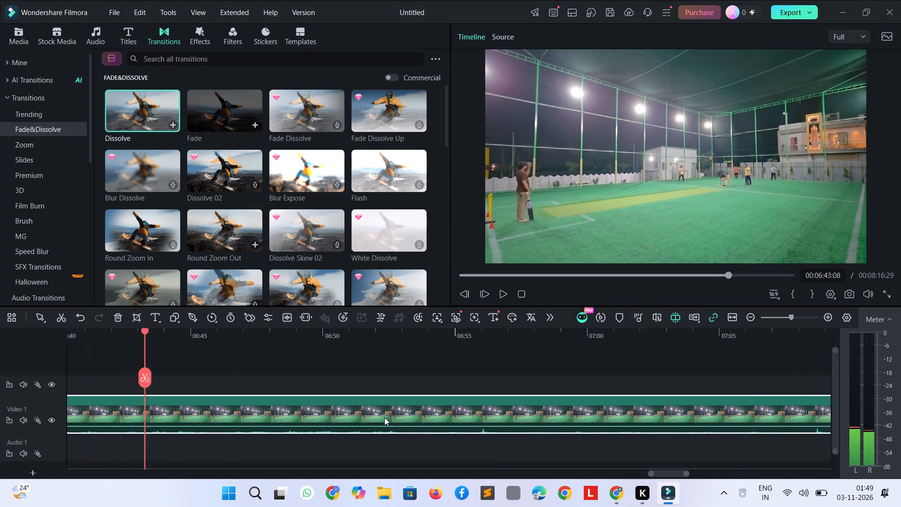
# Skim the MATCH_1 footage forward from 00:06:43:08 to about 00:07:03:18, playing briefly at intervals to check the batting action.
pyautogui.press('space')
pyautogui.hotkey('shift', 'Right')
pyautogui.hotkey('shift', 'Right')
pyautogui.hotkey('shift', 'Right')
pyautogui.hotkey('shift', 'Right')
pyautogui.hotkey('shift', 'Right')
pyautogui.hotkey('shift', 'Right')
pyautogui.hotkey('shift', 'Right')
pyautogui.hotkey('shift', 'Right')
pyautogui.hotkey('shift', 'Right')
pyautogui.hotkey('shift', 'Right')
pyautogui.hotkey('shift', 'Right')
pyautogui.hotkey('shift', 'Right')
pyautogui.hotkey('shift', 'Right')
pyautogui.press('space')
pyautogui.hotkey('shift', 'Right')
pyautogui.hotkey('shift', 'Right')
pyautogui.hotkey('shift', 'Right')
pyautogui.hotkey('shift', 'Right')
pyautogui.hotkey('shift', 'Right')
pyautogui.hotkey('shift', 'Right')
pyautogui.hotkey('shift', 'Right')
pyautogui.hotkey('shift', 'Right')
pyautogui.hotkey('shift', 'Right')
pyautogui.hotkey('shift', 'Right')
pyautogui.hotkey('shift', 'Right')
pyautogui.hotkey('shift', 'Right')
pyautogui.hotkey('shift', 'Right')
pyautogui.hotkey('shift', 'Right')
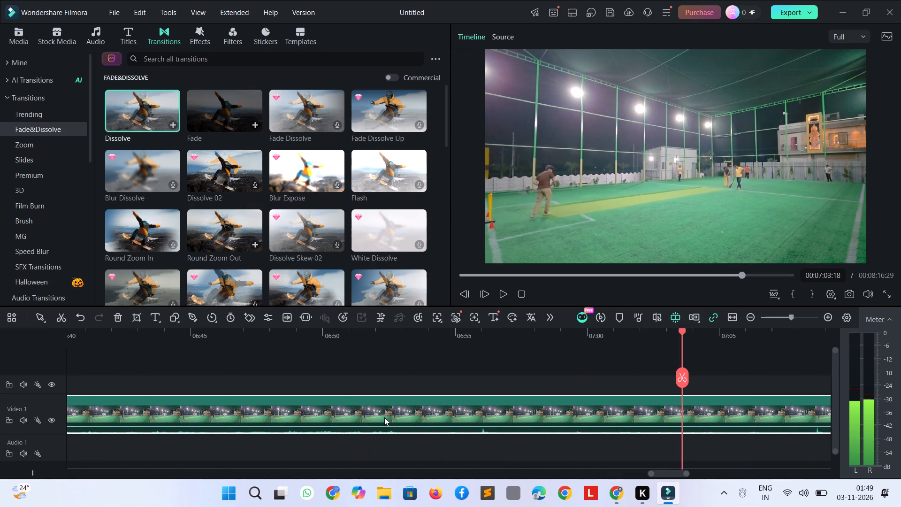
# Skim the MATCH_1 footage forward from 00:07:03:18 to about 00:07:22:24, checking the bowling and the batters' running.
pyautogui.press('space')
pyautogui.hotkey('shift', 'Right')
pyautogui.hotkey('shift', 'Right')
pyautogui.hotkey('shift', 'Right')
pyautogui.hotkey('shift', 'Right')
pyautogui.hotkey('shift', 'Right')
pyautogui.hotkey('shift', 'Right')
pyautogui.hotkey('shift', 'Right')
pyautogui.hotkey('shift', 'Right')
pyautogui.hotkey('shift', 'Right')
pyautogui.hotkey('shift', 'Right')
pyautogui.hotkey('shift', 'Right')
pyautogui.hotkey('shift', 'Right')
pyautogui.hotkey('shift', 'Right')
pyautogui.hotkey('shift', 'Right')
pyautogui.hotkey('shift', 'Right')
pyautogui.hotkey('shift', 'Right')
pyautogui.hotkey('shift', 'Right')
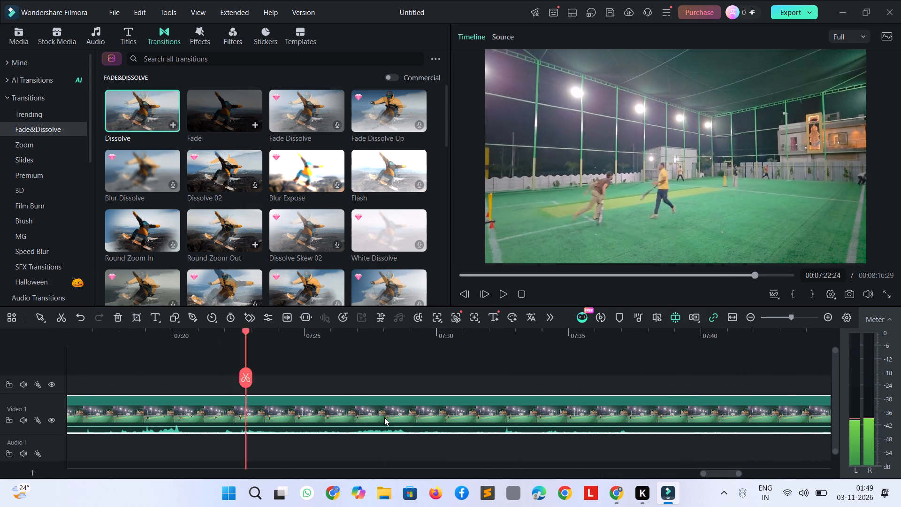
# Skim the MATCH_1 footage forward from 00:07:22:24 to about 00:07:41:00, looking for usable deliveries.
pyautogui.press('space')
pyautogui.hotkey('shift', 'Right')
pyautogui.hotkey('shift', 'Right')
pyautogui.hotkey('shift', 'Right')
pyautogui.hotkey('shift', 'Right')
pyautogui.hotkey('shift', 'Right')
pyautogui.hotkey('shift', 'Right')
pyautogui.hotkey('shift', 'Right')
pyautogui.hotkey('shift', 'Right')
pyautogui.hotkey('shift', 'Right')
pyautogui.press('space')
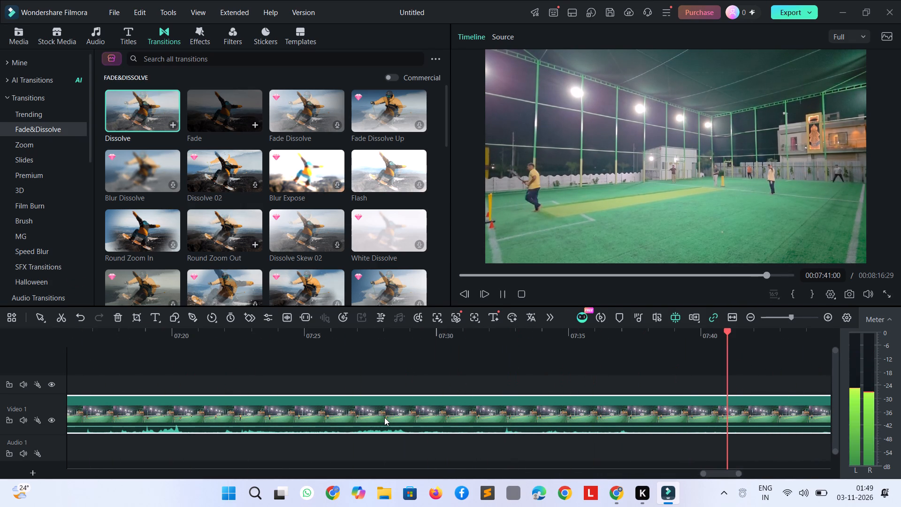
# Skim the MATCH_1 footage forward from 00:07:41:00 to about 00:07:51:13, playing briefly to examine the play.
pyautogui.hotkey('shift', 'Right')
pyautogui.hotkey('shift', 'Right')
pyautogui.hotkey('shift', 'Right')
pyautogui.hotkey('shift', 'Right')
pyautogui.hotkey('shift', 'Right')
pyautogui.hotkey('shift', 'Right')
pyautogui.hotkey('shift', 'Right')
pyautogui.hotkey('shift', 'Right')
pyautogui.hotkey('shift', 'Right')
pyautogui.hotkey('shift', 'Right')
pyautogui.press('space')
pyautogui.hotkey('shift', 'Right')
pyautogui.hotkey('shift', 'Right')
pyautogui.hotkey('shift', 'Right')
pyautogui.hotkey('shift', 'Right')
pyautogui.hotkey('shift', 'Right')
pyautogui.hotkey('shift', 'Right')
pyautogui.hotkey('shift', 'Right')
pyautogui.hotkey('shift', 'Right')
pyautogui.hotkey('shift', 'Right')
pyautogui.hotkey('shift', 'Right')
pyautogui.hotkey('shift', 'Right')
pyautogui.hotkey('shift', 'Right')
pyautogui.hotkey('shift', 'Right')
pyautogui.hotkey('shift', 'Right')
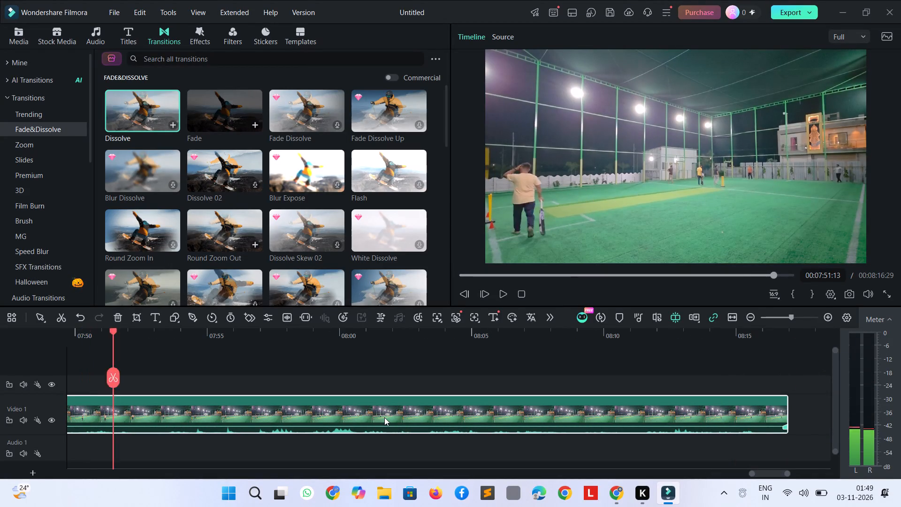
# Skim the last part of the MATCH_1 footage from 00:07:51:13 to about 00:08:14:17, checking for remaining deliveries.
pyautogui.press('space')
pyautogui.hotkey('shift', 'Right')
pyautogui.hotkey('shift', 'Right')
pyautogui.hotkey('shift', 'Right')
pyautogui.hotkey('shift', 'Right')
pyautogui.hotkey('shift', 'Right')
pyautogui.hotkey('shift', 'Right')
pyautogui.hotkey('shift', 'Right')
pyautogui.hotkey('shift', 'Right')
pyautogui.hotkey('shift', 'Right')
pyautogui.hotkey('shift', 'Right')
pyautogui.hotkey('shift', 'Right')
pyautogui.hotkey('shift', 'Right')
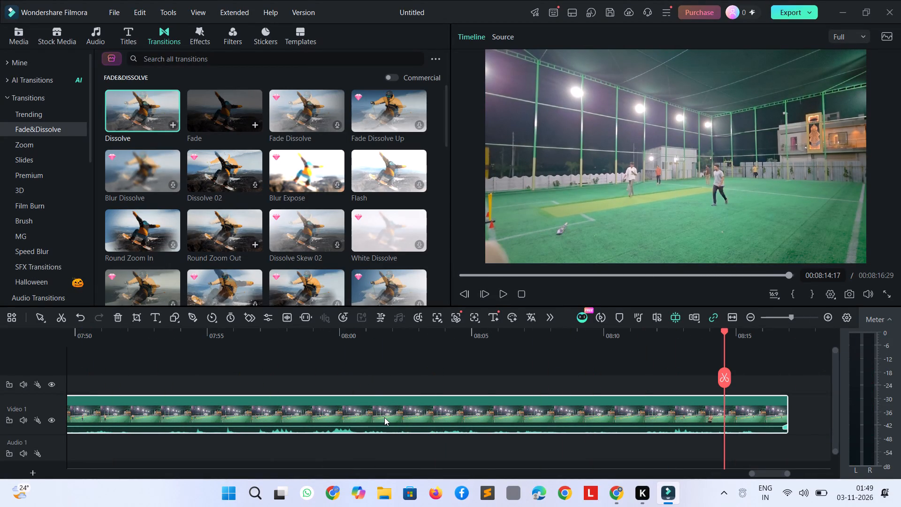
# Delete the long leftover MATCH_1 segment that follows the last trimmed delivery on Video 1.
pyautogui.click(384, 417)
pyautogui.press('Delete')
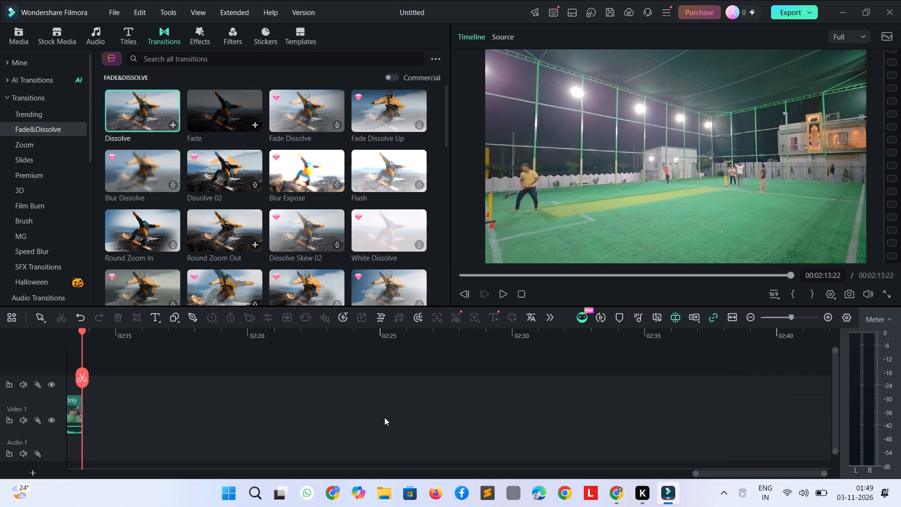
# Step back through the trimmed MATCH_1 clips to the epic bowling title at about 00:01:49:21.
pyautogui.hotkey('shift', 'Left')
pyautogui.hotkey('shift', 'Left')
pyautogui.hotkey('shift', 'Left')
pyautogui.hotkey('shift', 'Left')
pyautogui.hotkey('shift', 'Left')
pyautogui.hotkey('shift', 'Left')
pyautogui.hotkey('shift', 'Left')
pyautogui.hotkey('shift', 'Left')
pyautogui.hotkey('shift', 'Left')
pyautogui.hotkey('shift', 'Left')
pyautogui.hotkey('shift', 'Left')
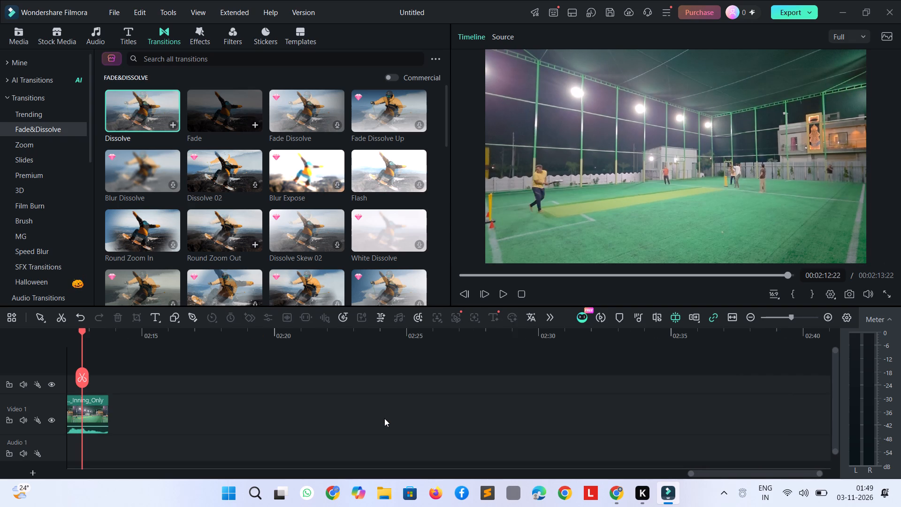
pyautogui.hotkey('shift', 'Left')
pyautogui.hotkey('shift', 'Left')
pyautogui.hotkey('shift', 'Left')
pyautogui.hotkey('shift', 'Left')
pyautogui.hotkey('shift', 'Left')
pyautogui.hotkey('shift', 'Left')
pyautogui.hotkey('shift', 'Left')
pyautogui.hotkey('shift', 'Left')
pyautogui.hotkey('shift', 'Left')
pyautogui.hotkey('shift', 'Left')
pyautogui.hotkey('shift', 'Left')
pyautogui.hotkey('shift', 'Left')
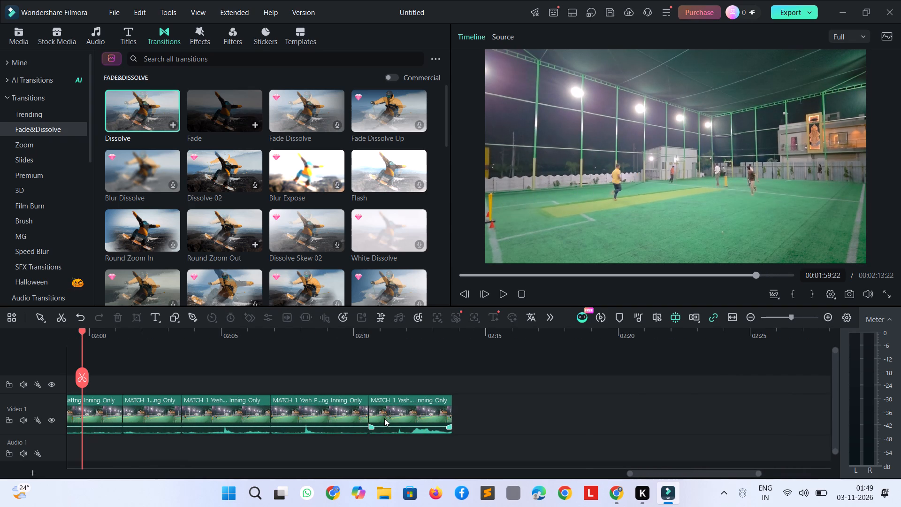
pyautogui.hotkey('shift', 'Left')
pyautogui.press('Left')
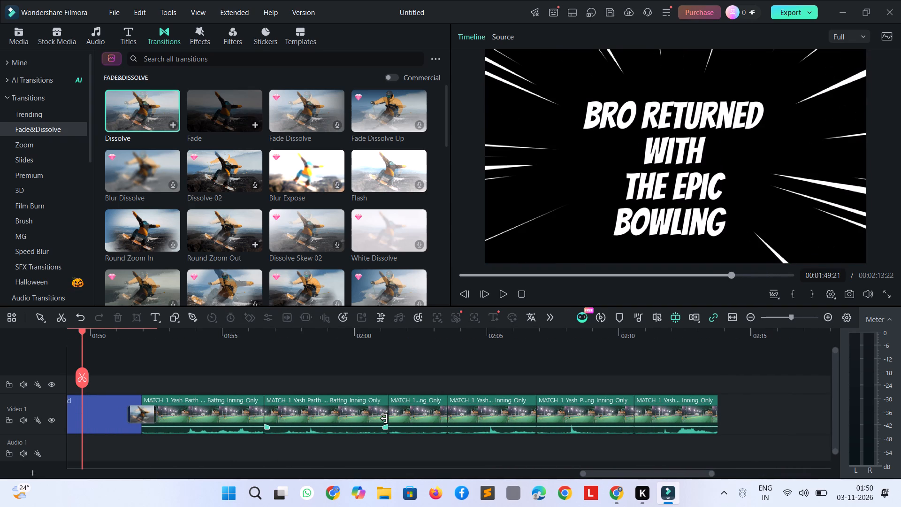
# Combine the six trimmed MATCH_1 clips after the title into a compound clip named BOWLING_1.
pyautogui.click(181, 416)
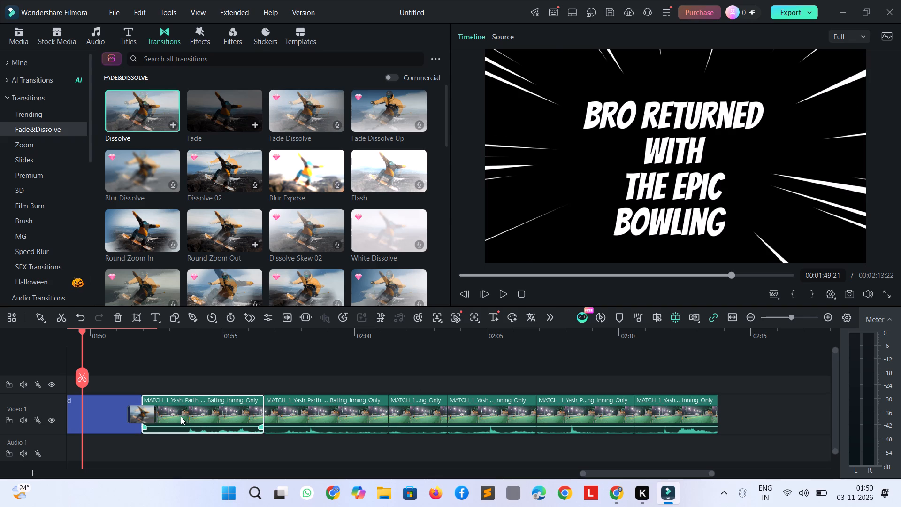
pyautogui.keyDown('ctrl'); pyautogui.click(356, 416); pyautogui.keyUp('ctrl')
pyautogui.keyDown('ctrl'); pyautogui.click(426, 412); pyautogui.keyUp('ctrl')
pyautogui.keyDown('ctrl'); pyautogui.click(506, 406); pyautogui.keyUp('ctrl')
pyautogui.keyDown('ctrl'); pyautogui.click(622, 411); pyautogui.keyUp('ctrl')
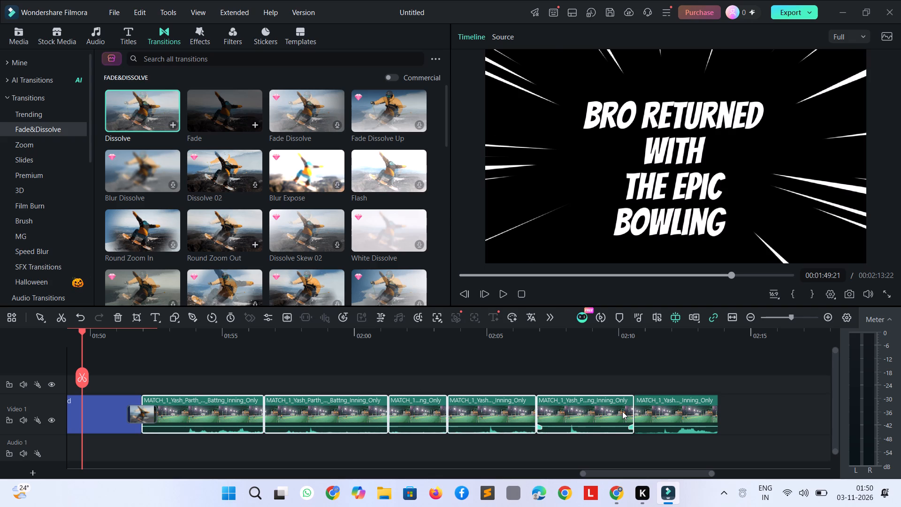
pyautogui.keyDown('ctrl'); pyautogui.click(684, 407); pyautogui.keyUp('ctrl')
pyautogui.rightClick(677, 411)
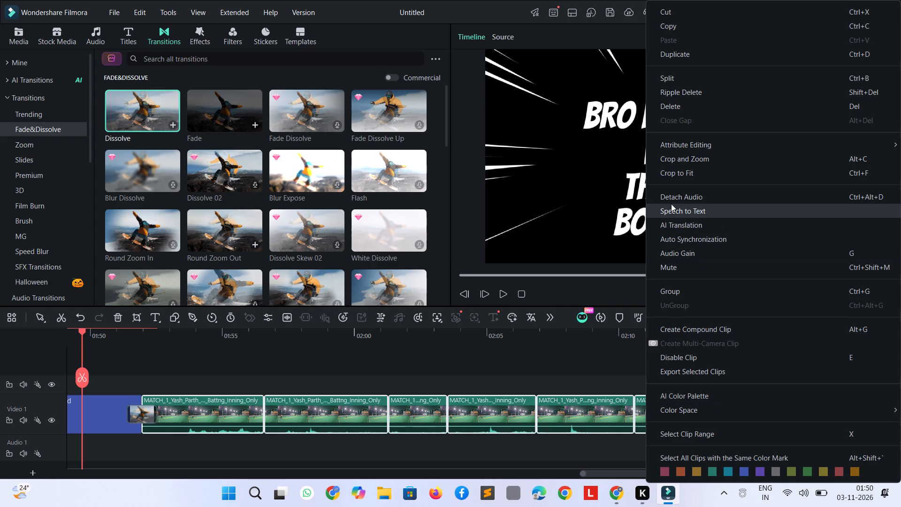
pyautogui.click(673, 330)
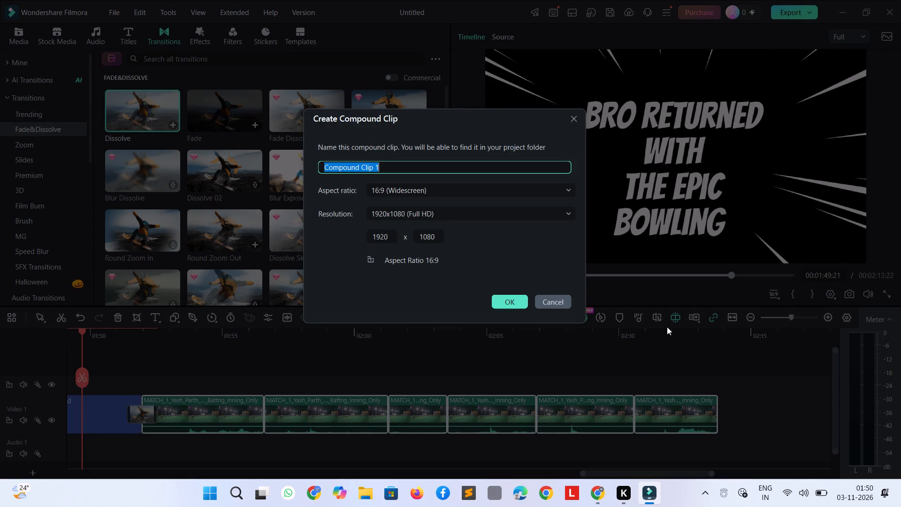
pyautogui.write('BOWLING')
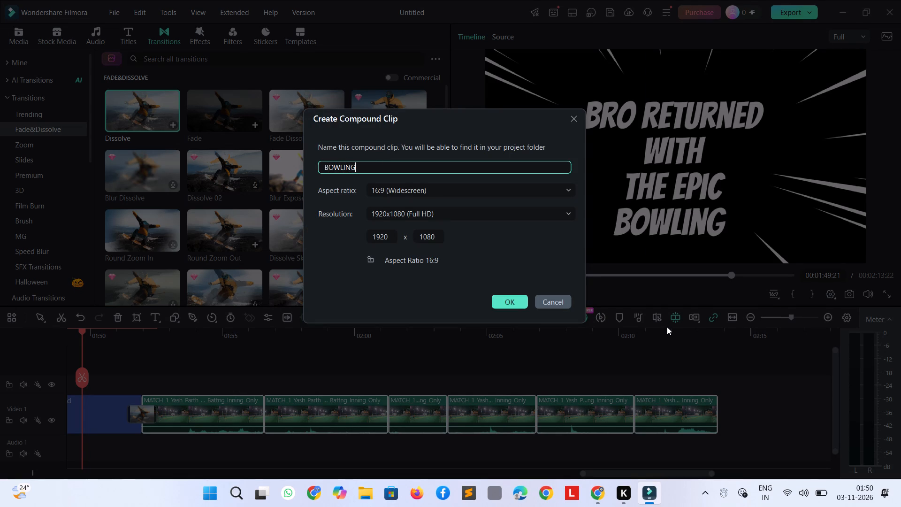
pyautogui.hotkey('shift', '_')
pyautogui.press('1')
pyautogui.press('Return')
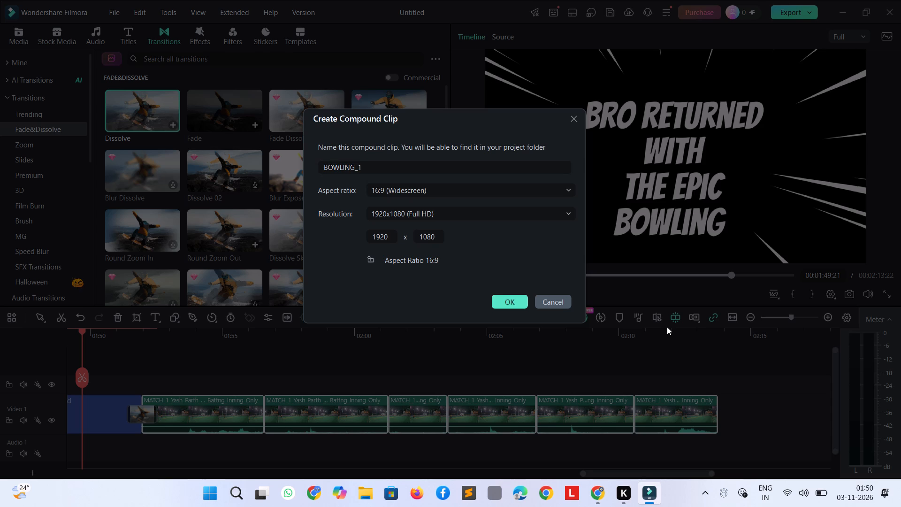
pyautogui.click(517, 303)
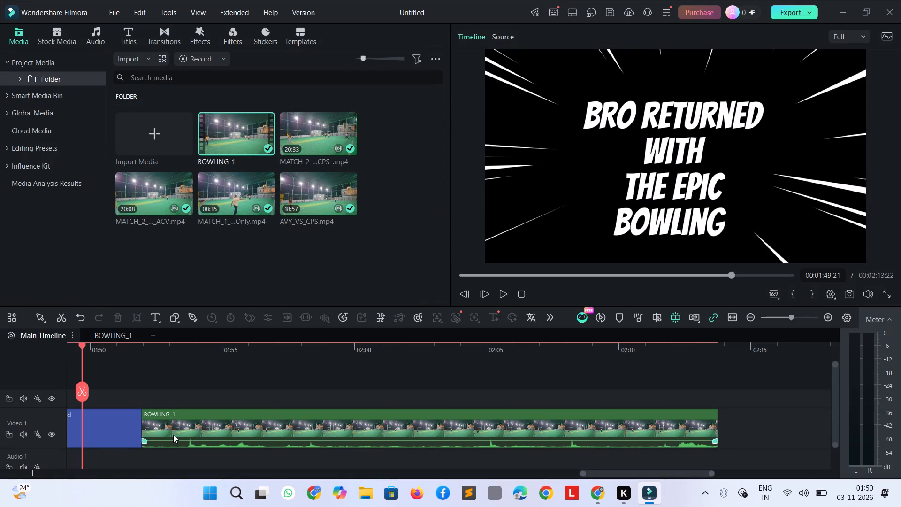
# Move the BOWLING_1 compound clip off Video 1 onto a track above, starting at about 00:01:59.
pyautogui.click(173, 435)
pyautogui.moveTo(172, 433); pyautogui.dragTo(184, 433)
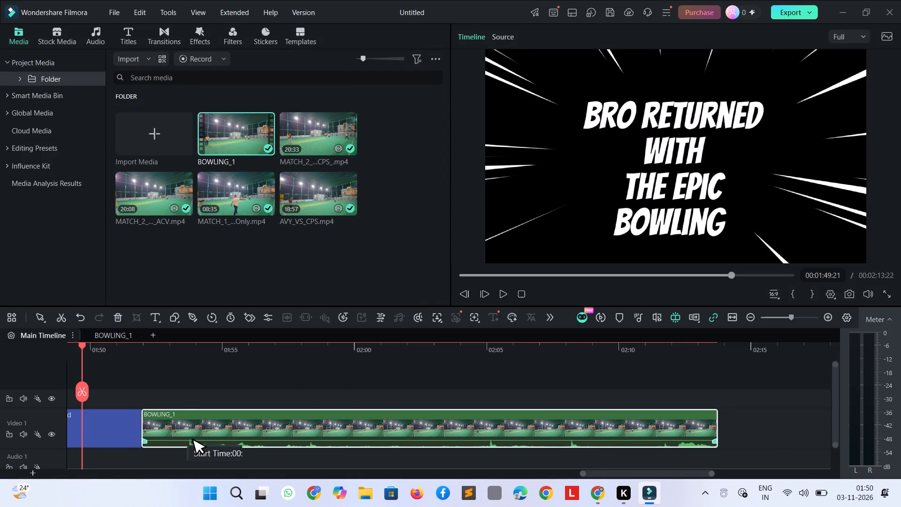
pyautogui.moveTo(184, 433); pyautogui.dragTo(367, 441)
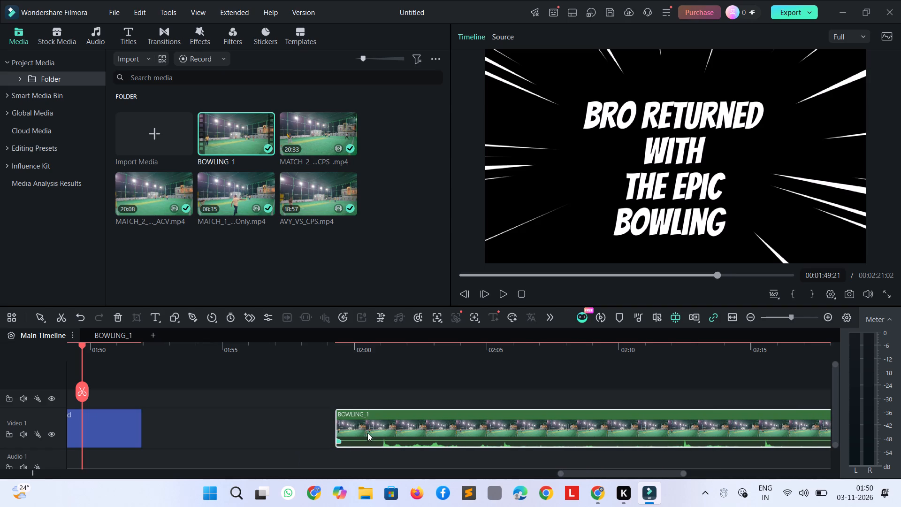
pyautogui.moveTo(362, 433); pyautogui.dragTo(364, 380)
pyautogui.scroll(-2, 294, 364)
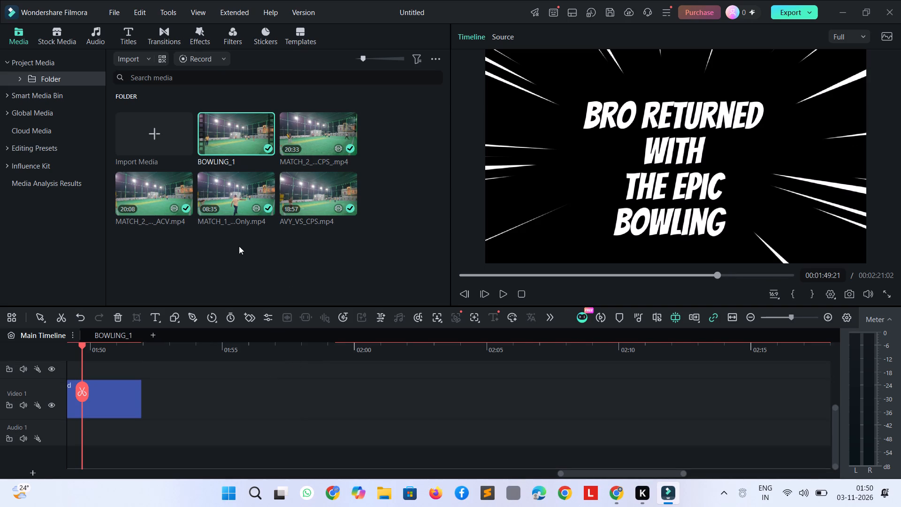
# Place the 20:33 MATCH_2 AVY vs CPS clip on Video 1 directly after the title and play across the join.
pyautogui.click(237, 269)
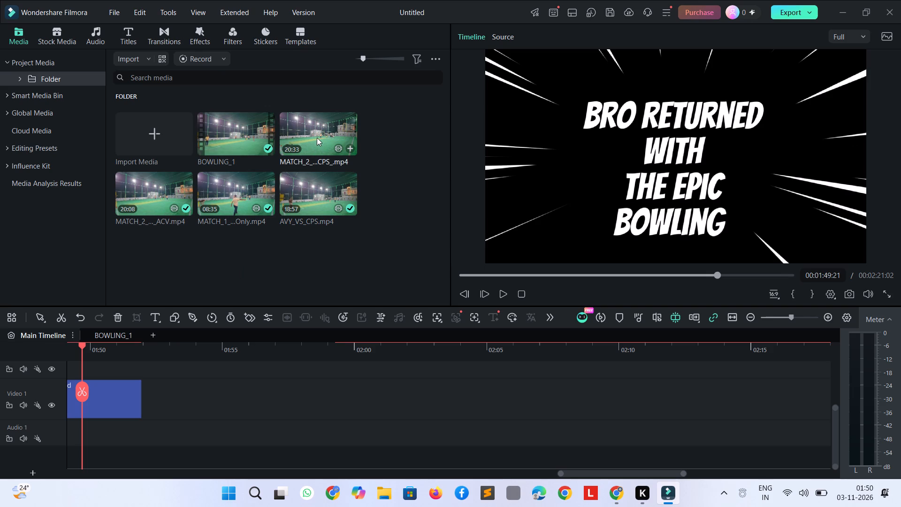
pyautogui.moveTo(317, 138); pyautogui.dragTo(252, 357)
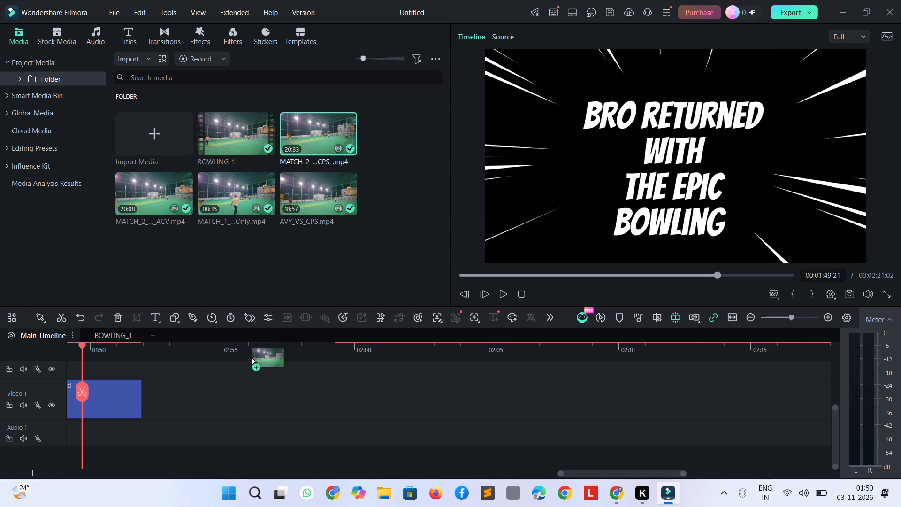
pyautogui.moveTo(252, 357); pyautogui.dragTo(142, 410)
pyautogui.press('space')
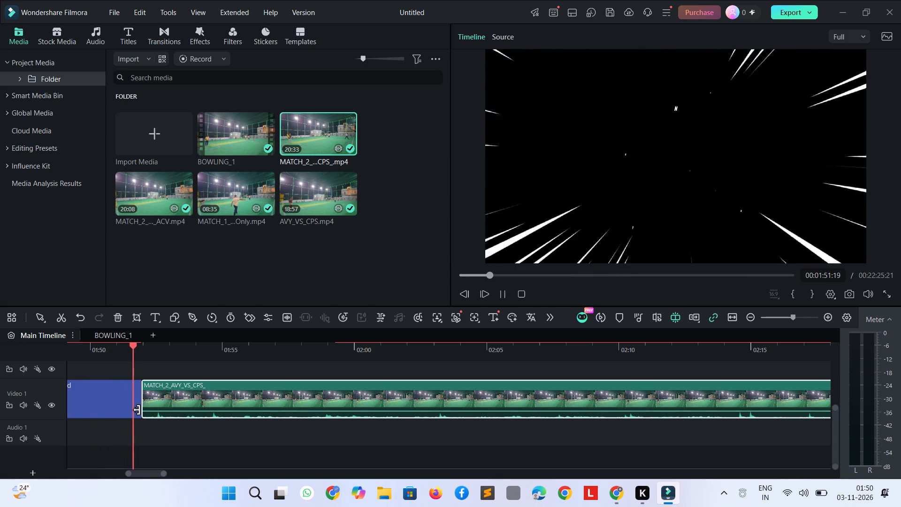
pyautogui.press('space')
pyautogui.click(137, 410)
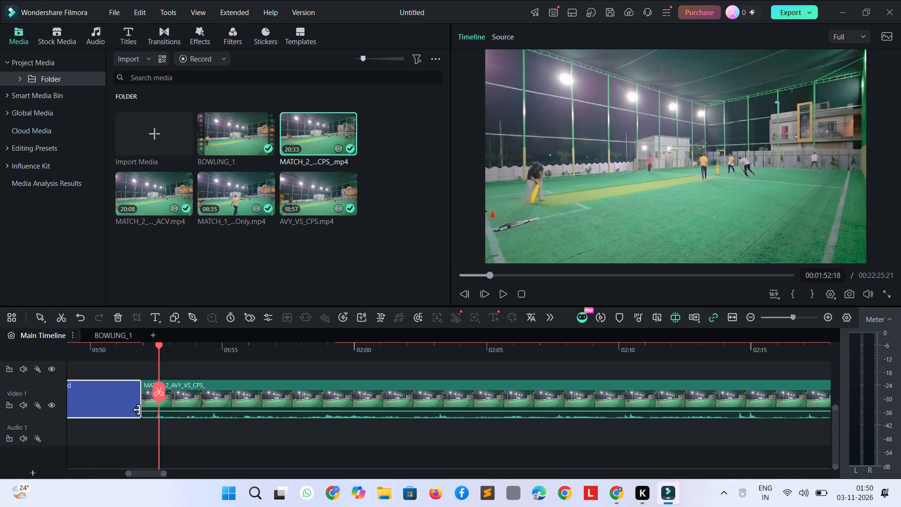
pyautogui.click(151, 411)
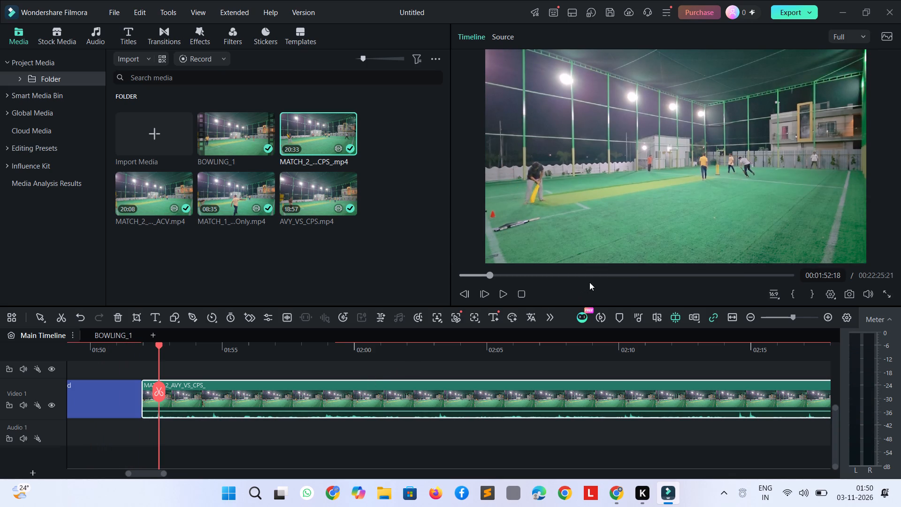
# Jump ahead in the MATCH_2 clip and skim to about 00:06:24:07, examining the play for bowling deliveries.
pyautogui.click(581, 271)
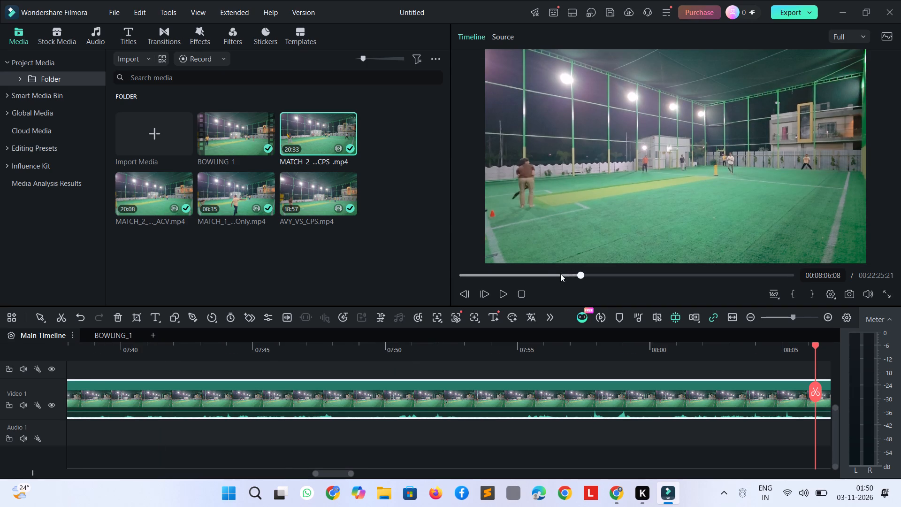
pyautogui.click(560, 274)
pyautogui.click(553, 276)
pyautogui.press('space')
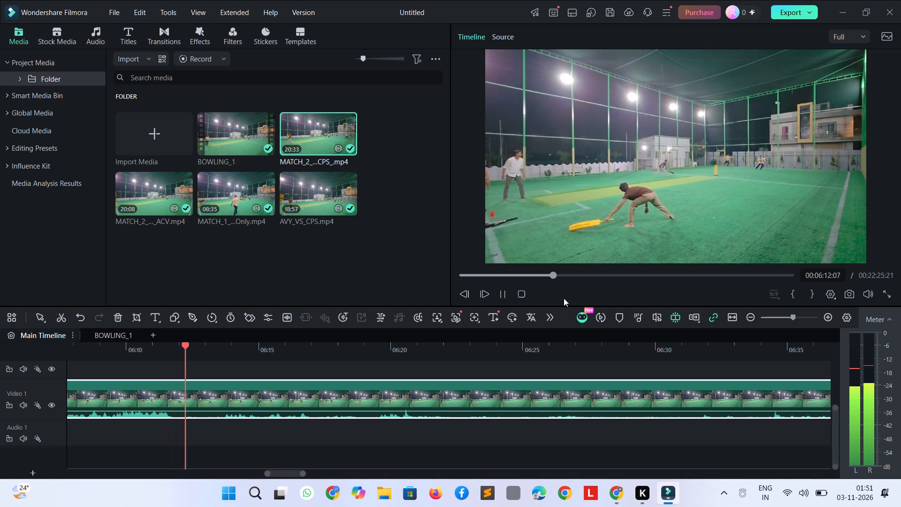
pyautogui.hotkey('shift', 'Right')
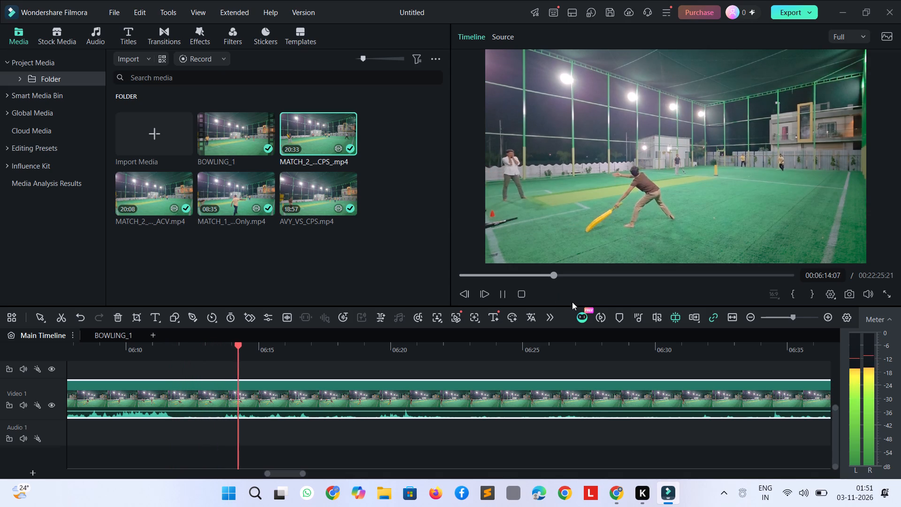
pyautogui.hotkey('shift', 'Right')
pyautogui.hotkey('shift', 'Right')
pyautogui.hotkey('shift', 'Right')
pyautogui.hotkey('shift', 'Right')
pyautogui.hotkey('shift', 'Right')
pyautogui.hotkey('shift', 'Right')
pyautogui.hotkey('shift', 'Right')
pyautogui.hotkey('shift', 'Right')
pyautogui.hotkey('shift', 'Right')
pyautogui.hotkey('shift', 'Right')
pyautogui.hotkey('shift', 'Right')
pyautogui.hotkey('shift', 'Right')
pyautogui.hotkey('shift', 'Right')
pyautogui.hotkey('shift', 'Right')
pyautogui.hotkey('shift', 'Right')
pyautogui.hotkey('shift', 'Right')
pyautogui.hotkey('shift', 'Right')
pyautogui.hotkey('shift', 'Right')
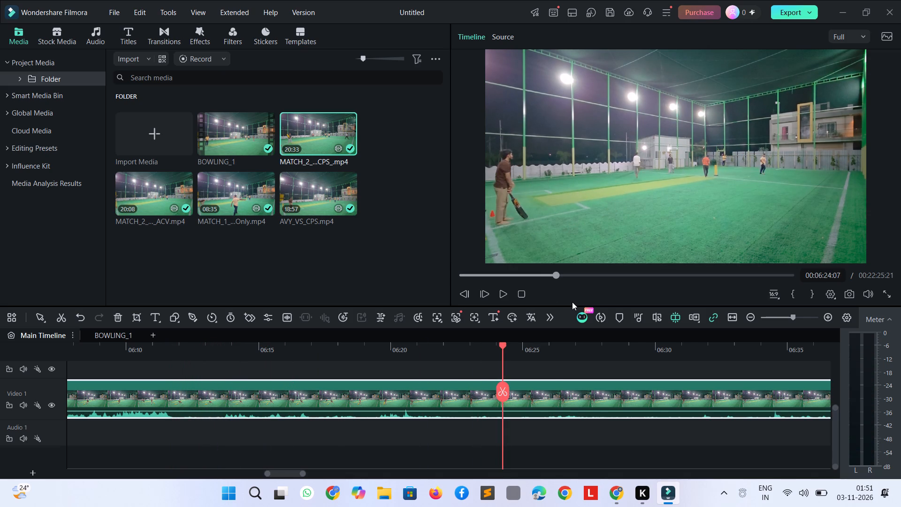
# Skim the MATCH_2 footage from 00:06:24:07 forward to 00:07:58:07, examining the play for a bowling delivery.
pyautogui.hotkey('shift', 'Right')
pyautogui.hotkey('shift', 'Right')
pyautogui.hotkey('shift', 'Right')
pyautogui.hotkey('shift', 'Right')
pyautogui.hotkey('shift', 'Right')
pyautogui.hotkey('shift', 'Right')
pyautogui.hotkey('shift', 'Right')
pyautogui.hotkey('shift', 'Right')
pyautogui.hotkey('shift', 'Right')
pyautogui.hotkey('shift', 'Right')
pyautogui.hotkey('shift', 'Right')
pyautogui.hotkey('shift', 'Right')
pyautogui.hotkey('shift', 'Right')
pyautogui.hotkey('shift', 'Right')
pyautogui.hotkey('shift', 'Right')
pyautogui.hotkey('shift', 'Right')
pyautogui.hotkey('shift', 'Right')
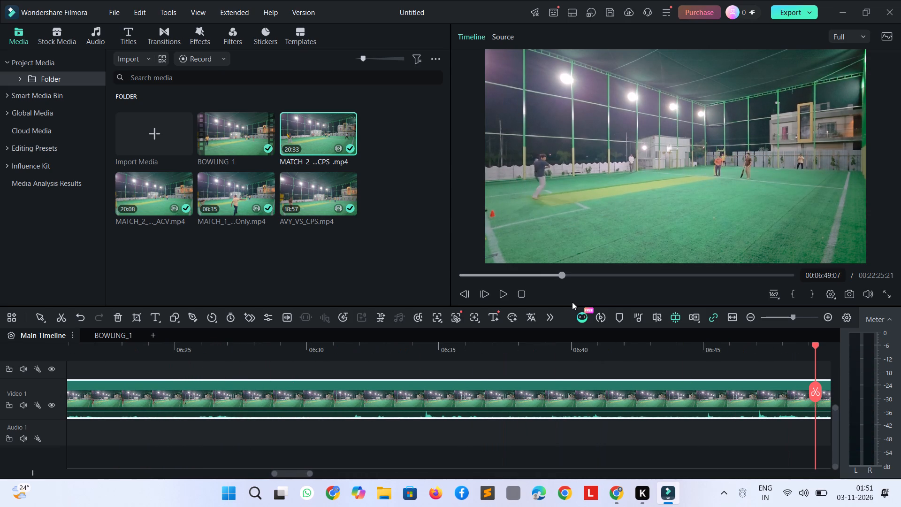
pyautogui.hotkey('shift', 'Right')
pyautogui.hotkey('shift', 'Right')
pyautogui.hotkey('shift', 'Right')
pyautogui.hotkey('shift', 'Right')
pyautogui.hotkey('shift', 'Right')
pyautogui.hotkey('shift', 'Right')
pyautogui.hotkey('shift', 'Right')
pyautogui.hotkey('shift', 'Right')
pyautogui.hotkey('shift', 'Right')
pyautogui.hotkey('shift', 'Right')
pyautogui.hotkey('shift', 'Right')
pyautogui.hotkey('shift', 'Right')
pyautogui.hotkey('shift', 'Right')
pyautogui.hotkey('shift', 'Right')
pyautogui.hotkey('shift', 'Right')
pyautogui.hotkey('shift', 'Right')
pyautogui.hotkey('shift', 'Right')
pyautogui.hotkey('shift', 'Right')
pyautogui.hotkey('shift', 'Right')
pyautogui.hotkey('shift', 'Right')
pyautogui.hotkey('shift', 'Right')
pyautogui.hotkey('shift', 'Right')
pyautogui.hotkey('shift', 'Right')
pyautogui.hotkey('shift', 'Right')
pyautogui.hotkey('shift', 'Right')
pyautogui.hotkey('shift', 'Right')
pyautogui.hotkey('shift', 'Right')
pyautogui.hotkey('shift', 'Right')
pyautogui.hotkey('shift', 'Right')
pyautogui.hotkey('shift', 'Right')
pyautogui.hotkey('shift', 'Right')
pyautogui.hotkey('shift', 'Right')
pyautogui.hotkey('shift', 'Right')
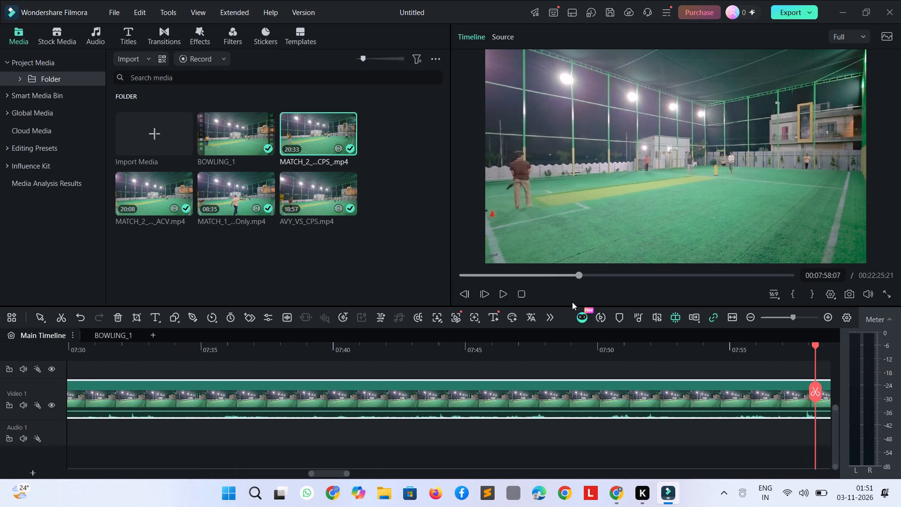
# Review the MATCH_2 footage between about 00:07:43 and 00:07:59, examining where the delivery starts and ends.
pyautogui.hotkey('shift', 'Left')
pyautogui.hotkey('shift', 'Left')
pyautogui.hotkey('shift', 'Left')
pyautogui.hotkey('shift', 'Left')
pyautogui.hotkey('shift', 'Left')
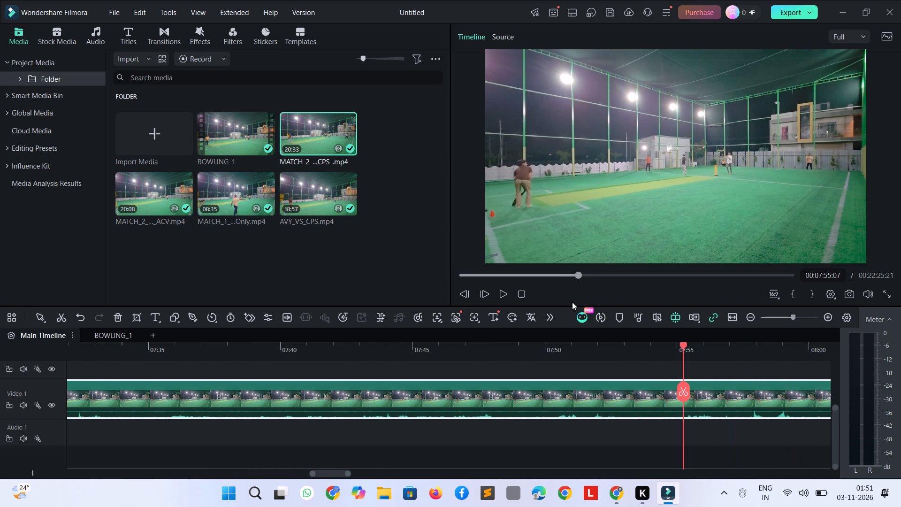
pyautogui.hotkey('shift', 'Left')
pyautogui.hotkey('shift', 'Left')
pyautogui.hotkey('shift', 'Left')
pyautogui.hotkey('shift', 'Left')
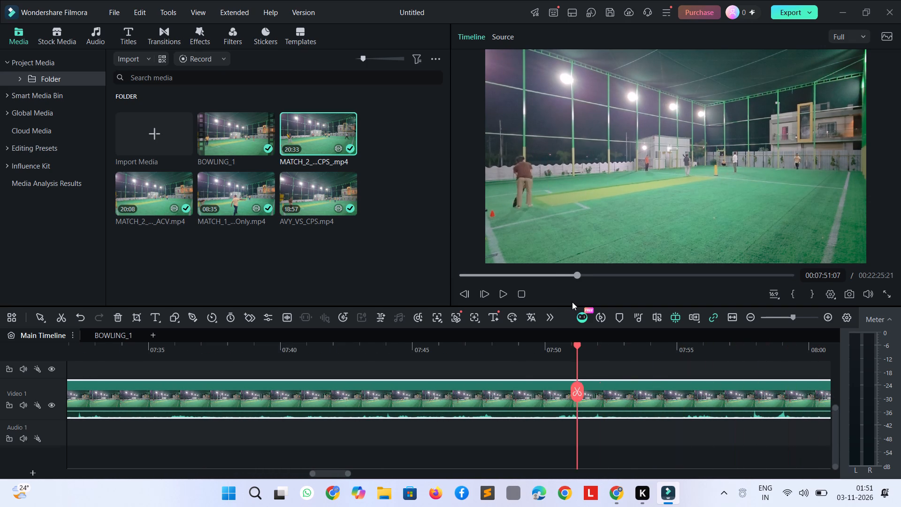
pyautogui.hotkey('shift', 'Left')
pyautogui.hotkey('shift', 'Left')
pyautogui.hotkey('shift', 'Left')
pyautogui.hotkey('shift', 'Left')
pyautogui.hotkey('shift', 'Left')
pyautogui.hotkey('shift', 'Left')
pyautogui.hotkey('shift', 'Left')
pyautogui.hotkey('shift', 'Left')
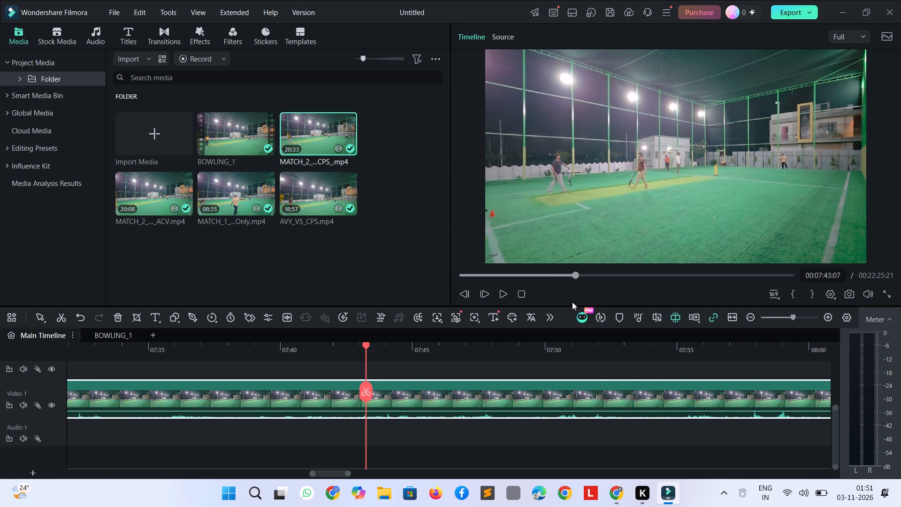
pyautogui.press('space')
pyautogui.hotkey('shift', 'Right')
pyautogui.hotkey('shift', 'Right')
pyautogui.hotkey('shift', 'Right')
pyautogui.hotkey('shift', 'Right')
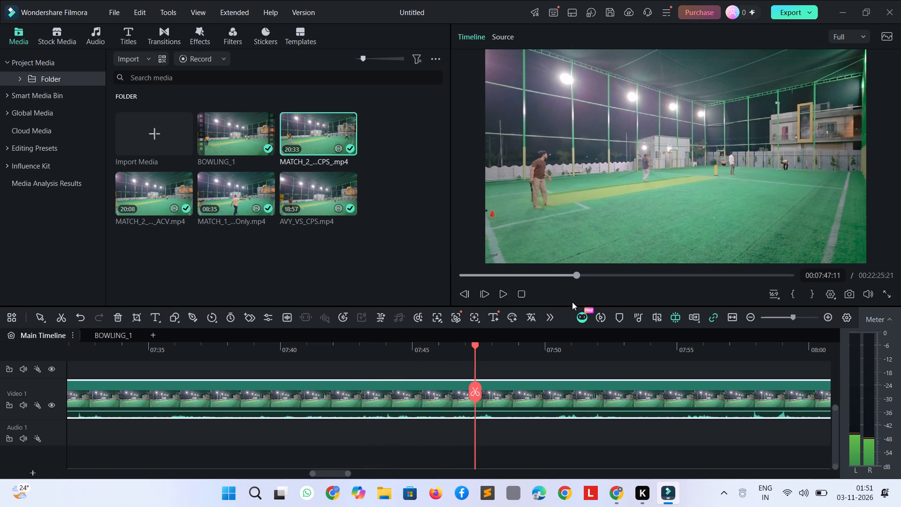
pyautogui.hotkey('shift', 'space')
pyautogui.hotkey('shift', 'Right')
pyautogui.hotkey('shift', 'Right')
pyautogui.hotkey('shift', 'Right')
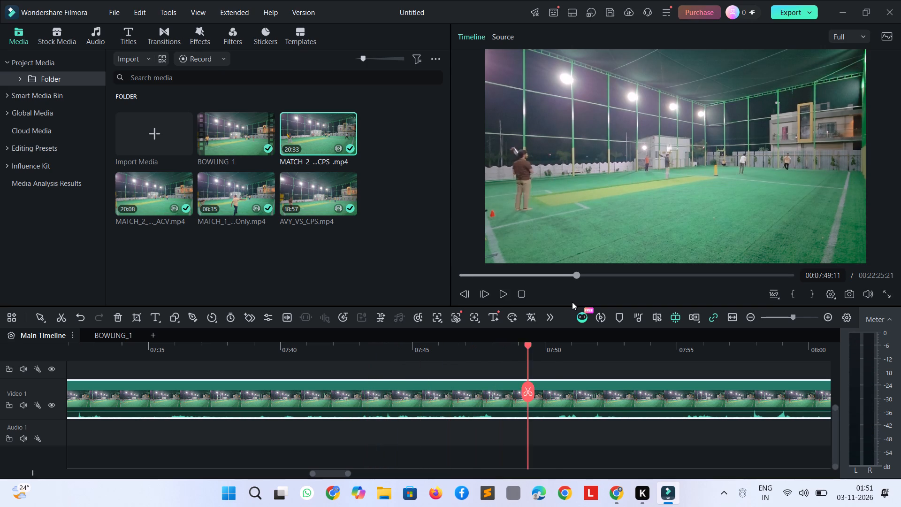
pyautogui.hotkey('shift', 'Right')
pyautogui.hotkey('shift', 'Right')
pyautogui.hotkey('shift', 'Right')
pyautogui.hotkey('shift', 'Right')
pyautogui.hotkey('shift', 'Right')
pyautogui.hotkey('shift', 'Right')
pyautogui.hotkey('shift', 'Right')
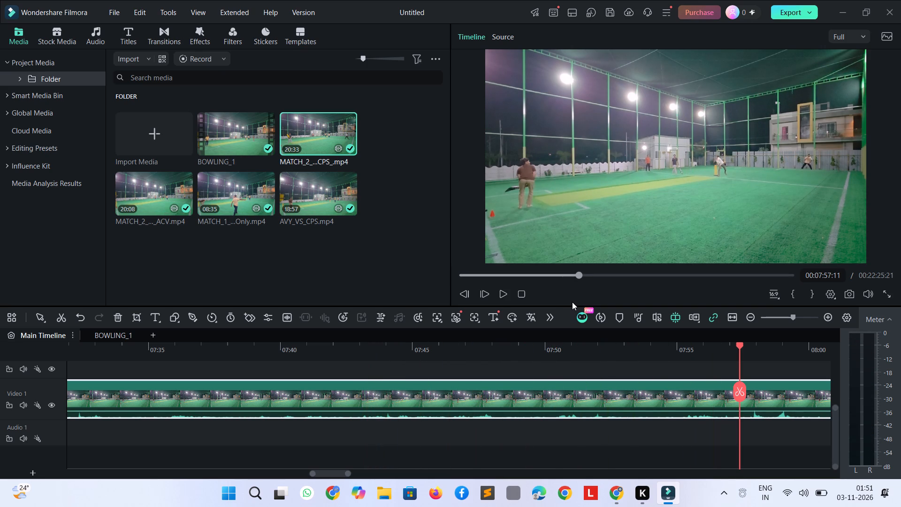
pyautogui.hotkey('shift', 'Left')
pyautogui.press('space')
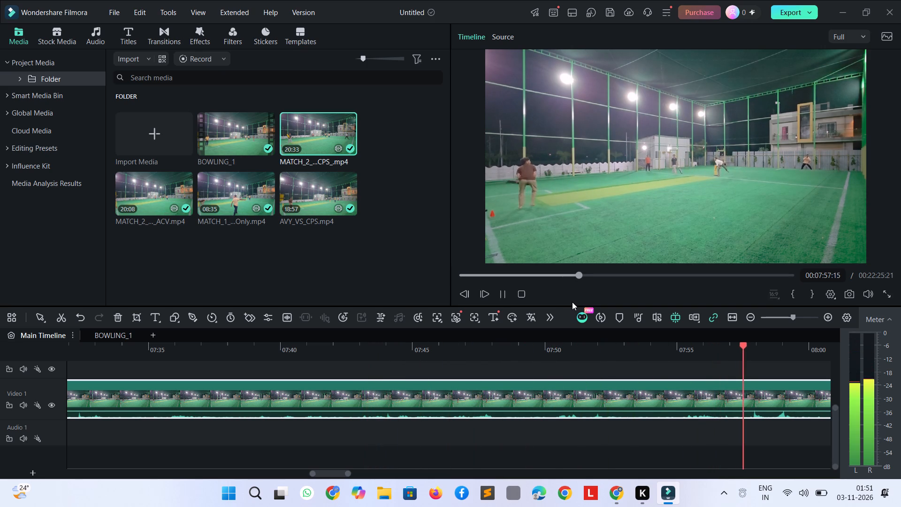
pyautogui.press('space')
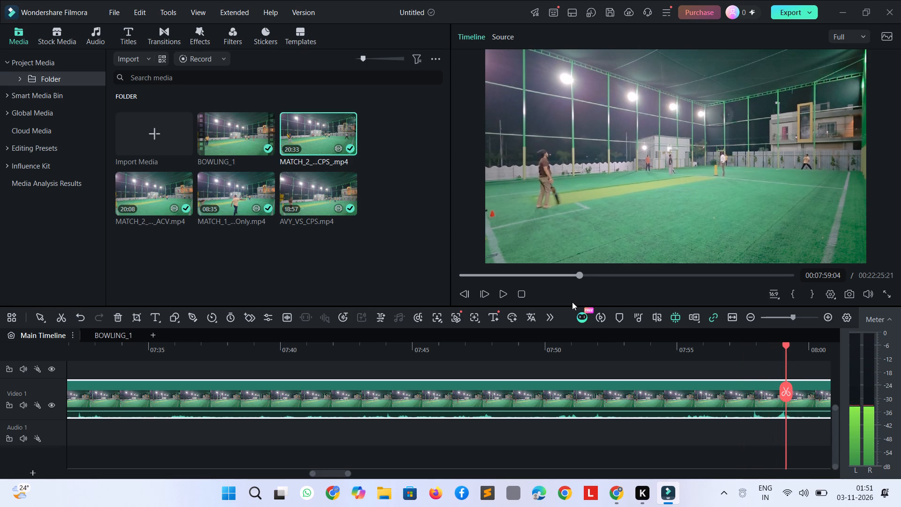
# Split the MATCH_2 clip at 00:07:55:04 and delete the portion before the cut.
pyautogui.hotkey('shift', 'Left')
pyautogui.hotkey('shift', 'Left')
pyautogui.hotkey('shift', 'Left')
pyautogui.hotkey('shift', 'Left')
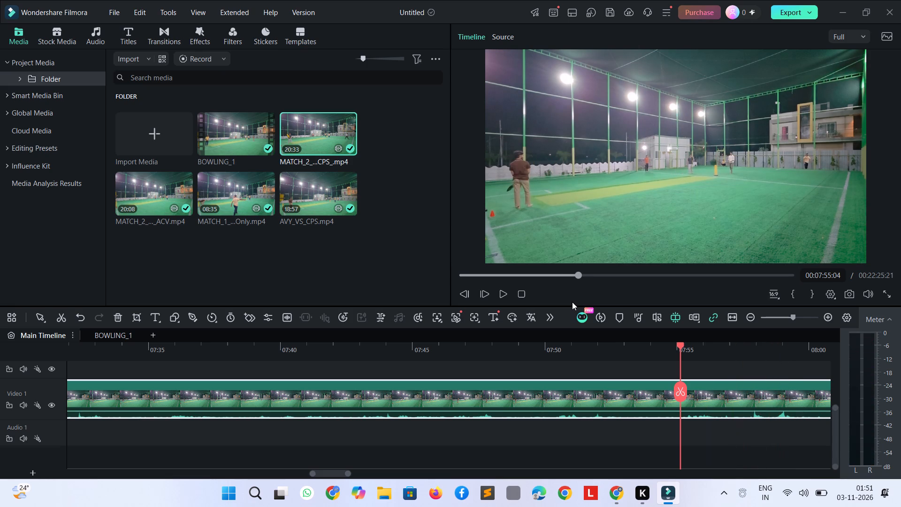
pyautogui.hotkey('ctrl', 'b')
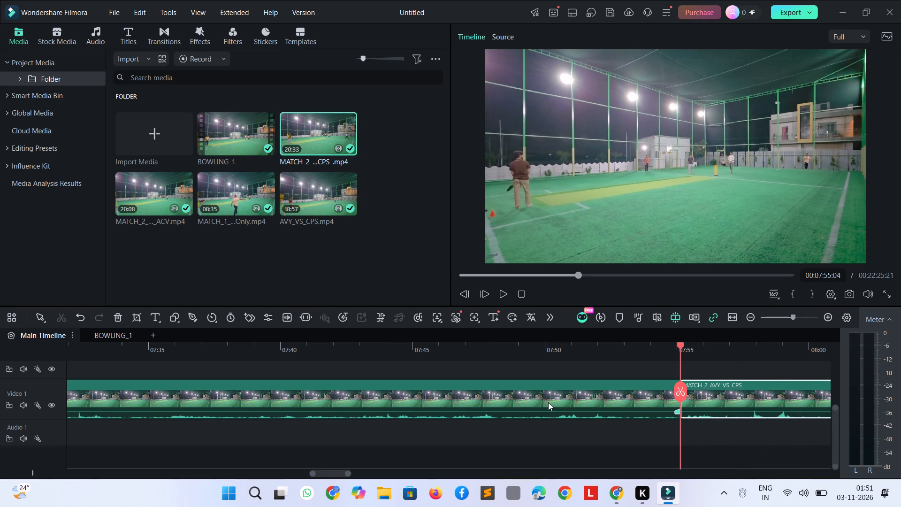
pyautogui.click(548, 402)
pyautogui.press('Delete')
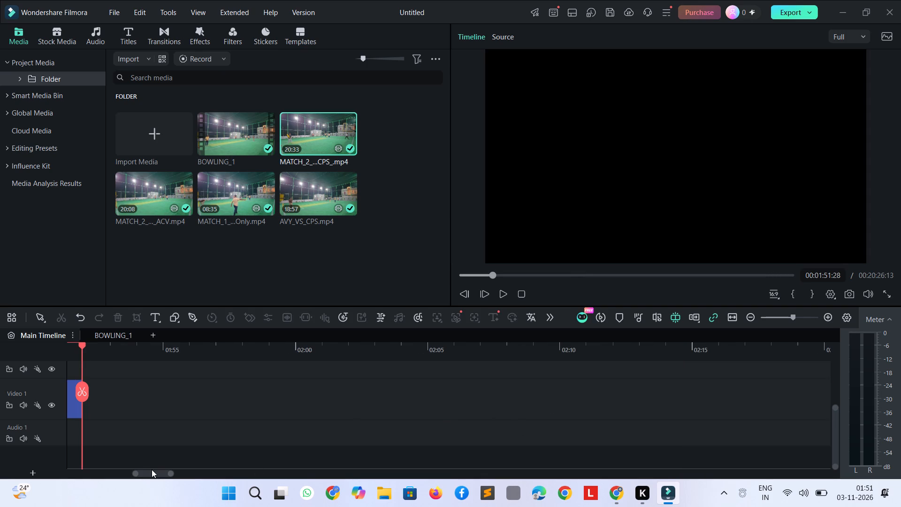
# Examine the gap after the title and locate the remaining MATCH_2 portion further along Video 1.
pyautogui.moveTo(152, 469); pyautogui.dragTo(146, 470)
pyautogui.moveTo(146, 470); pyautogui.dragTo(255, 480)
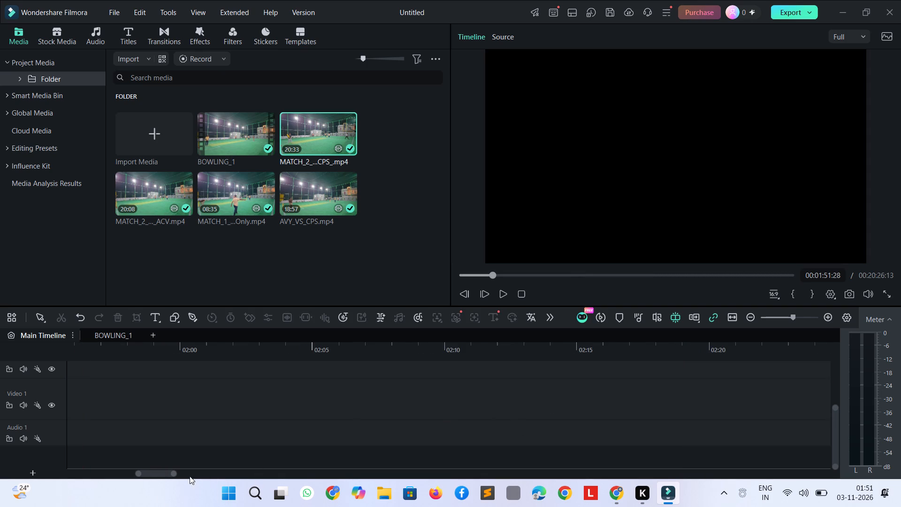
pyautogui.moveTo(152, 472); pyautogui.dragTo(241, 502)
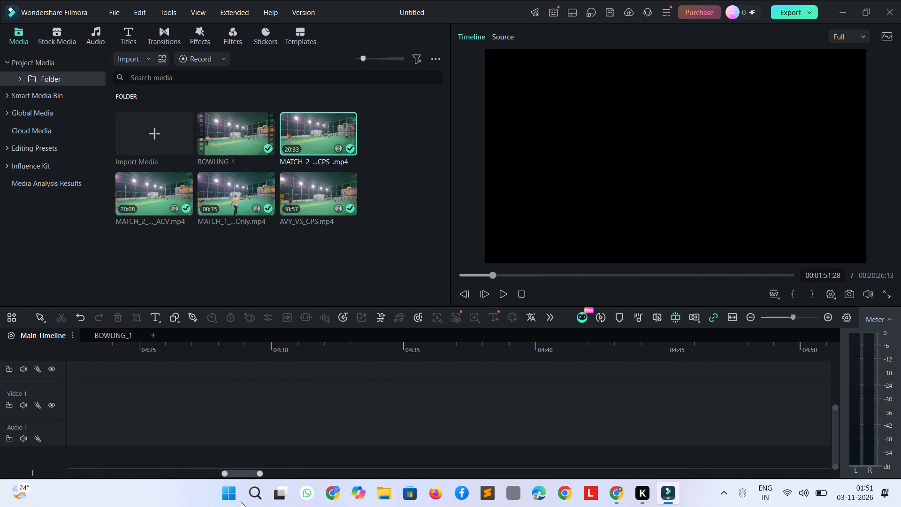
pyautogui.moveTo(241, 502); pyautogui.dragTo(285, 506)
pyautogui.click(671, 397)
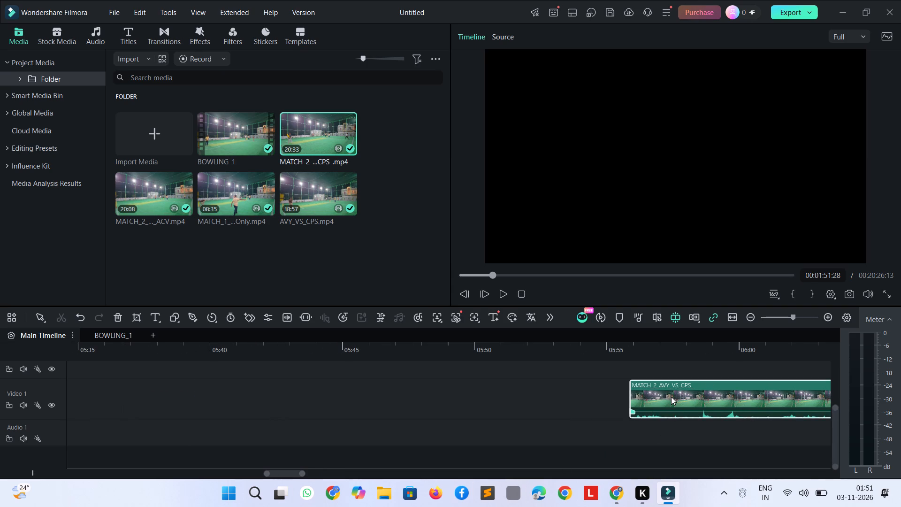
pyautogui.press('space')
pyautogui.press('space')
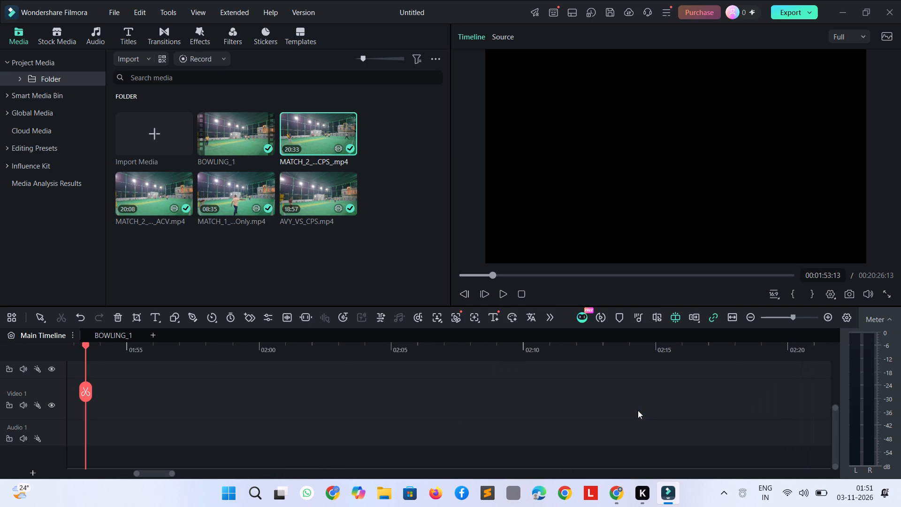
pyautogui.doubleClick(712, 318)
pyautogui.press('space')
pyautogui.press('space')
pyautogui.moveTo(143, 471); pyautogui.dragTo(162, 473)
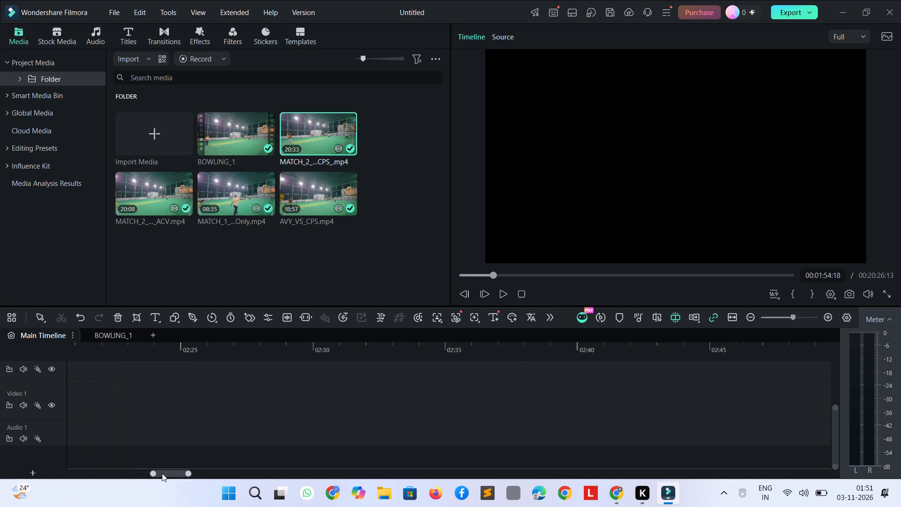
pyautogui.moveTo(162, 473); pyautogui.dragTo(292, 479)
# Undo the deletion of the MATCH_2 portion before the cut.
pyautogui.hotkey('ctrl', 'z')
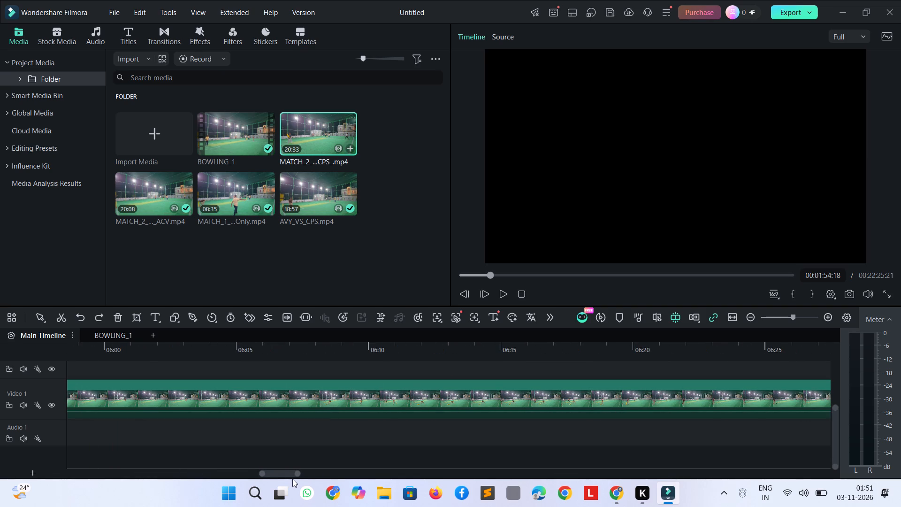
# Play the MATCH_2 footage just after the title and sample points between about 00:03:22 and 00:04:52 for bowling deliveries.
pyautogui.moveTo(286, 473); pyautogui.dragTo(130, 486)
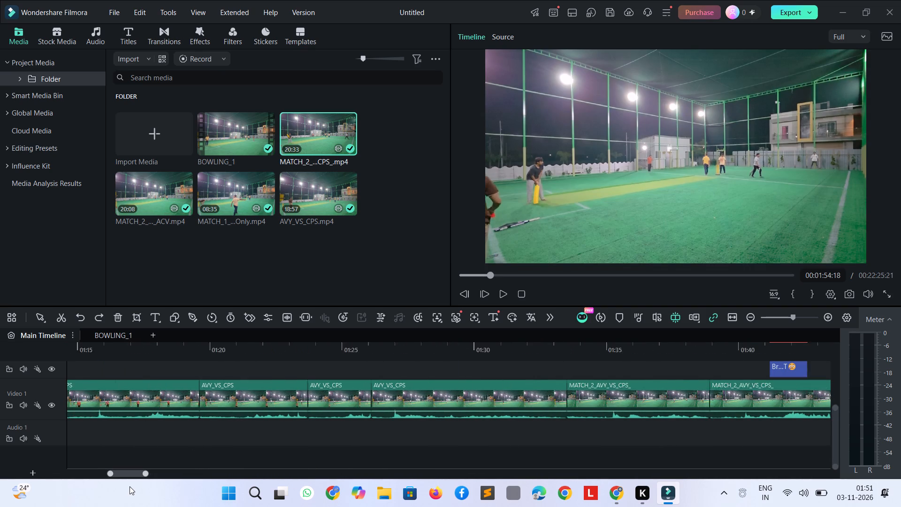
pyautogui.moveTo(130, 486); pyautogui.dragTo(135, 489)
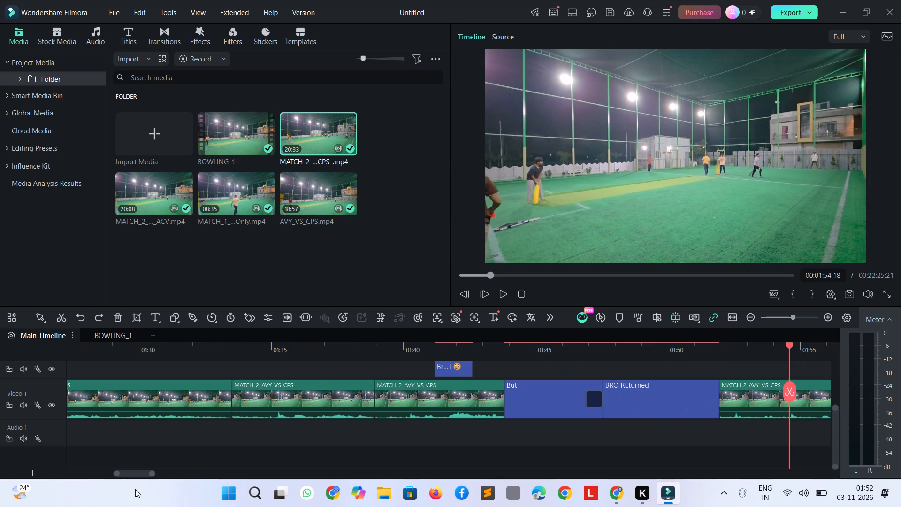
pyautogui.press('space')
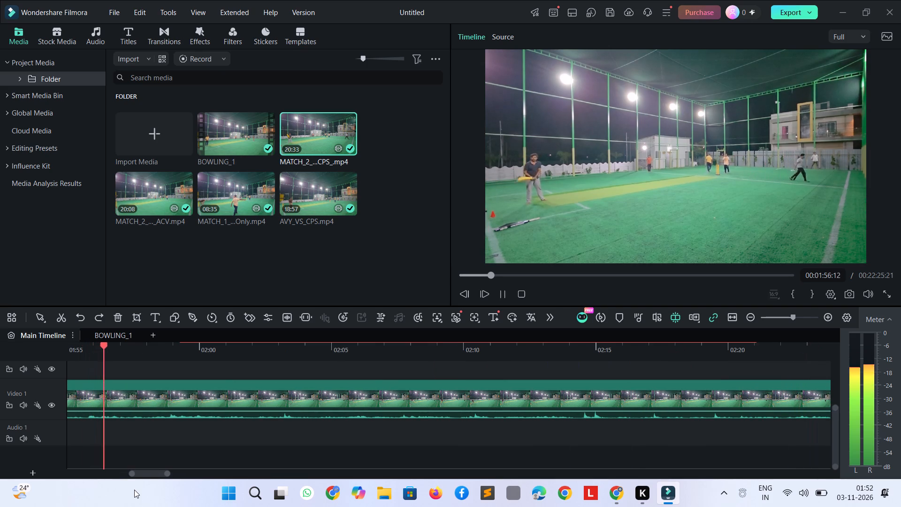
pyautogui.press('space')
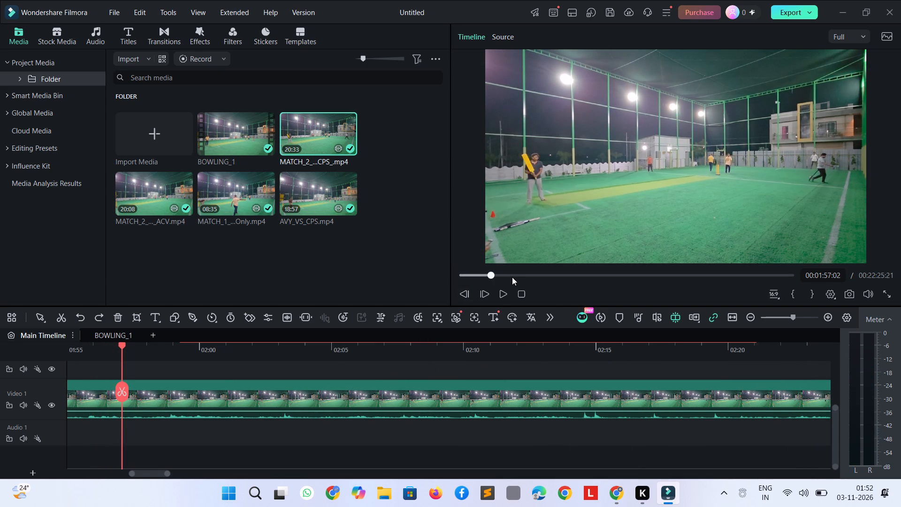
pyautogui.click(512, 277)
pyautogui.press('space')
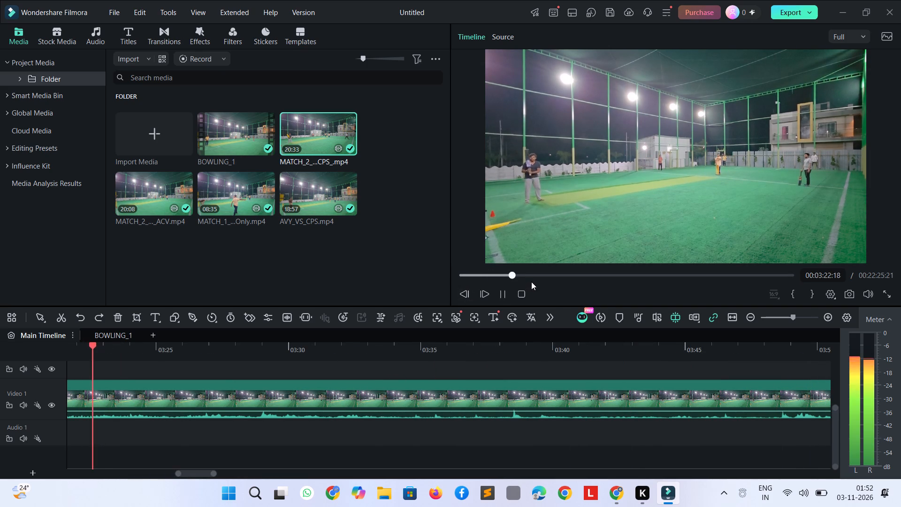
pyautogui.click(531, 281)
pyautogui.click(534, 277)
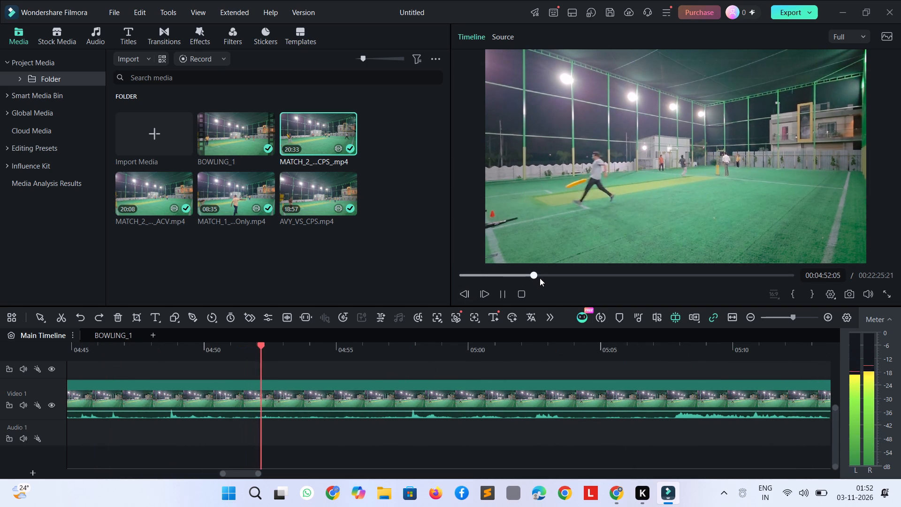
pyautogui.click(526, 275)
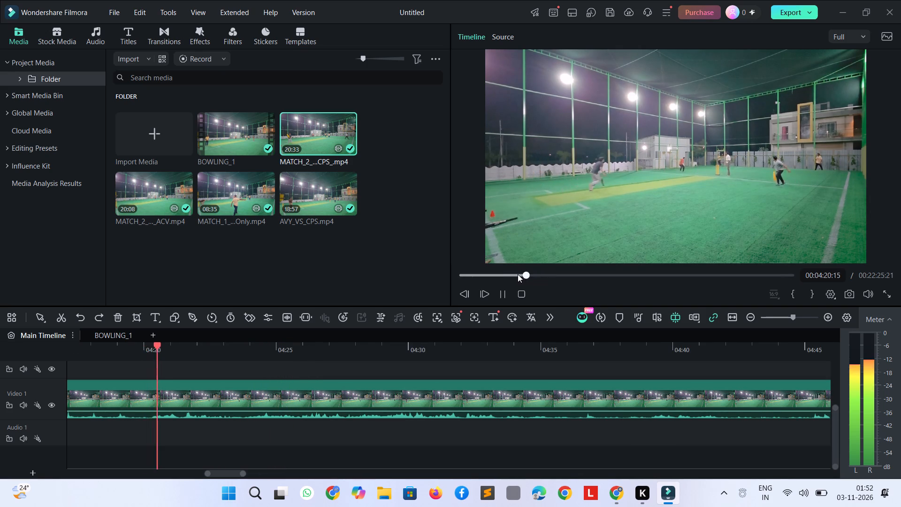
pyautogui.click(518, 274)
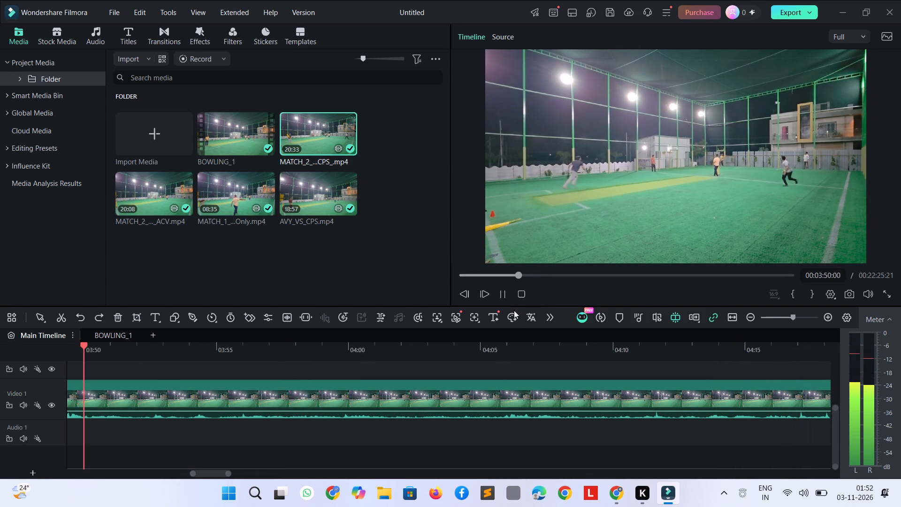
# Skim back and forth through the MATCH_2 footage between about 00:03:50 and 00:04:05, examining the play.
pyautogui.hotkey('shift', 'Right')
pyautogui.hotkey('shift', 'Right')
pyautogui.hotkey('shift', 'Right')
pyautogui.hotkey('shift', 'Right')
pyautogui.hotkey('shift', 'Right')
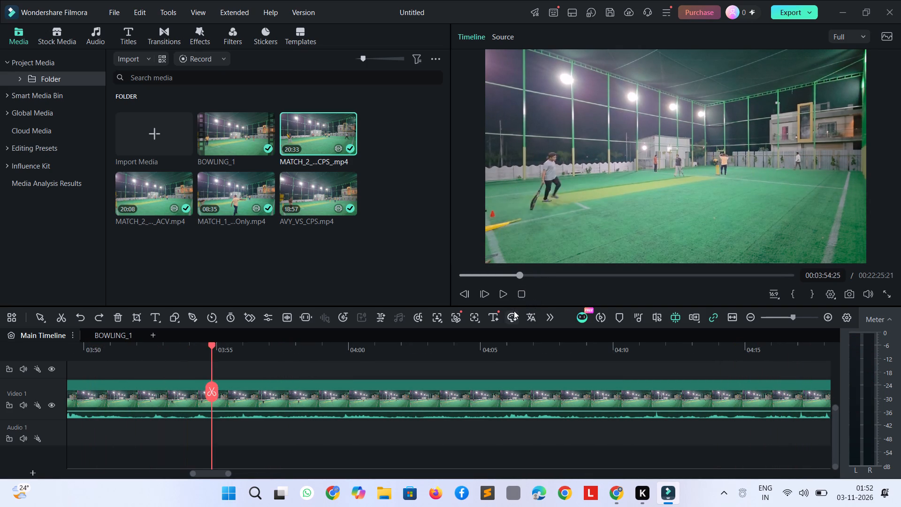
pyautogui.hotkey('shift', 'Right')
pyautogui.hotkey('shift', 'Right')
pyautogui.hotkey('shift', 'Right')
pyautogui.hotkey('shift', 'Right')
pyautogui.hotkey('shift', 'Right')
pyautogui.hotkey('shift', 'Right')
pyautogui.hotkey('shift', 'Right')
pyautogui.hotkey('shift', 'Right')
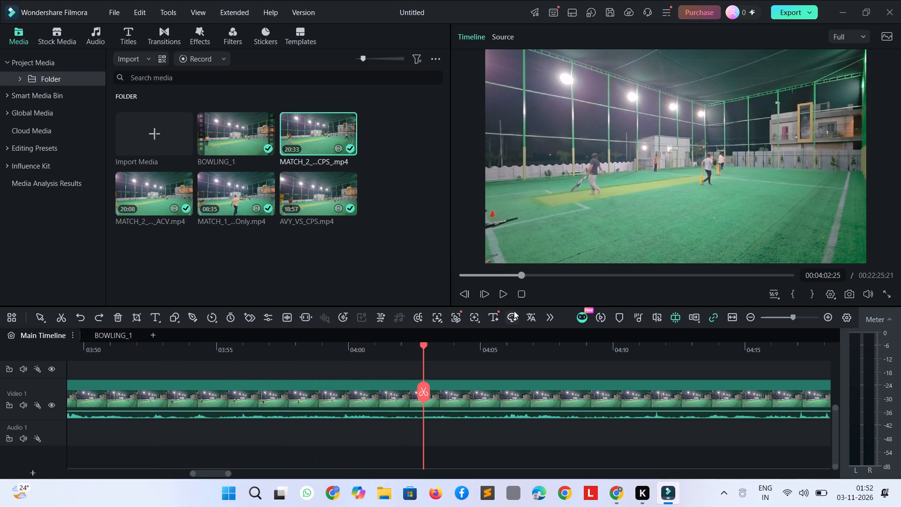
pyautogui.hotkey('shift', 'Right')
pyautogui.hotkey('shift', 'Right')
pyautogui.hotkey('shift', 'Left')
pyautogui.hotkey('shift', 'Left')
pyautogui.hotkey('shift', 'Left')
pyautogui.hotkey('shift', 'Left')
pyautogui.hotkey('shift', 'Left')
pyautogui.hotkey('shift', 'Left')
pyautogui.hotkey('shift', 'Left')
pyautogui.hotkey('shift', 'Left')
pyautogui.hotkey('shift', 'Left')
pyautogui.hotkey('shift', 'Left')
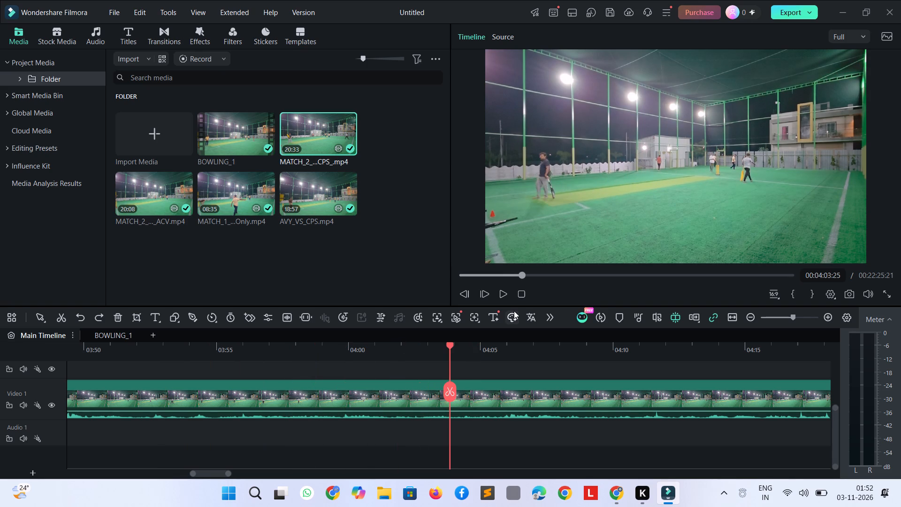
# Undo the split at 00:07:55:04 and the placement of the MATCH_2 clip after the title.
pyautogui.hotkey('ctrl', 'z')
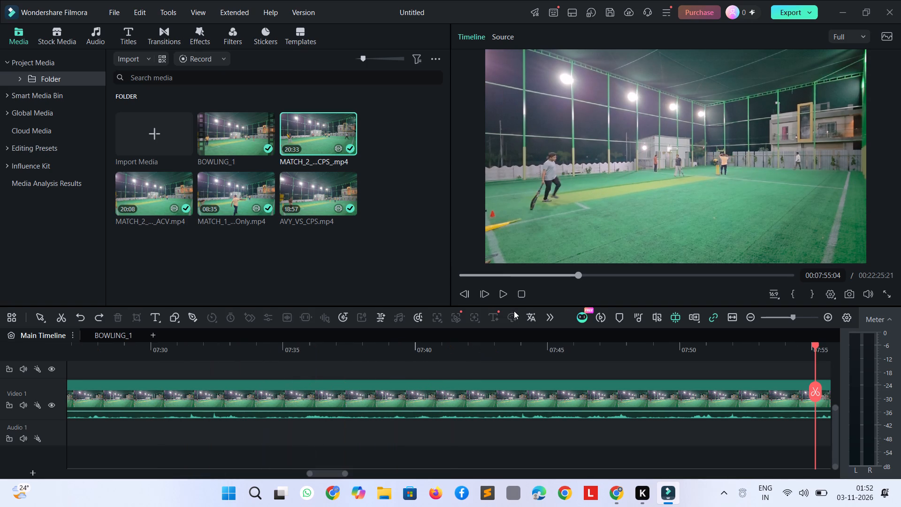
pyautogui.hotkey('ctrl', 'z')
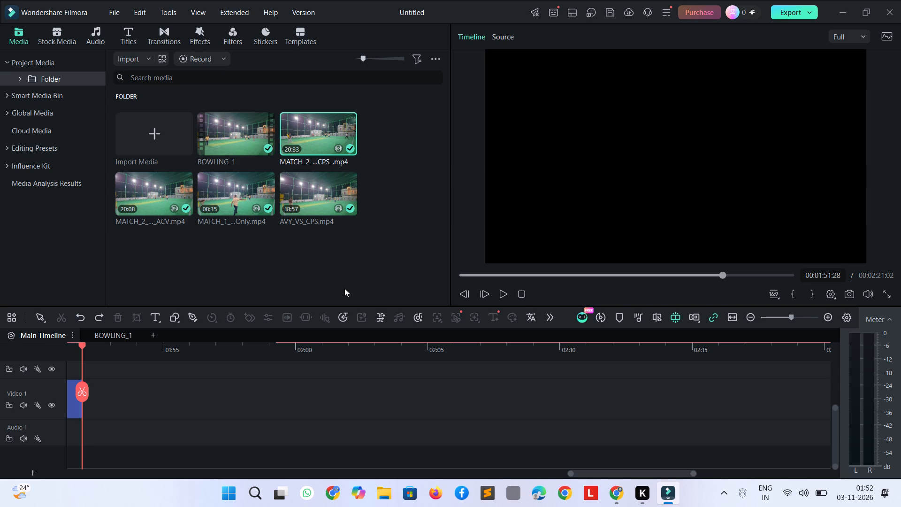
# Step back through the title clips to about 00:01:41:28, reviewing the end of the edited footage before them.
pyautogui.hotkey('shift', 'Left')
pyautogui.hotkey('shift', 'Left')
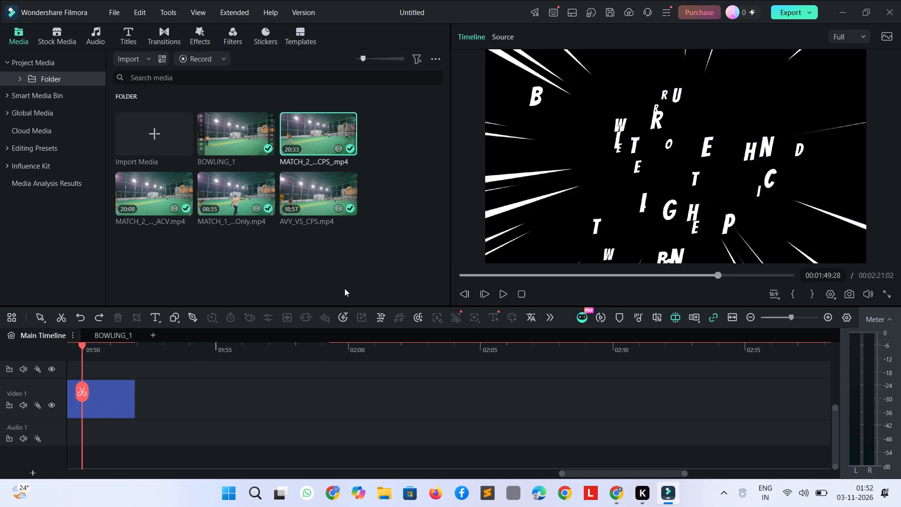
pyautogui.hotkey('shift', 'Left')
pyautogui.hotkey('shift', 'Left')
pyautogui.hotkey('shift', 'Left')
pyautogui.hotkey('shift', 'Left')
pyautogui.hotkey('shift', 'Left')
pyautogui.hotkey('shift', 'Left')
pyautogui.hotkey('shift', 'Left')
pyautogui.hotkey('shift', 'Left')
pyautogui.hotkey('shift', 'Left')
pyautogui.hotkey('shift', 'Left')
pyautogui.hotkey('shift', 'Left')
pyautogui.hotkey('shift', 'Left')
pyautogui.hotkey('shift', 'Left')
pyautogui.hotkey('shift', 'Left')
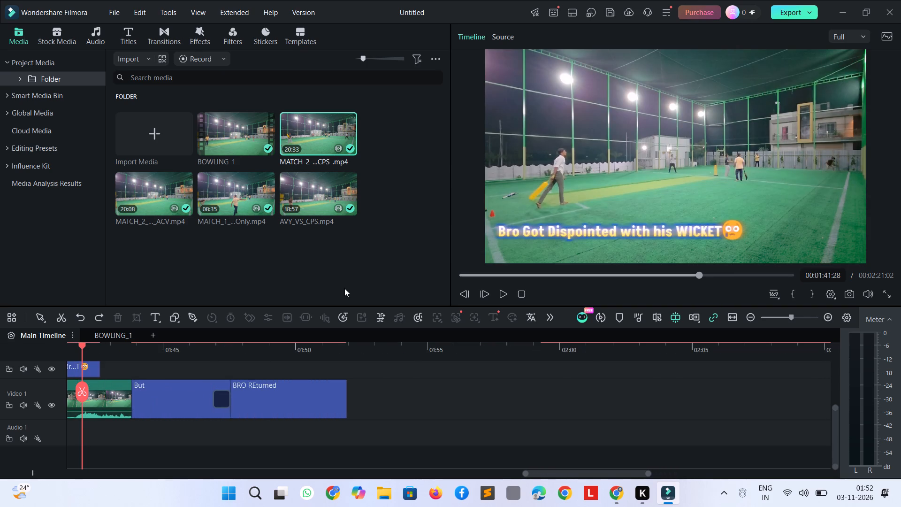
# Step forward through the title clips to the end of the BRO REturned title at 00:01:51:28.
pyautogui.hotkey('shift', 'Right')
pyautogui.hotkey('shift', 'Right')
pyautogui.hotkey('shift', 'Right')
pyautogui.hotkey('shift', 'Right')
pyautogui.hotkey('shift', 'Right')
pyautogui.hotkey('shift', 'Right')
pyautogui.hotkey('shift', 'Right')
pyautogui.hotkey('shift', 'Right')
pyautogui.hotkey('shift', 'Right')
pyautogui.hotkey('shift', 'Right')
pyautogui.hotkey('shift', 'Right')
pyautogui.hotkey('shift', 'Right')
pyautogui.hotkey('shift', 'Right')
pyautogui.hotkey('shift', 'Right')
pyautogui.hotkey('shift', 'Right')
pyautogui.hotkey('shift', 'Right')
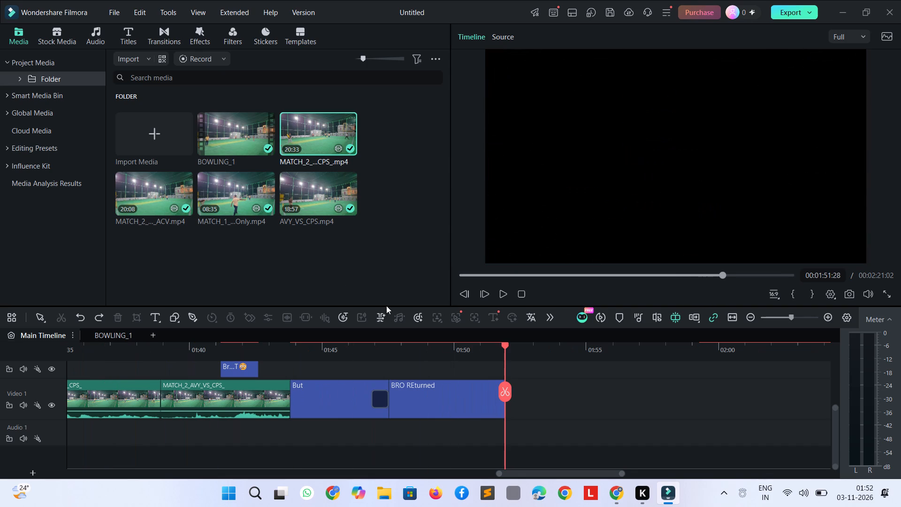
pyautogui.moveTo(529, 473); pyautogui.dragTo(753, 468)
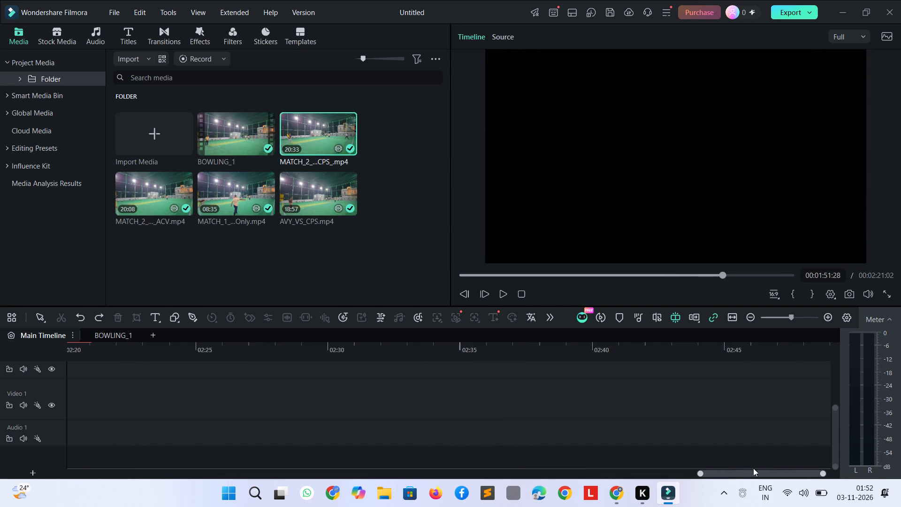
pyautogui.moveTo(753, 468); pyautogui.dragTo(494, 484)
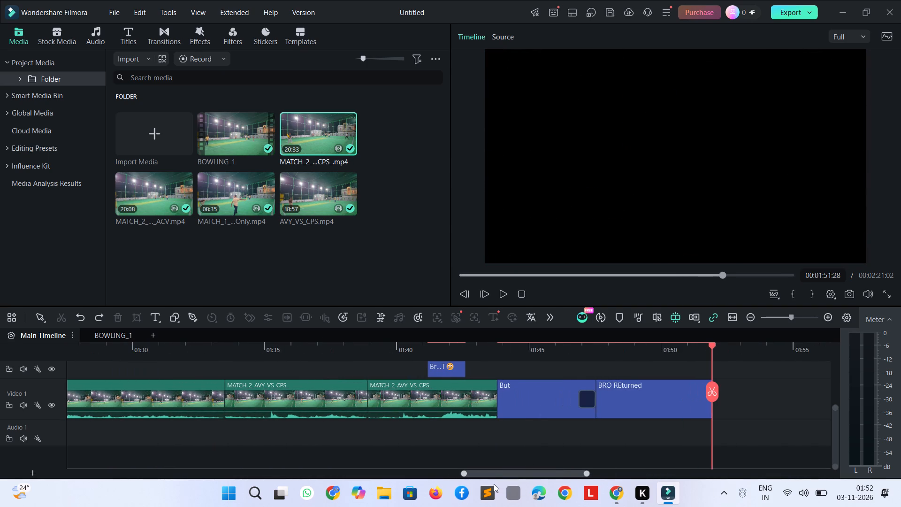
pyautogui.moveTo(494, 484); pyautogui.dragTo(508, 493)
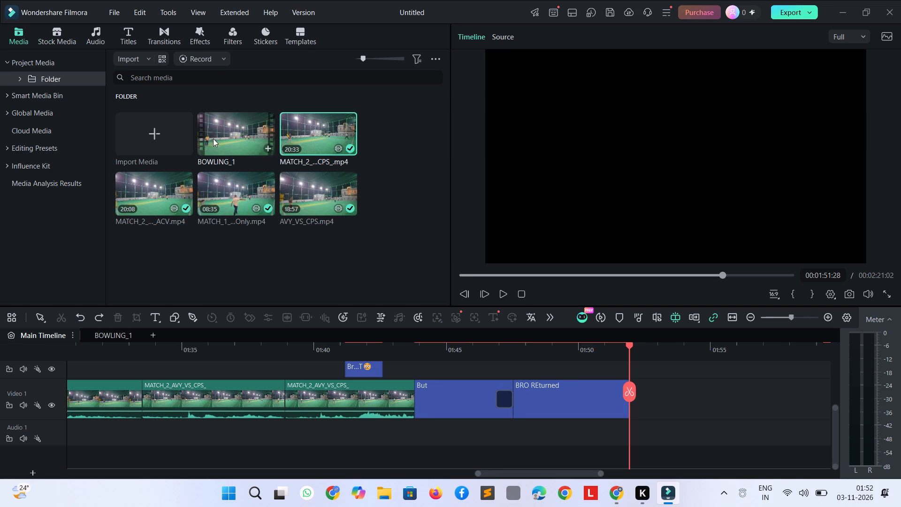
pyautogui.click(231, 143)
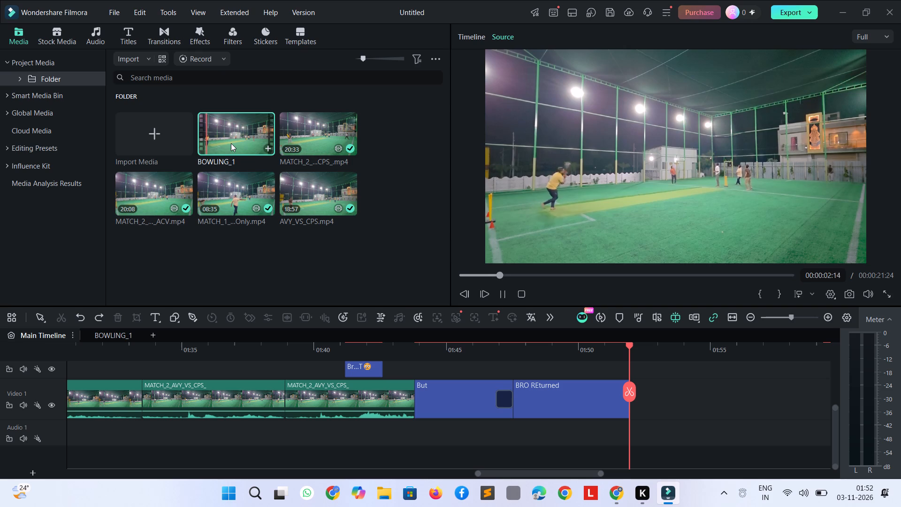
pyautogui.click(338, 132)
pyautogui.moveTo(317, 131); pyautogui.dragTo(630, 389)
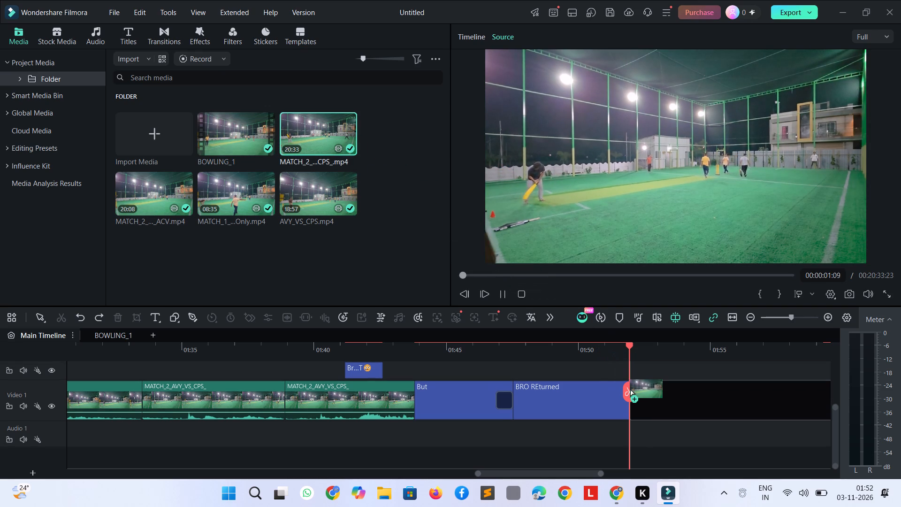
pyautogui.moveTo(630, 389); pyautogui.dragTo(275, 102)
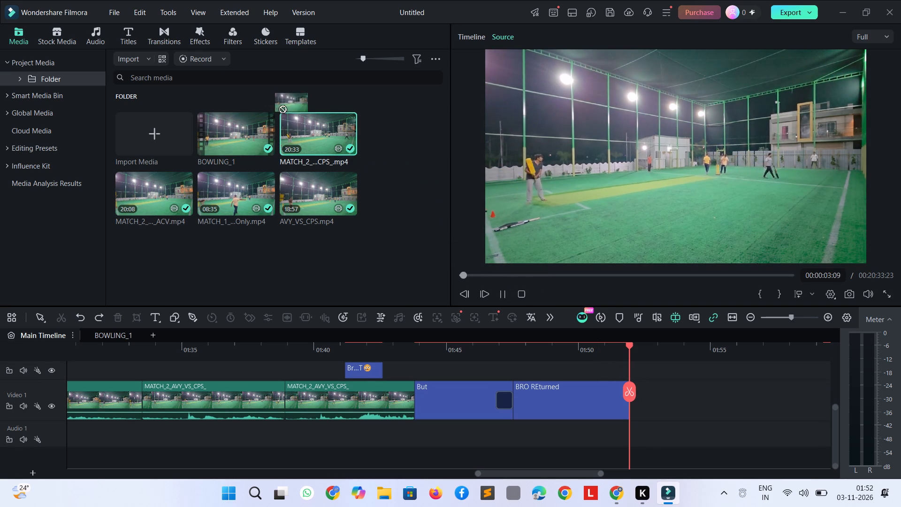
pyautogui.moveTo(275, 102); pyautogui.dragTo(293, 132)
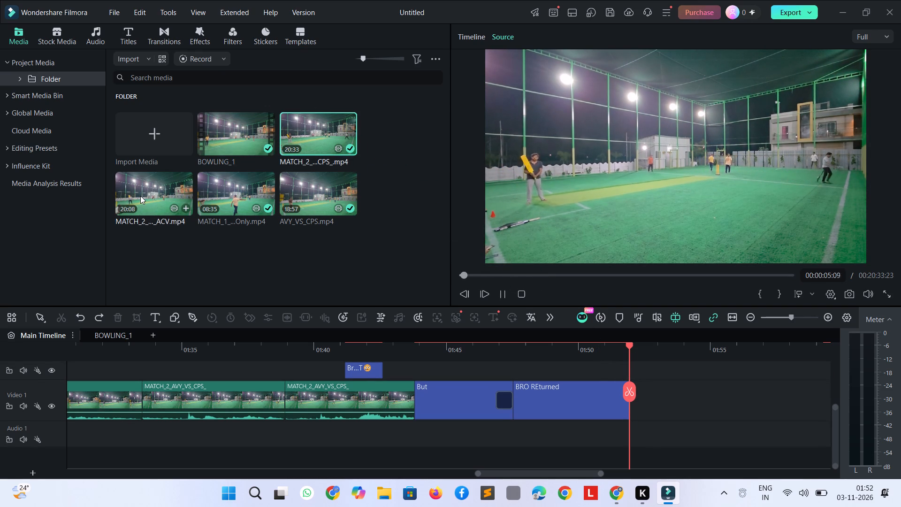
# Place the MATCH_2_YPS_VS_ACV footage on Video 1 directly after the BRO REturned title at 00:01:51:28.
pyautogui.moveTo(140, 196); pyautogui.dragTo(630, 398)
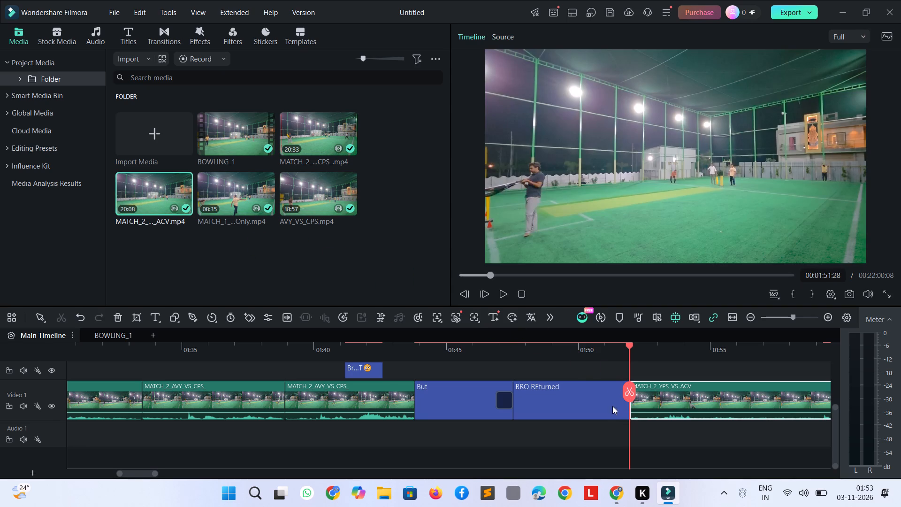
# Play and skim the placed MATCH_2_YPS_VS_ACV clip from 00:01:51:28 to about 00:02:45, examining the play.
pyautogui.press('space')
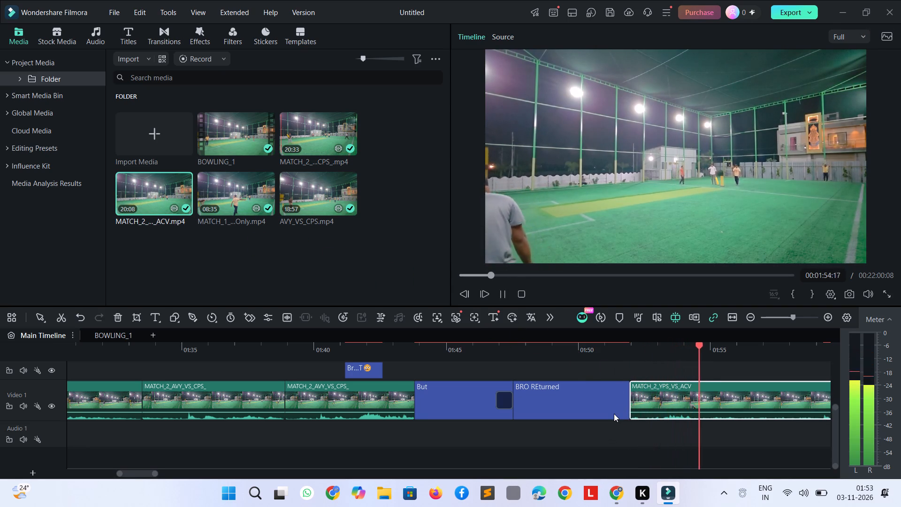
pyautogui.press('space')
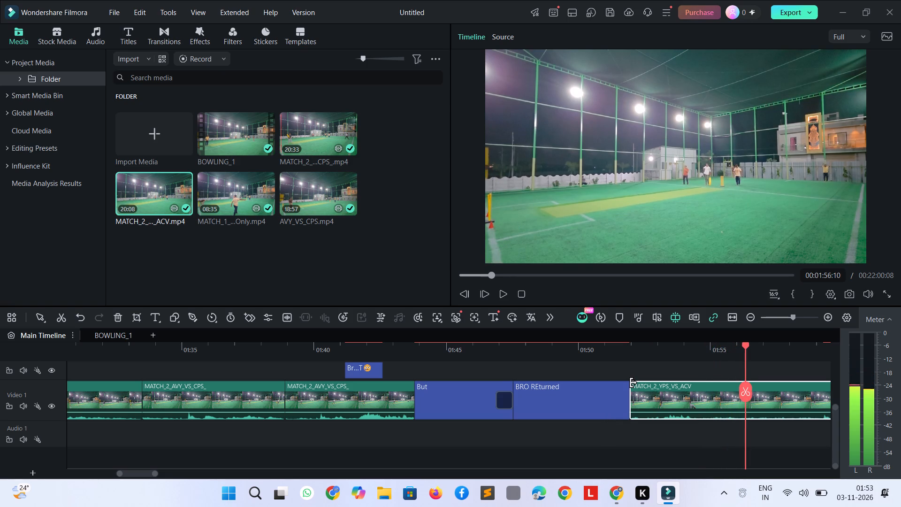
pyautogui.hotkey('shift', 'Right')
pyautogui.hotkey('shift', 'Right')
pyautogui.hotkey('shift', 'Right')
pyautogui.hotkey('shift', 'Right')
pyautogui.hotkey('shift', 'Right')
pyautogui.hotkey('shift', 'Right')
pyautogui.hotkey('shift', 'Right')
pyautogui.hotkey('shift', 'Right')
pyautogui.hotkey('shift', 'Right')
pyautogui.hotkey('shift', 'Right')
pyautogui.hotkey('shift', 'Right')
pyautogui.hotkey('shift', 'Right')
pyautogui.hotkey('shift', 'Right')
pyautogui.hotkey('shift', 'Right')
pyautogui.hotkey('shift', 'Right')
pyautogui.hotkey('shift', 'Right')
pyautogui.hotkey('shift', 'Right')
pyautogui.hotkey('shift', 'Right')
pyautogui.hotkey('shift', 'Right')
pyautogui.hotkey('shift', 'Right')
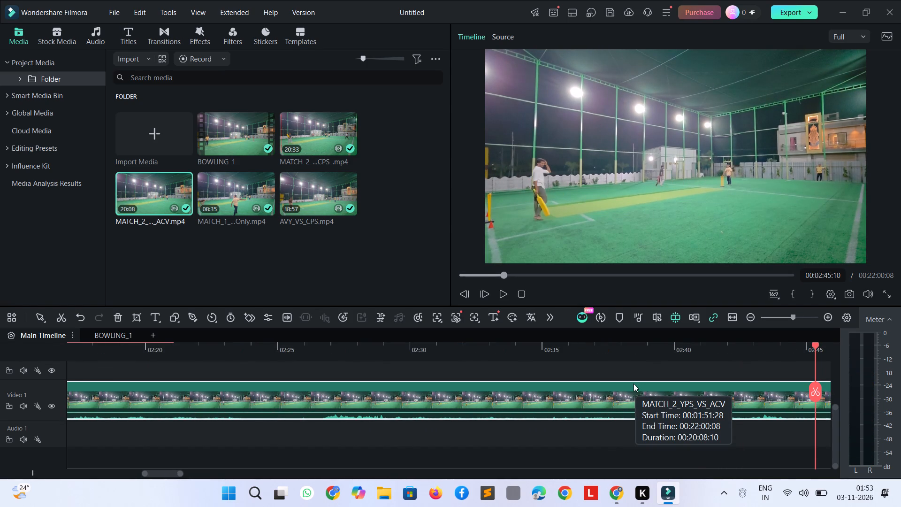
pyautogui.hotkey('shift', 'Left')
pyautogui.hotkey('shift', 'Left')
pyautogui.hotkey('shift', 'Left')
pyautogui.hotkey('shift', 'Left')
pyautogui.hotkey('shift', 'Left')
pyautogui.hotkey('shift', 'Left')
pyautogui.hotkey('shift', 'Left')
pyautogui.hotkey('shift', 'Left')
pyautogui.hotkey('shift', 'Left')
pyautogui.hotkey('shift', 'Left')
pyautogui.hotkey('shift', 'Left')
pyautogui.hotkey('shift', 'Right')
pyautogui.hotkey('shift', 'Right')
pyautogui.hotkey('shift', 'Right')
pyautogui.hotkey('shift', 'Right')
pyautogui.hotkey('shift', 'Right')
pyautogui.hotkey('shift', 'Right')
pyautogui.hotkey('shift', 'Right')
pyautogui.hotkey('shift', 'Right')
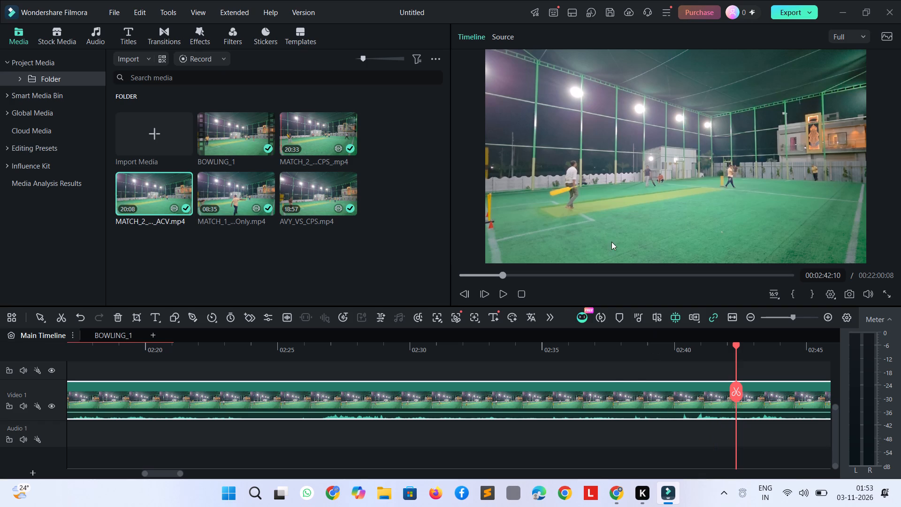
# Sample and play the MATCH_2_YPS_VS_ACV footage between about 00:10:02 and 00:12:05, looking for a delivery to use.
pyautogui.keyDown('shift'); pyautogui.click(612, 274); pyautogui.keyUp('shift')
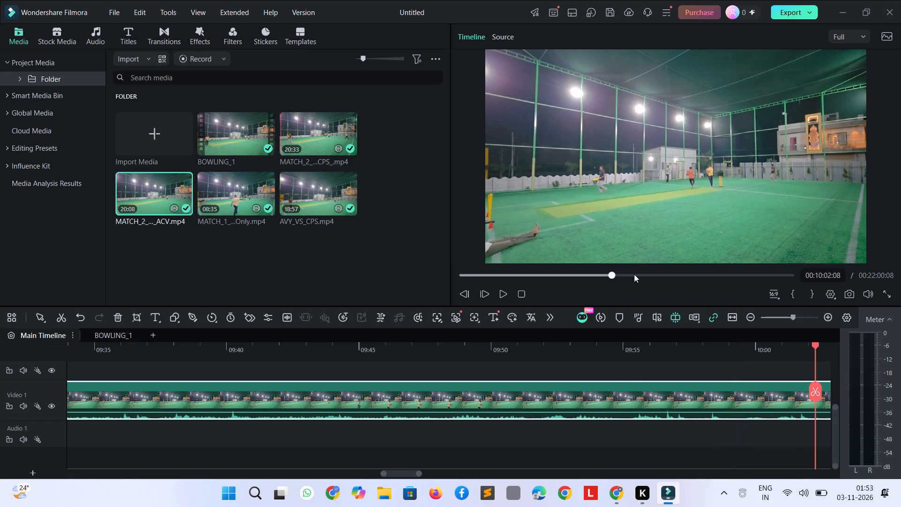
pyautogui.click(637, 274)
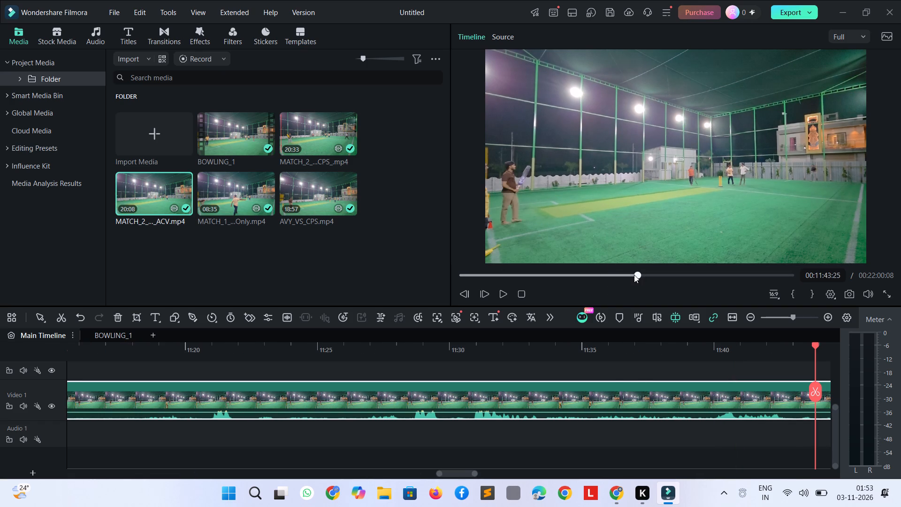
pyautogui.click(623, 276)
pyautogui.press('space')
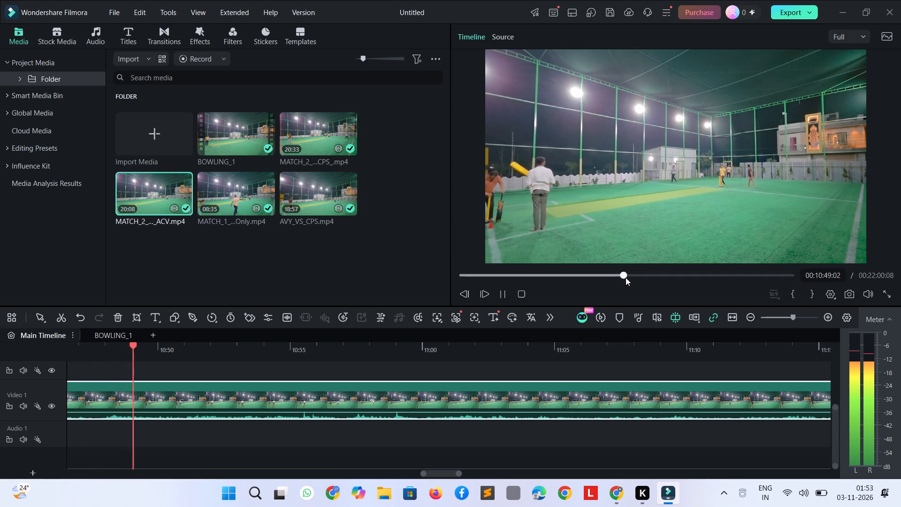
pyautogui.click(626, 276)
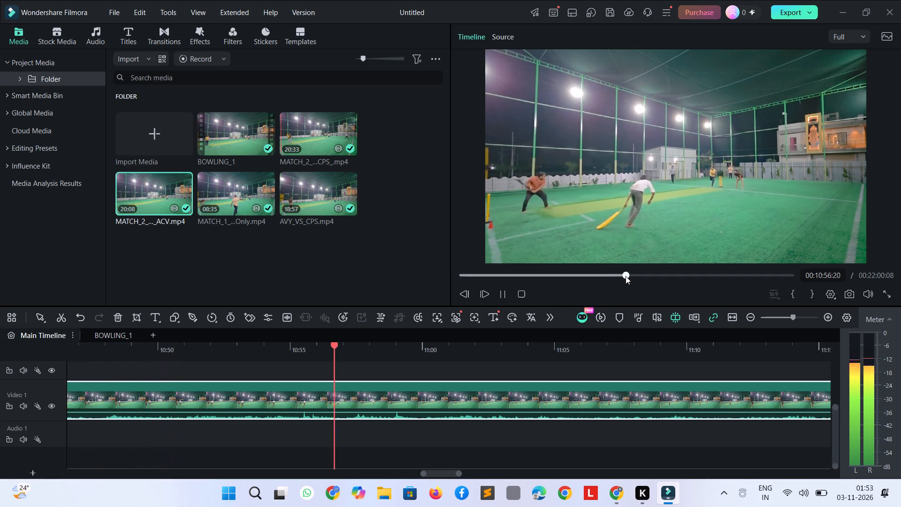
pyautogui.click(628, 277)
pyautogui.click(634, 277)
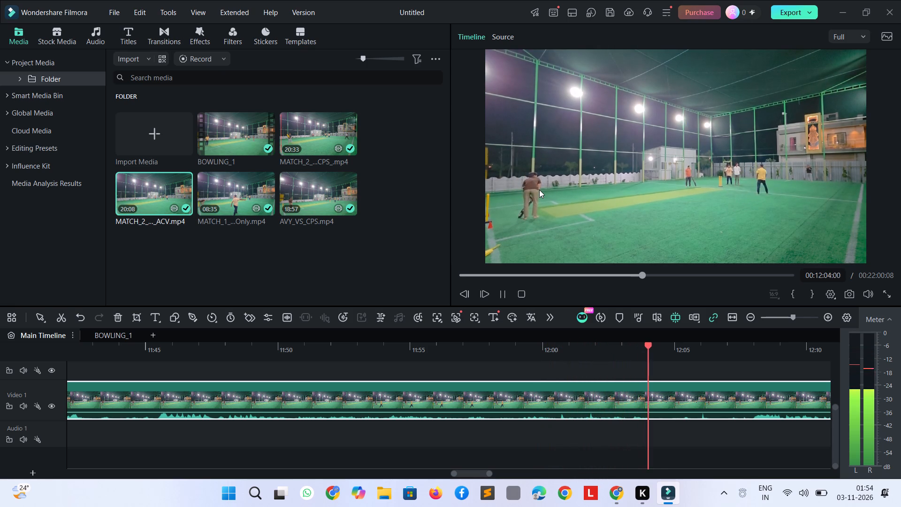
pyautogui.press('space')
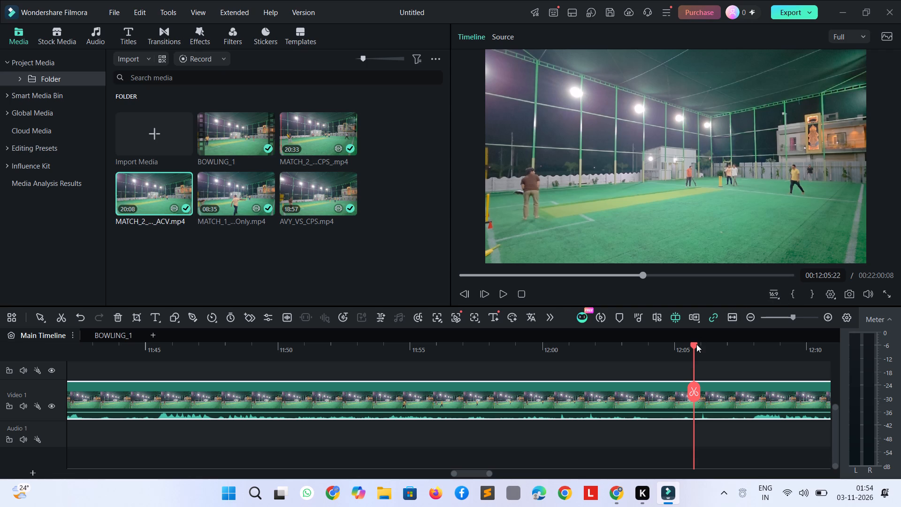
# Split the MATCH_2_YPS_VS_ACV clip at 00:12:05:00 and delete the part before the split.
pyautogui.moveTo(693, 347); pyautogui.dragTo(687, 348)
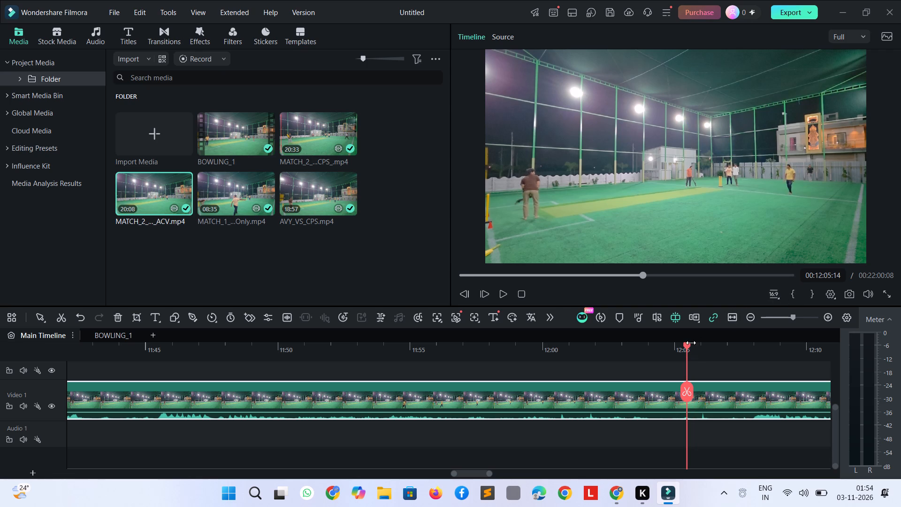
pyautogui.moveTo(688, 343); pyautogui.dragTo(676, 347)
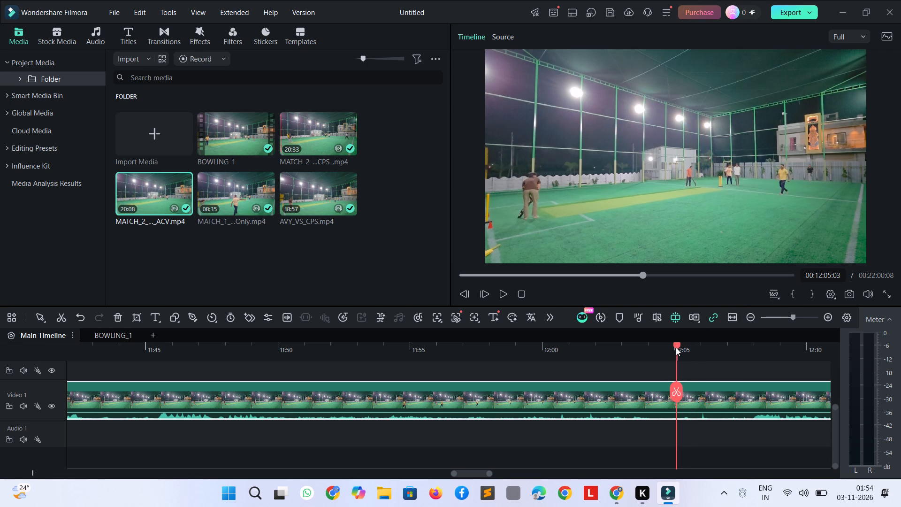
pyautogui.moveTo(676, 347); pyautogui.dragTo(674, 348)
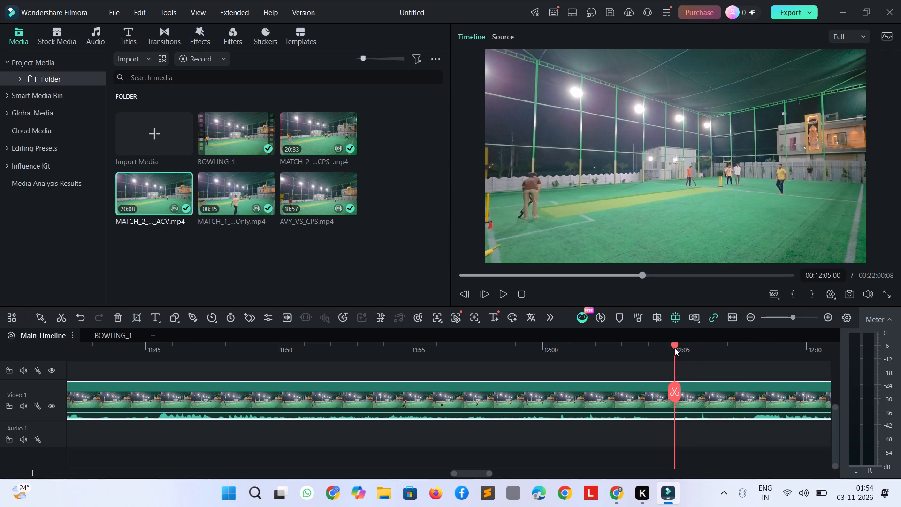
pyautogui.hotkey('ctrl', 'b')
pyautogui.click(617, 397)
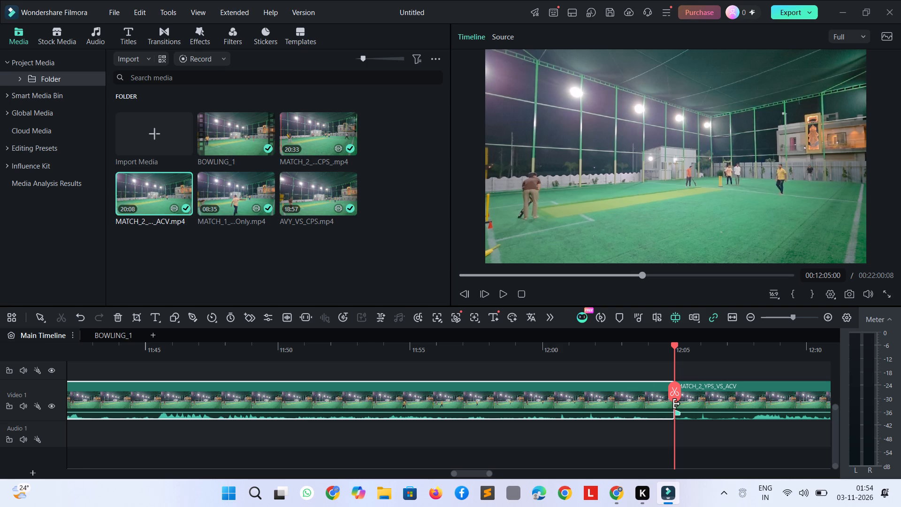
pyautogui.press('Delete')
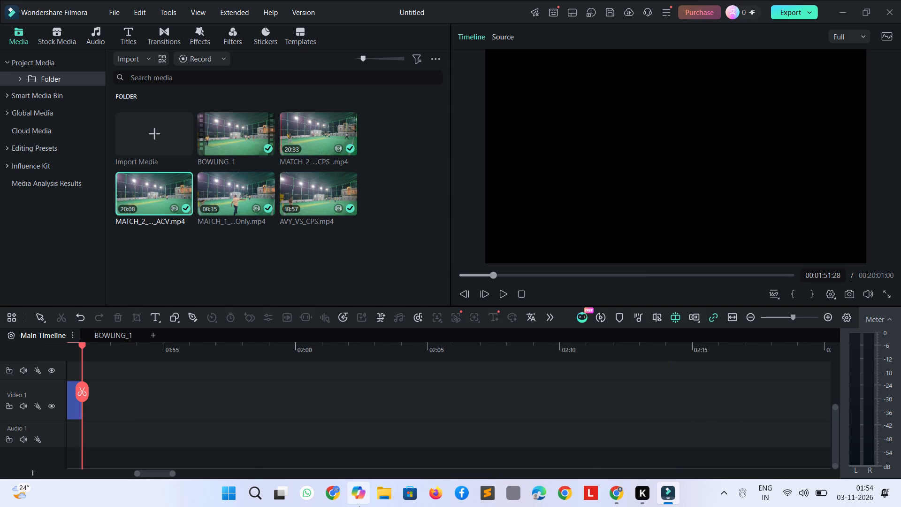
# Enable the Magnetic Timeline and merge the gaps on the main track to join the remaining footage to the title.
pyautogui.click(697, 318)
pyautogui.click(703, 335)
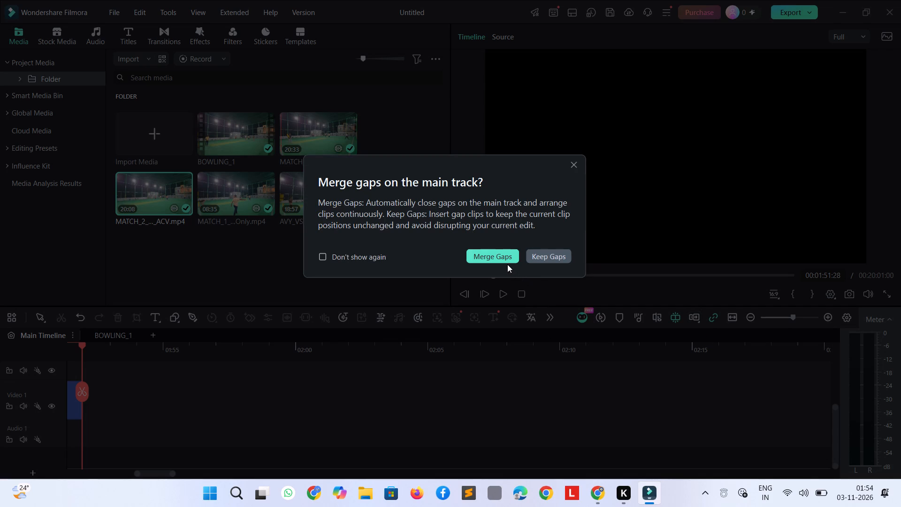
pyautogui.click(505, 261)
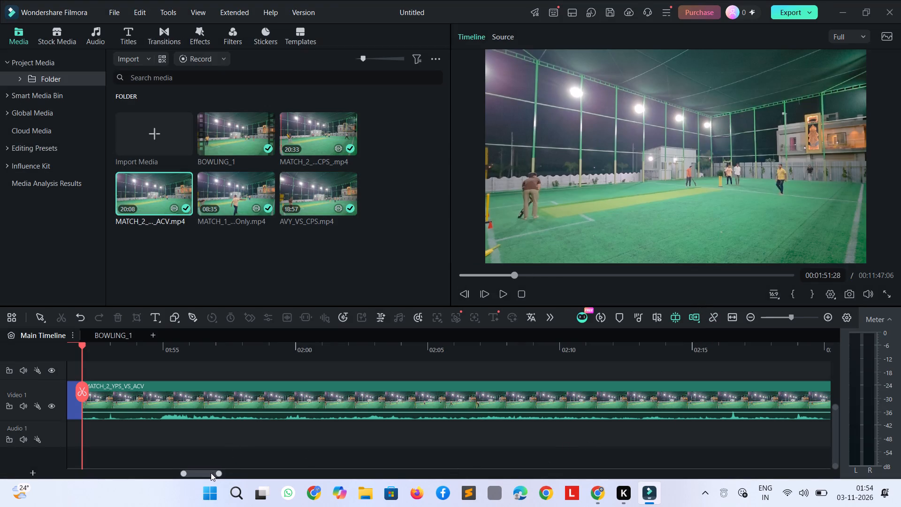
# Turn clip linking back on in place of the Magnetic Timeline.
pyautogui.moveTo(210, 473); pyautogui.dragTo(204, 475)
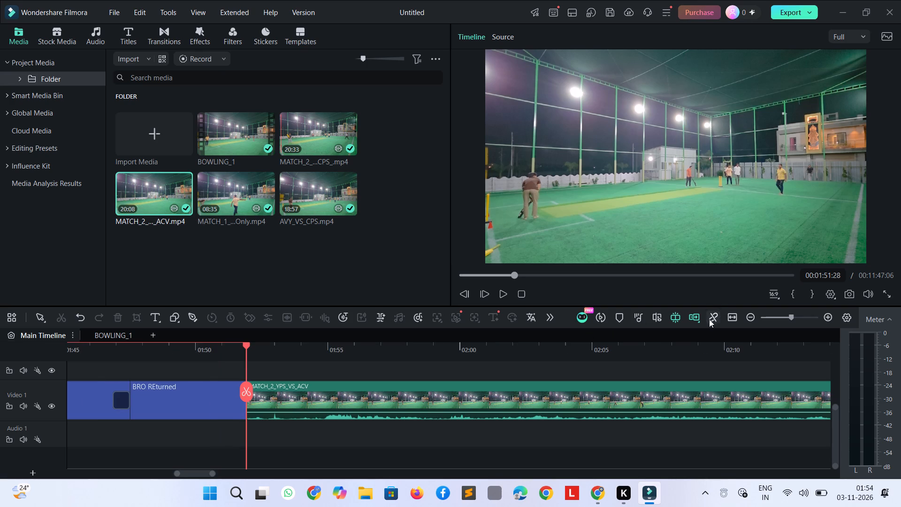
pyautogui.click(695, 317)
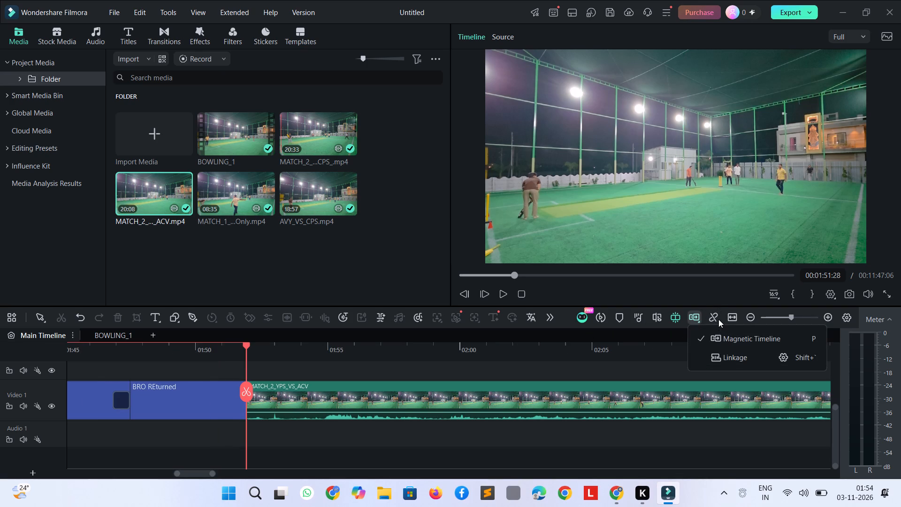
pyautogui.click(718, 319)
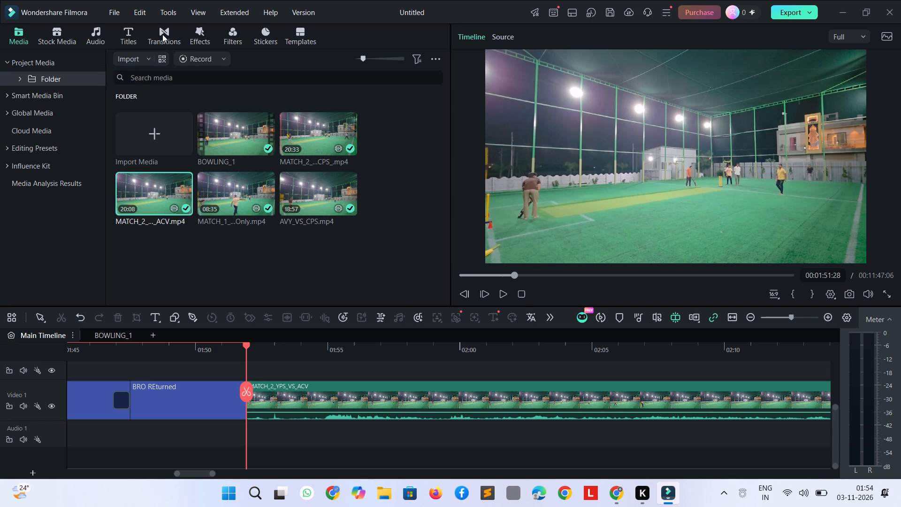
# Play the first MATCH_2_YPS_VS_ACV delivery after the title and split the clip at 00:01:56:27, where the delivery ends.
pyautogui.press('space')
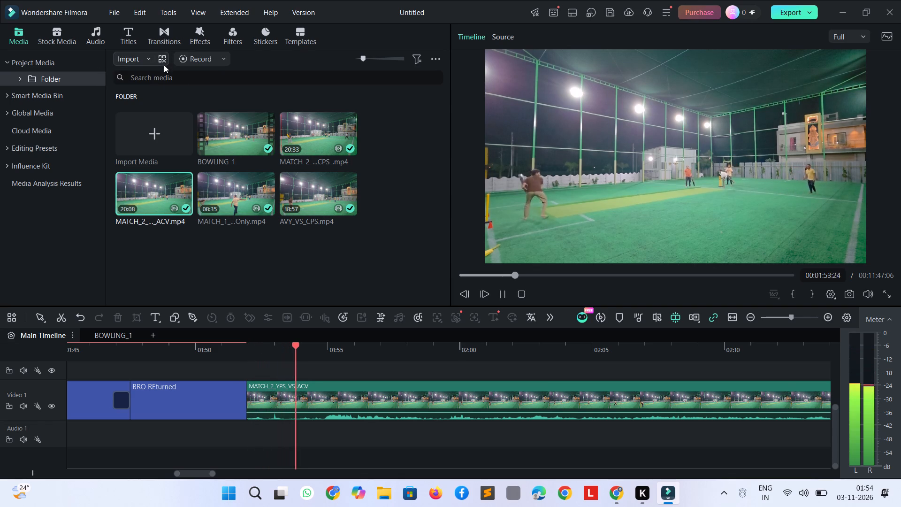
pyautogui.press('space')
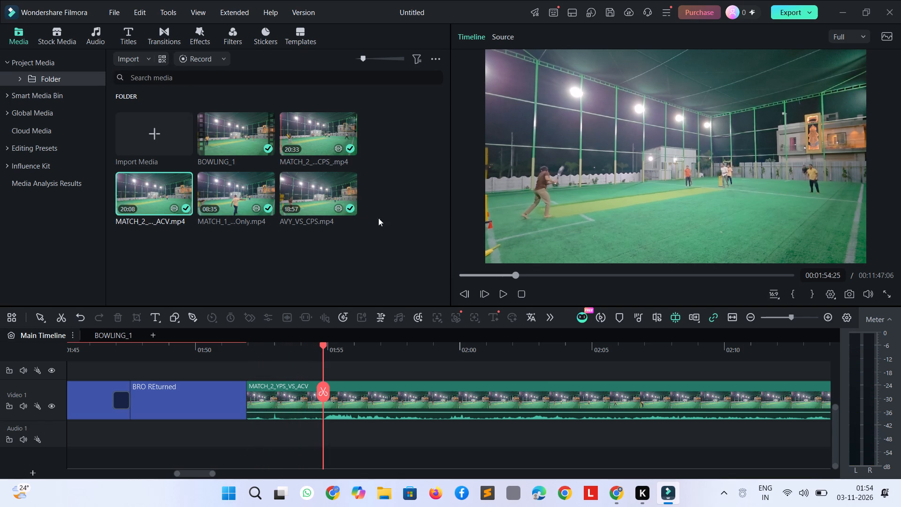
pyautogui.press('space')
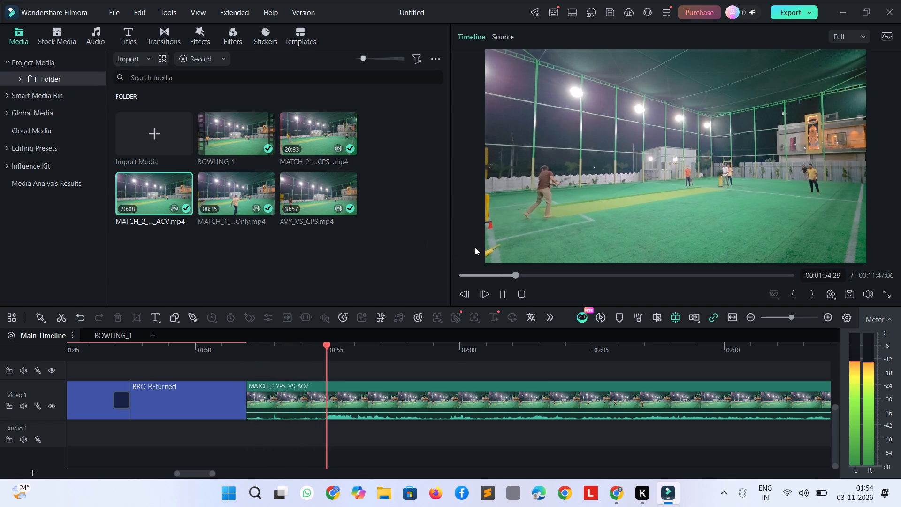
pyautogui.press('space')
pyautogui.press('space')
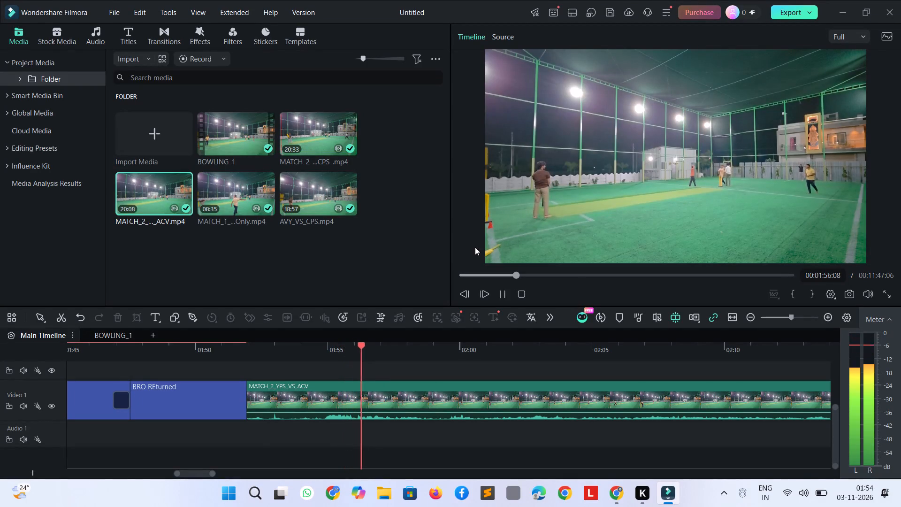
pyautogui.press('space')
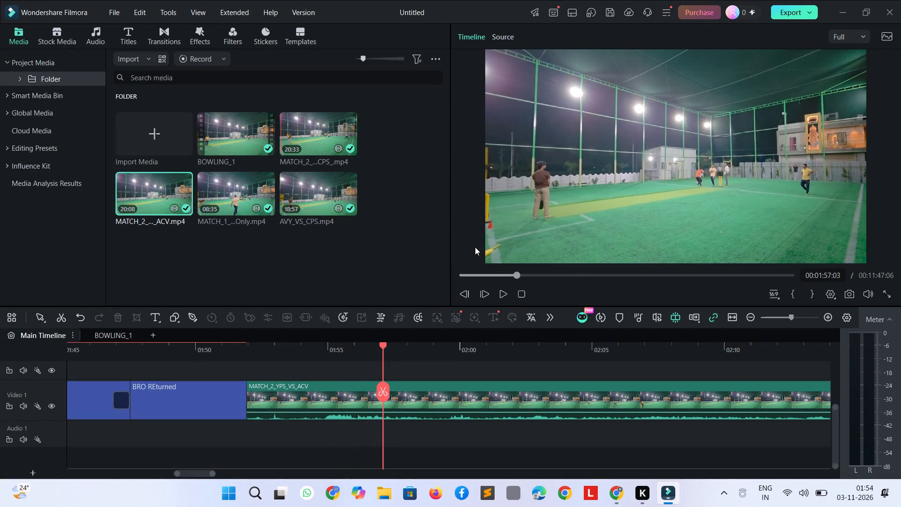
pyautogui.hotkey('shift', 'Left')
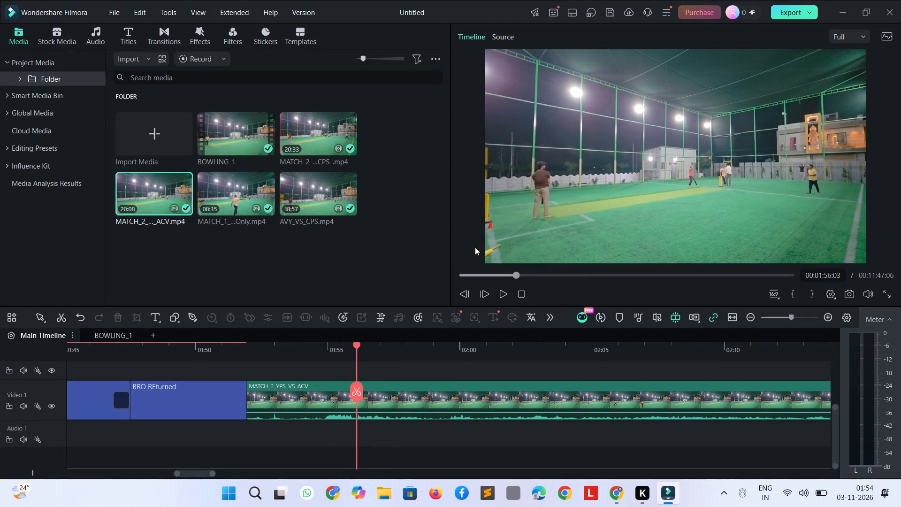
pyautogui.press('space')
pyautogui.press('space')
pyautogui.press('space')
pyautogui.press('space')
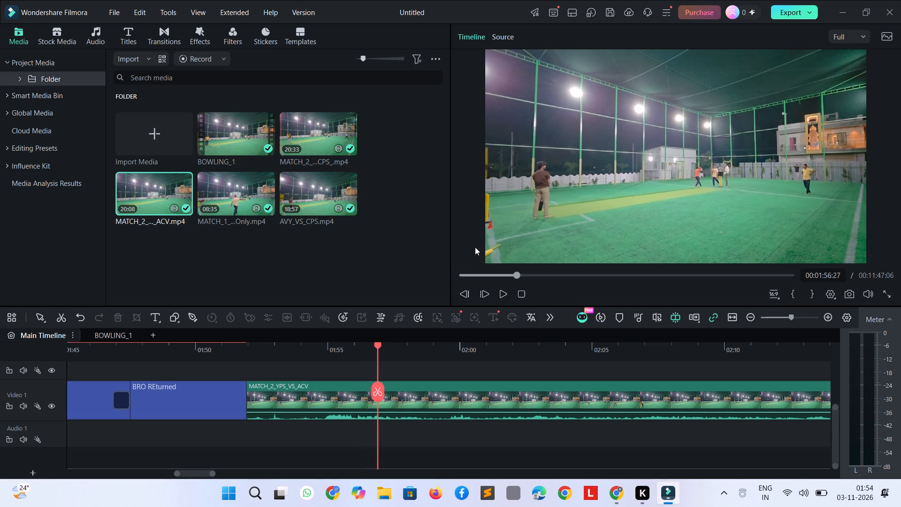
pyautogui.hotkey('ctrl', 'b')
pyautogui.press('space')
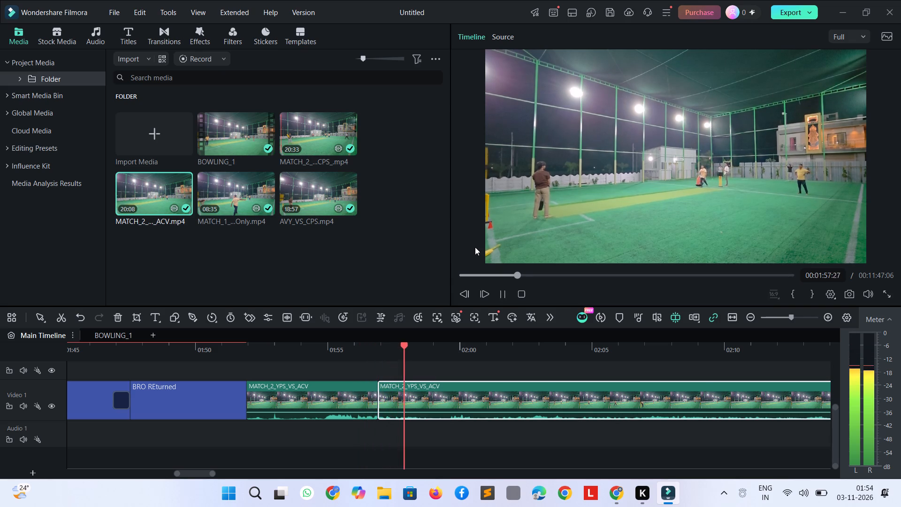
pyautogui.press('space')
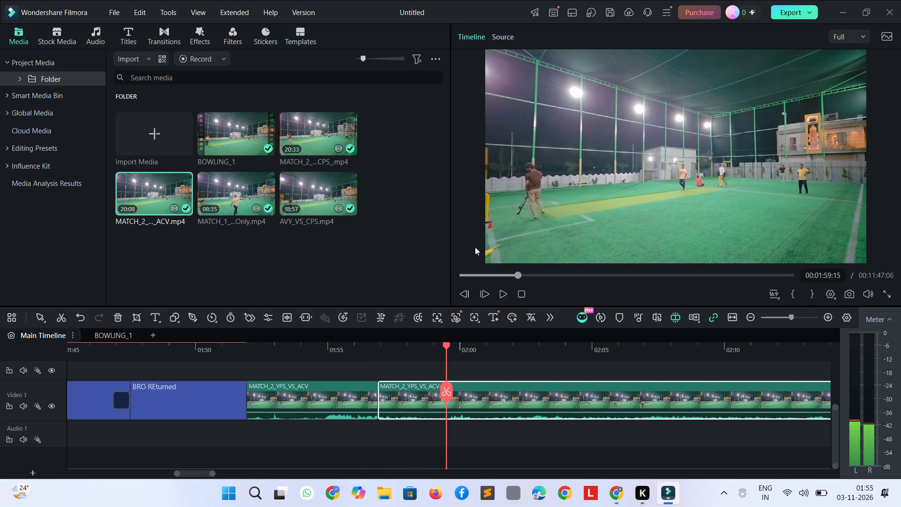
# Add a Dissolve transition between the BRO REturned title and the MATCH_2_YPS_VS_ACV clip, and shorten it to under a second.
pyautogui.click(161, 32)
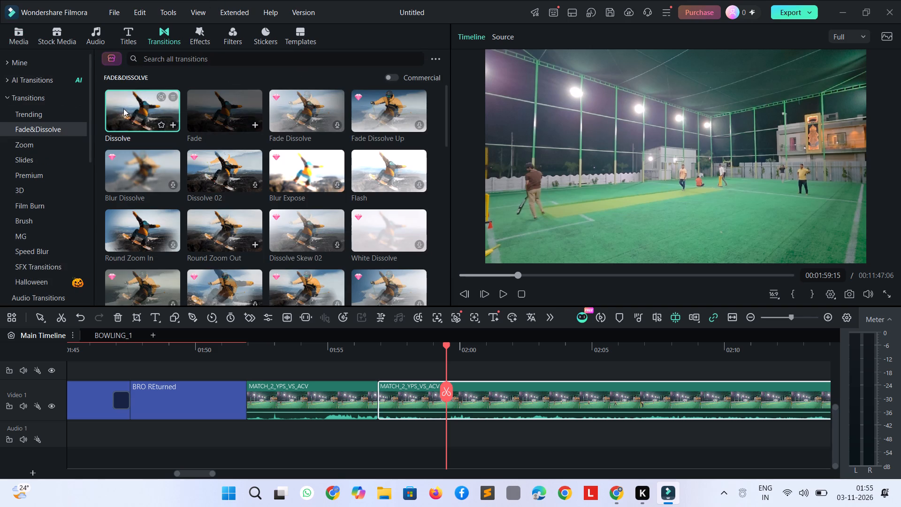
pyautogui.moveTo(123, 108); pyautogui.dragTo(192, 402)
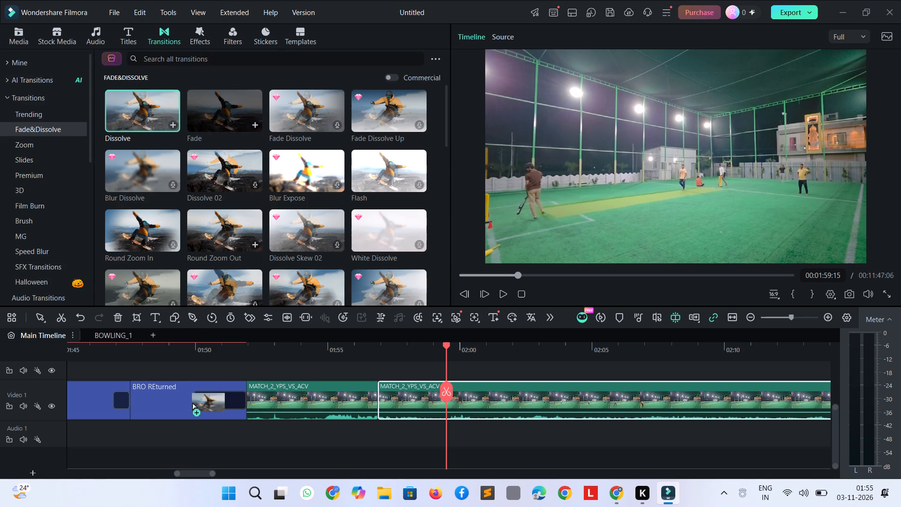
pyautogui.moveTo(192, 402); pyautogui.dragTo(216, 403)
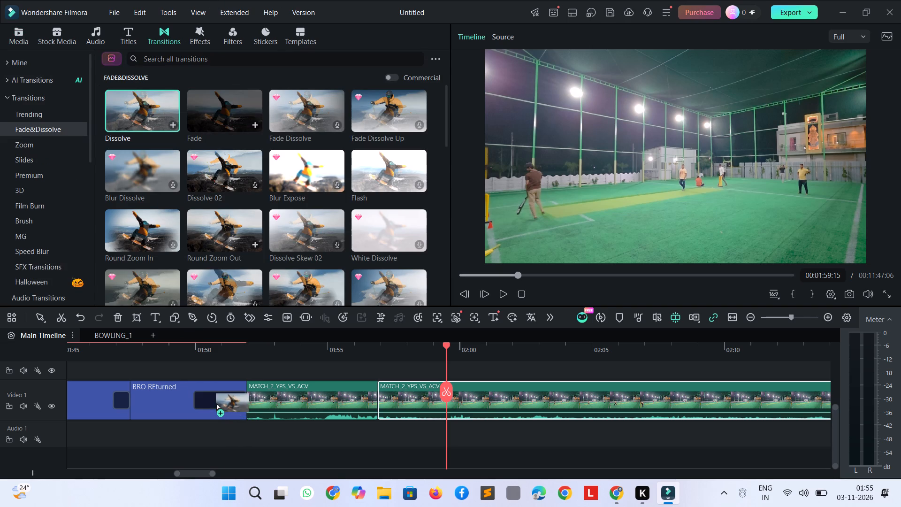
pyautogui.moveTo(216, 403); pyautogui.dragTo(224, 409)
pyautogui.moveTo(272, 400); pyautogui.dragTo(260, 403)
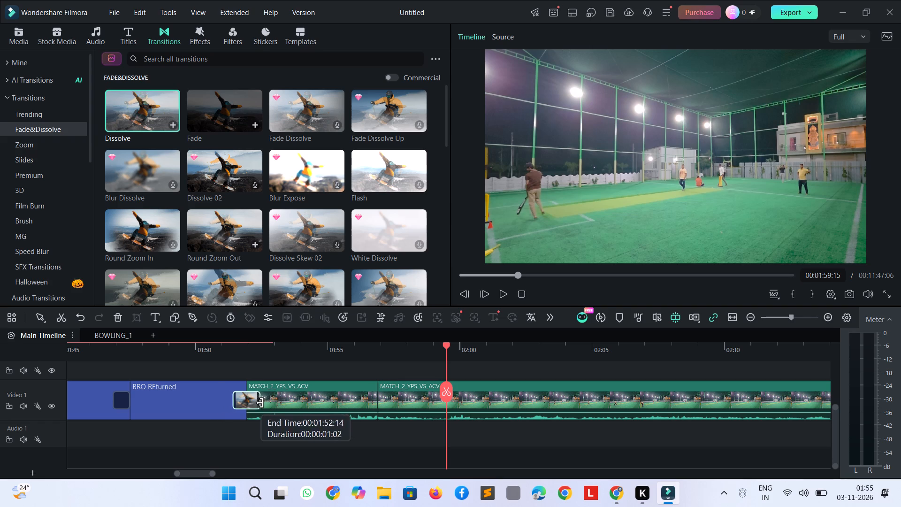
pyautogui.moveTo(260, 403); pyautogui.dragTo(255, 402)
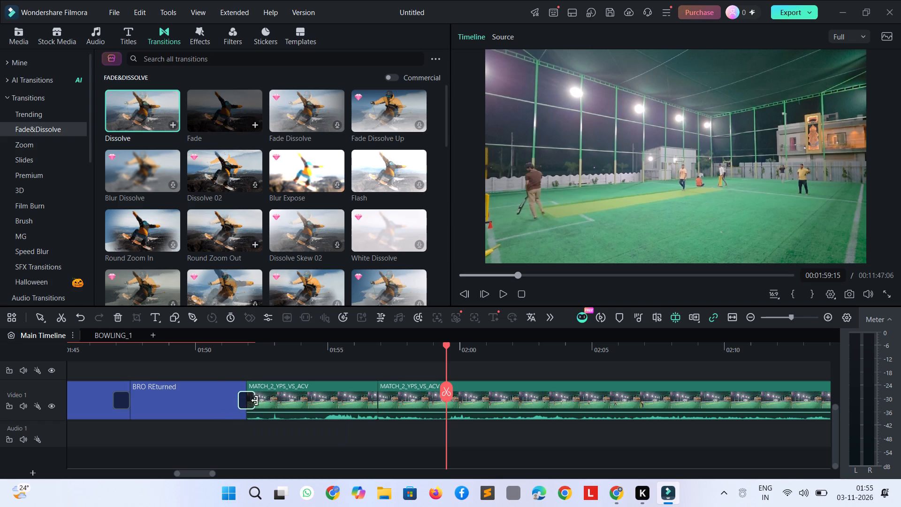
# Play back the Dissolve from the end of the BRO REturned title into the match footage.
pyautogui.click(447, 345)
pyautogui.click(443, 346)
pyautogui.click(443, 346)
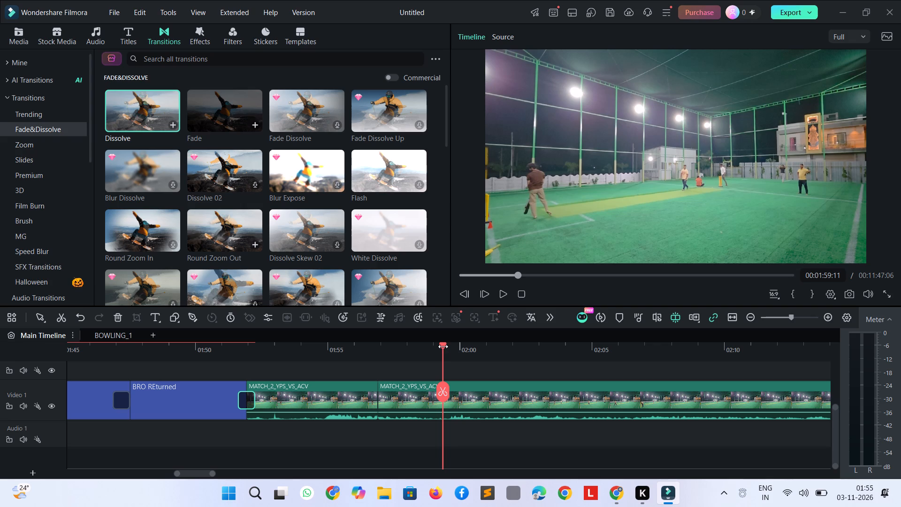
pyautogui.moveTo(443, 346); pyautogui.dragTo(312, 359)
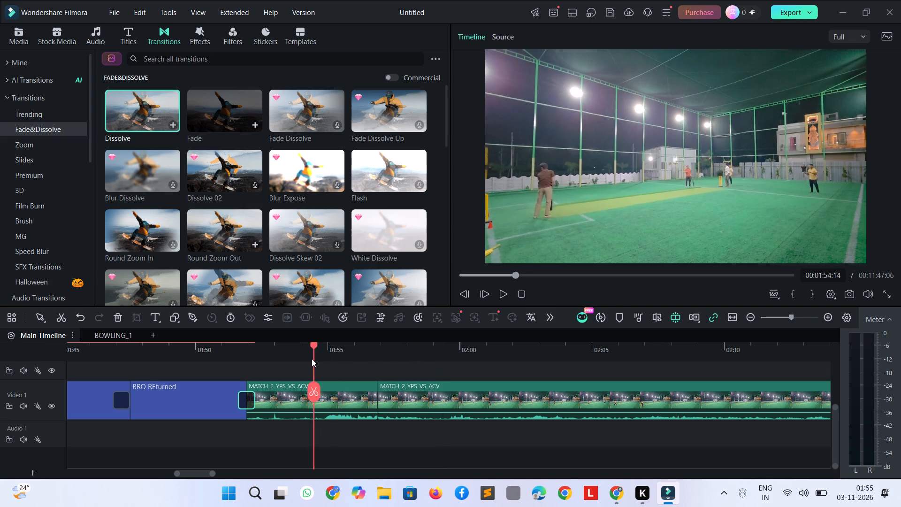
pyautogui.moveTo(312, 359); pyautogui.dragTo(227, 366)
pyautogui.press('space')
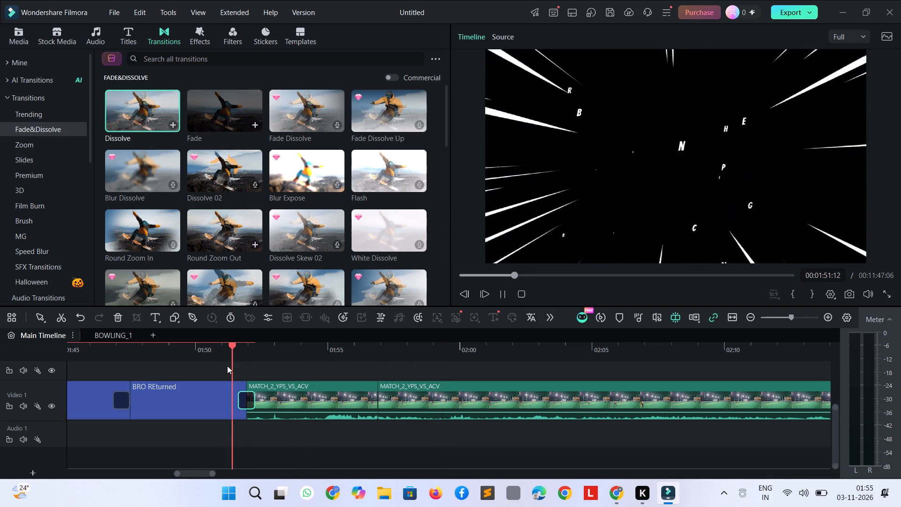
pyautogui.press('space')
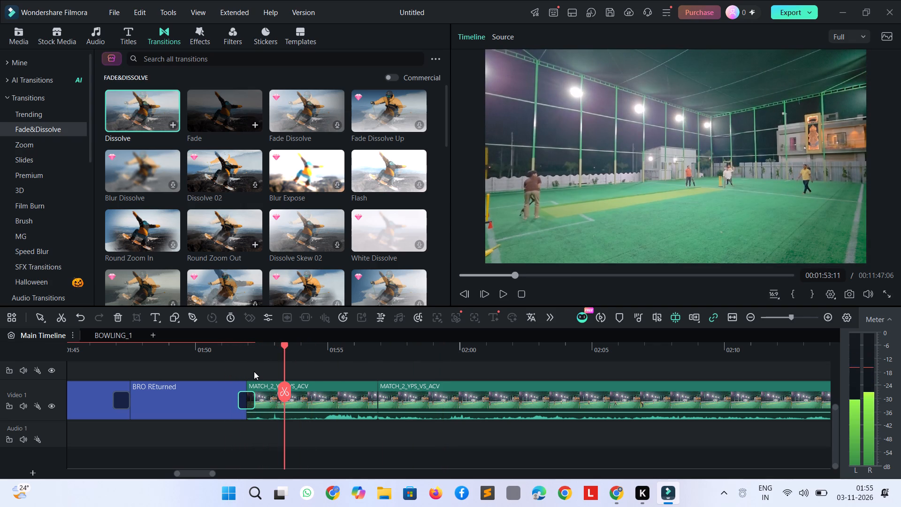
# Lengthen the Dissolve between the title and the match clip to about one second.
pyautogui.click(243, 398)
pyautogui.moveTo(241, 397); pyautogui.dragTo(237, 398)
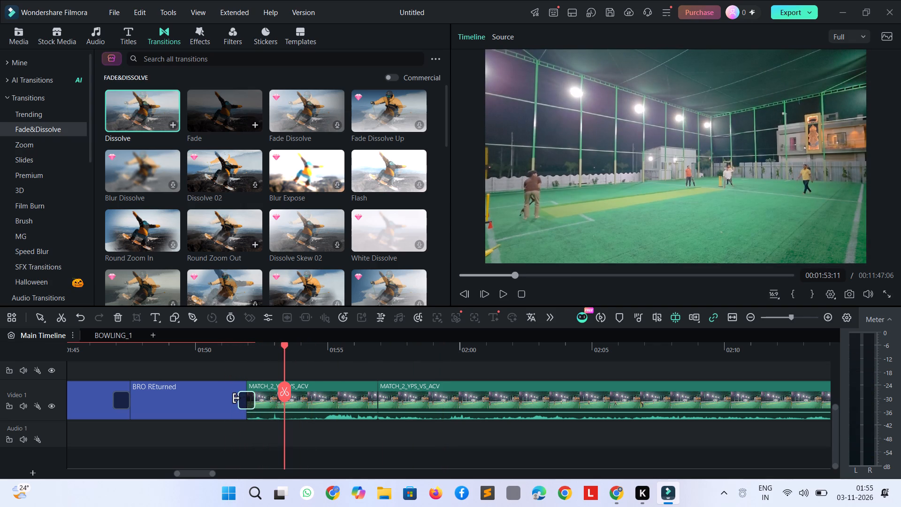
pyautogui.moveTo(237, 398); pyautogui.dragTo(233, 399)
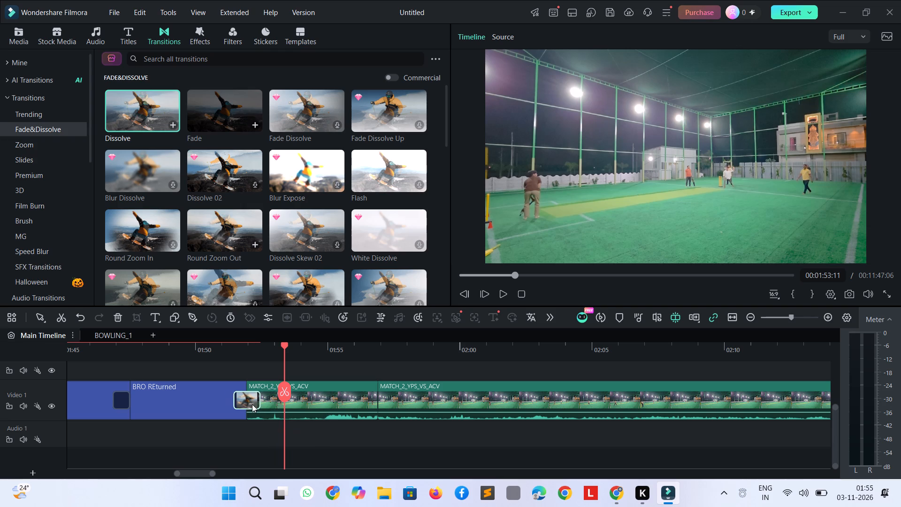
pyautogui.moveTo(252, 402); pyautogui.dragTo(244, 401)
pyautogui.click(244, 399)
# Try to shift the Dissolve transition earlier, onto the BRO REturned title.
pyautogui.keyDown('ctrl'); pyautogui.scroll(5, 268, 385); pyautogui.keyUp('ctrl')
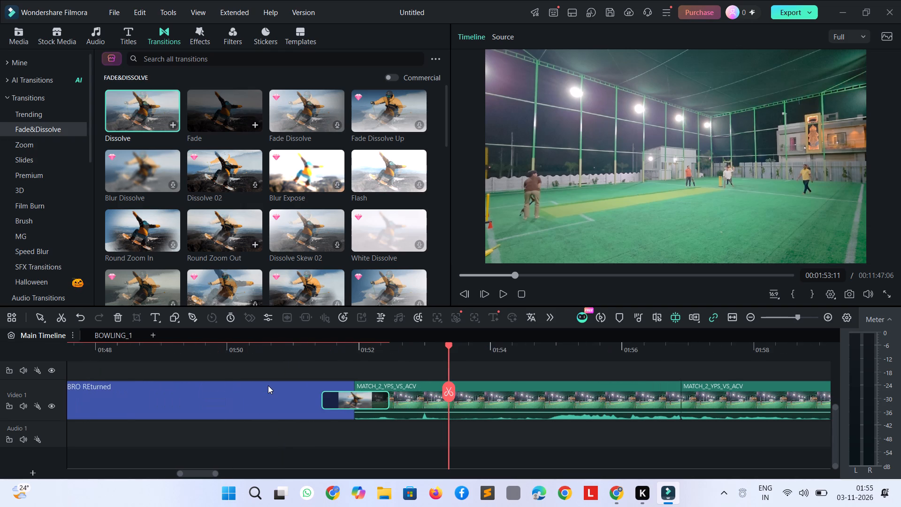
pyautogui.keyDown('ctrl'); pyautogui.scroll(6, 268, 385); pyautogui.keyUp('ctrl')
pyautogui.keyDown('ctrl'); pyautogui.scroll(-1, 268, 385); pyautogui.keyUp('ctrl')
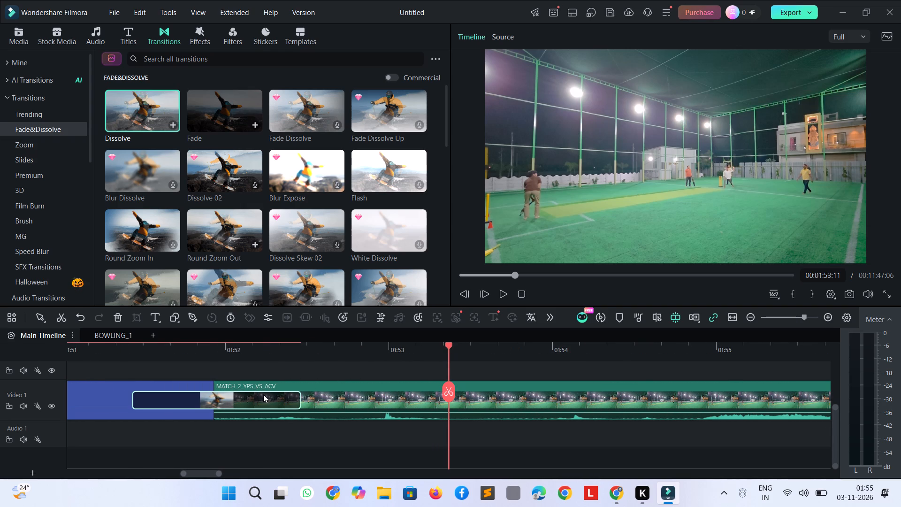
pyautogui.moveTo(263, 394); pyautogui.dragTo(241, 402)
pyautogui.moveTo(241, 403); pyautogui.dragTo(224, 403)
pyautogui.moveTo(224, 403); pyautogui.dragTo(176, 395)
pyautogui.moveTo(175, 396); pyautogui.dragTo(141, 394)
# Shorten the Dissolve between the title and the match clip to about half a second.
pyautogui.moveTo(298, 402); pyautogui.dragTo(293, 402)
pyautogui.moveTo(293, 402); pyautogui.dragTo(255, 404)
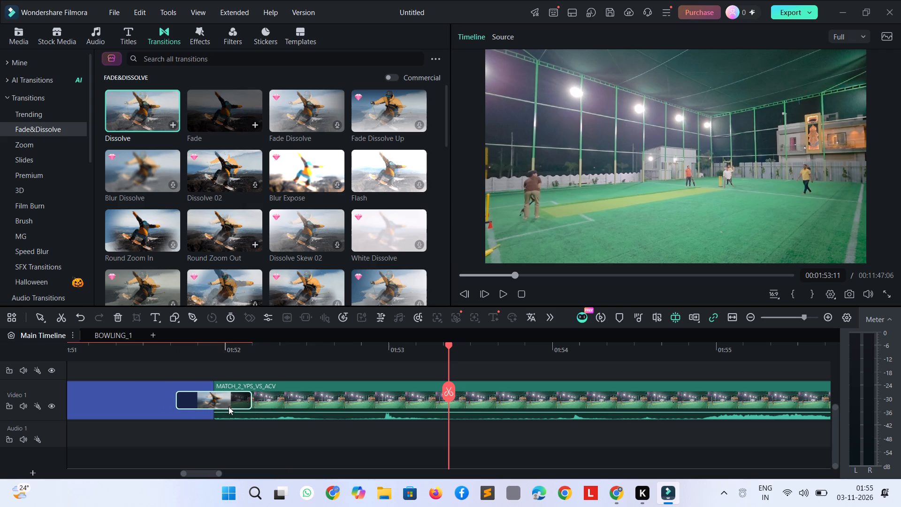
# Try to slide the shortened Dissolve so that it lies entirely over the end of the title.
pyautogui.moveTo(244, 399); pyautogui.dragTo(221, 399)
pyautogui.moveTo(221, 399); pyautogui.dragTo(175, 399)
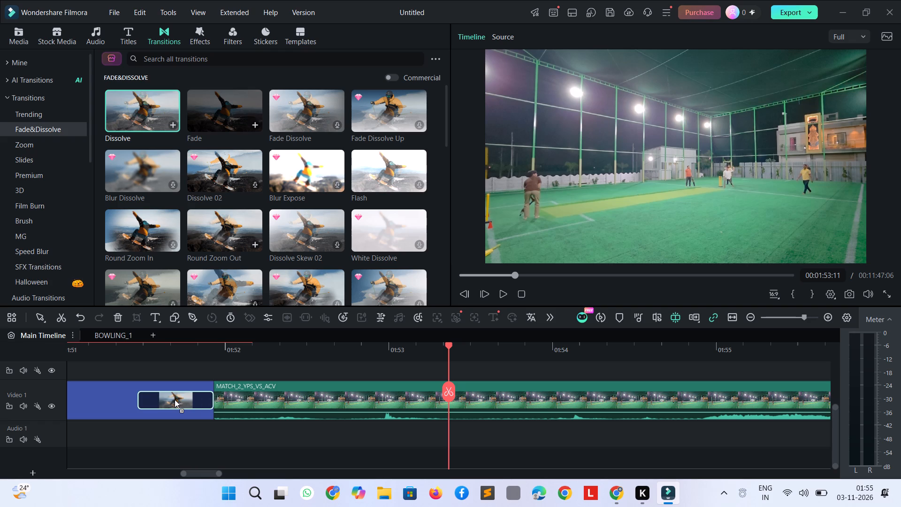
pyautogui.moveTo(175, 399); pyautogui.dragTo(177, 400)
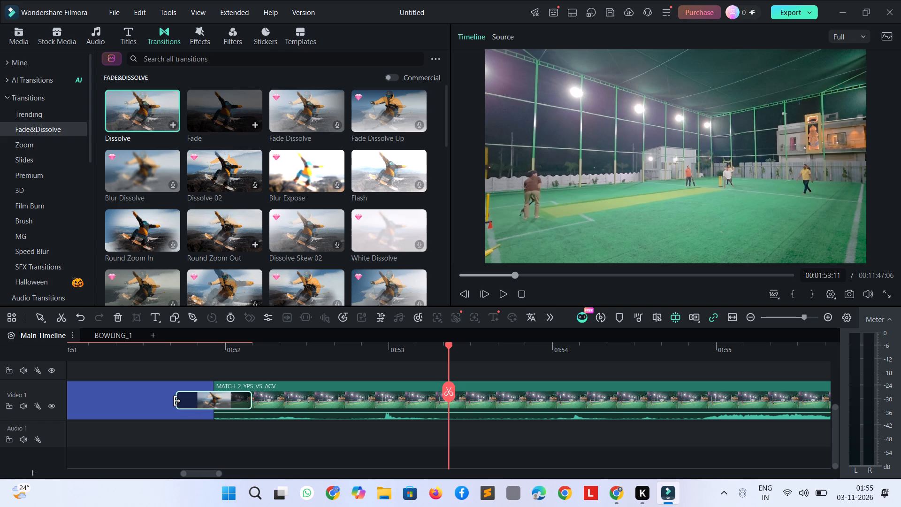
# Play back from about 00:01:51:17 through the Dissolve and the first delivery, continuing past the split.
pyautogui.press('space')
pyautogui.press('space')
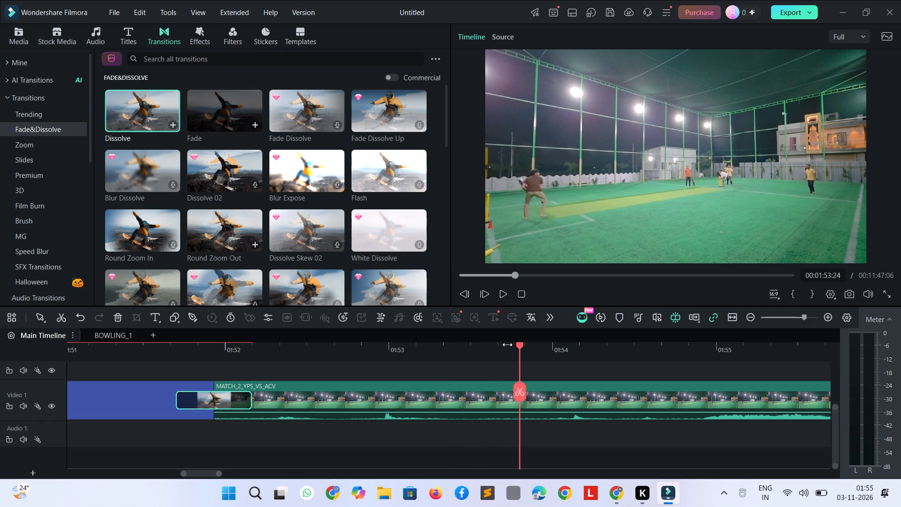
pyautogui.moveTo(519, 348); pyautogui.dragTo(154, 338)
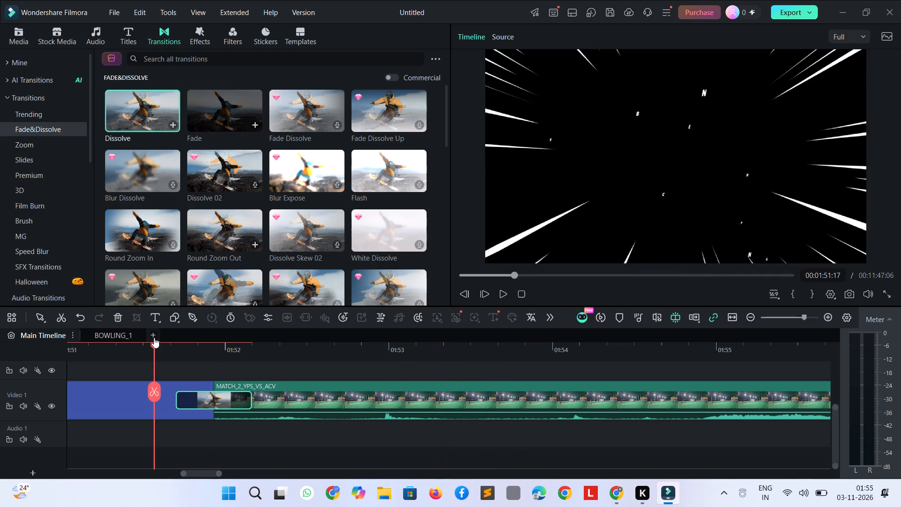
pyautogui.press('space')
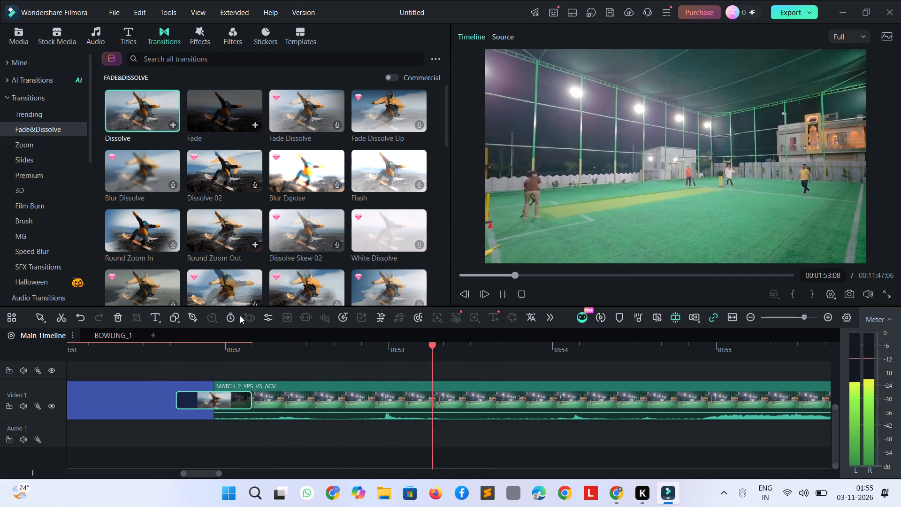
pyautogui.keyDown('ctrl'); pyautogui.scroll(-7, 244, 360); pyautogui.keyUp('ctrl')
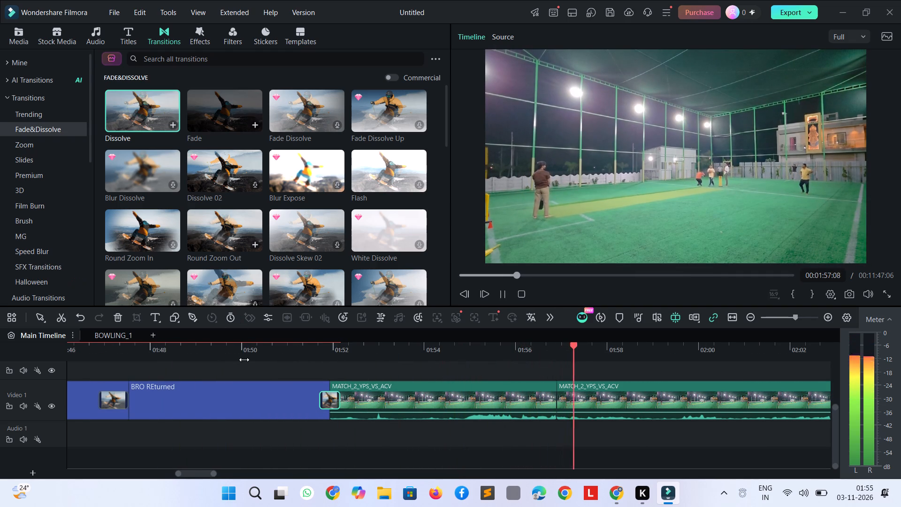
pyautogui.press('space')
pyautogui.press('space')
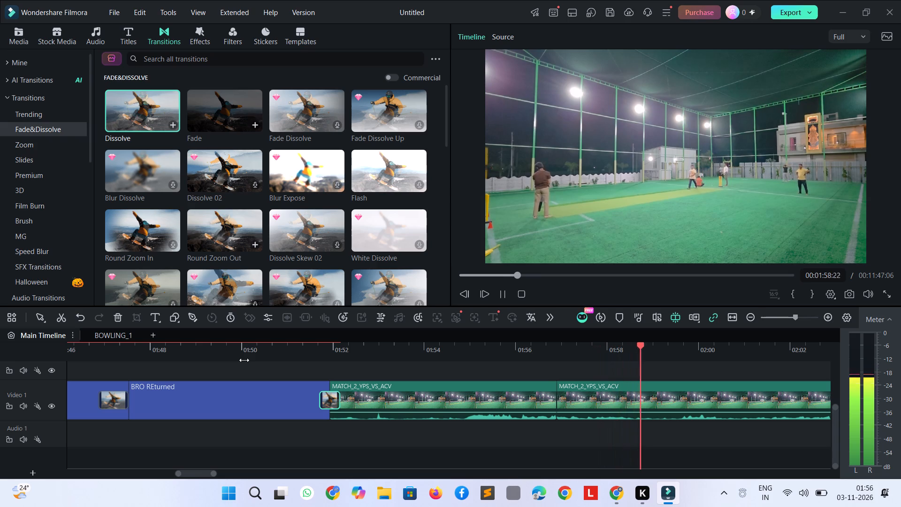
# Stop the playback and move the playhead back to 00:01:54:16 in the first delivery clip.
pyautogui.click(630, 400)
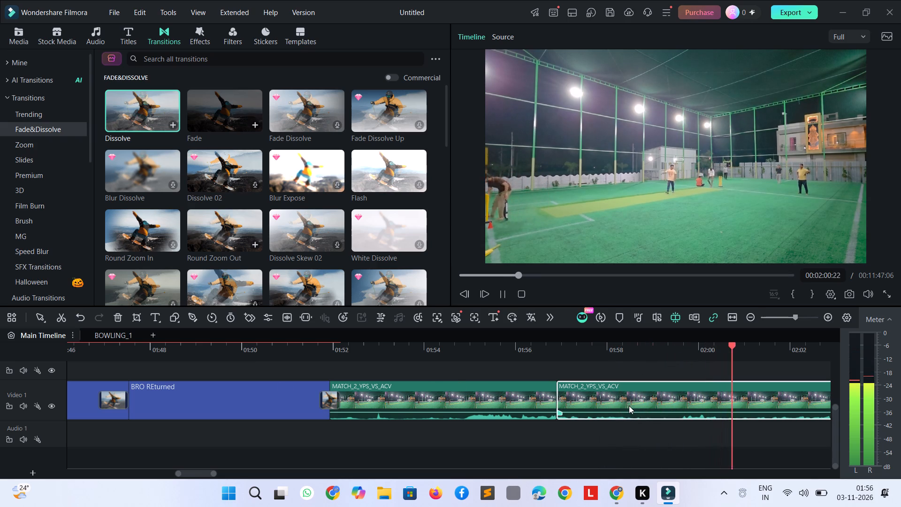
pyautogui.press('space')
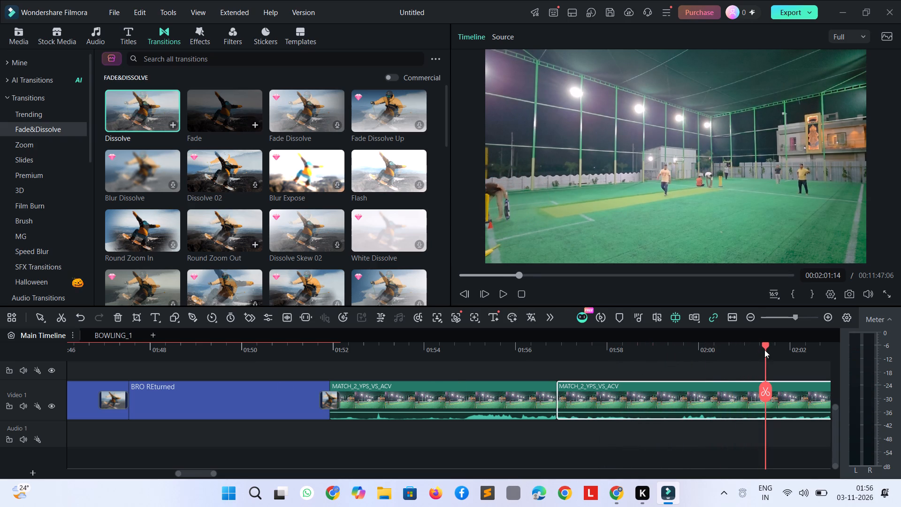
pyautogui.moveTo(764, 350); pyautogui.dragTo(503, 378)
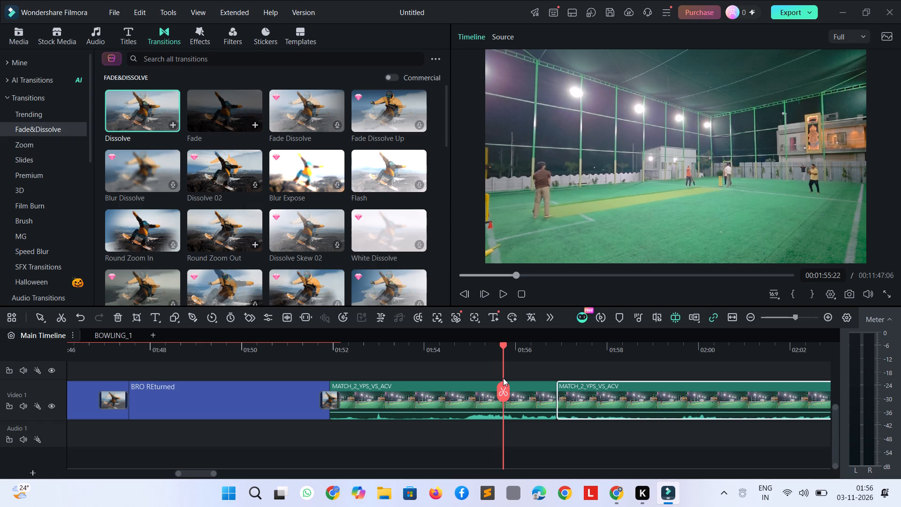
pyautogui.moveTo(503, 378); pyautogui.dragTo(448, 376)
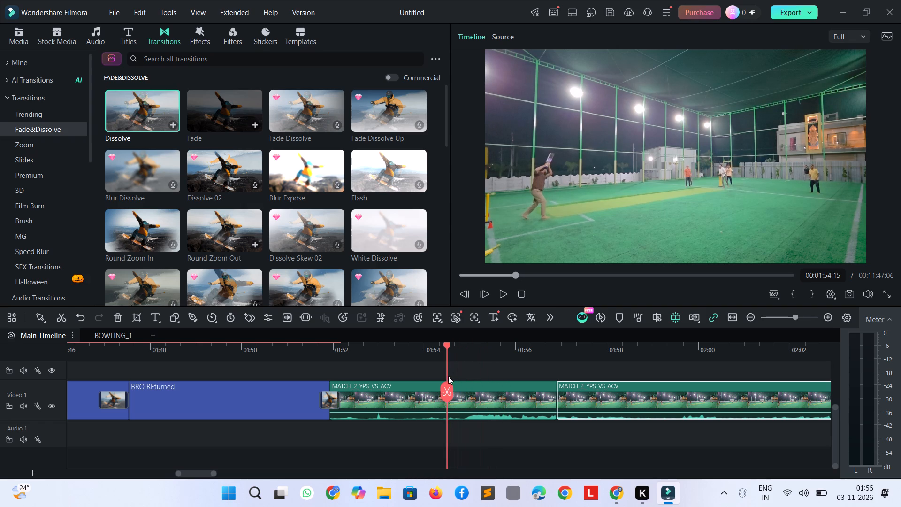
pyautogui.moveTo(448, 376); pyautogui.dragTo(449, 376)
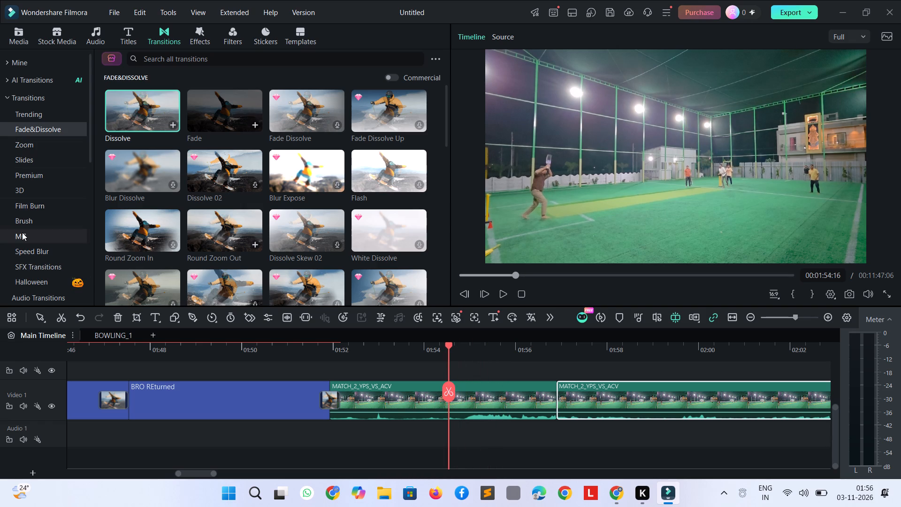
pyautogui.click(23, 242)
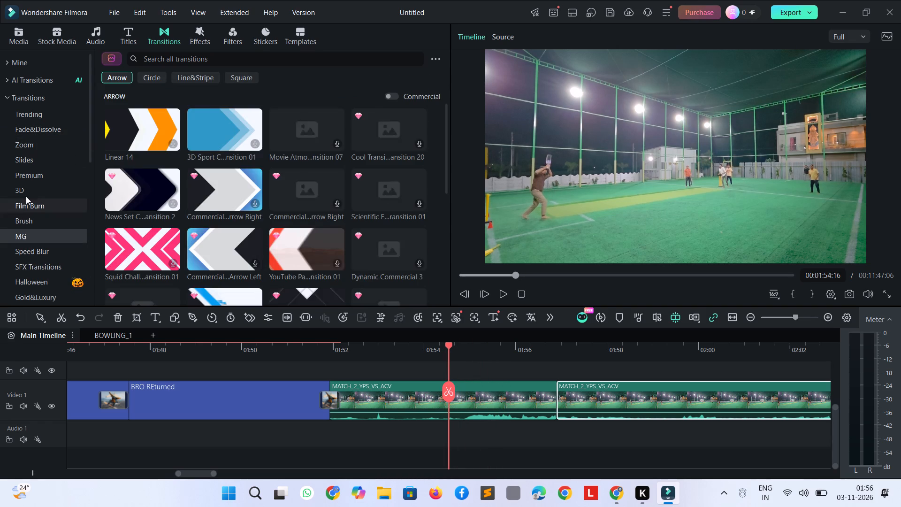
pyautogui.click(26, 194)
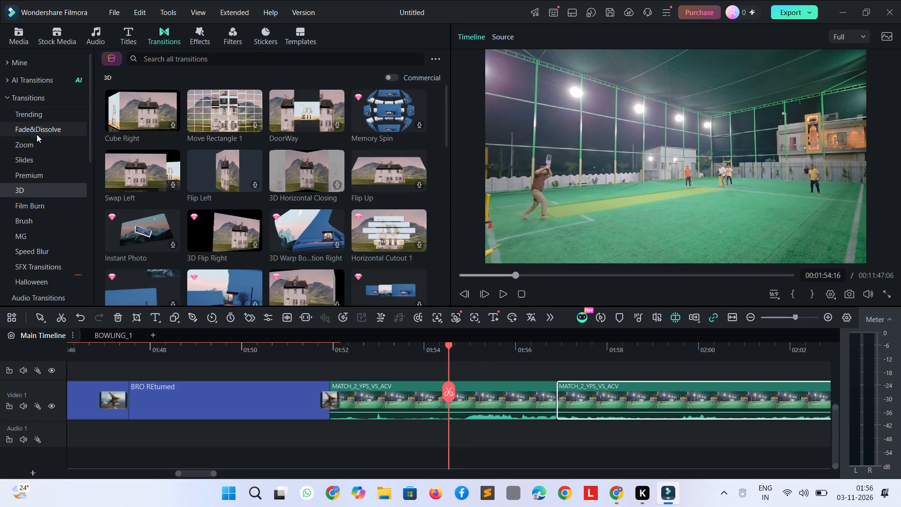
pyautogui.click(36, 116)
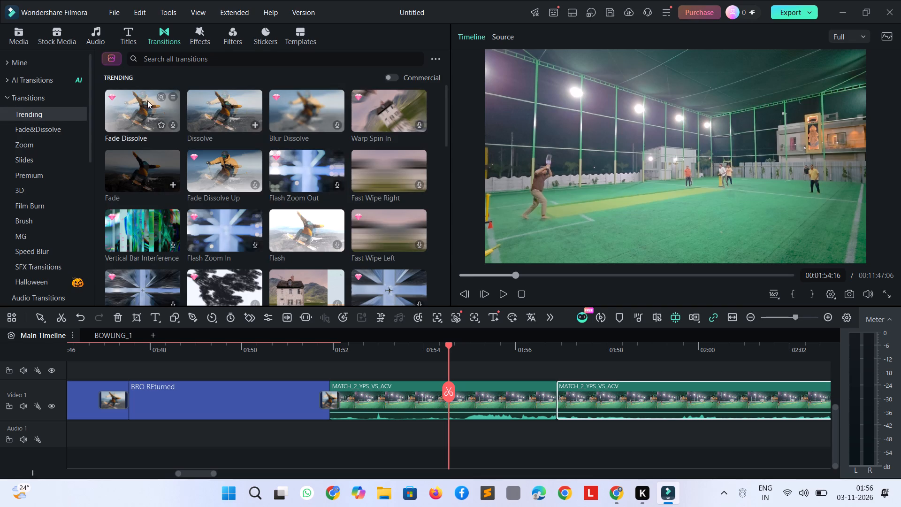
# Add the trending title Game UI Set...ck Title 02 on the track above the first delivery, starting at about 00:01:53:23.
pyautogui.click(127, 34)
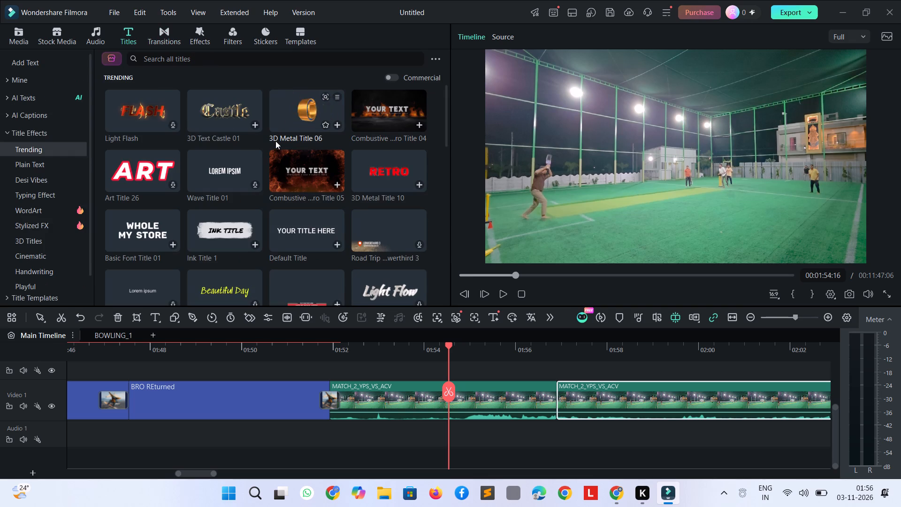
pyautogui.scroll(-5, 275, 141)
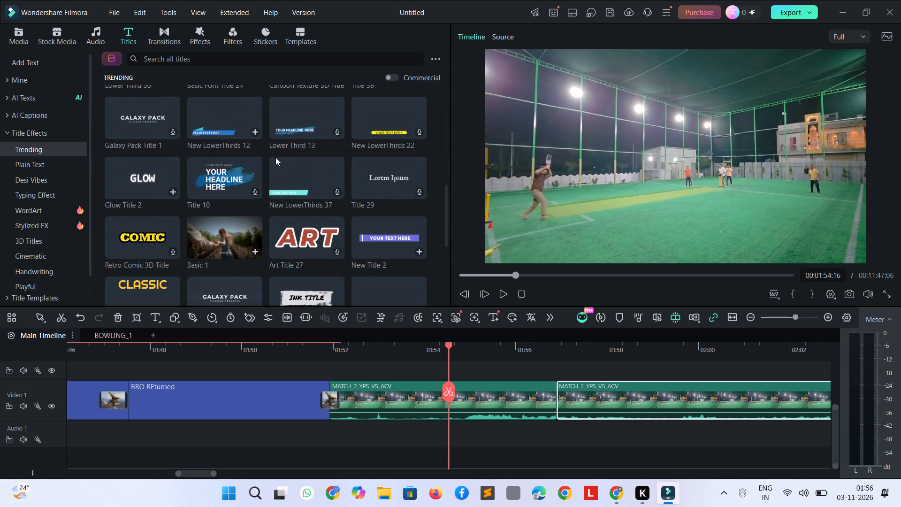
pyautogui.scroll(-4, 275, 157)
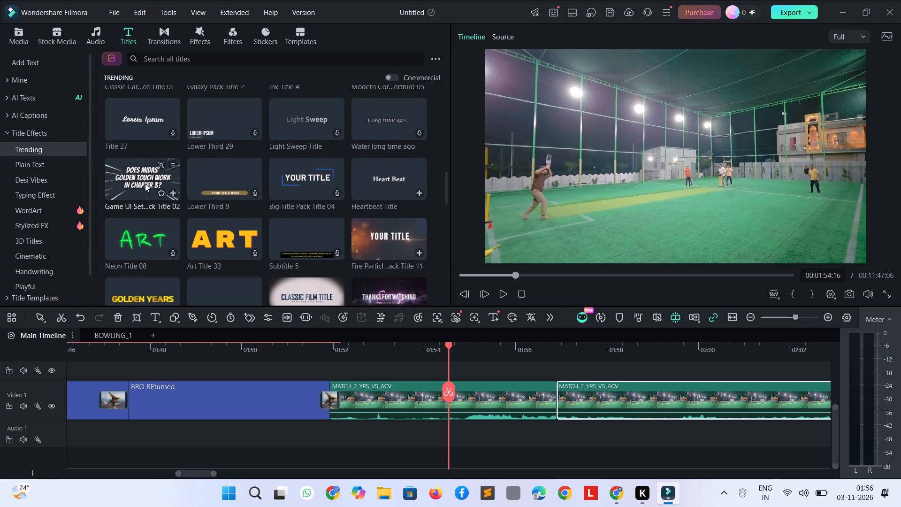
pyautogui.moveTo(145, 184); pyautogui.dragTo(412, 370)
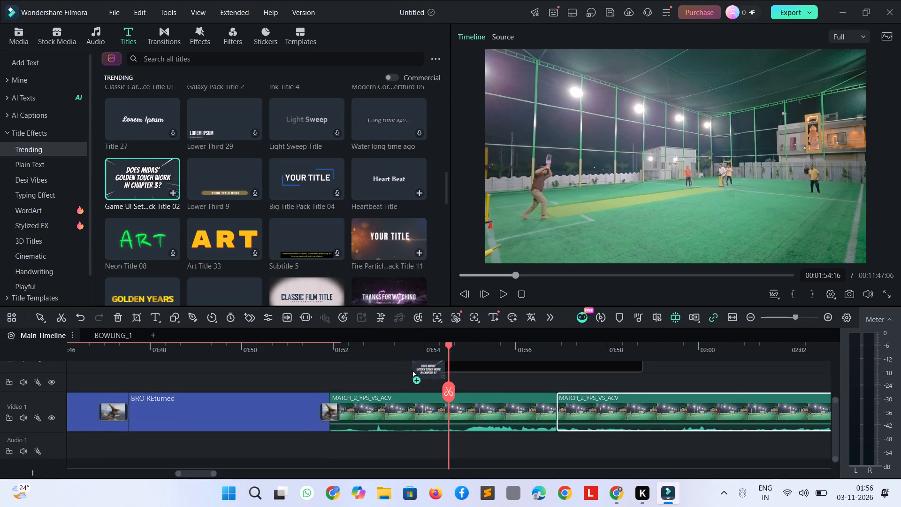
pyautogui.moveTo(412, 370); pyautogui.dragTo(414, 389)
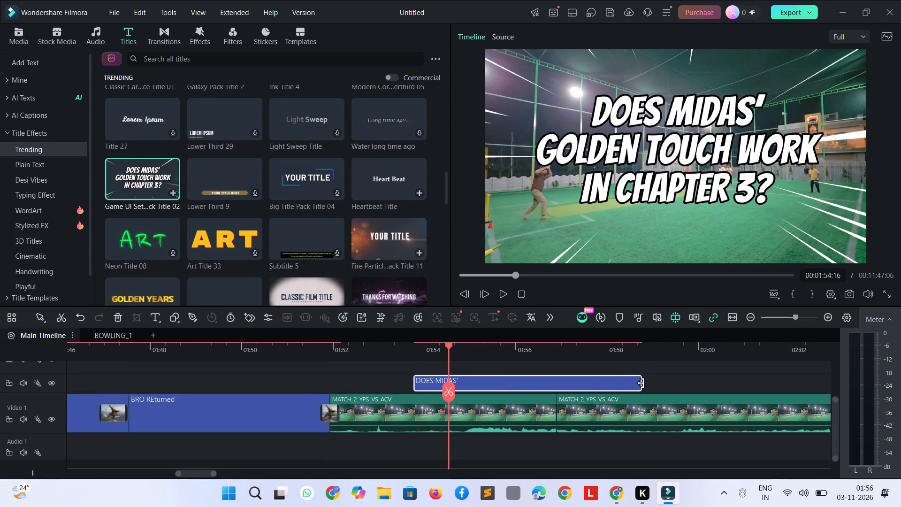
# Shorten the new title clip to about 1 second.
pyautogui.moveTo(641, 383); pyautogui.dragTo(459, 380)
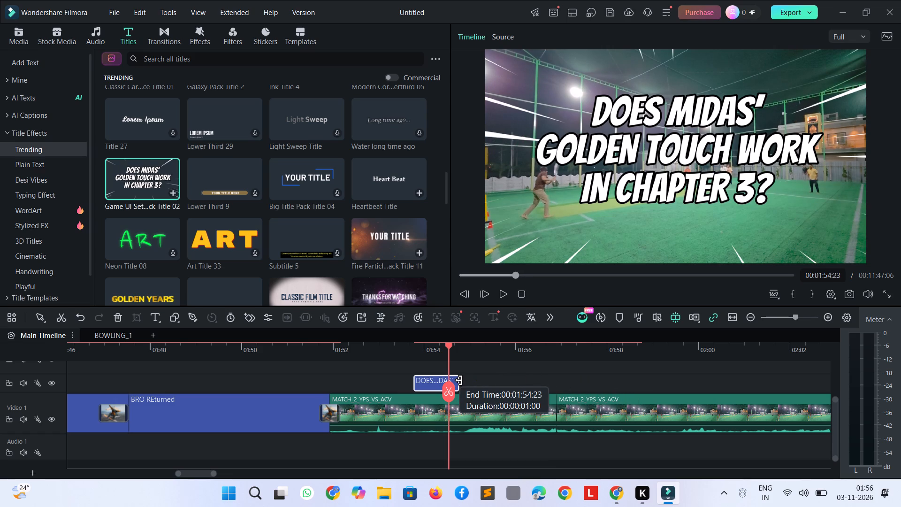
pyautogui.moveTo(459, 380); pyautogui.dragTo(460, 381)
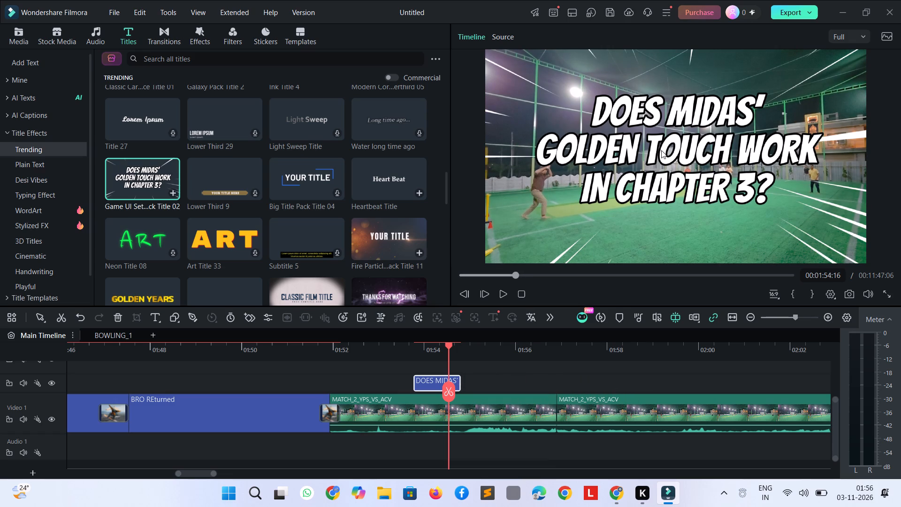
# Scale the title text down slightly to about 36 and move it closer to the centre of the frame.
pyautogui.click(649, 171)
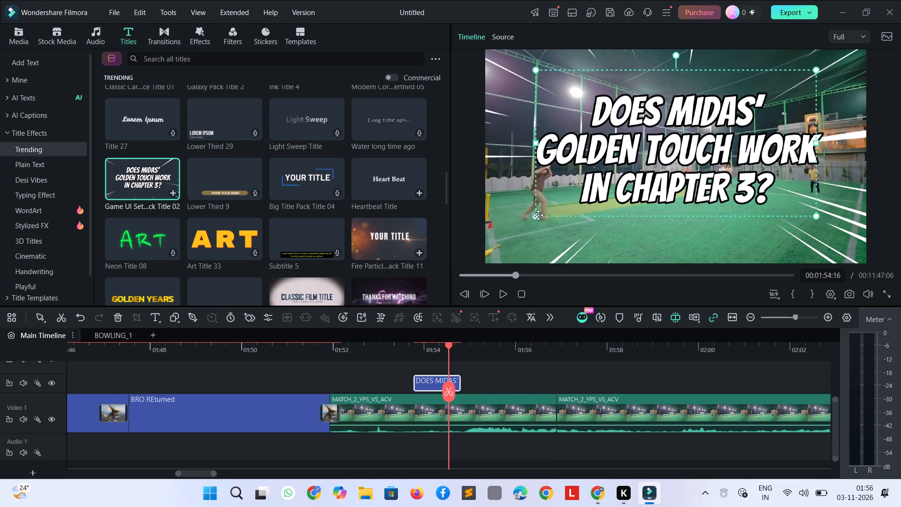
pyautogui.moveTo(534, 218); pyautogui.dragTo(545, 239)
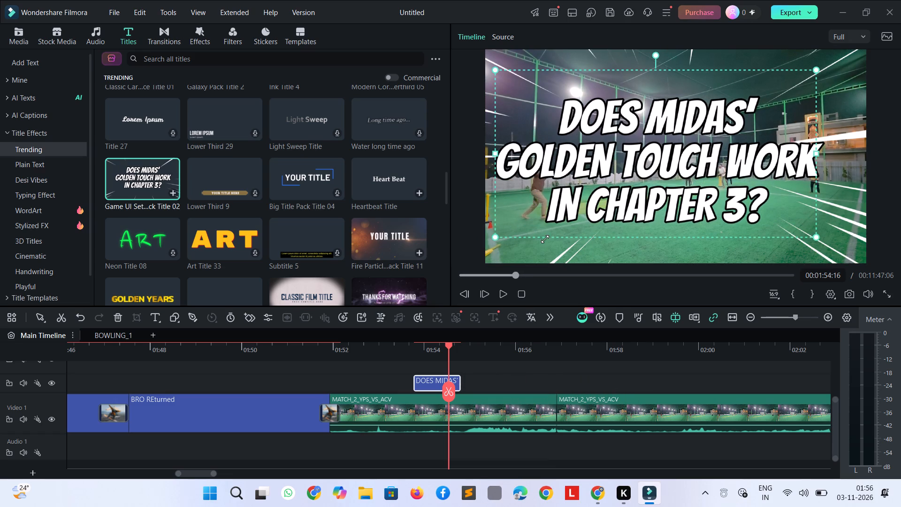
pyautogui.moveTo(545, 239); pyautogui.dragTo(551, 207)
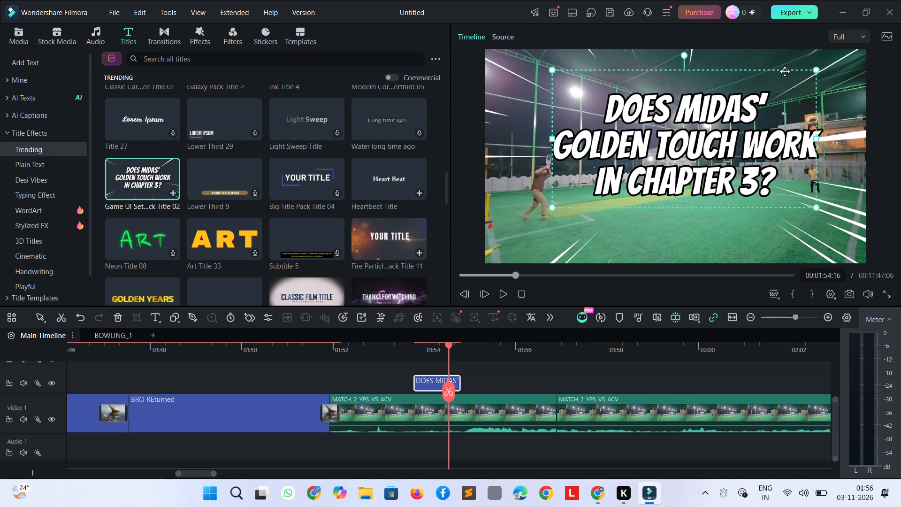
pyautogui.moveTo(785, 71); pyautogui.dragTo(766, 84)
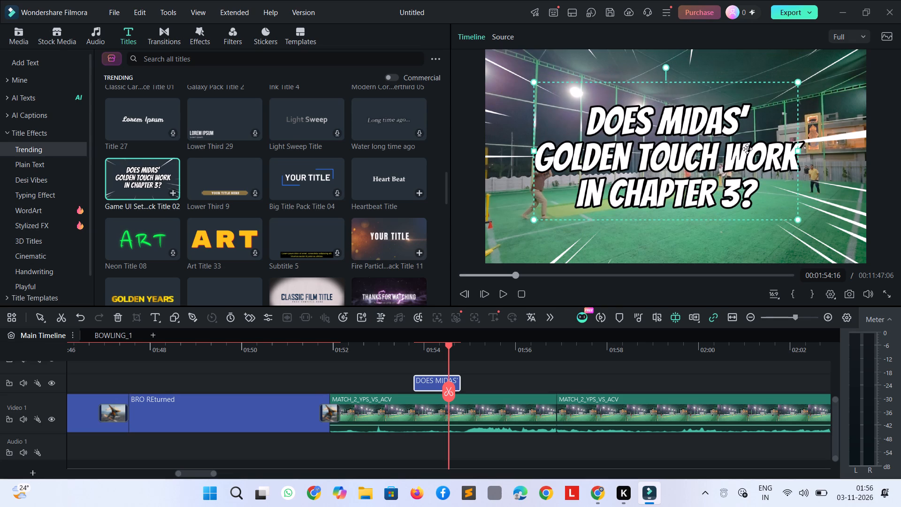
# Replace the title's placeholder text with "BOWLED!!!!".
pyautogui.doubleClick(747, 149)
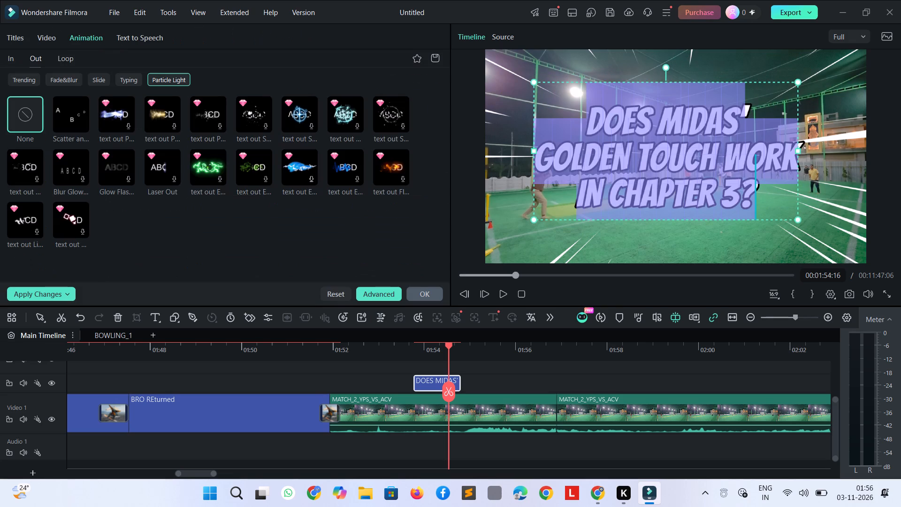
pyautogui.write('BOWL')
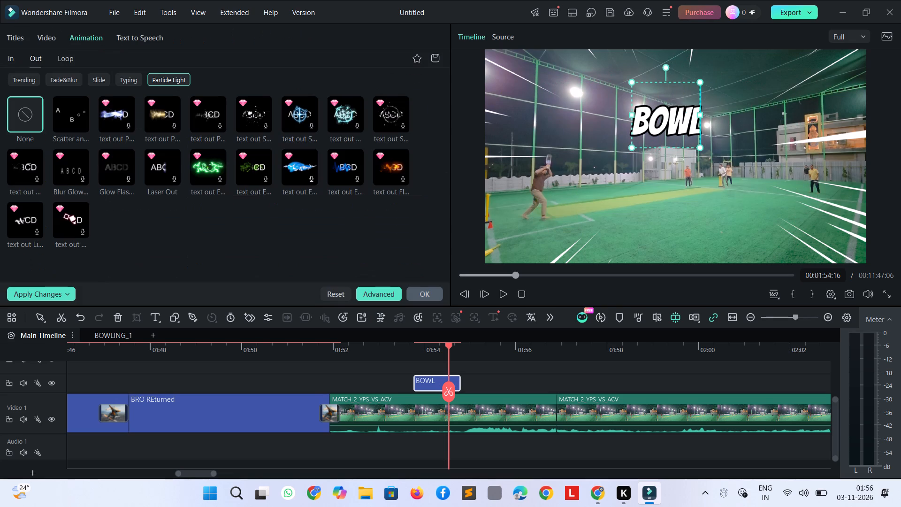
pyautogui.write('RD')
pyautogui.hotkey('shift', 'BackSpace')
pyautogui.hotkey('shift', 'BackSpace')
pyautogui.write('ED')
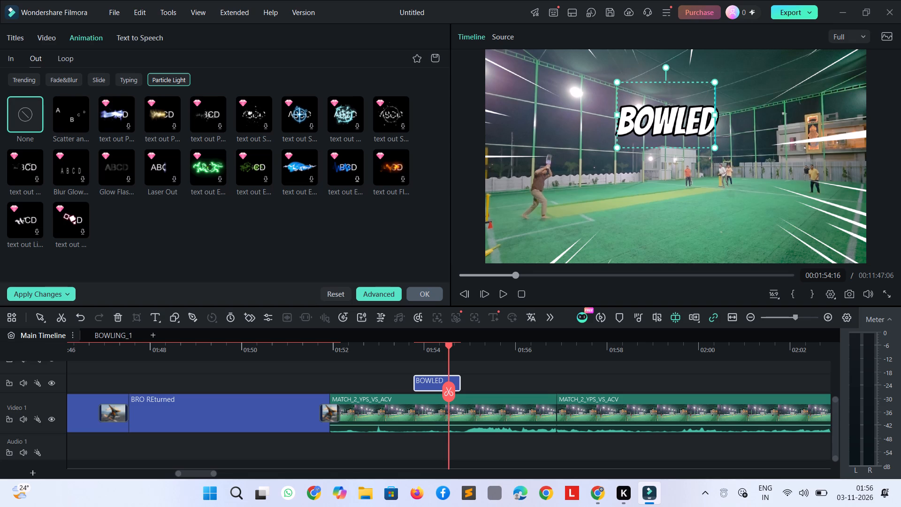
pyautogui.write('!!!!')
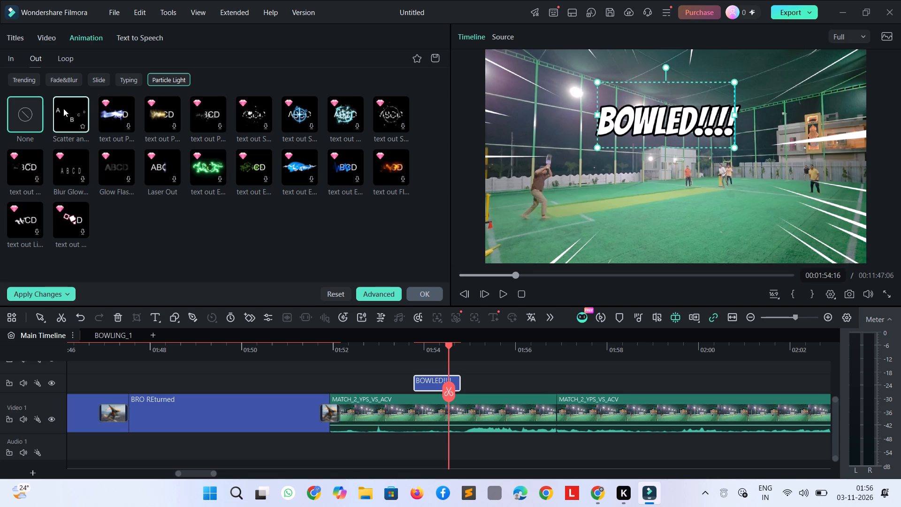
# Set the scale of the BOWLED!!!! text to about 32.18 in its transform settings.
pyautogui.click(1, 28)
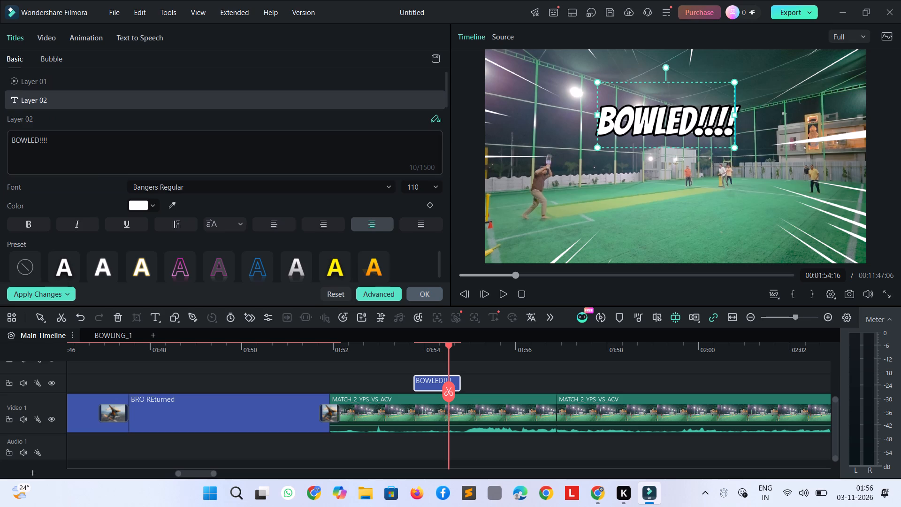
pyautogui.scroll(-4, 145, 221)
pyautogui.scroll(-2, 85, 102)
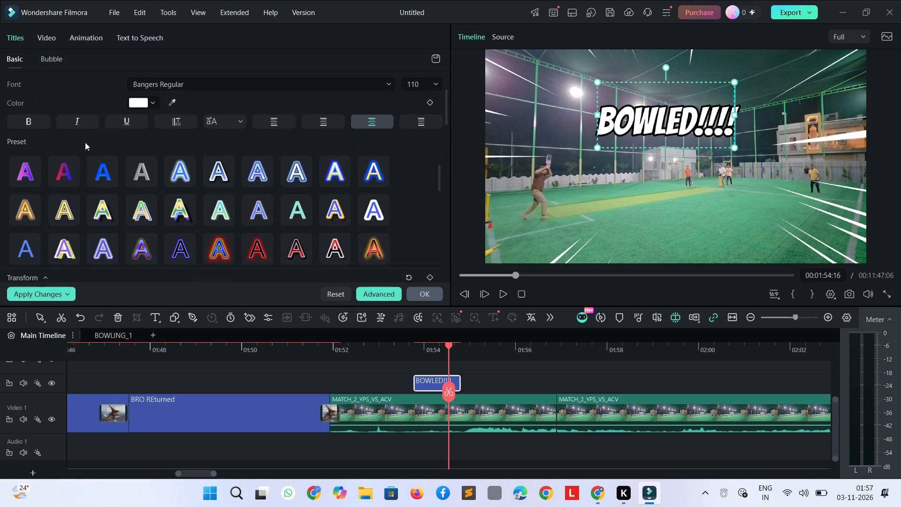
pyautogui.scroll(-3, 85, 183)
pyautogui.scroll(-1, 101, 263)
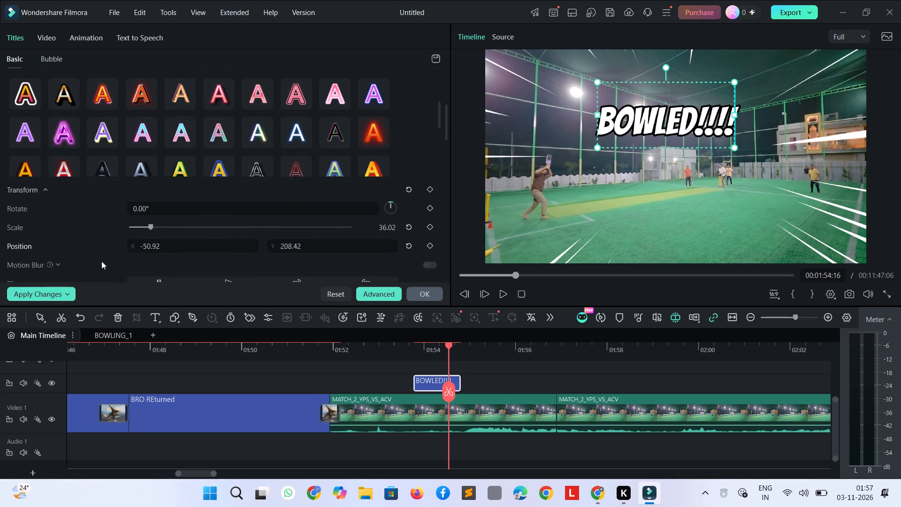
pyautogui.moveTo(153, 228); pyautogui.dragTo(165, 235)
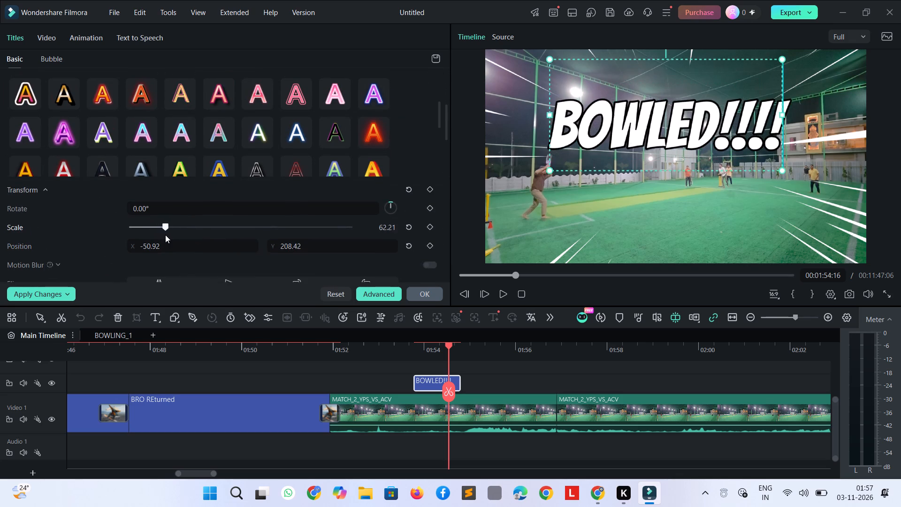
pyautogui.moveTo(165, 235); pyautogui.dragTo(149, 229)
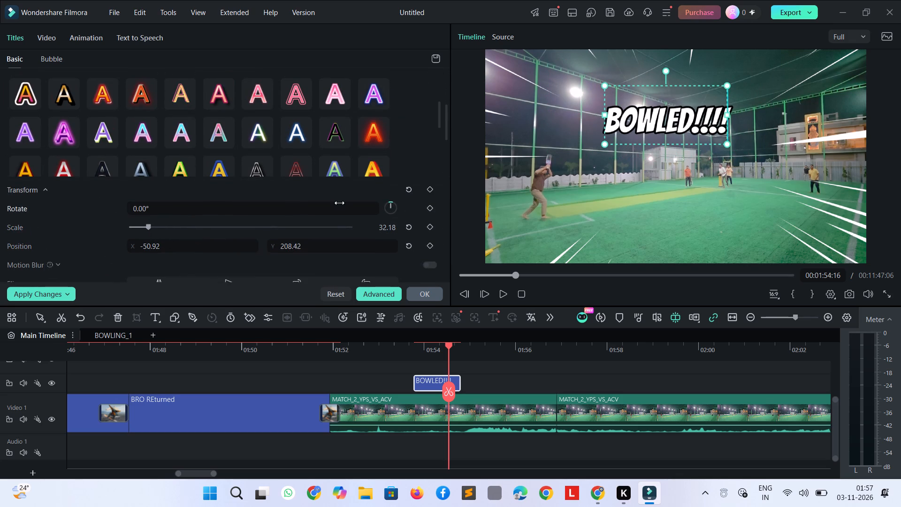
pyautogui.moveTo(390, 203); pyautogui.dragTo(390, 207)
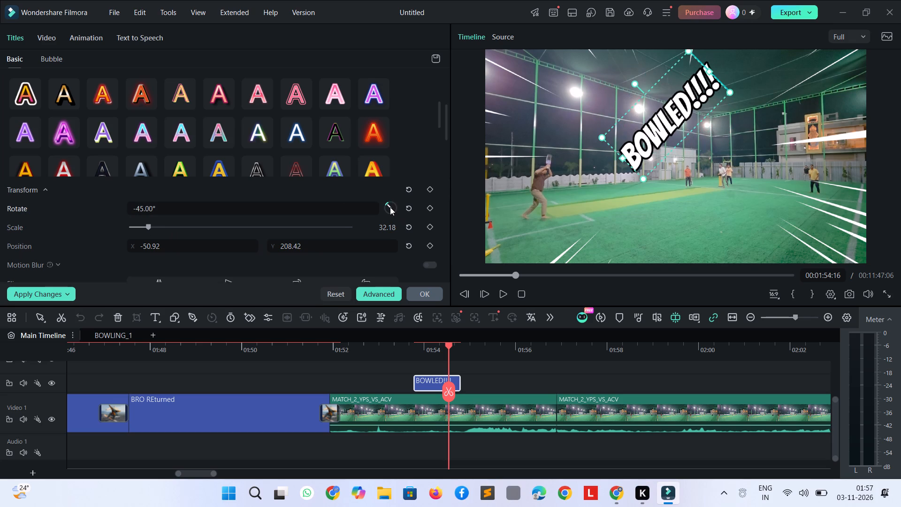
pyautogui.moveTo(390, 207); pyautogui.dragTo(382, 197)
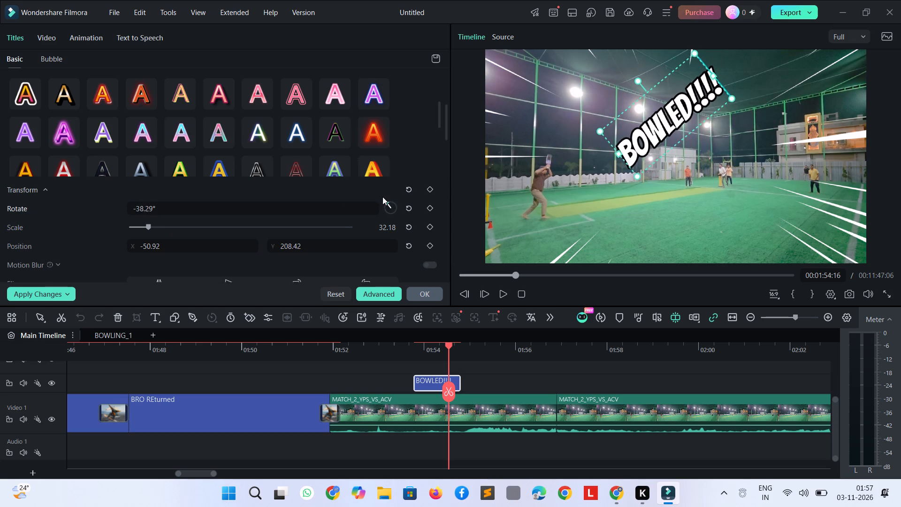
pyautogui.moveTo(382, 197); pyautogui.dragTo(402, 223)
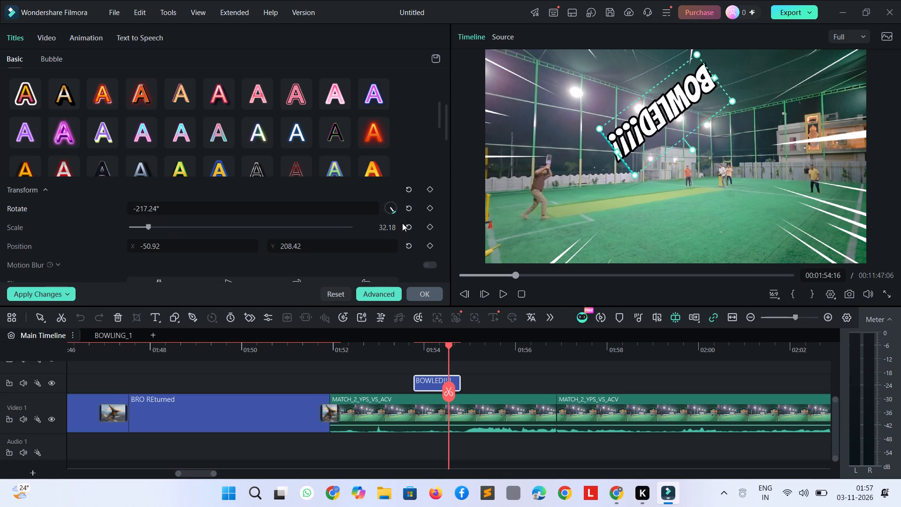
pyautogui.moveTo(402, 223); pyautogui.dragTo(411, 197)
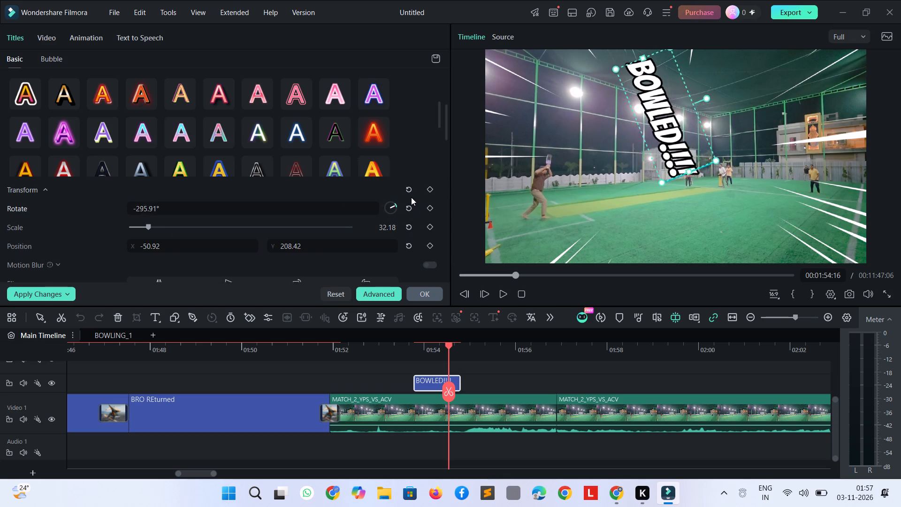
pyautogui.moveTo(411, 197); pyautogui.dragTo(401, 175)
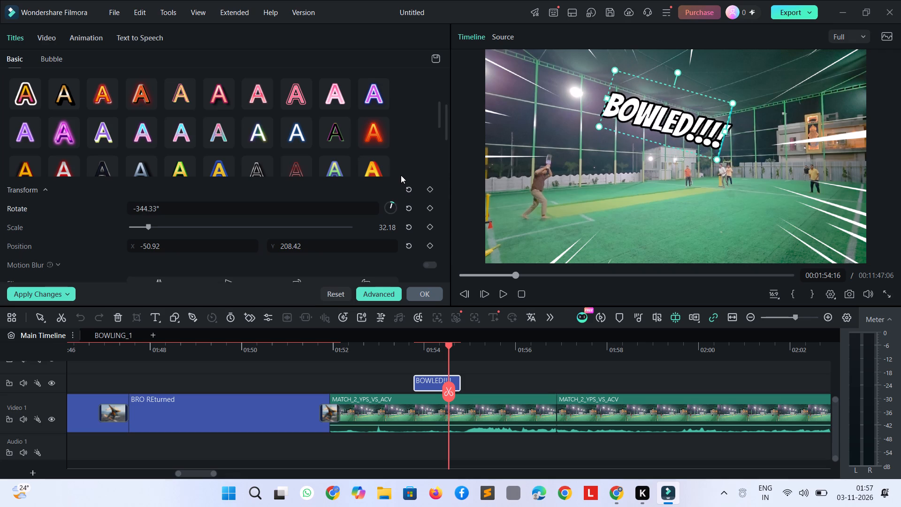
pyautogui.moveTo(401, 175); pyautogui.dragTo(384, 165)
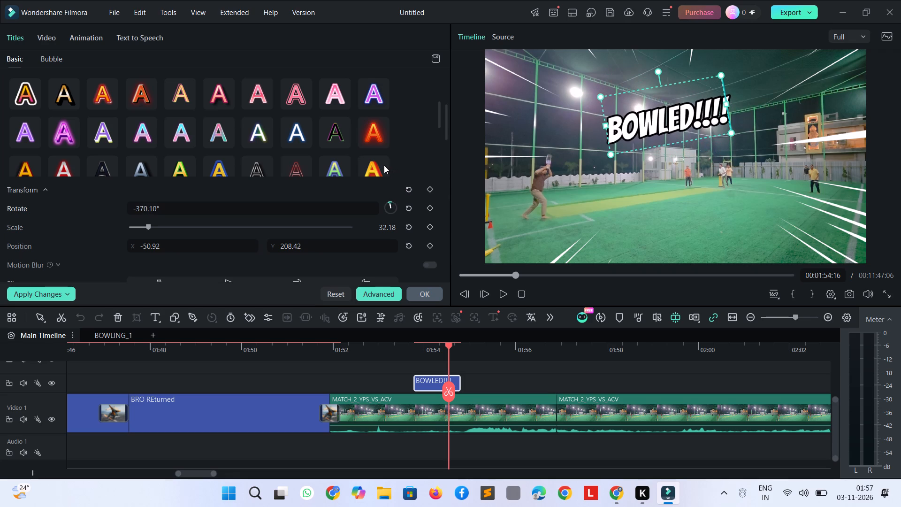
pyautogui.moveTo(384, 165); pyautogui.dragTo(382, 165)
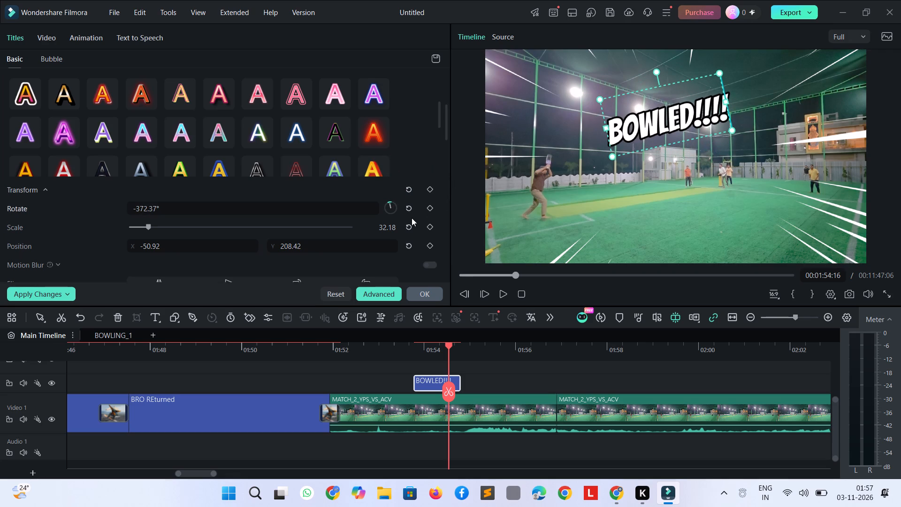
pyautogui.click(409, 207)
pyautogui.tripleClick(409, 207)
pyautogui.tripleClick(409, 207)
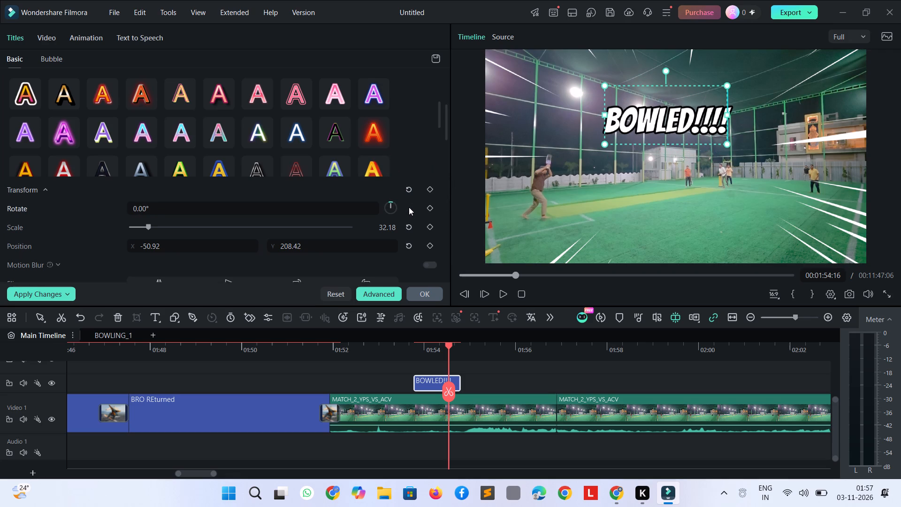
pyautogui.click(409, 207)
# Rotate the BOWLED!!!! text to about -11.31° so that it slants upward.
pyautogui.moveTo(390, 204); pyautogui.dragTo(397, 206)
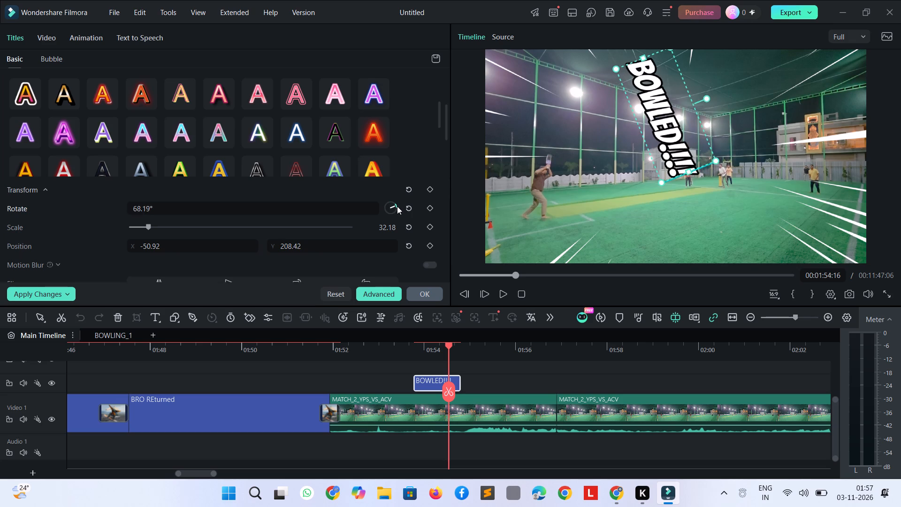
pyautogui.moveTo(397, 206); pyautogui.dragTo(389, 206)
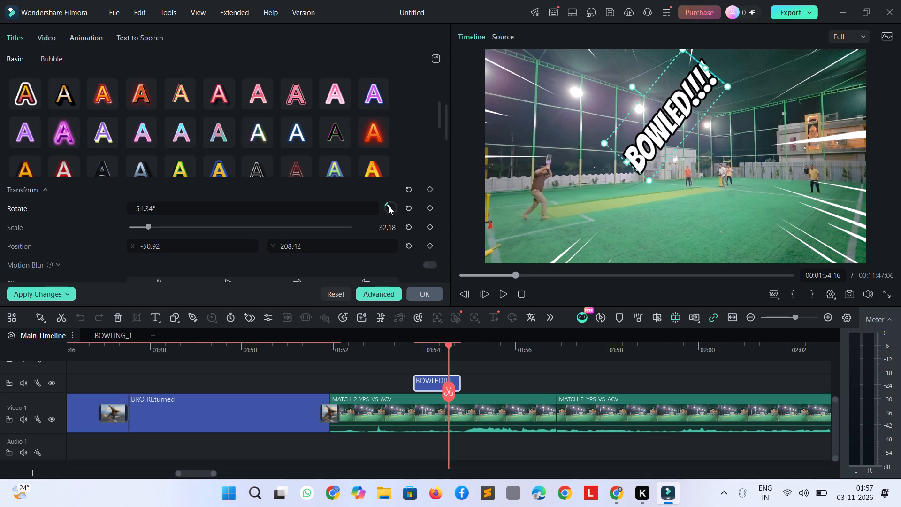
pyautogui.moveTo(389, 206); pyautogui.dragTo(404, 261)
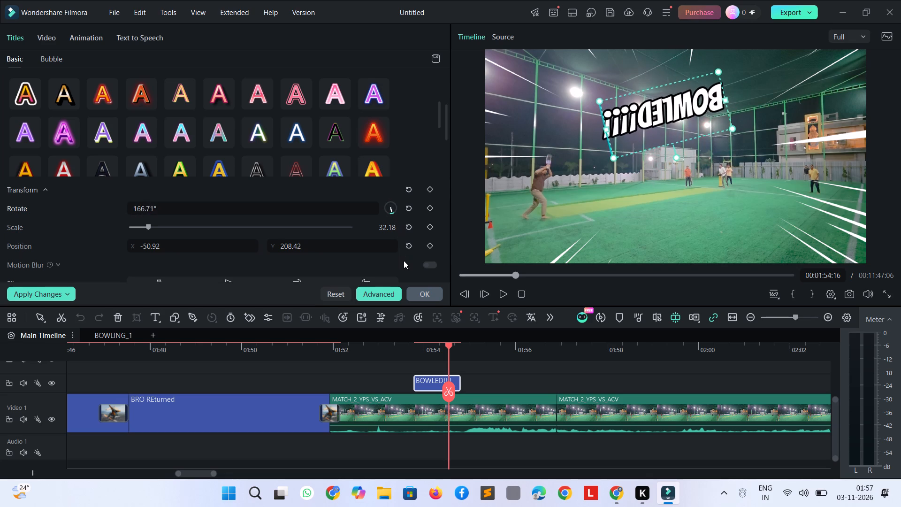
pyautogui.moveTo(404, 261); pyautogui.dragTo(399, 201)
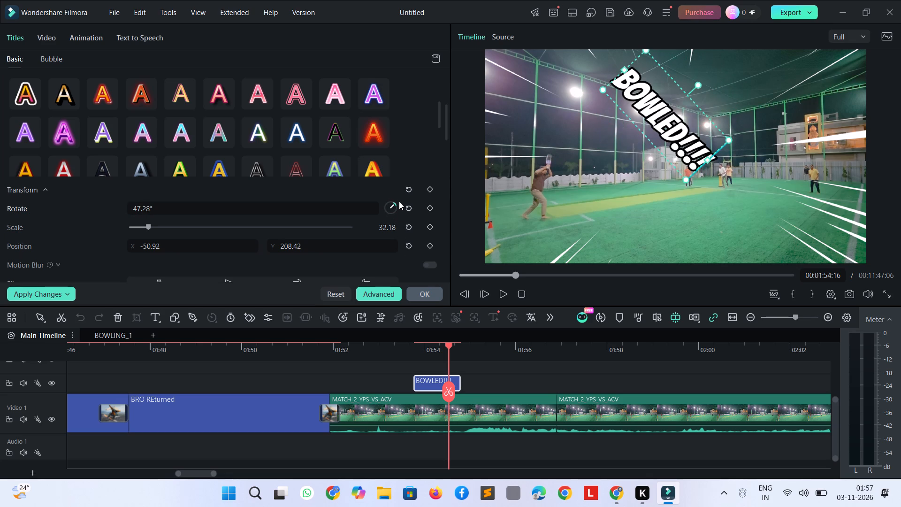
pyautogui.moveTo(399, 201); pyautogui.dragTo(395, 181)
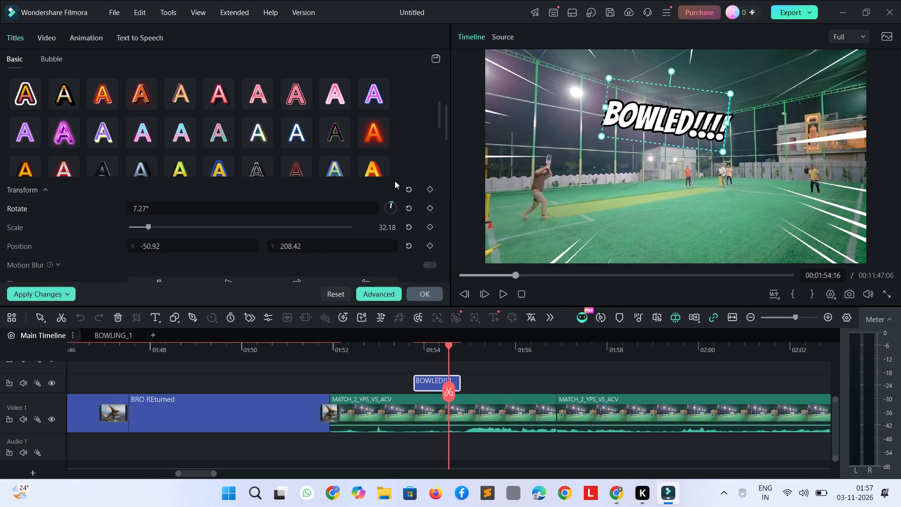
pyautogui.moveTo(395, 181); pyautogui.dragTo(386, 182)
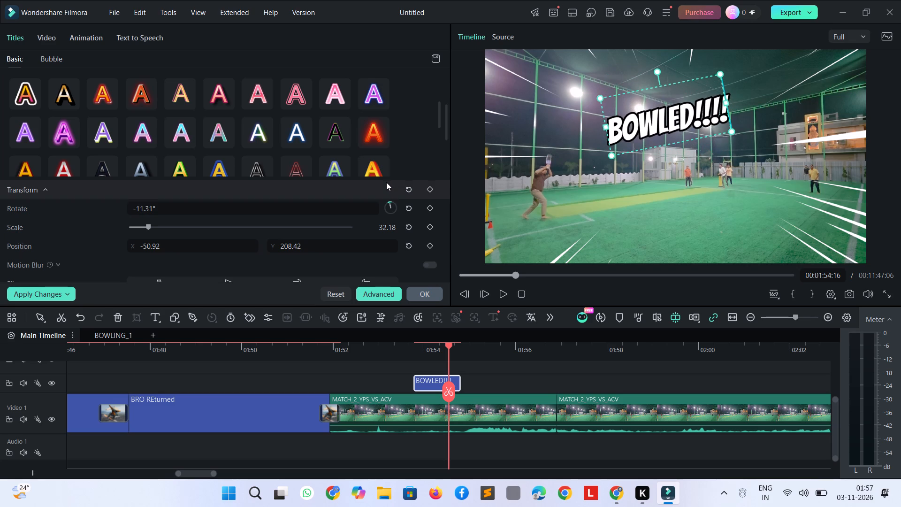
# Move the slanted BOWLED!!!! text across the frame to sit just above the batsman.
pyautogui.moveTo(664, 121); pyautogui.dragTo(504, 313)
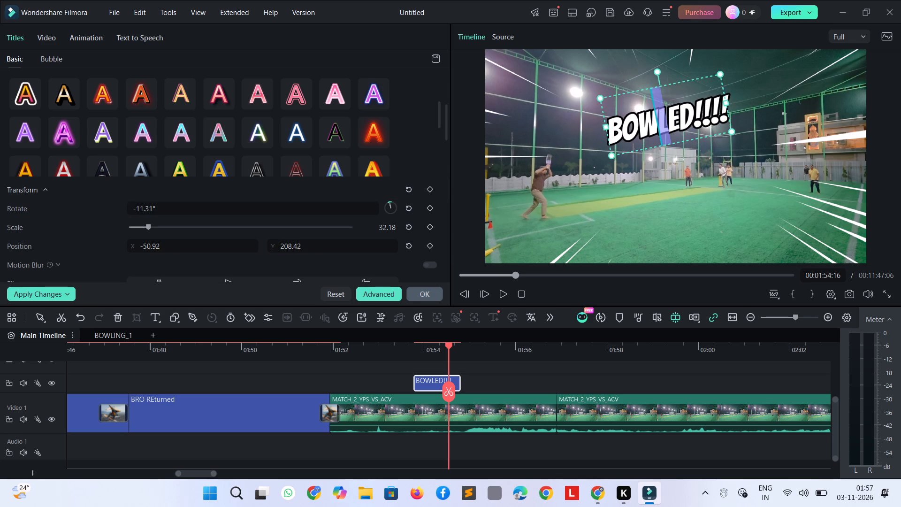
pyautogui.moveTo(504, 313); pyautogui.dragTo(476, 349)
pyautogui.click(686, 160)
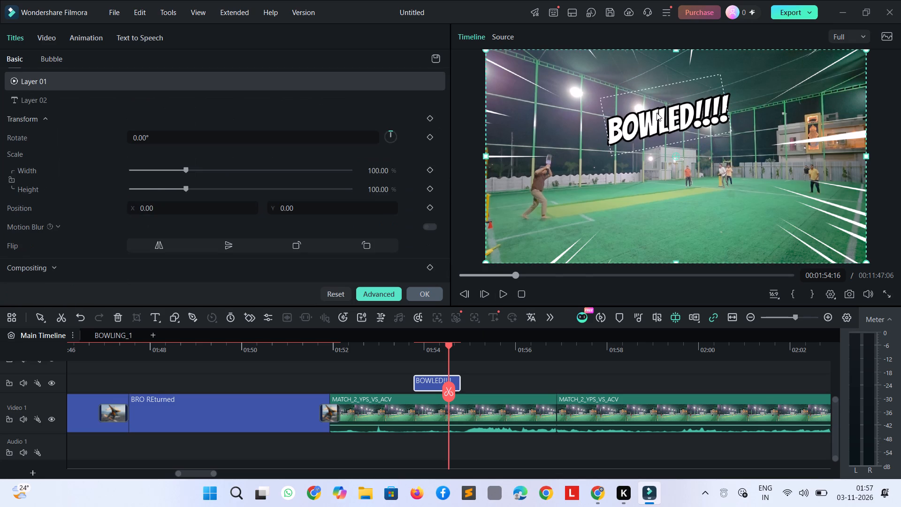
pyautogui.moveTo(657, 123); pyautogui.dragTo(538, 144)
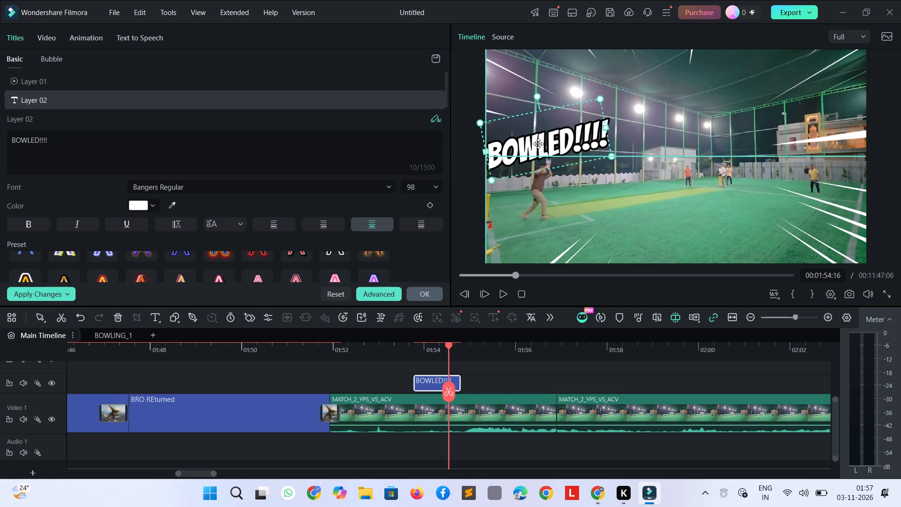
pyautogui.moveTo(538, 144); pyautogui.dragTo(598, 126)
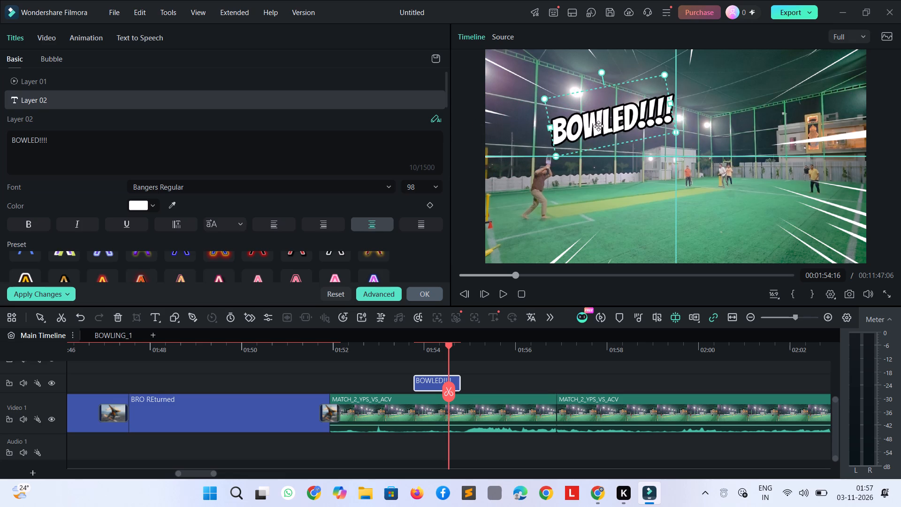
pyautogui.moveTo(598, 126); pyautogui.dragTo(585, 123)
# Play back the delivery and shift the BOWLED!!!! title clip slightly later, starting just after 01:54 on the timeline.
pyautogui.press('space')
pyautogui.press('space')
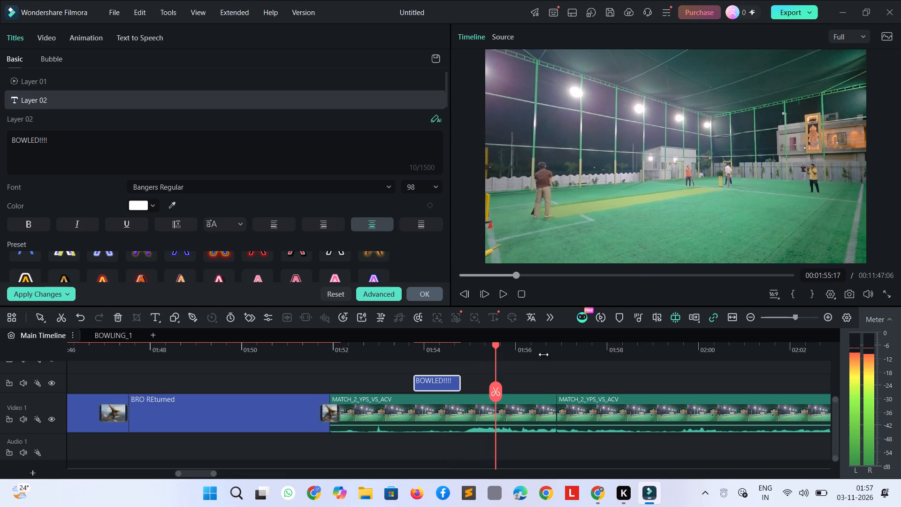
pyautogui.moveTo(496, 346); pyautogui.dragTo(400, 339)
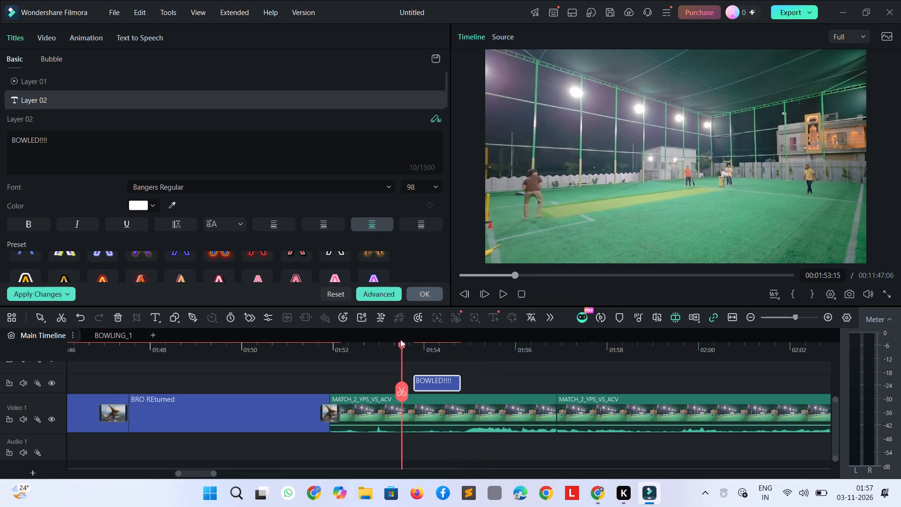
pyautogui.moveTo(400, 339); pyautogui.dragTo(383, 341)
pyautogui.press('space')
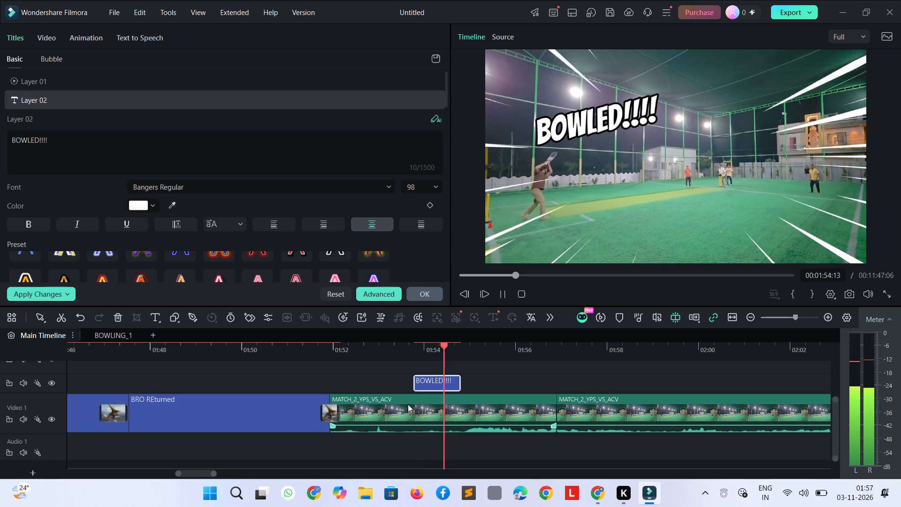
pyautogui.press('space')
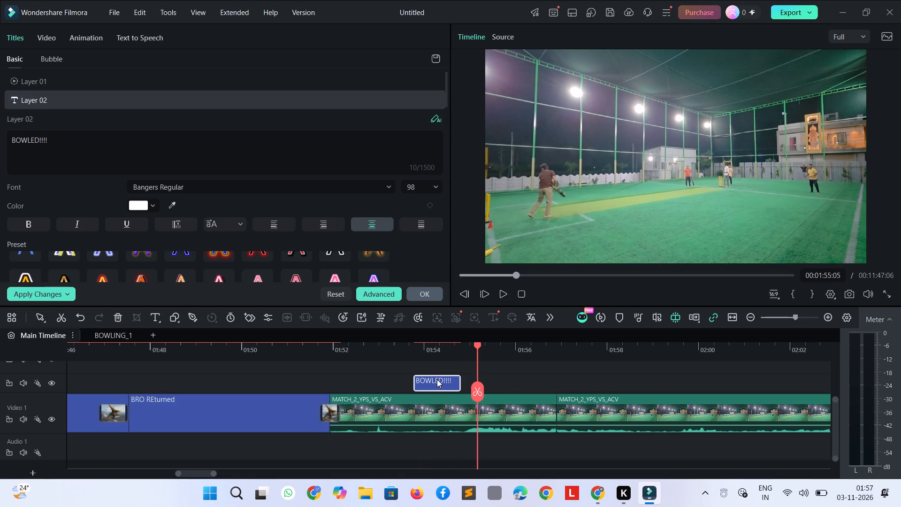
pyautogui.moveTo(437, 379); pyautogui.dragTo(446, 378)
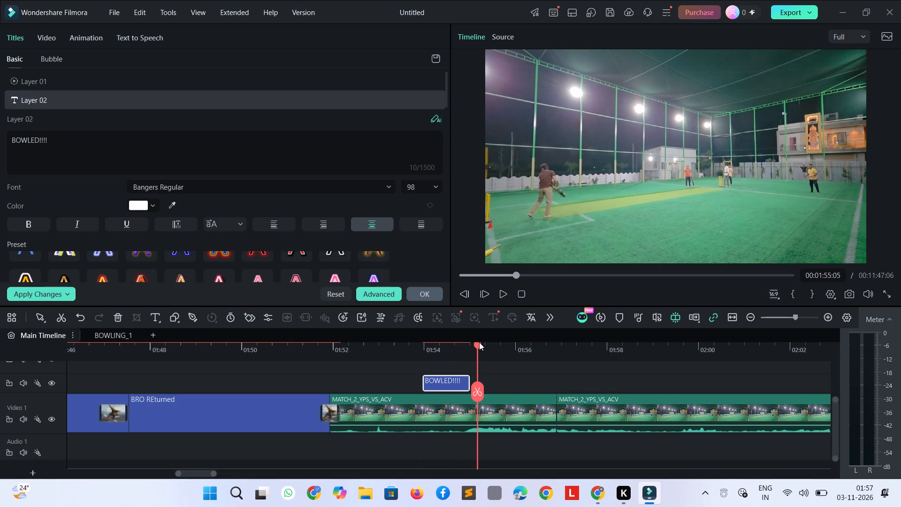
pyautogui.moveTo(479, 342); pyautogui.dragTo(431, 338)
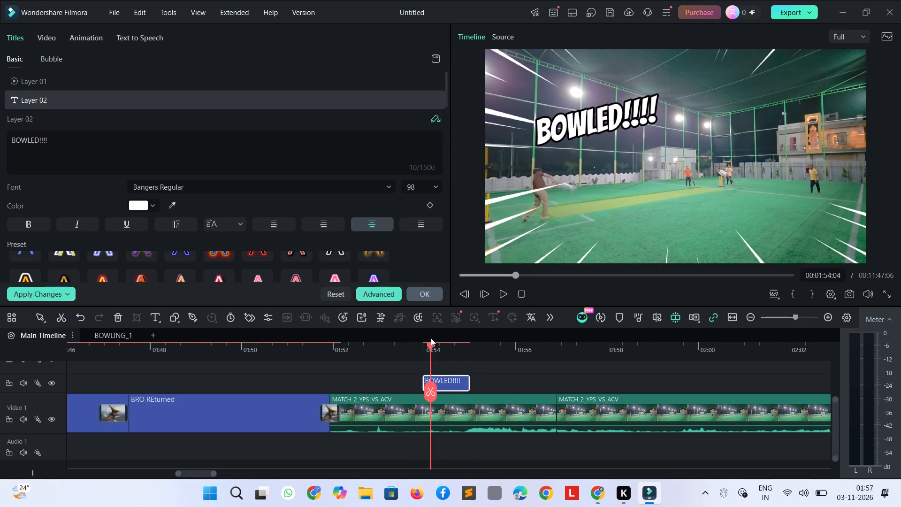
pyautogui.moveTo(431, 338); pyautogui.dragTo(433, 338)
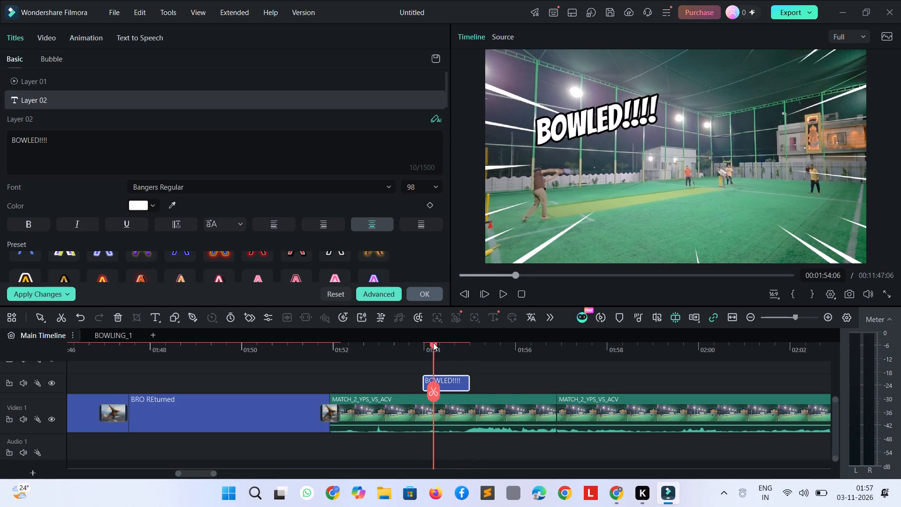
pyautogui.moveTo(442, 376); pyautogui.dragTo(449, 377)
pyautogui.click(447, 377)
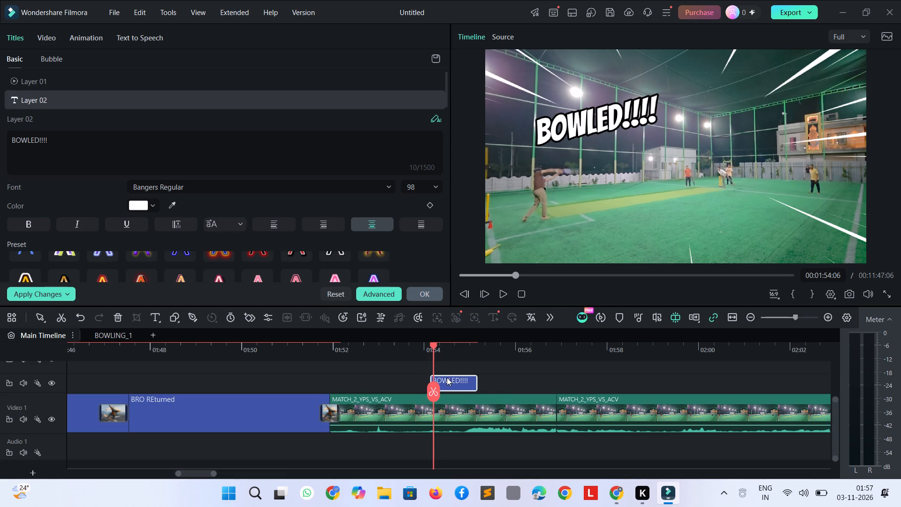
# Review the title's timing and extend the start of the BOWLED!!!! clip back to 00:01:54:00.
pyautogui.press('space')
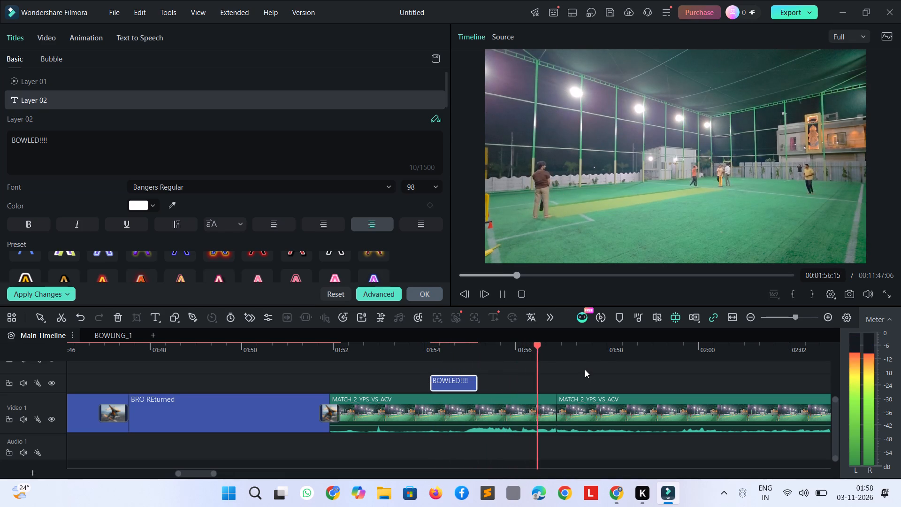
pyautogui.press('space')
pyautogui.moveTo(546, 346); pyautogui.dragTo(360, 343)
pyautogui.press('space')
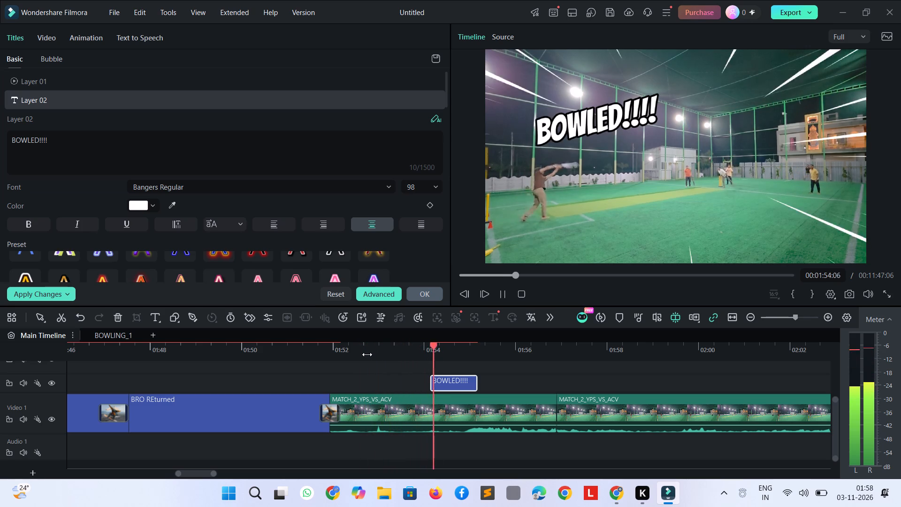
pyautogui.press('space')
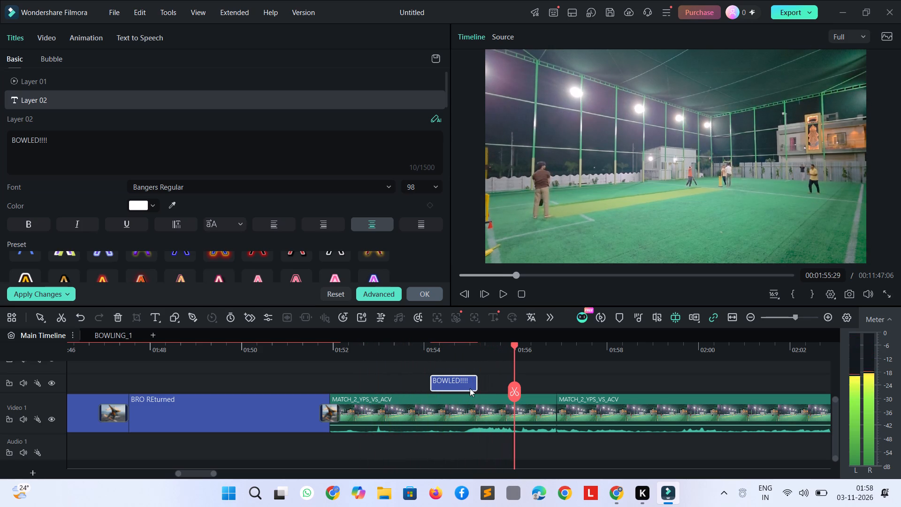
pyautogui.click(467, 385)
pyautogui.click(433, 386)
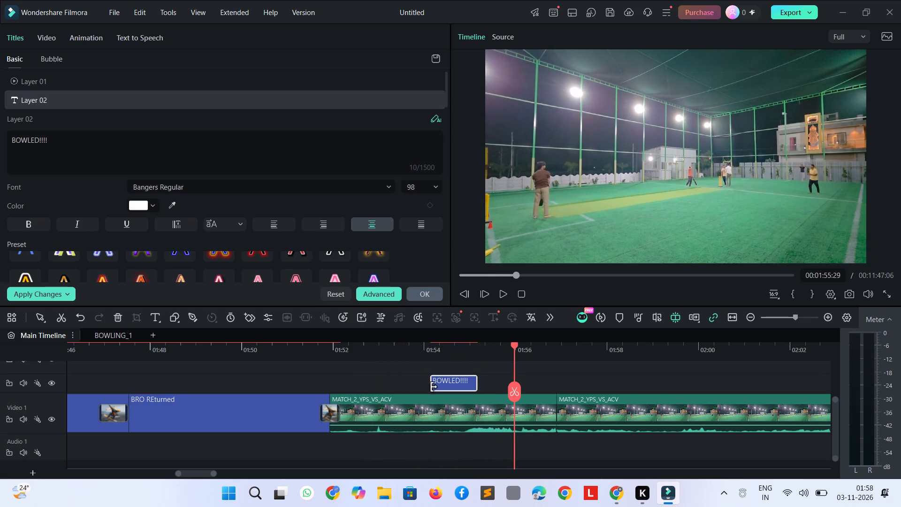
pyautogui.moveTo(431, 384); pyautogui.dragTo(424, 382)
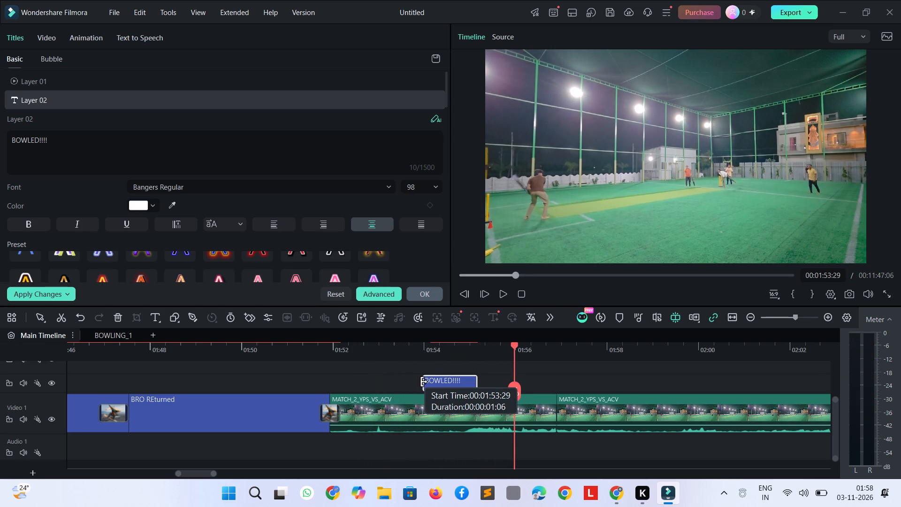
pyautogui.moveTo(424, 382); pyautogui.dragTo(425, 382)
pyautogui.doubleClick(464, 379)
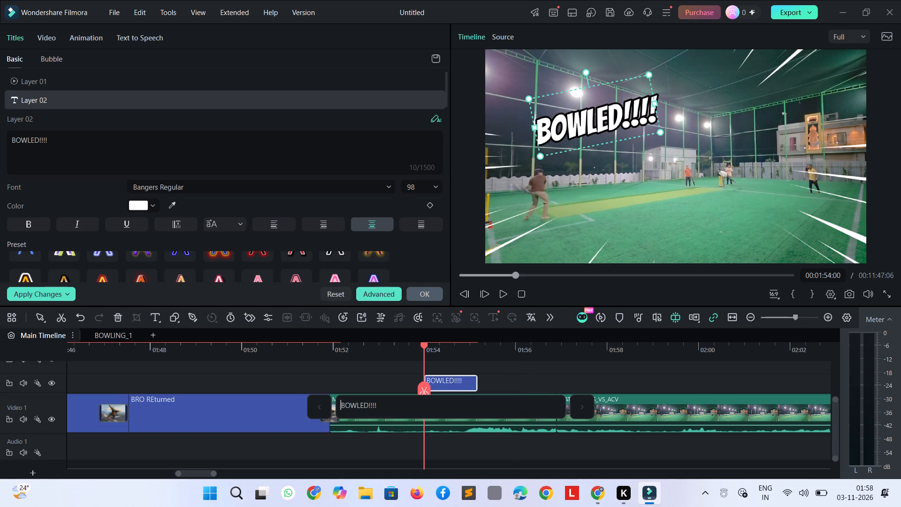
pyautogui.press('space')
pyautogui.click(564, 374)
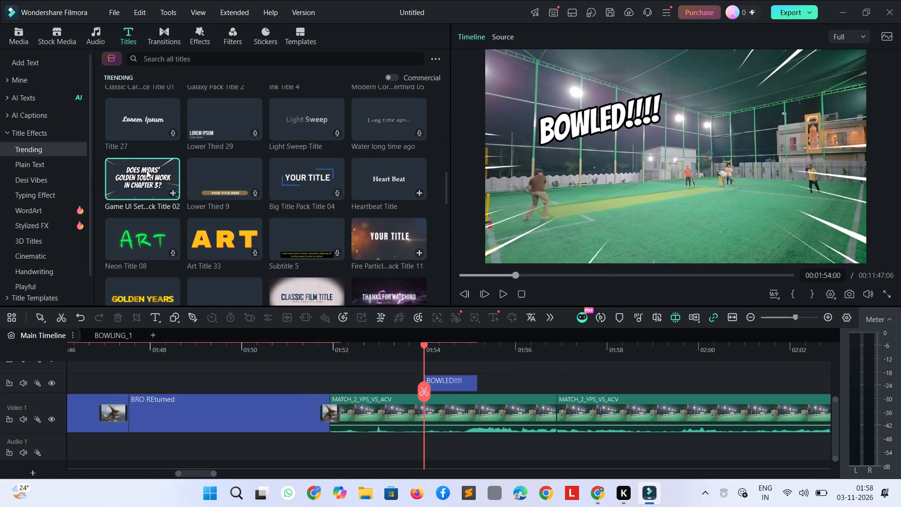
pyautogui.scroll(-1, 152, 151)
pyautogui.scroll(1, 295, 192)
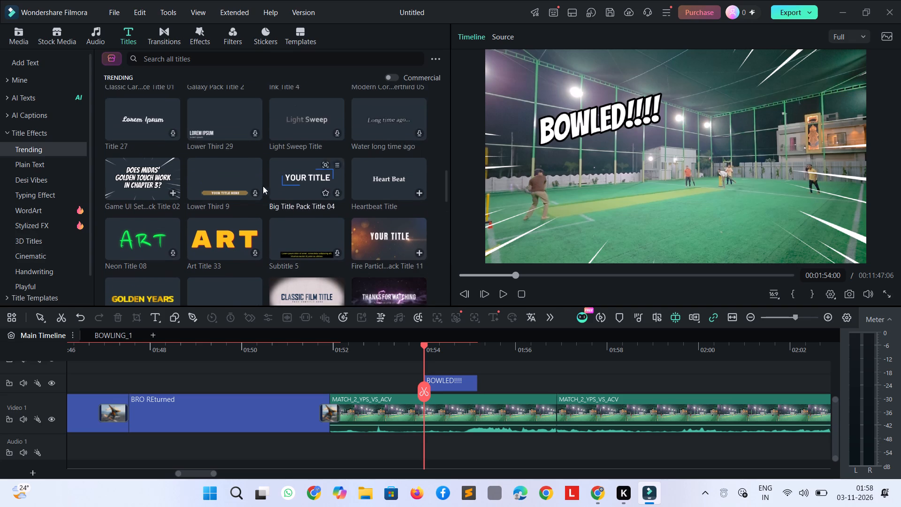
# Add the Light Flash title on a track above the BOWLED!!!! clip, starting just after 01:54 on the timeline.
pyautogui.scroll(8, 242, 185)
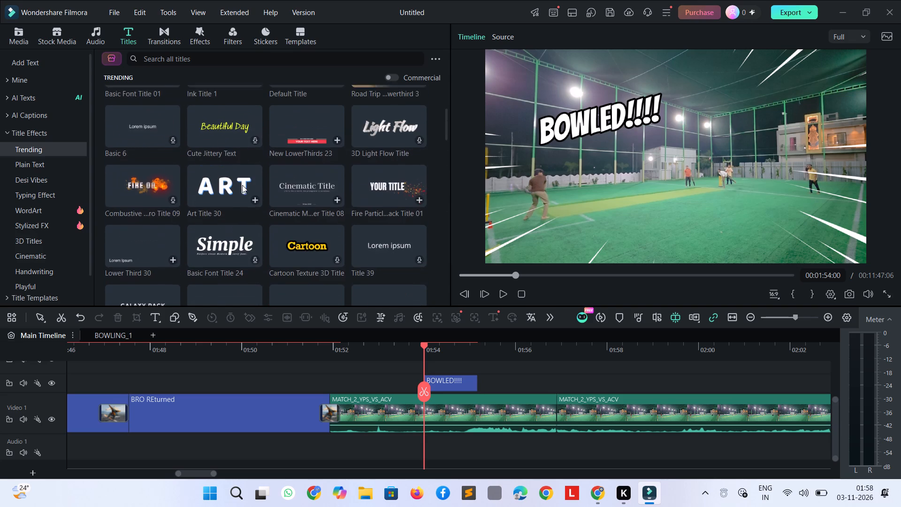
pyautogui.scroll(3, 242, 185)
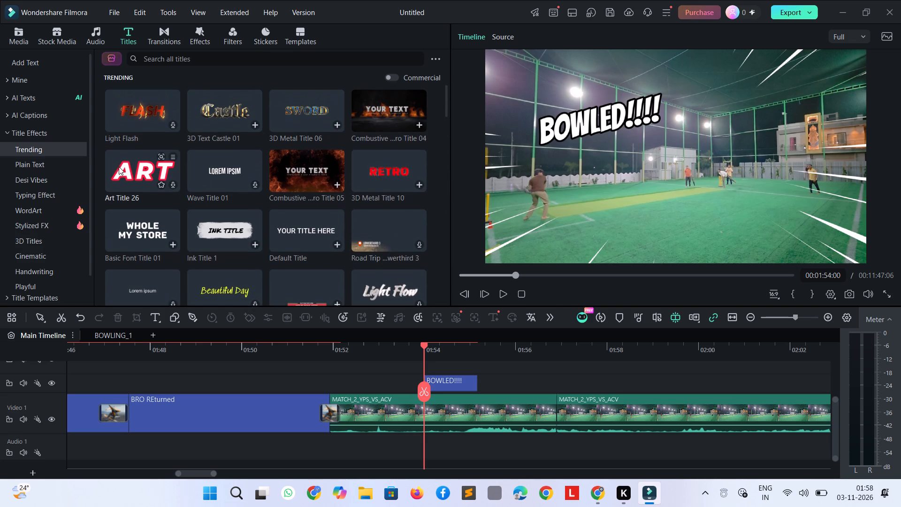
pyautogui.click(129, 111)
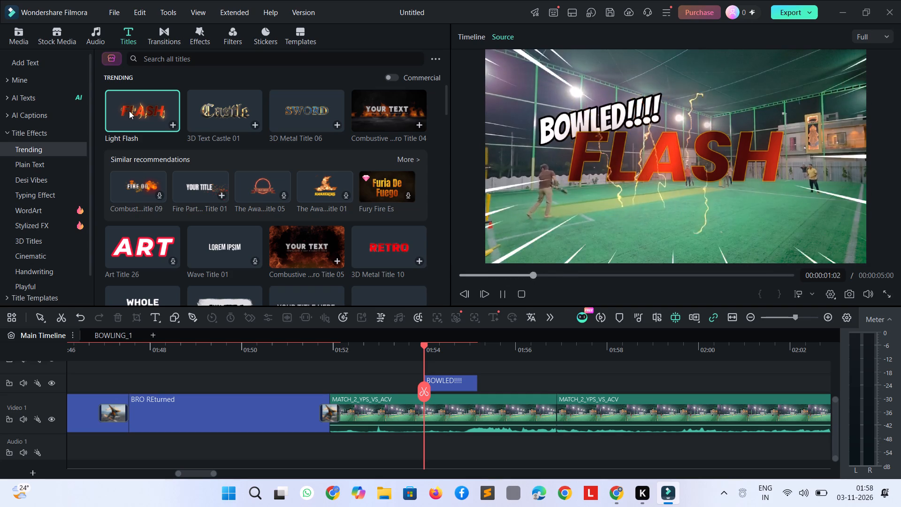
pyautogui.moveTo(129, 111); pyautogui.dragTo(129, 112)
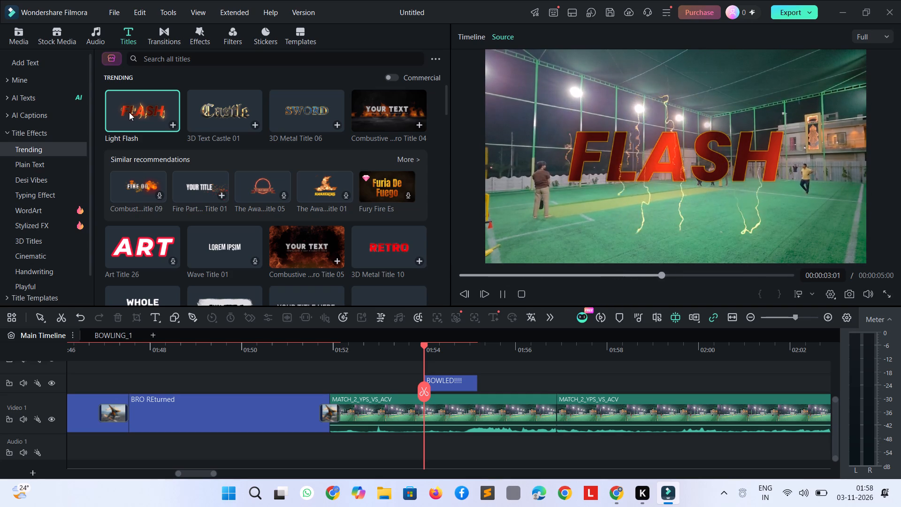
pyautogui.moveTo(129, 112); pyautogui.dragTo(735, 211)
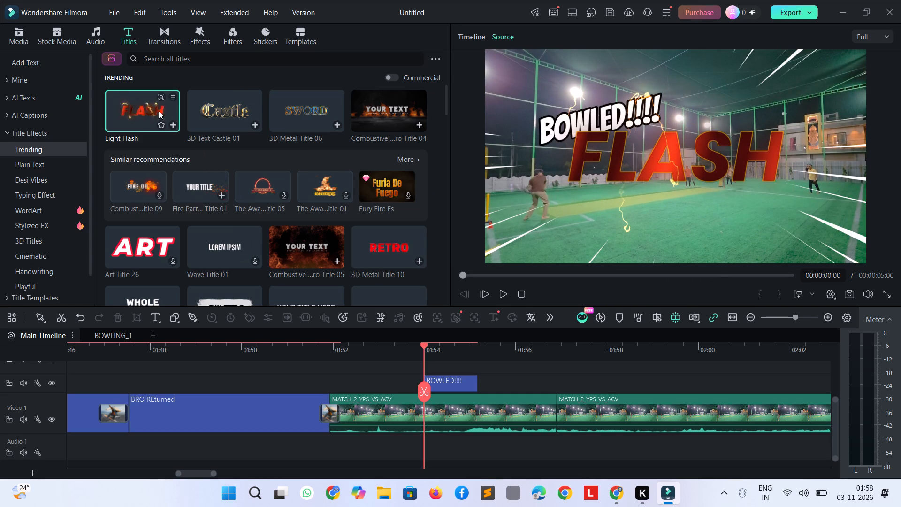
pyautogui.moveTo(147, 111); pyautogui.dragTo(430, 381)
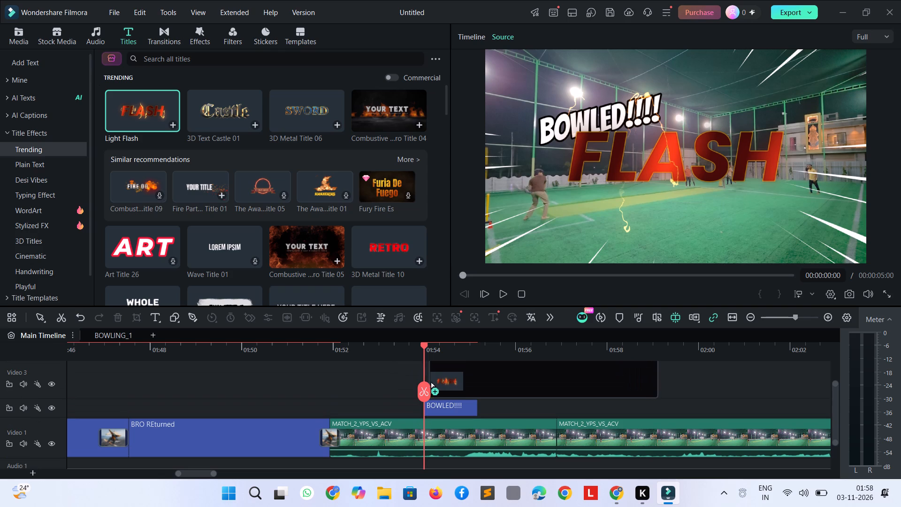
pyautogui.moveTo(430, 381); pyautogui.dragTo(430, 391)
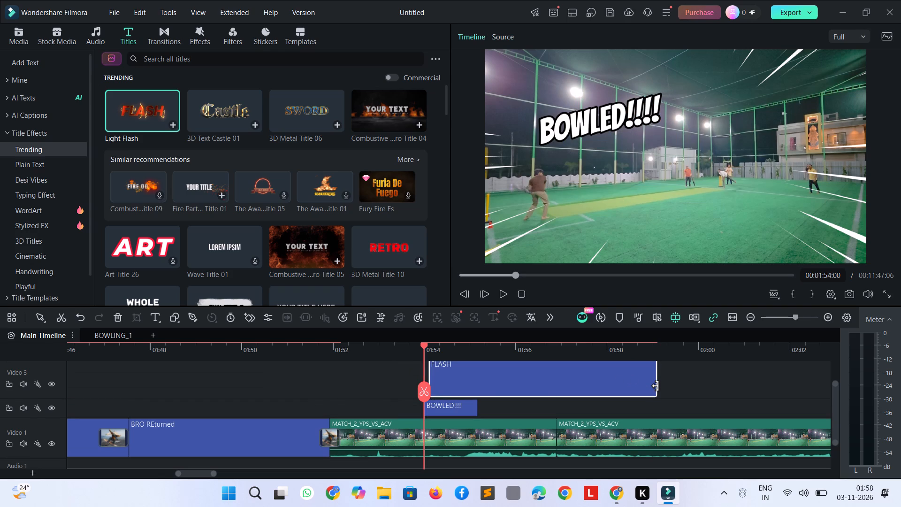
# Shorten the FLASH title clip so it ends with the BOWLED!!!! clip at 00:01:55:05, and briefly play it back.
pyautogui.moveTo(656, 386); pyautogui.dragTo(473, 389)
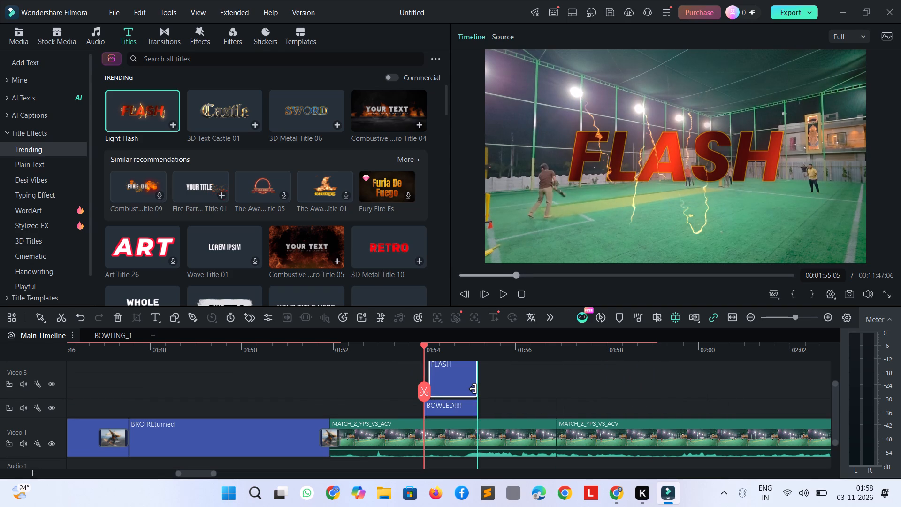
pyautogui.press('space')
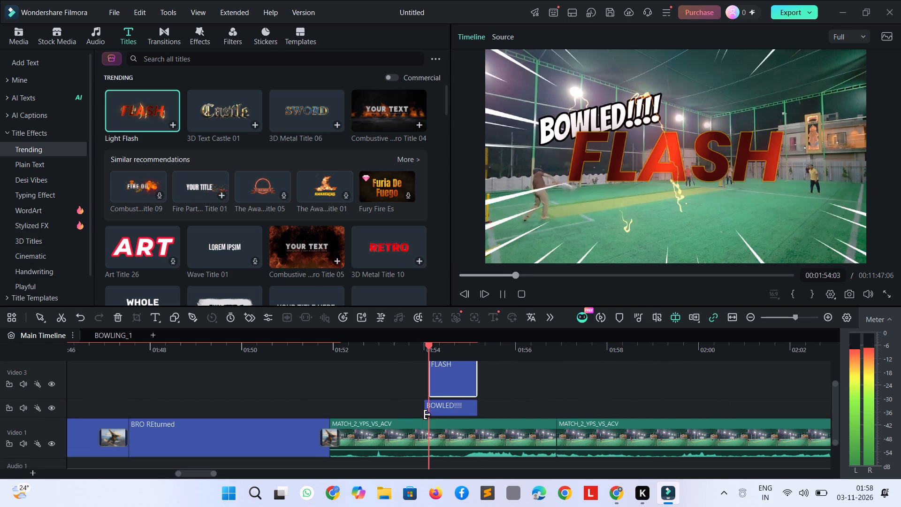
pyautogui.press('space')
# Replace the FLASH title text with KINGMAKER, FOR A and REASON on three separate lines.
pyautogui.click(670, 152)
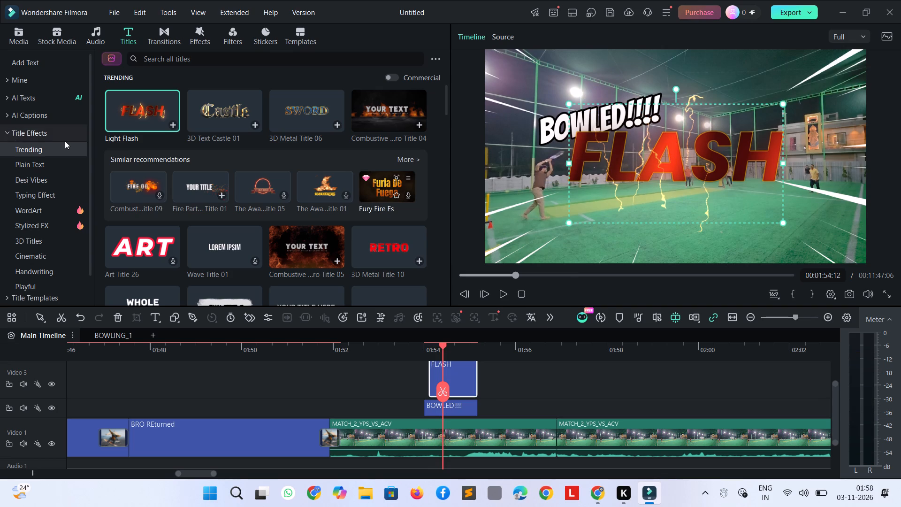
pyautogui.doubleClick(594, 166)
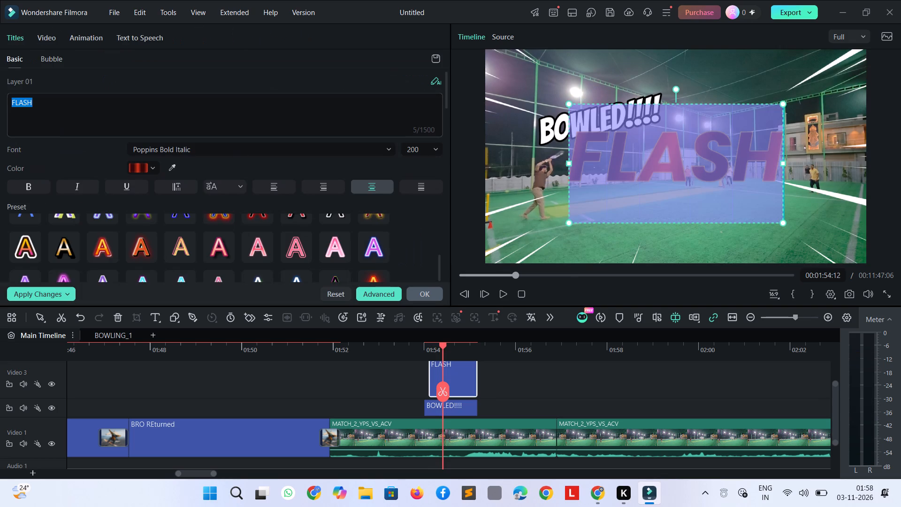
pyautogui.moveTo(44, 104); pyautogui.dragTo(1, 102)
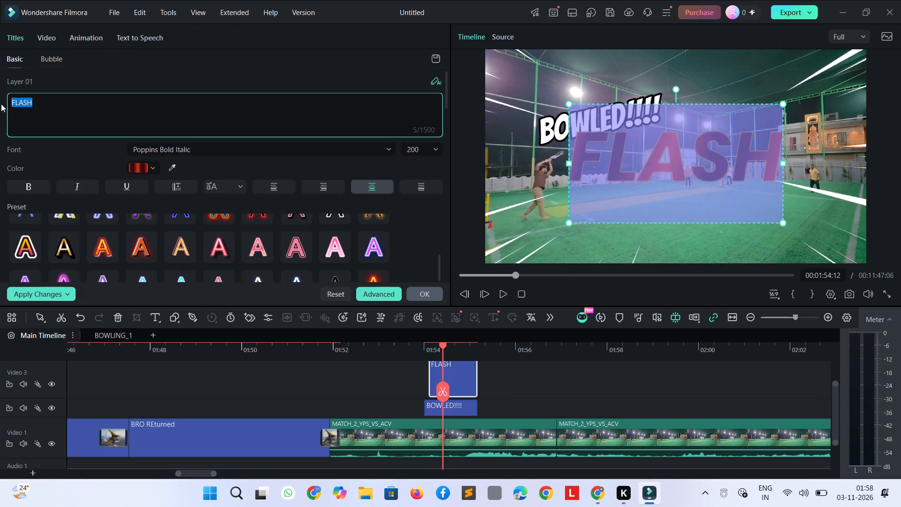
pyautogui.press('BackSpace')
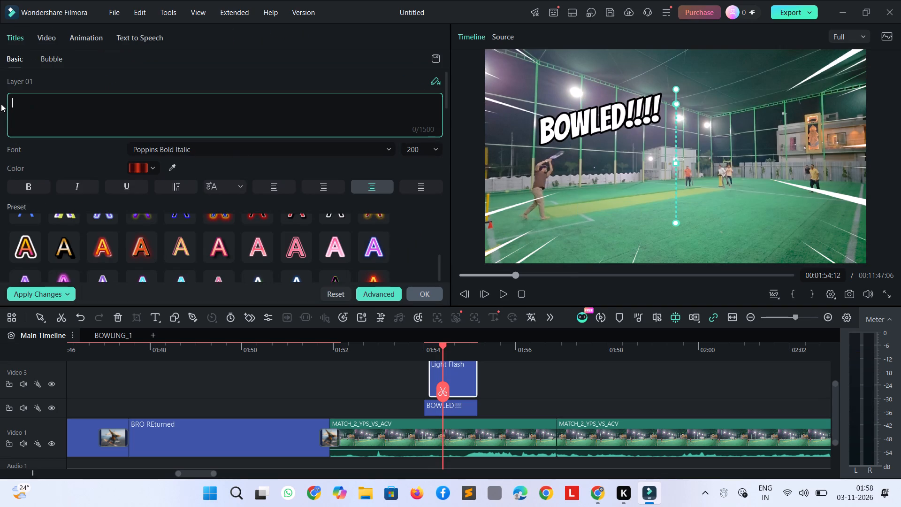
pyautogui.write('KIND')
pyautogui.hotkey('shift', 'BackSpace')
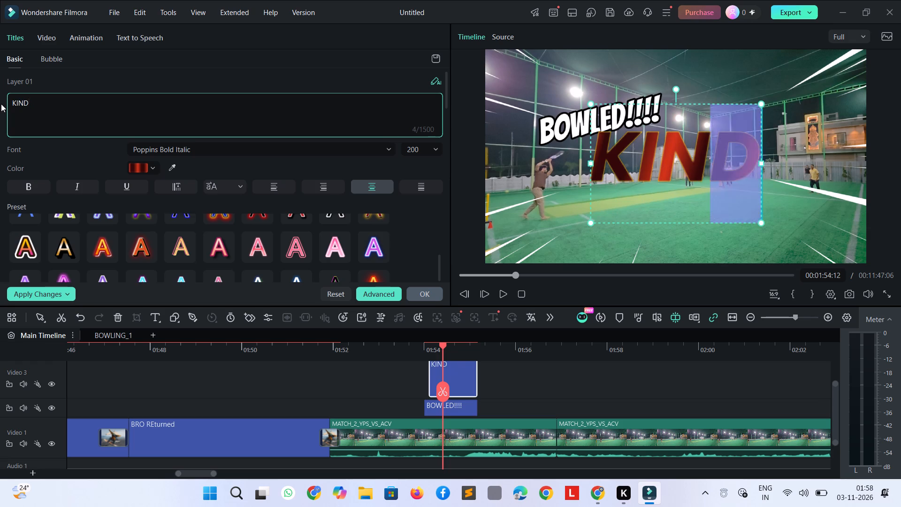
pyautogui.hotkey('shift', 'g')
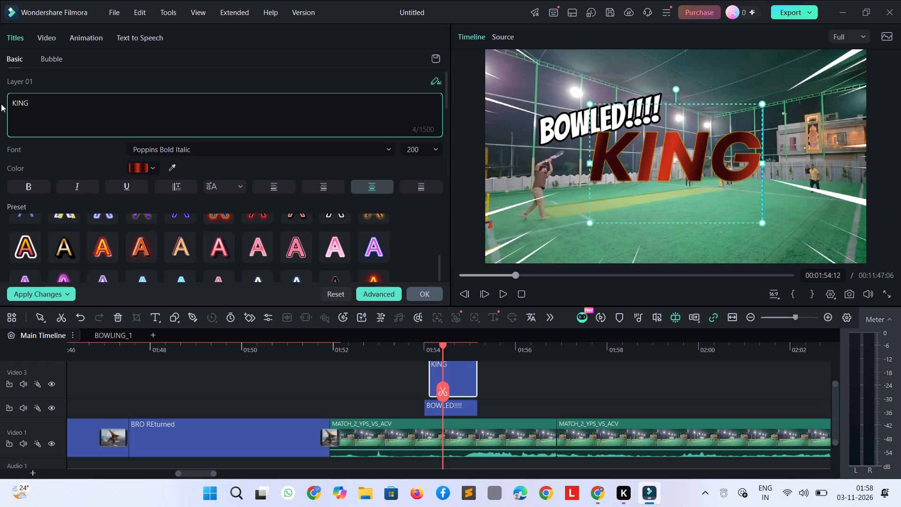
pyautogui.write('MAKETR')
pyautogui.hotkey('shift', 'BackSpace')
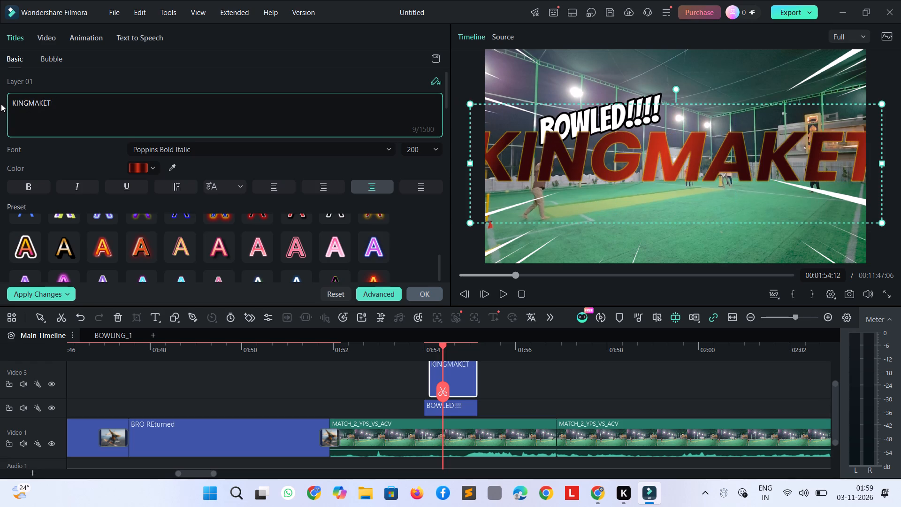
pyautogui.hotkey('shift', 'BackSpace')
pyautogui.hotkey('shift', 't')
pyautogui.hotkey('shift', 'BackSpace')
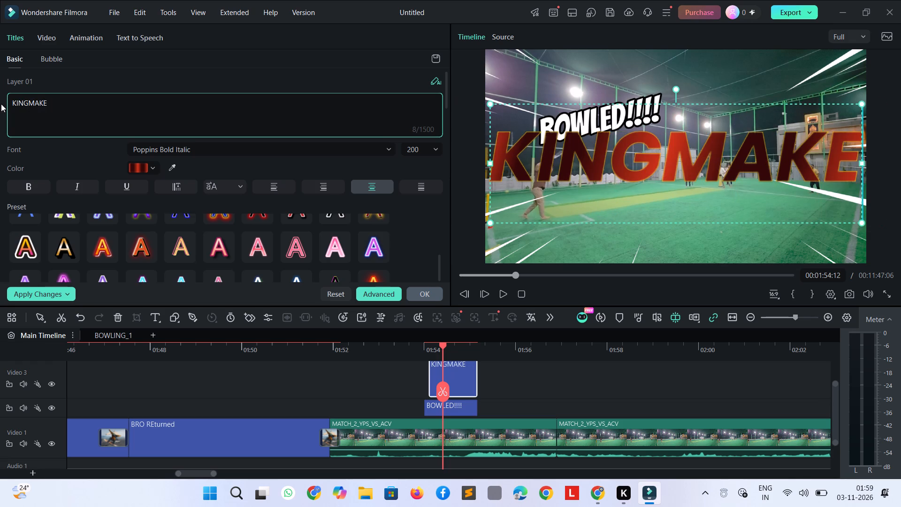
pyautogui.hotkey('shift', 'r')
pyautogui.press('Return')
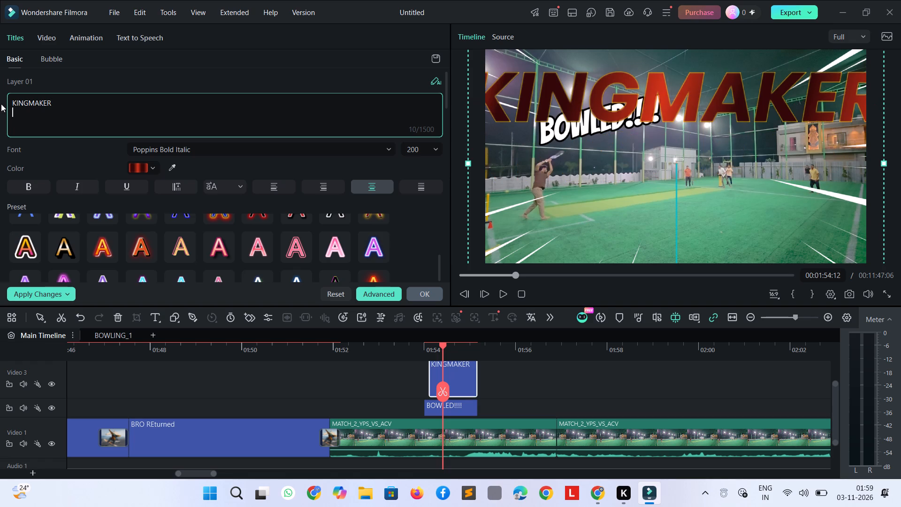
pyautogui.hotkey('shift', 'f')
pyautogui.write('OR a')
pyautogui.press('BackSpace')
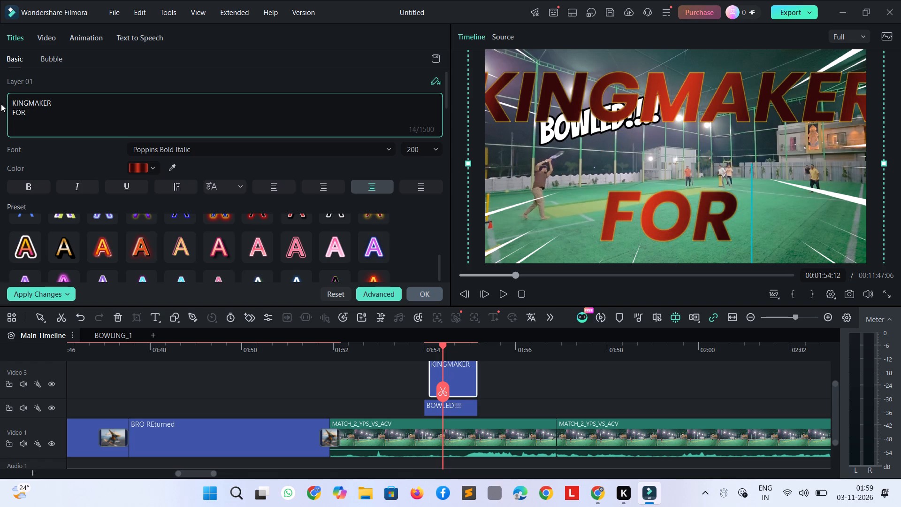
pyautogui.hotkey('shift', 'a')
pyautogui.press('Return')
pyautogui.write('REAS')
pyautogui.write('ON')
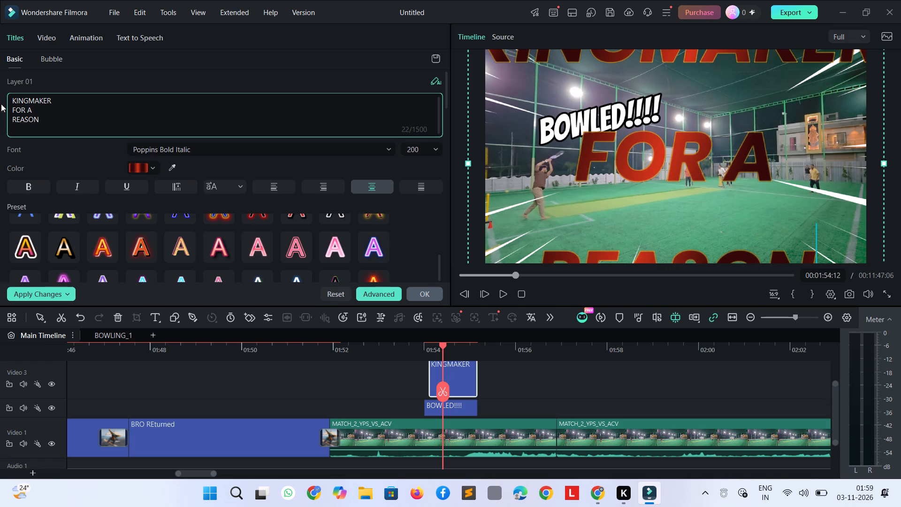
# Browse the text style presets available for the KINGMAKER FOR A REASON title.
pyautogui.scroll(-10, 143, 165)
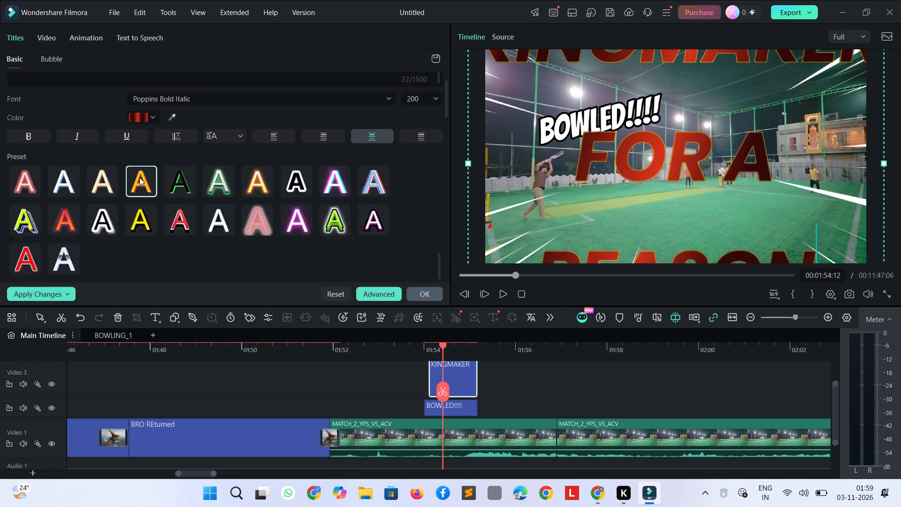
pyautogui.scroll(-2, 139, 177)
pyautogui.scroll(14, 142, 177)
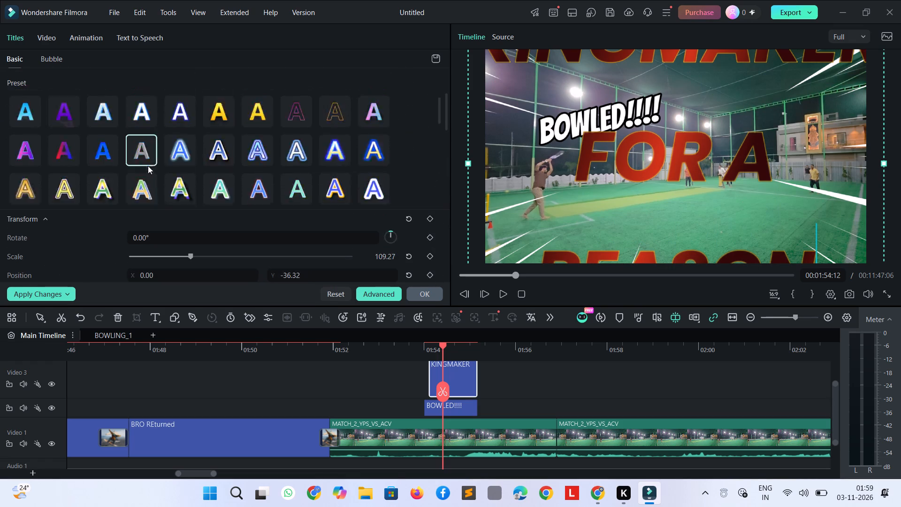
pyautogui.scroll(13, 148, 166)
pyautogui.scroll(-2, 157, 153)
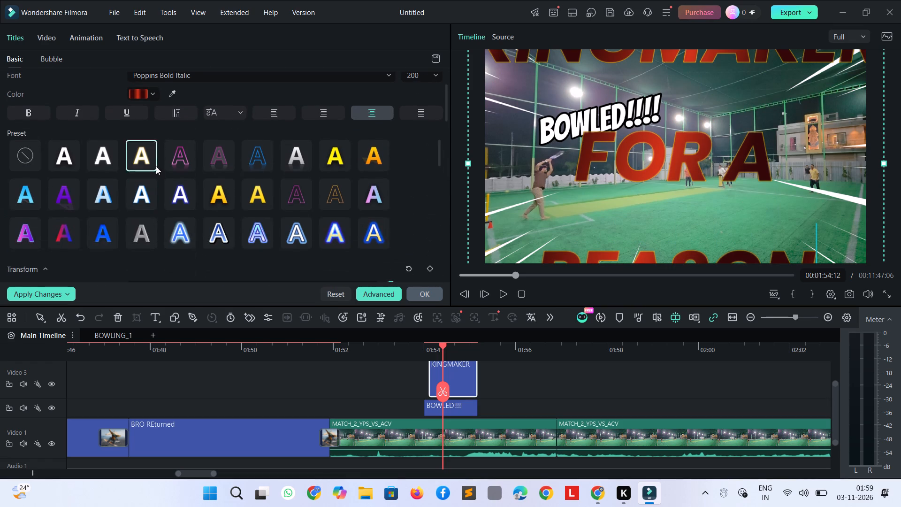
pyautogui.scroll(-2, 158, 194)
pyautogui.scroll(-10, 155, 234)
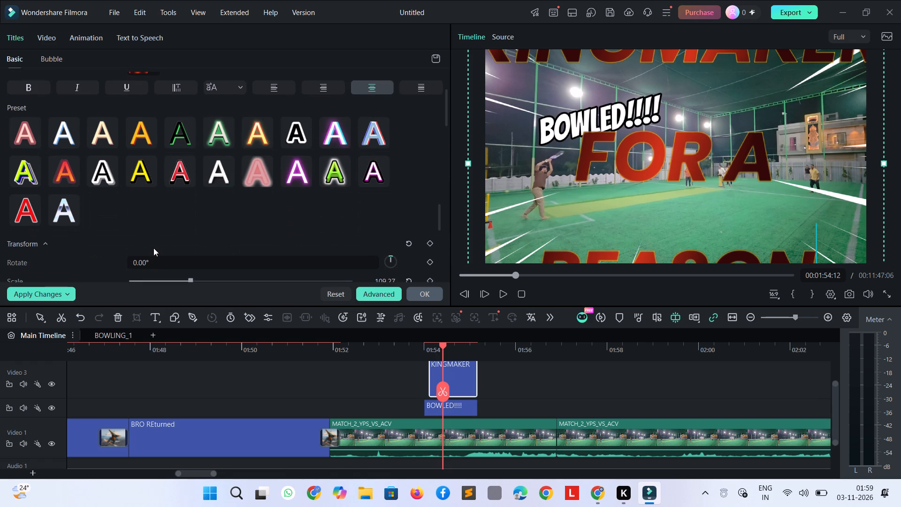
# Reduce the scale of the KINGMAKER FOR A REASON text to about 27.89.
pyautogui.scroll(-1, 154, 256)
pyautogui.moveTo(191, 254); pyautogui.dragTo(186, 254)
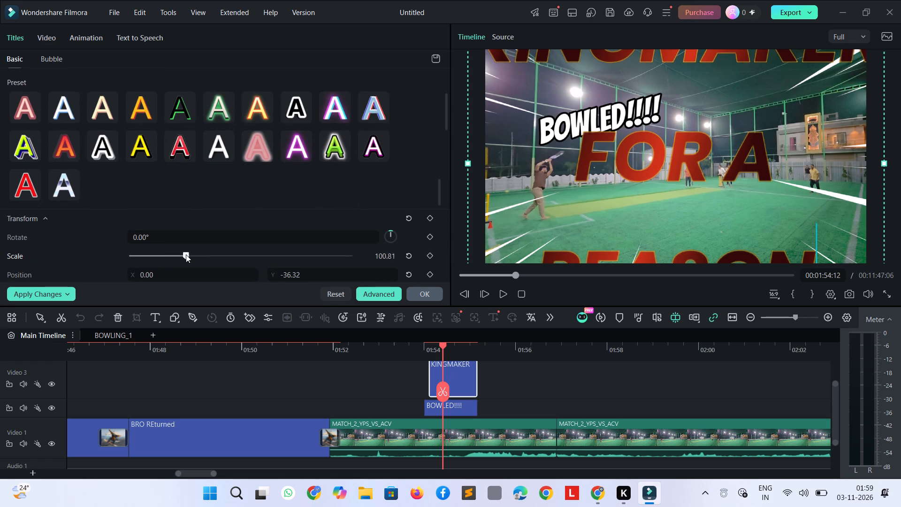
pyautogui.moveTo(186, 254); pyautogui.dragTo(139, 270)
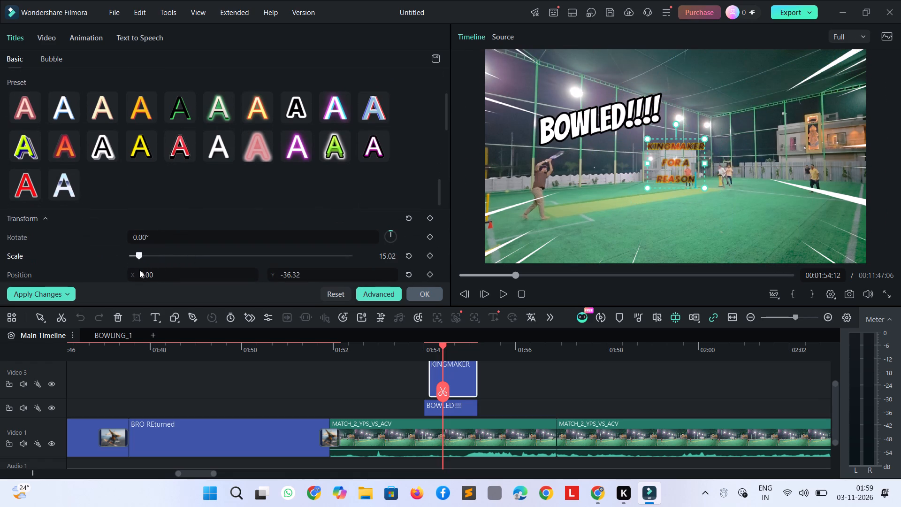
pyautogui.moveTo(139, 270); pyautogui.dragTo(147, 277)
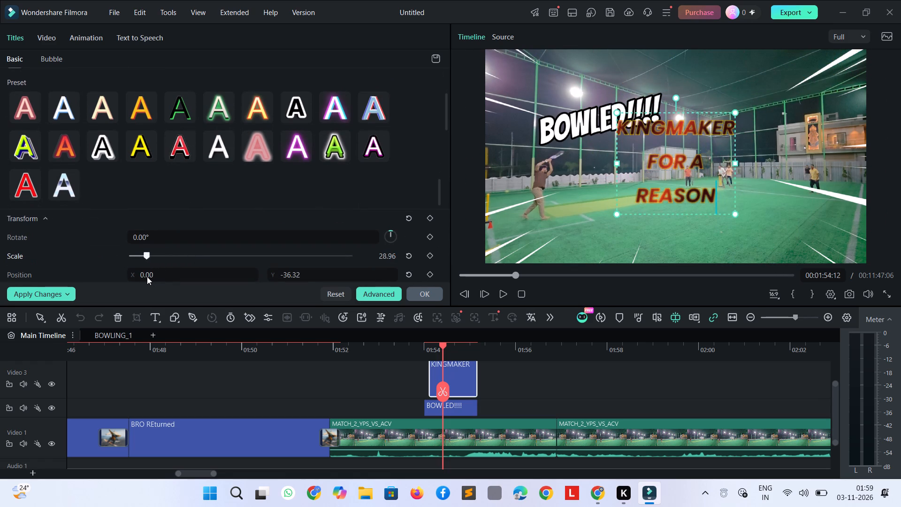
pyautogui.moveTo(147, 277); pyautogui.dragTo(146, 277)
# Move the KINGMAKER FOR A REASON text to the right side of the video frame, over the fielder near the building.
pyautogui.moveTo(661, 162); pyautogui.dragTo(694, 231)
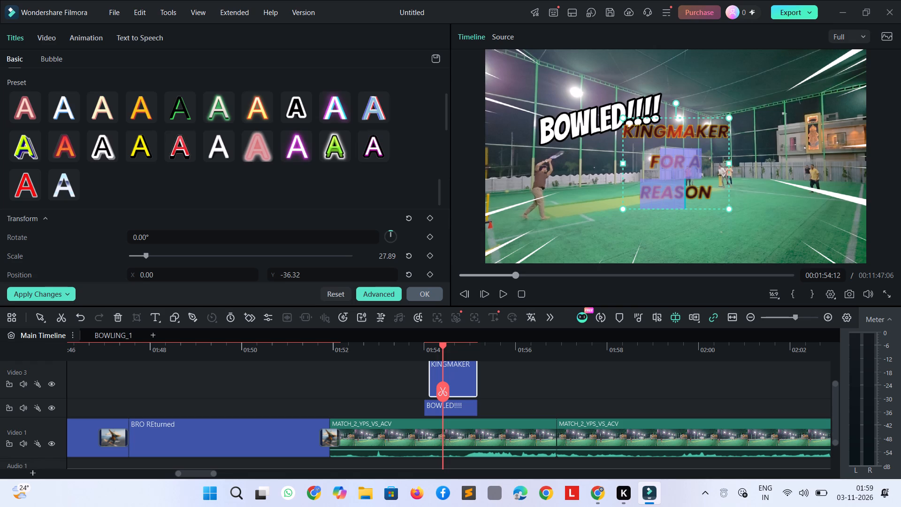
pyautogui.click(683, 243)
pyautogui.moveTo(689, 147); pyautogui.dragTo(767, 261)
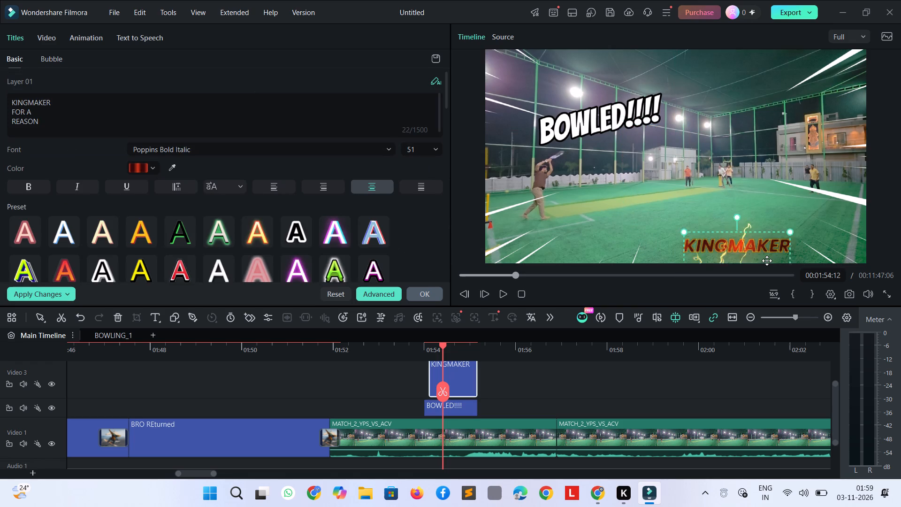
pyautogui.moveTo(767, 261); pyautogui.dragTo(802, 176)
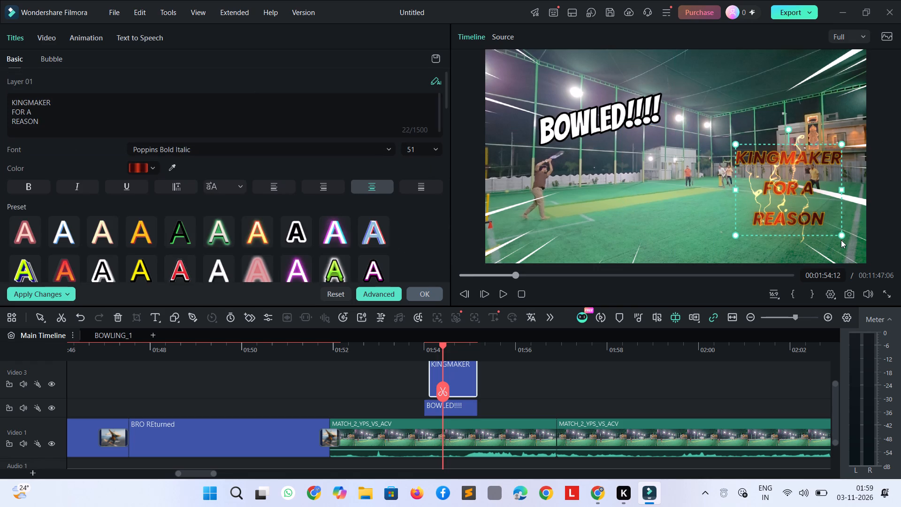
# Shrink the KINGMAKER FOR A REASON text to font size 39 and shift it inward and down over the turf.
pyautogui.moveTo(840, 233); pyautogui.dragTo(824, 211)
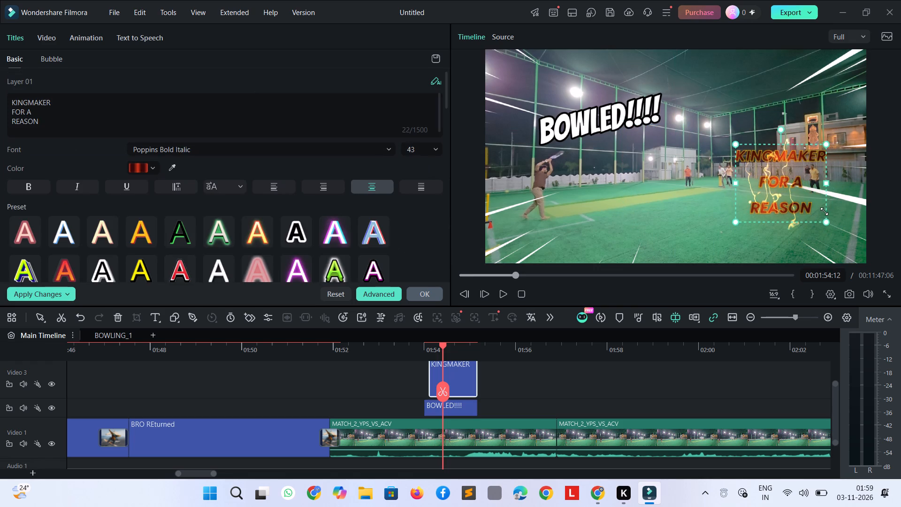
pyautogui.moveTo(824, 211); pyautogui.dragTo(817, 203)
pyautogui.moveTo(794, 180); pyautogui.dragTo(794, 204)
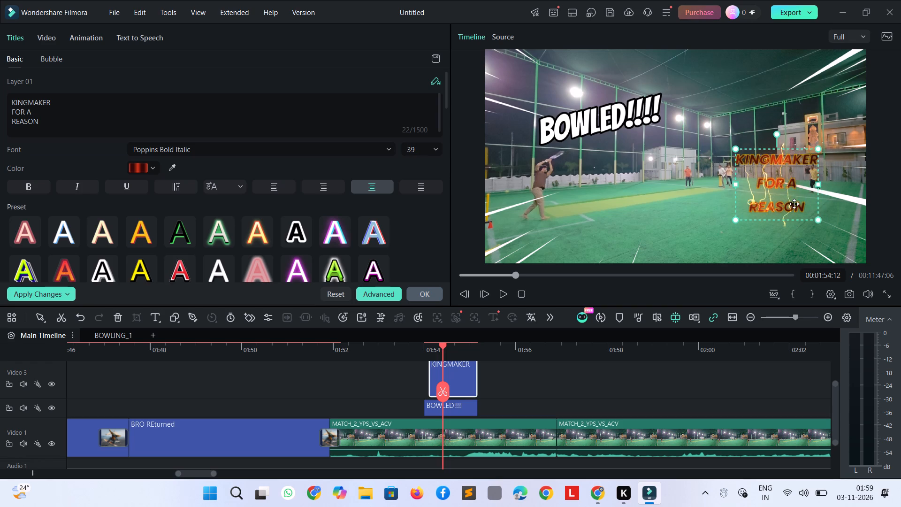
pyautogui.moveTo(794, 204); pyautogui.dragTo(741, 224)
# Play back the bowled delivery from about 01:52 to review the BOWLED!!!! and KINGMAKER titles together.
pyautogui.press('space')
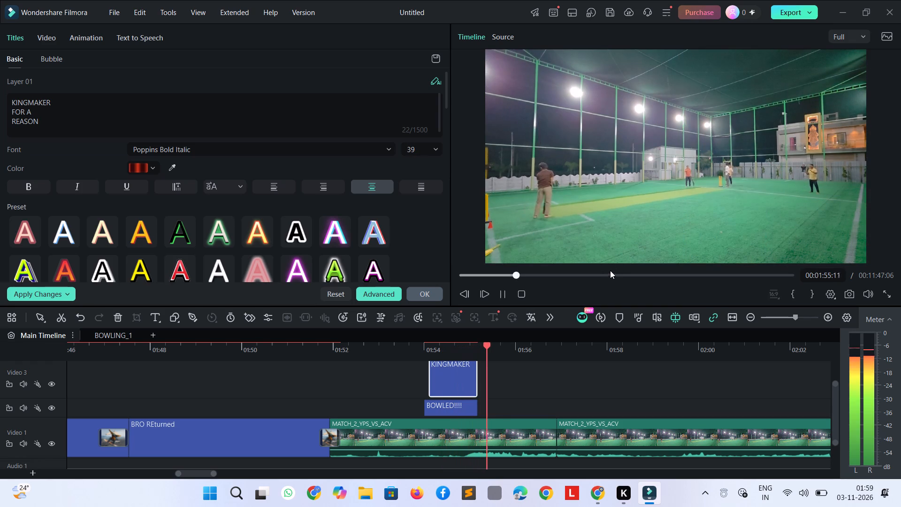
pyautogui.press('space')
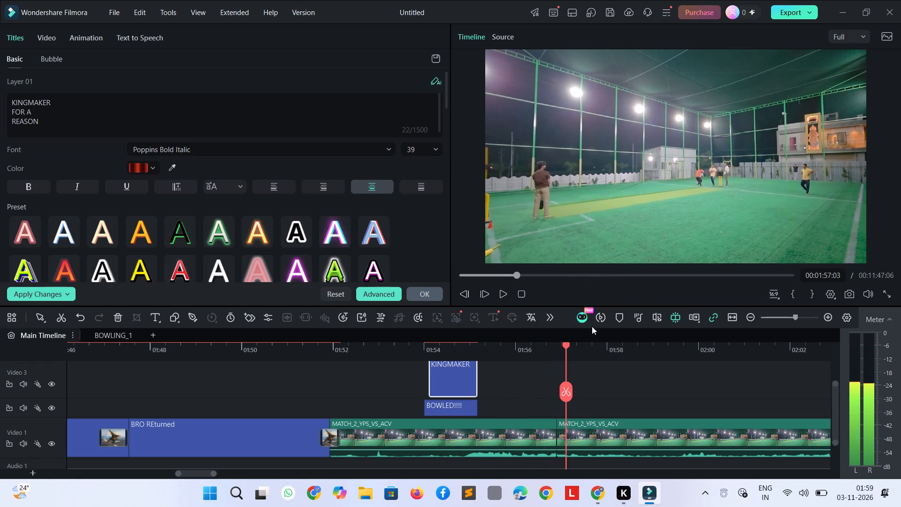
pyautogui.moveTo(564, 345); pyautogui.dragTo(326, 361)
pyautogui.press('space')
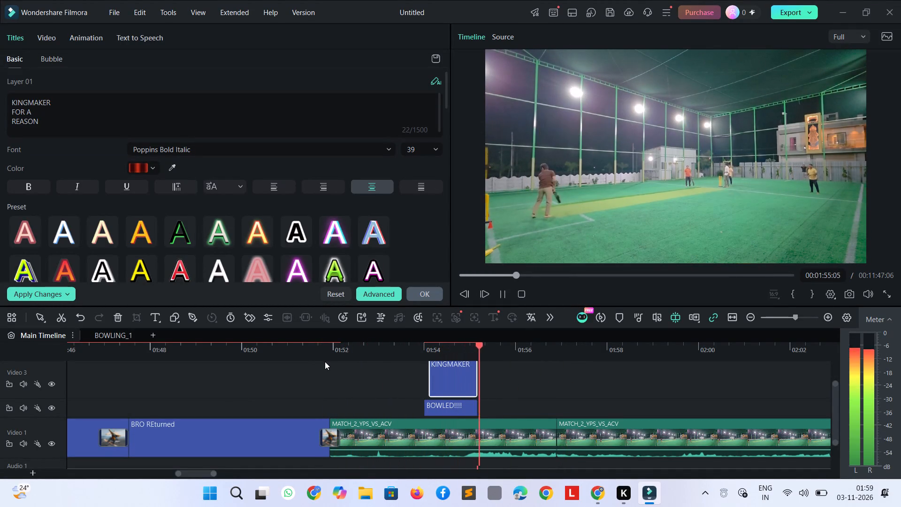
# Cut the text from the KINGMAKER FOR A REASON title on Video 3 and delete the emptied title clip.
pyautogui.click(456, 365)
pyautogui.click(456, 366)
pyautogui.press('space')
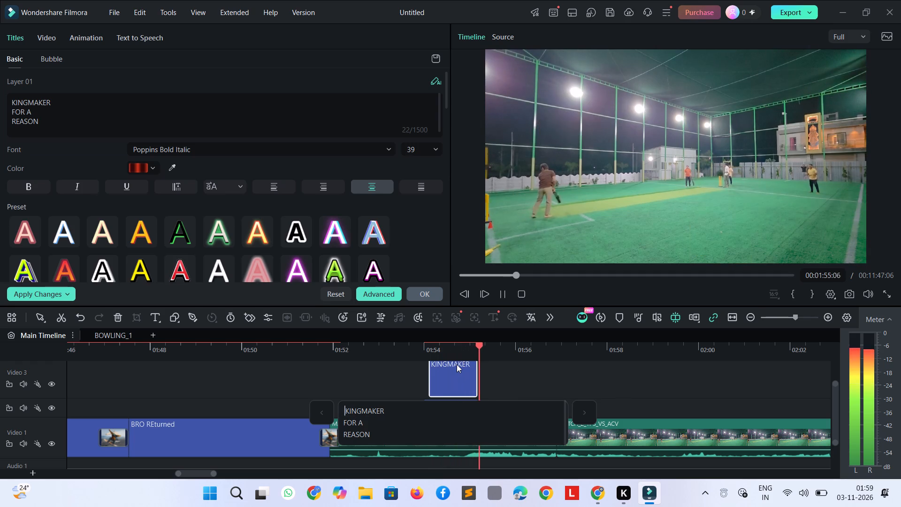
pyautogui.click(414, 439)
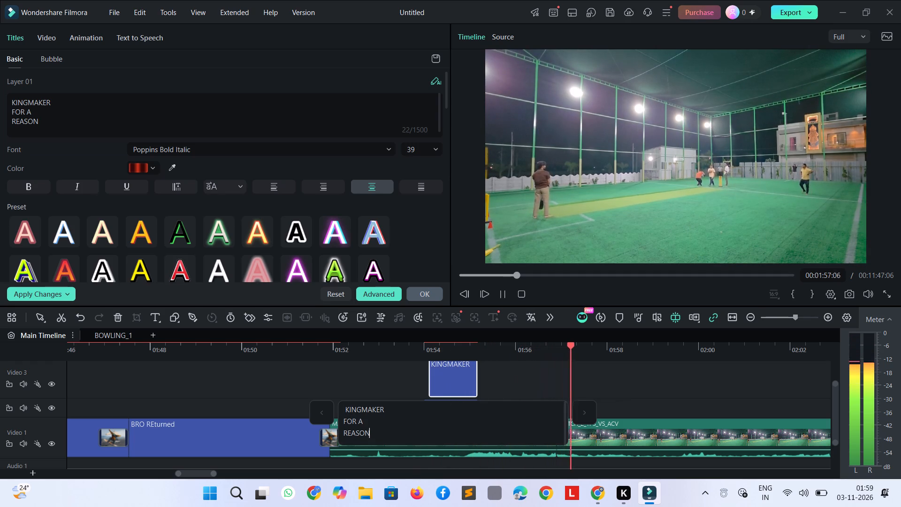
pyautogui.hotkey('ctrl', 'a')
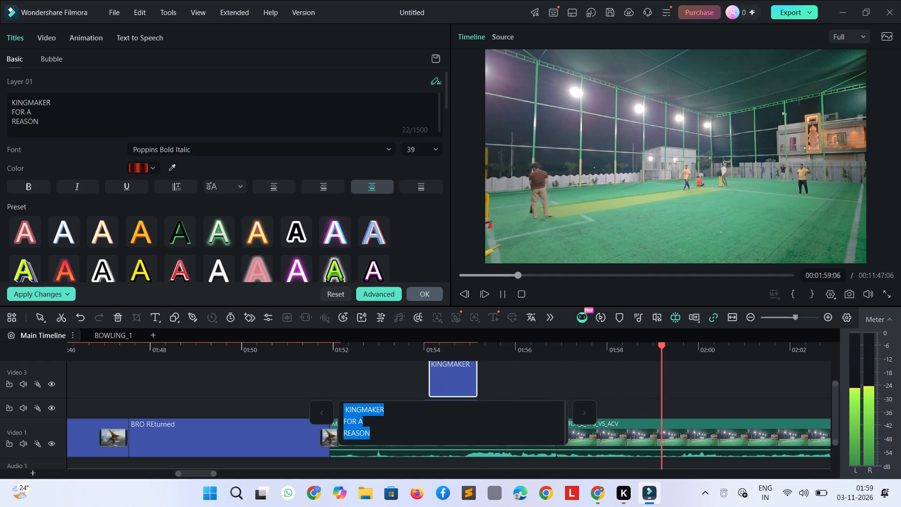
pyautogui.hotkey('ctrl', 'x')
pyautogui.click(449, 383)
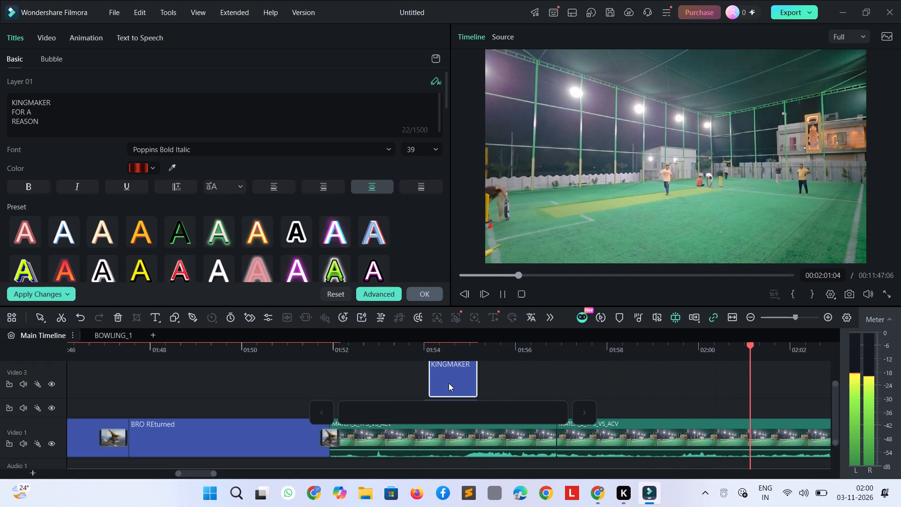
pyautogui.press('space')
pyautogui.click(449, 383)
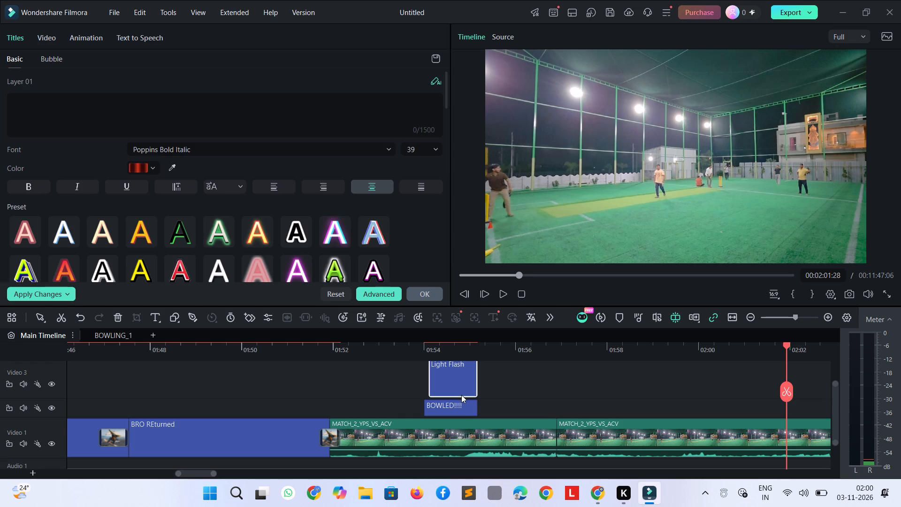
pyautogui.press('Delete')
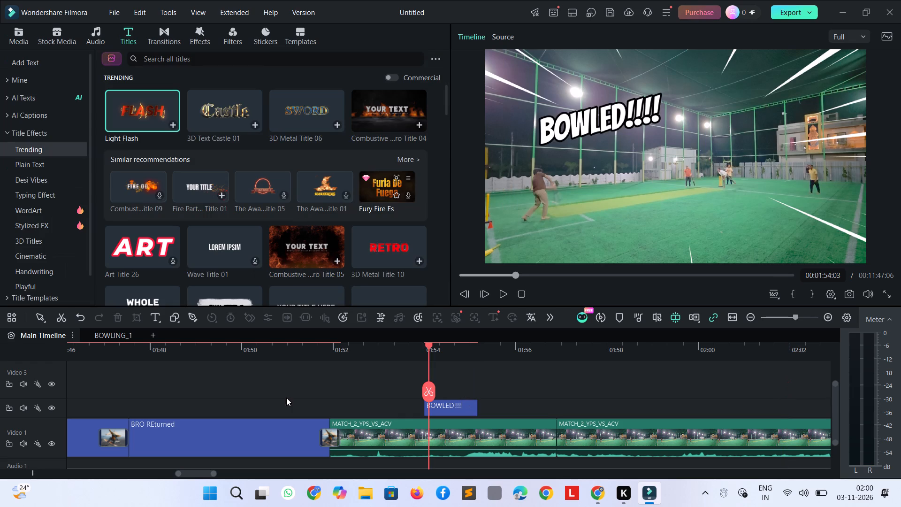
# Add a Quick Text title on Video 3 above the BOWLED!!!! clip, starting at 00:01:54:03.
pyautogui.click(149, 322)
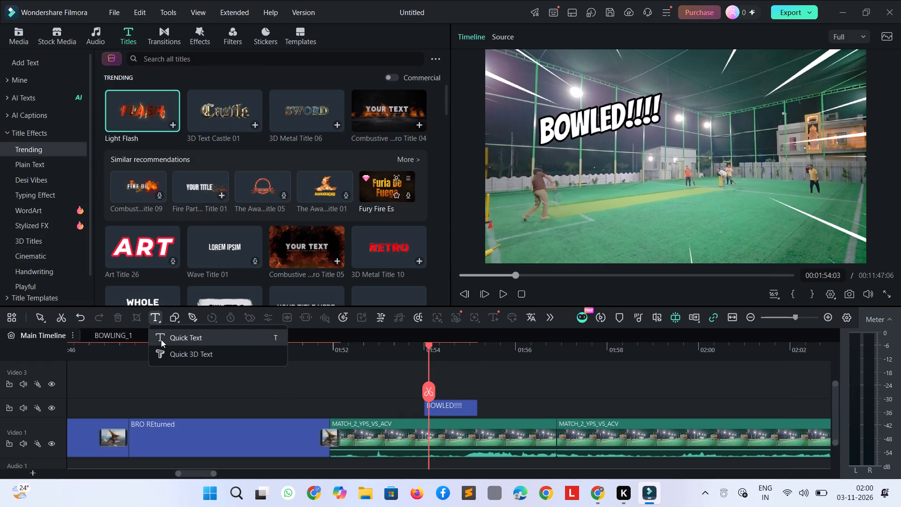
pyautogui.click(161, 339)
# Replace the new title's placeholder text with "KingMaker for a REASON" followed by a blank second line.
pyautogui.doubleClick(479, 377)
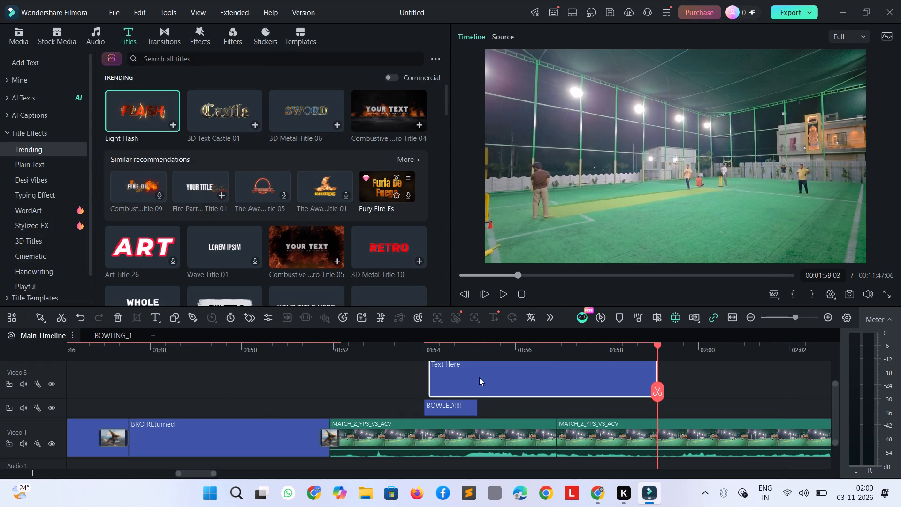
pyautogui.hotkey('ctrl', 'v')
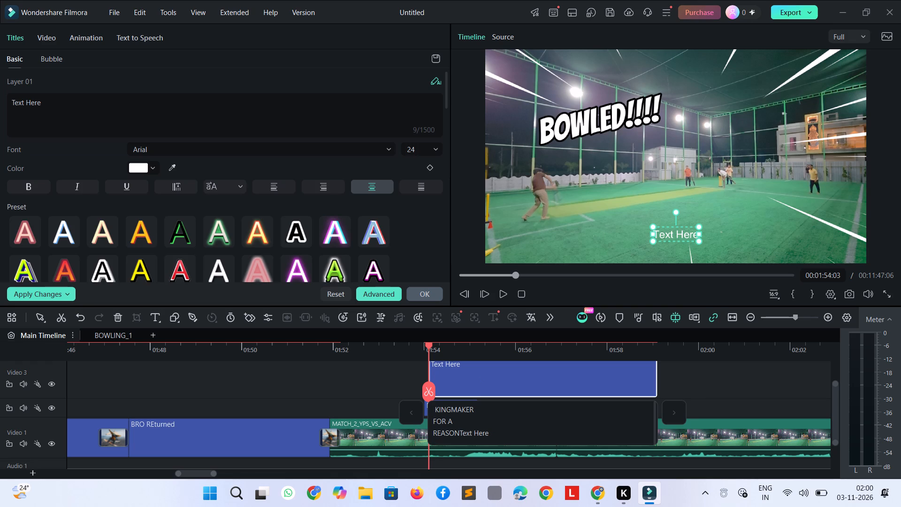
pyautogui.moveTo(513, 441); pyautogui.dragTo(458, 431)
pyautogui.moveTo(458, 431); pyautogui.dragTo(431, 412)
pyautogui.write('King')
pyautogui.press('space')
pyautogui.press('BackSpace')
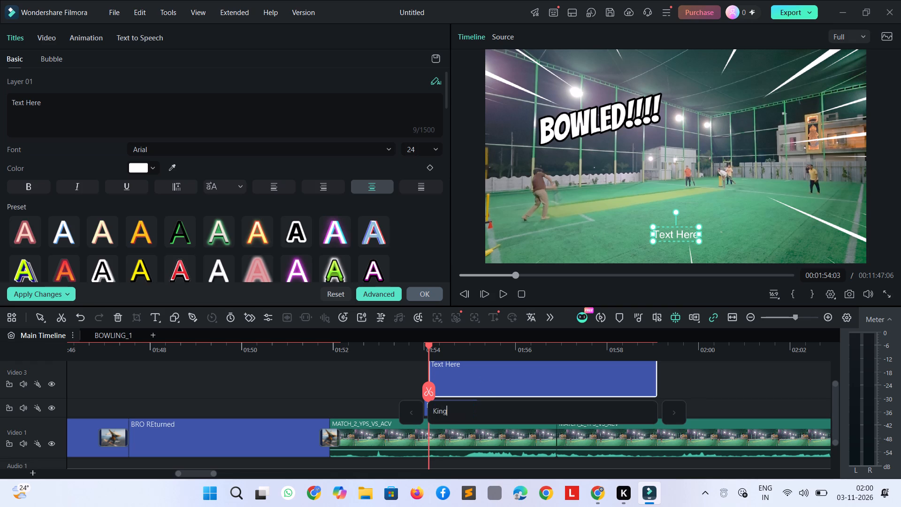
pyautogui.write('MAke rt')
pyautogui.press('BackSpace')
pyautogui.press('BackSpace')
pyautogui.press('BackSpace')
pyautogui.press('BackSpace')
pyautogui.press('BackSpace')
pyautogui.press('BackSpace')
pyautogui.press('a')
pyautogui.write('ker for a REASON')
pyautogui.press('Return')
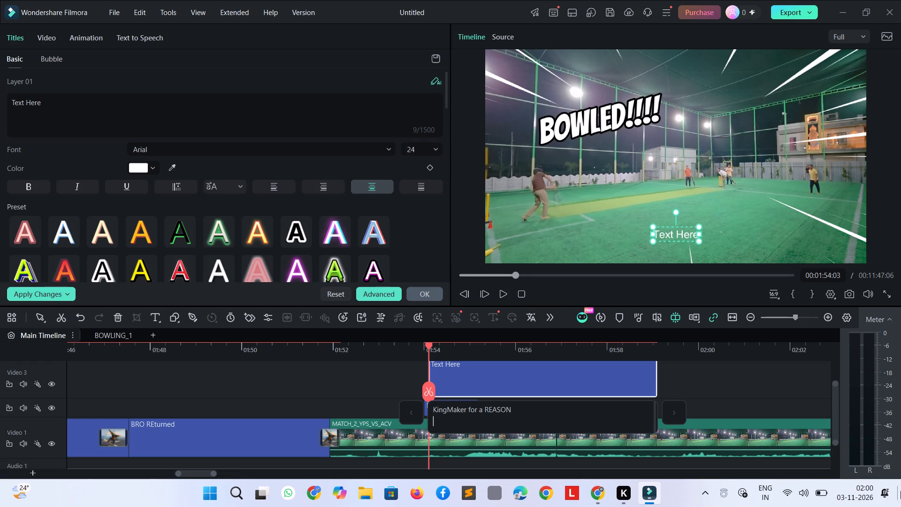
pyautogui.click(730, 375)
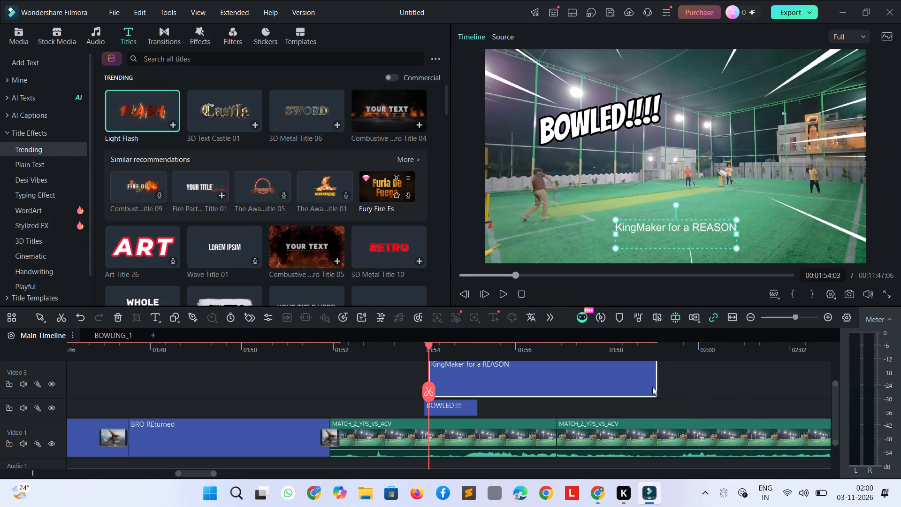
# Trim the end of the KingMaker for a REASON title back to shortly before 01:56, slightly past the BOWLED!!!! clip.
pyautogui.click(655, 375)
pyautogui.moveTo(654, 384); pyautogui.dragTo(527, 364)
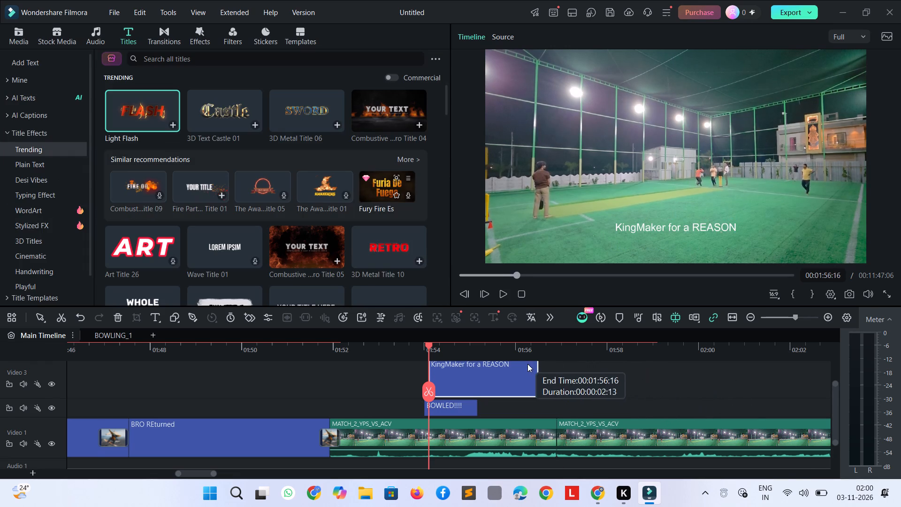
pyautogui.moveTo(527, 364); pyautogui.dragTo(504, 364)
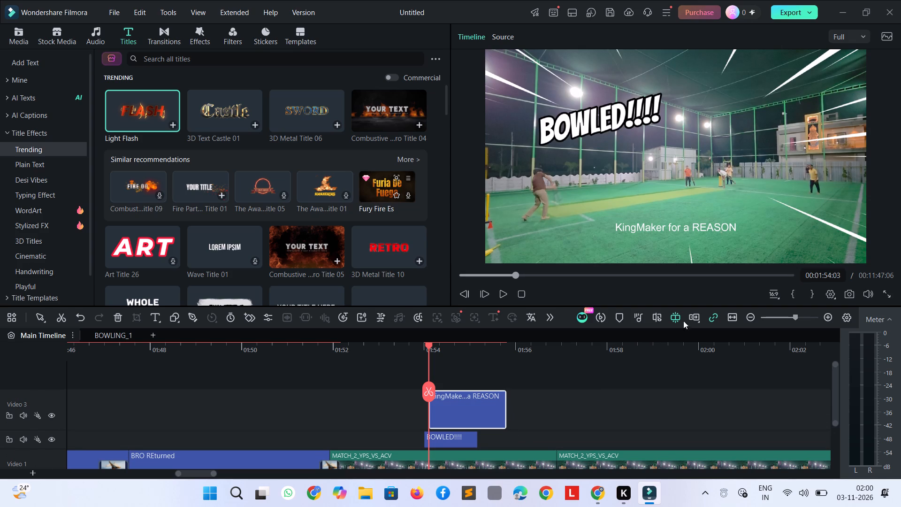
# Move the KingMaker for a REASON text to the lower-right area of the video frame, over the turf.
pyautogui.click(658, 235)
pyautogui.click(665, 225)
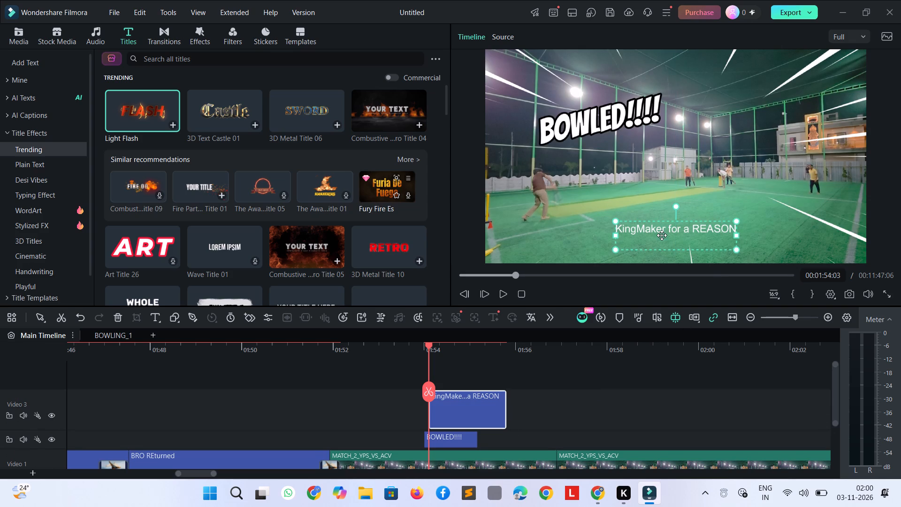
pyautogui.moveTo(662, 234); pyautogui.dragTo(747, 237)
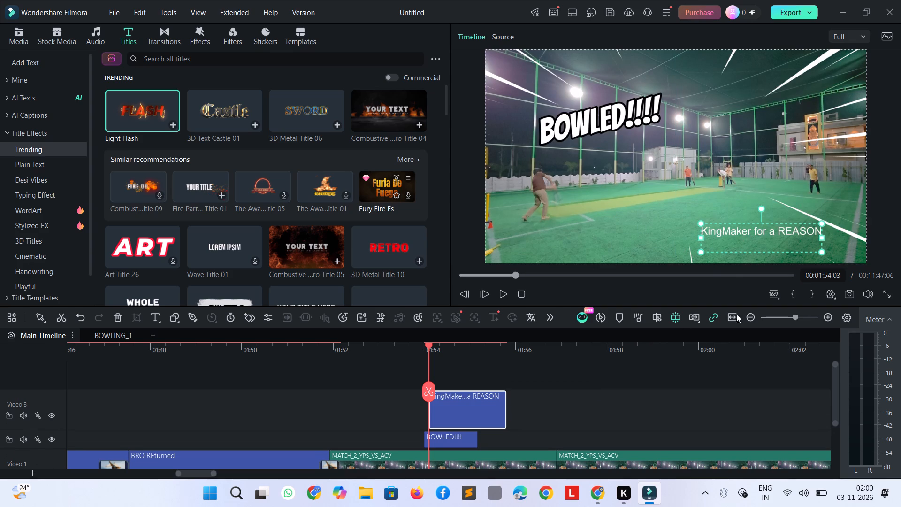
pyautogui.click(704, 390)
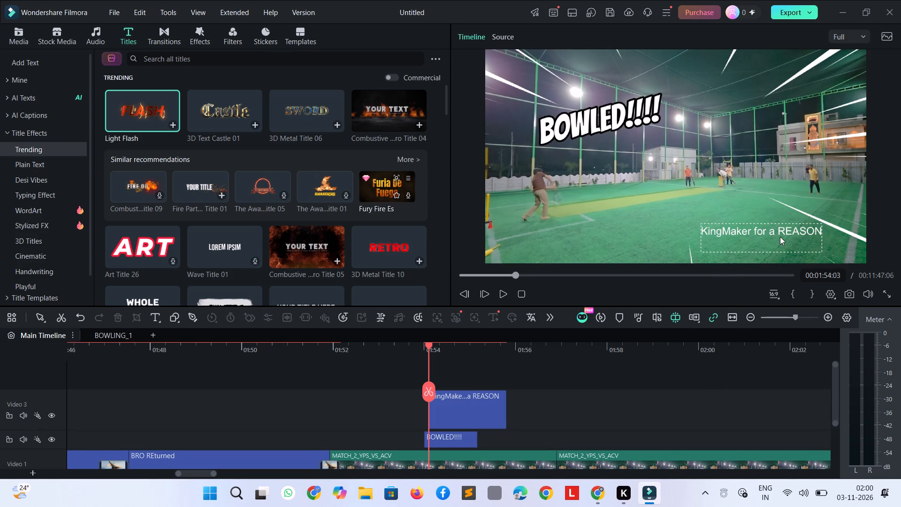
# Try several text presets on KingMaker for a REASON and settle on the white lettering with a black and pink outline.
pyautogui.doubleClick(780, 236)
pyautogui.click(780, 236)
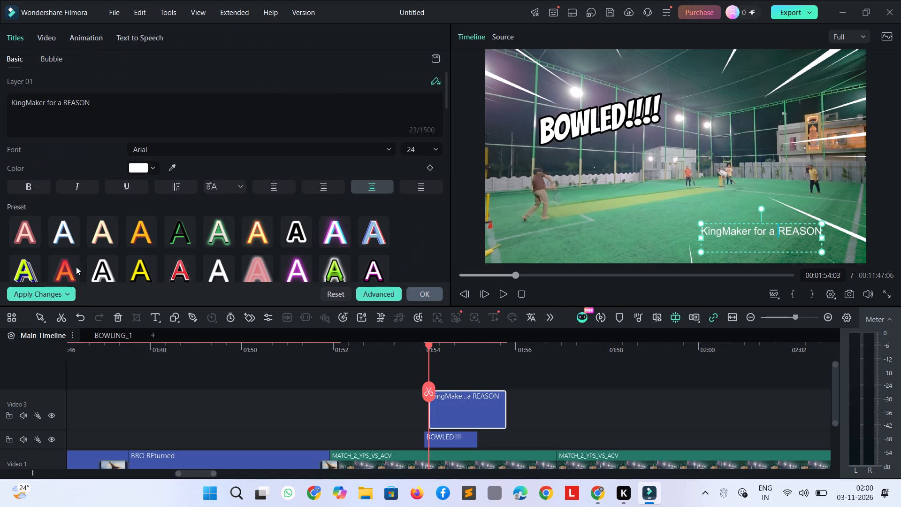
pyautogui.click(170, 235)
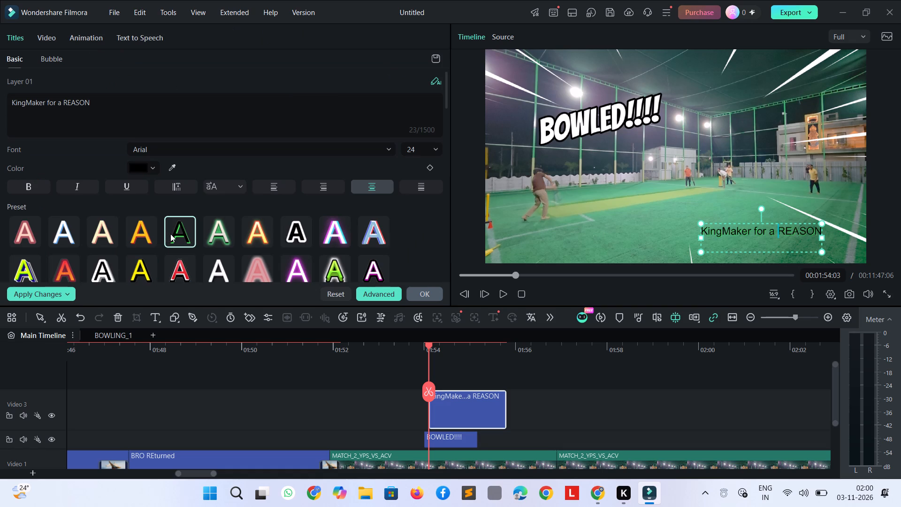
pyautogui.click(107, 271)
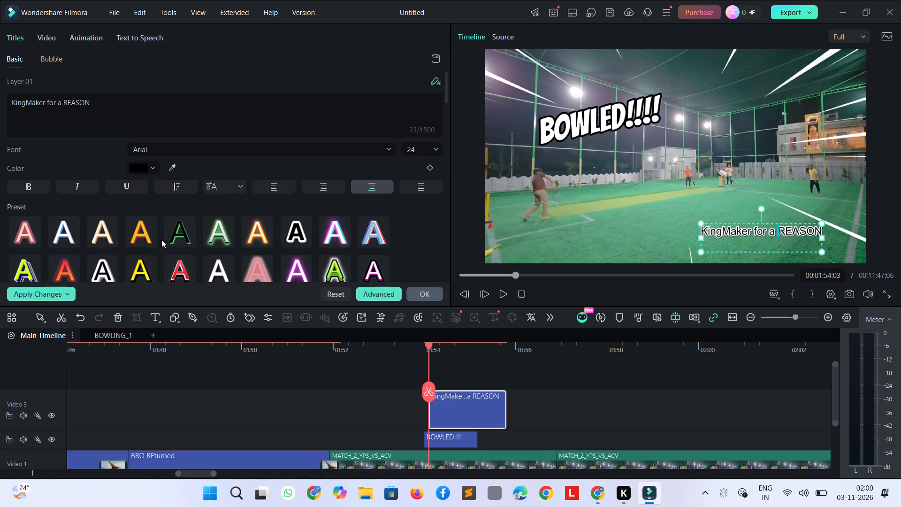
pyautogui.click(175, 234)
pyautogui.click(228, 269)
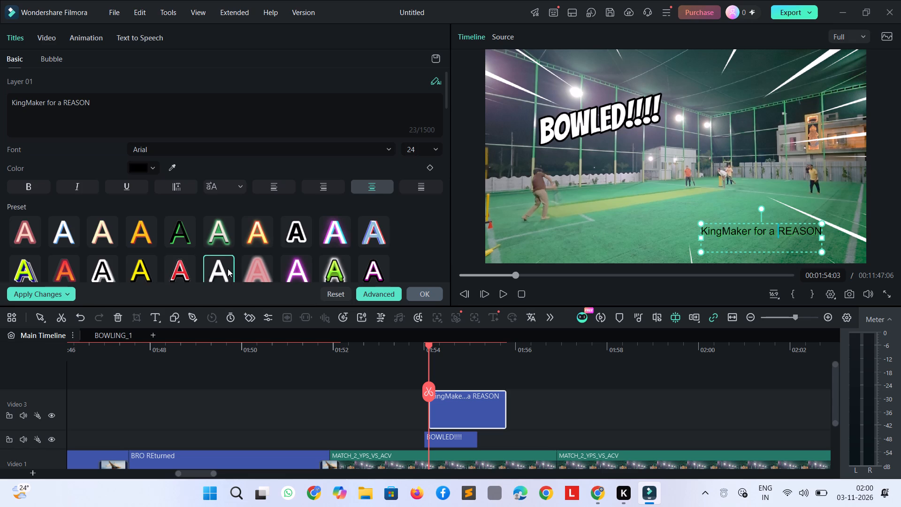
pyautogui.click(290, 233)
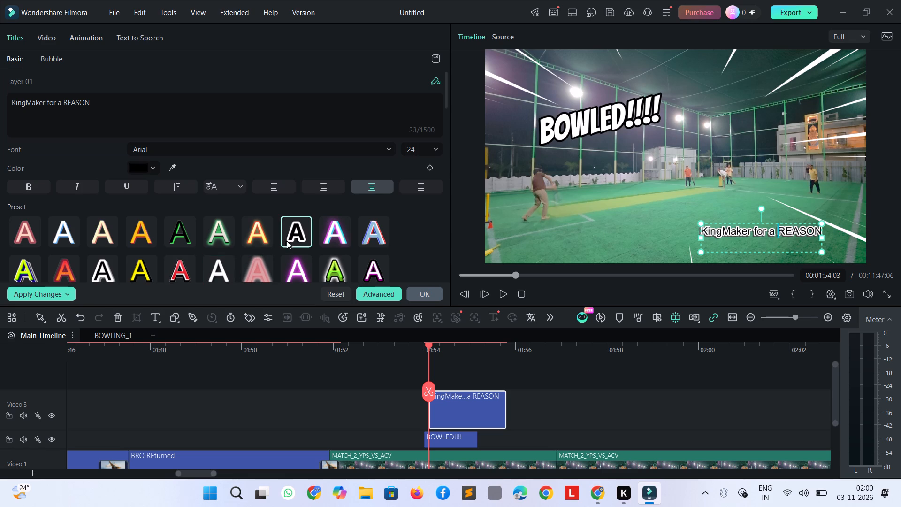
pyautogui.click(378, 262)
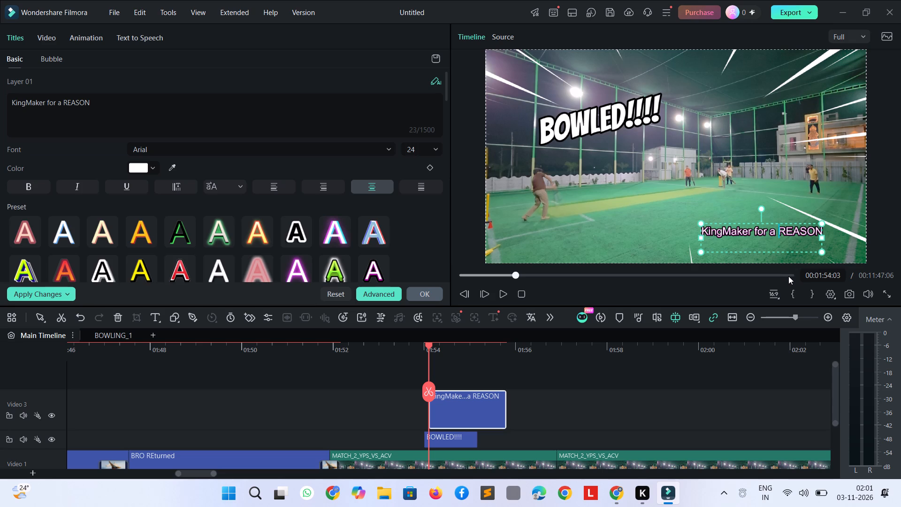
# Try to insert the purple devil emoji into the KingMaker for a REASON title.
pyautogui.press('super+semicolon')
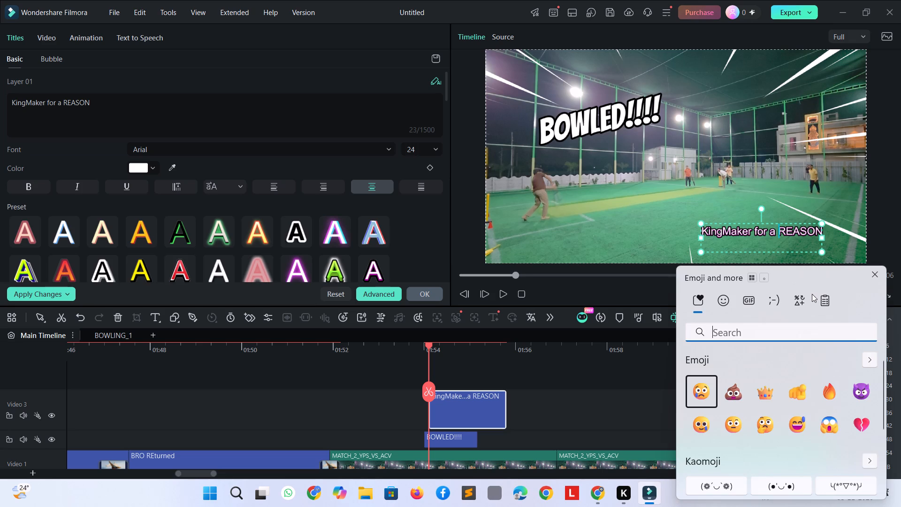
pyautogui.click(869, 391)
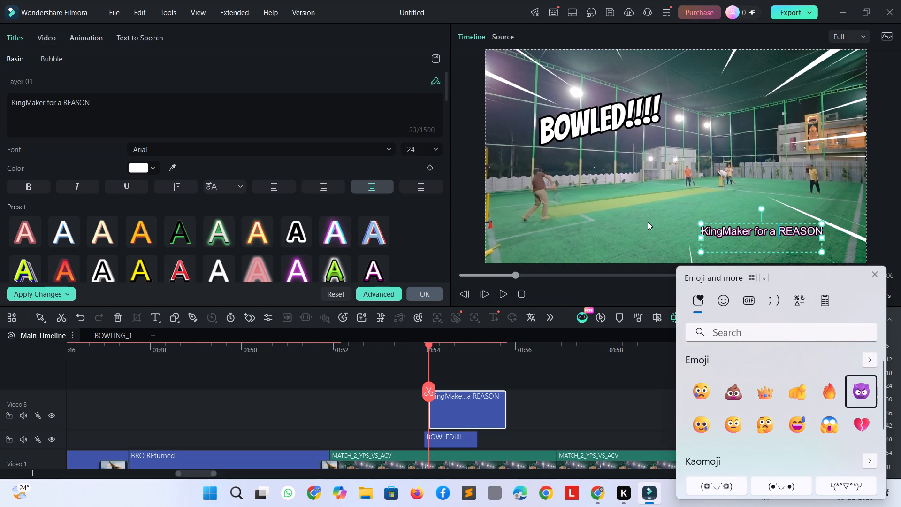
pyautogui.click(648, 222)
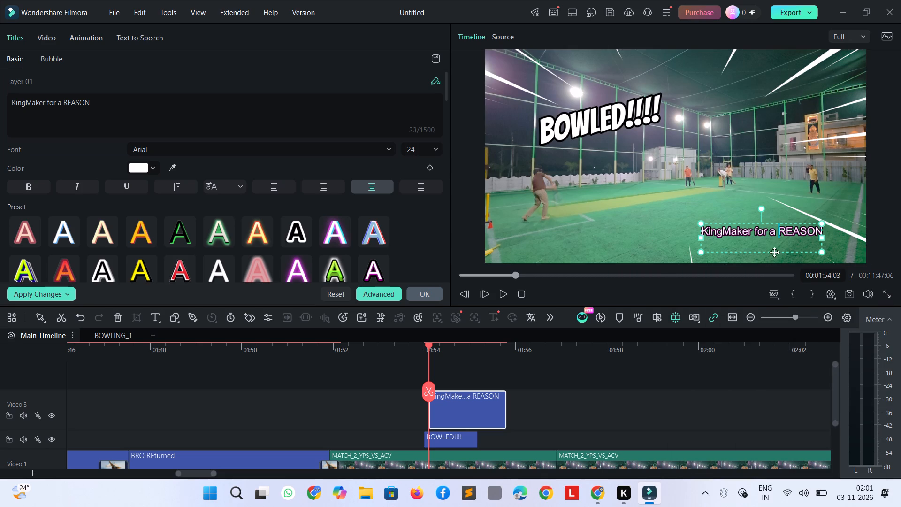
# Widen the KingMaker for a REASON text box slightly toward the right edge of the video frame.
pyautogui.click(822, 235)
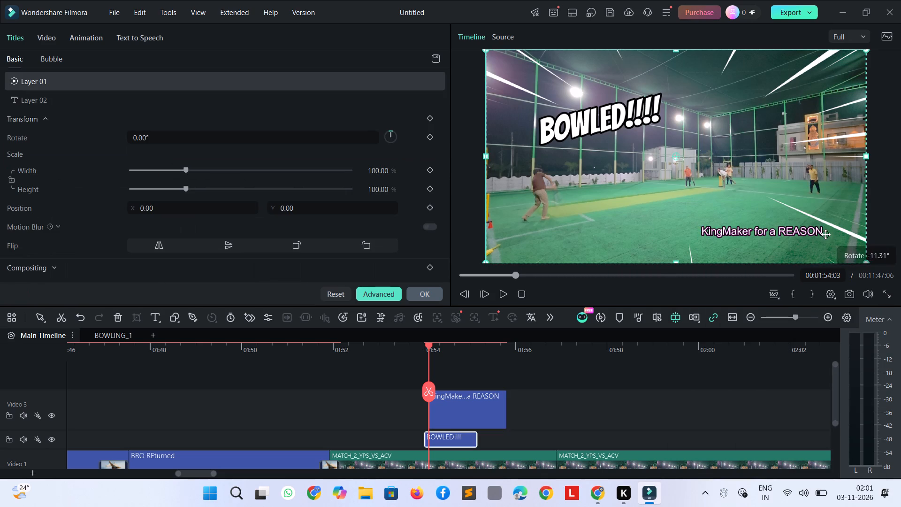
pyautogui.click(822, 245)
pyautogui.click(821, 237)
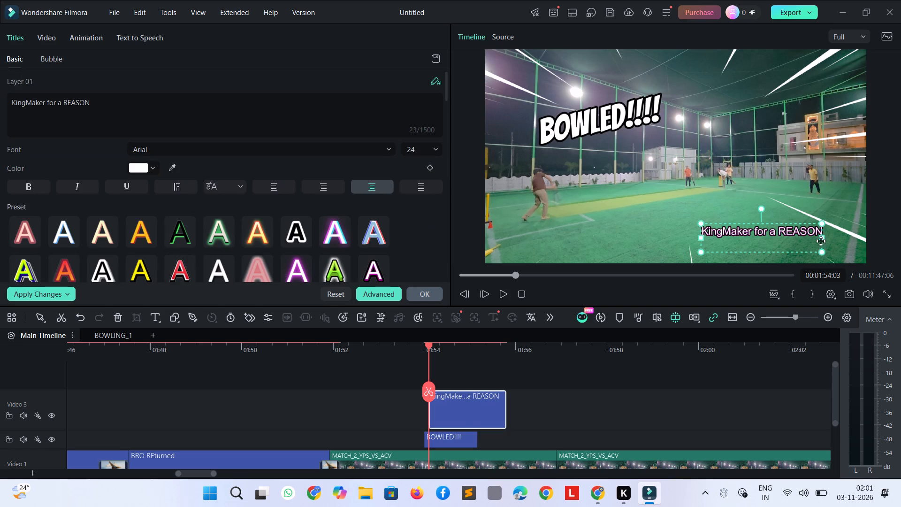
pyautogui.moveTo(823, 237); pyautogui.dragTo(832, 237)
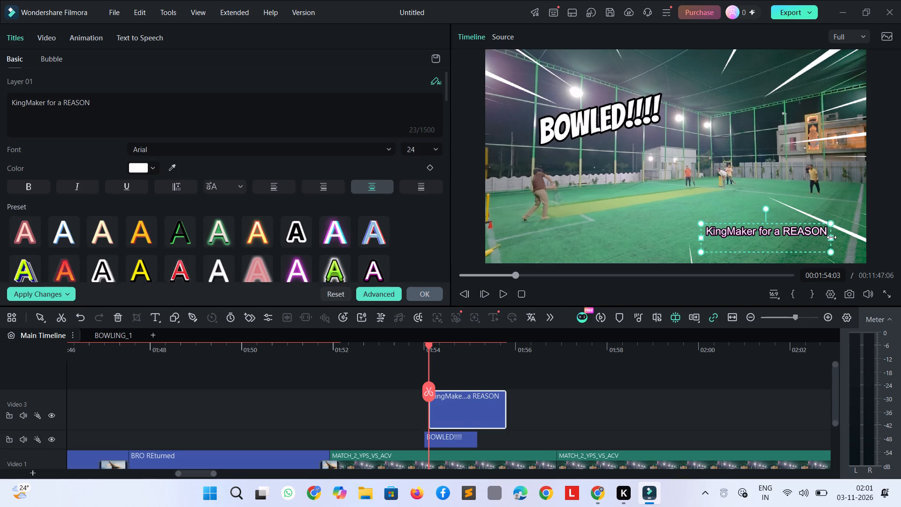
pyautogui.moveTo(832, 237); pyautogui.dragTo(830, 236)
# Add the purple devil emoji after a space at the end of the KingMaker for a REASON title text.
pyautogui.doubleClick(817, 241)
pyautogui.click(817, 241)
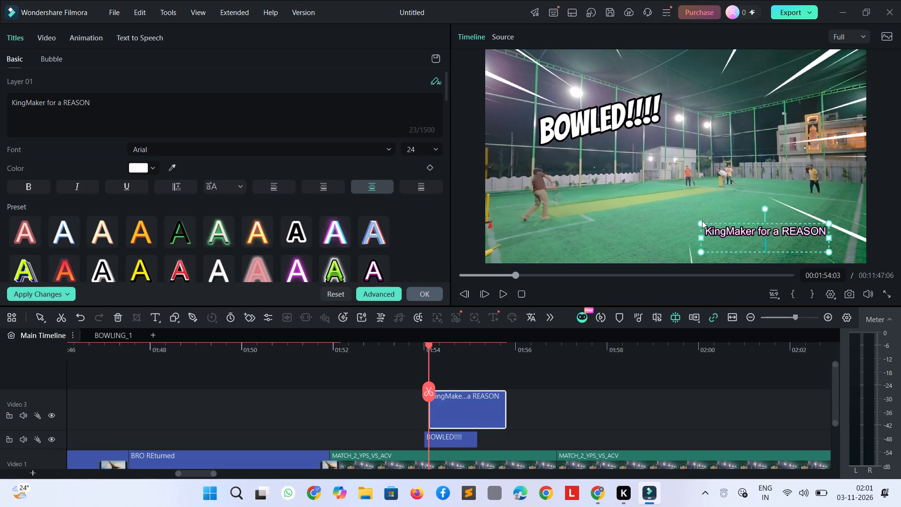
pyautogui.click(134, 98)
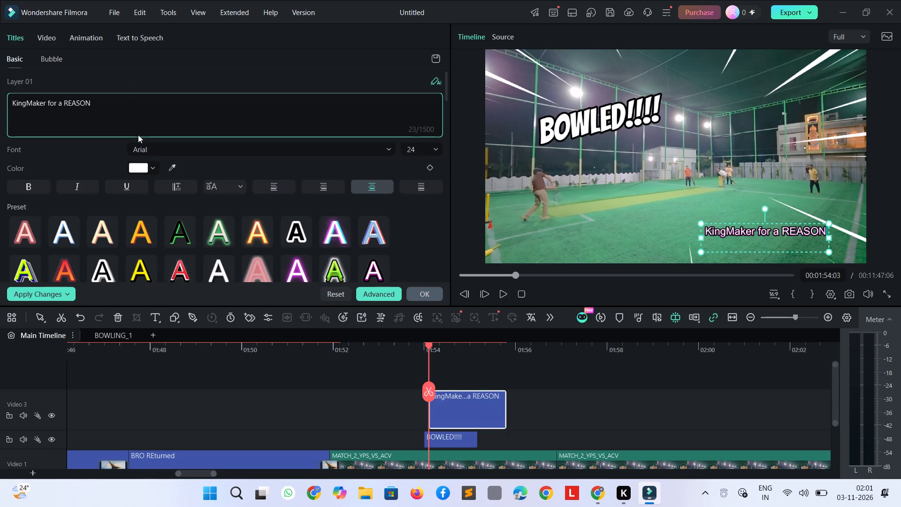
pyautogui.press('space')
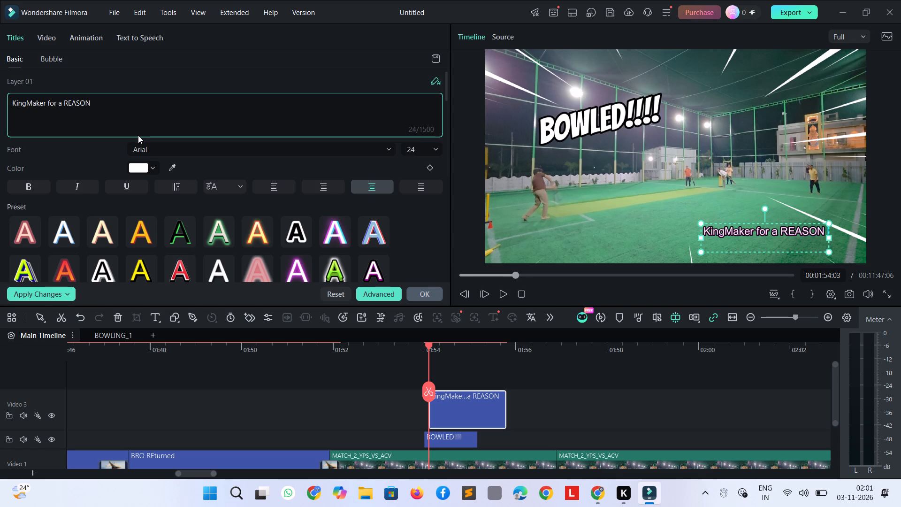
pyautogui.hotkey('shift', ':')
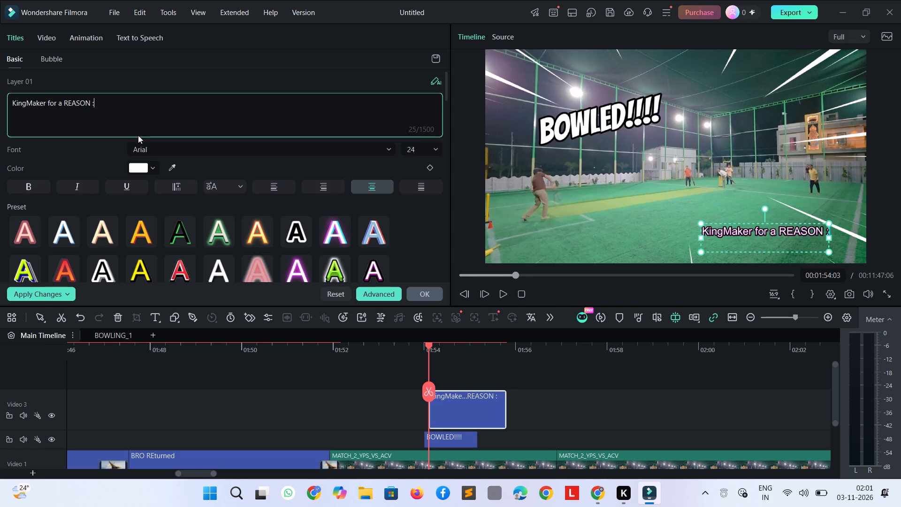
pyautogui.press('BackSpace')
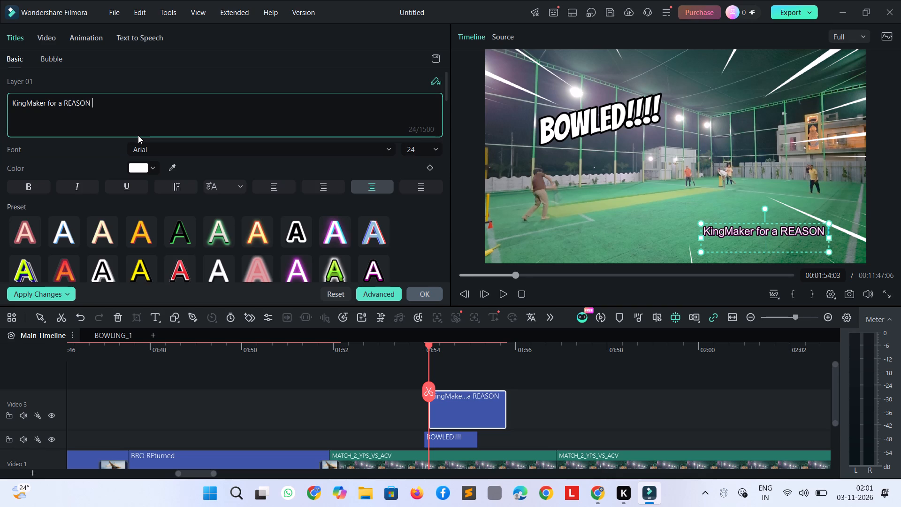
pyautogui.hotkey('shift', '"')
pyautogui.press('BackSpace')
pyautogui.hotkey('shift', ':')
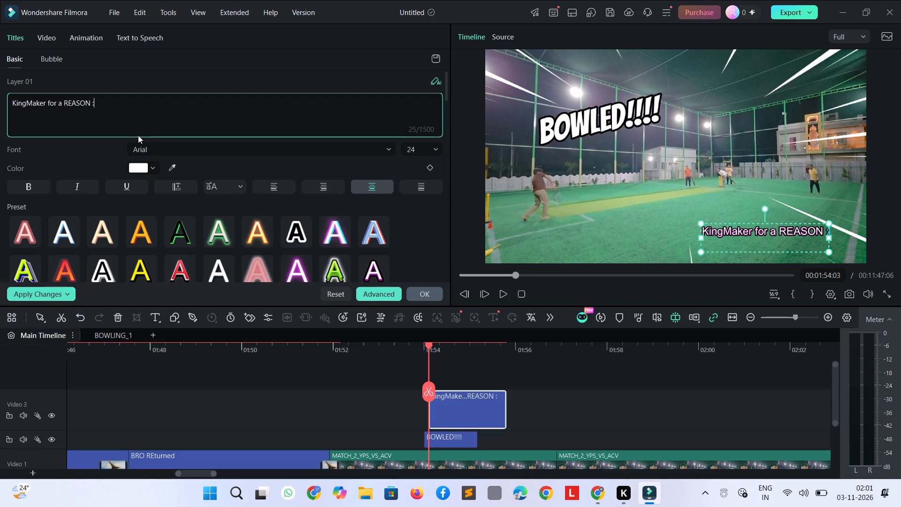
pyautogui.press('BackSpace')
pyautogui.hotkey('shift', ':')
pyautogui.hotkey('shift', 'BackSpace')
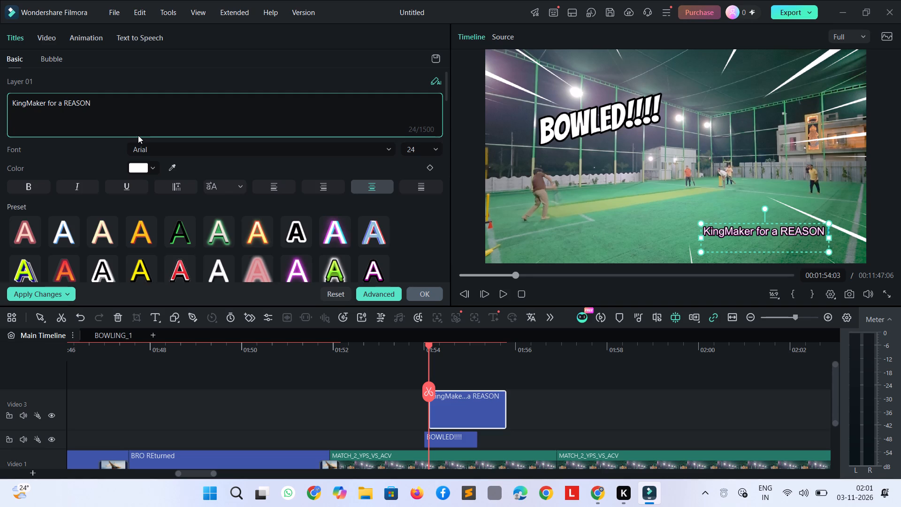
pyautogui.press('super+semicolon')
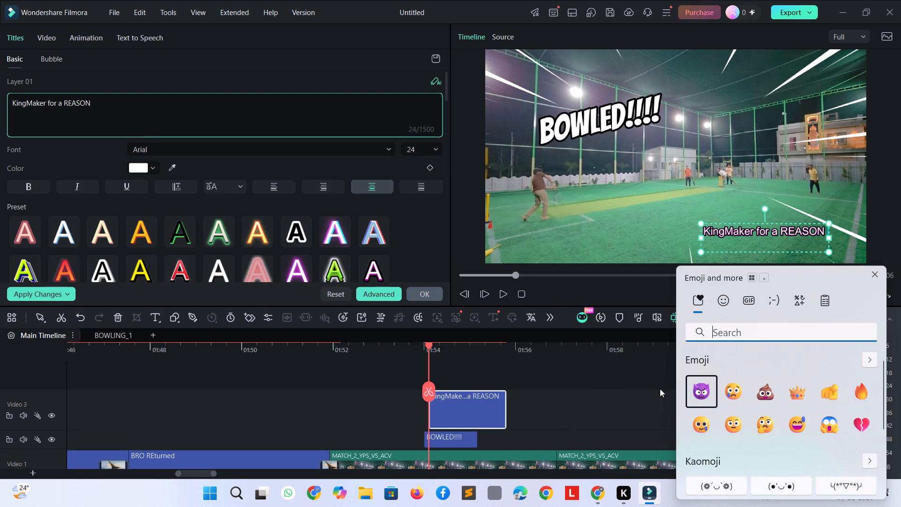
pyautogui.click(712, 395)
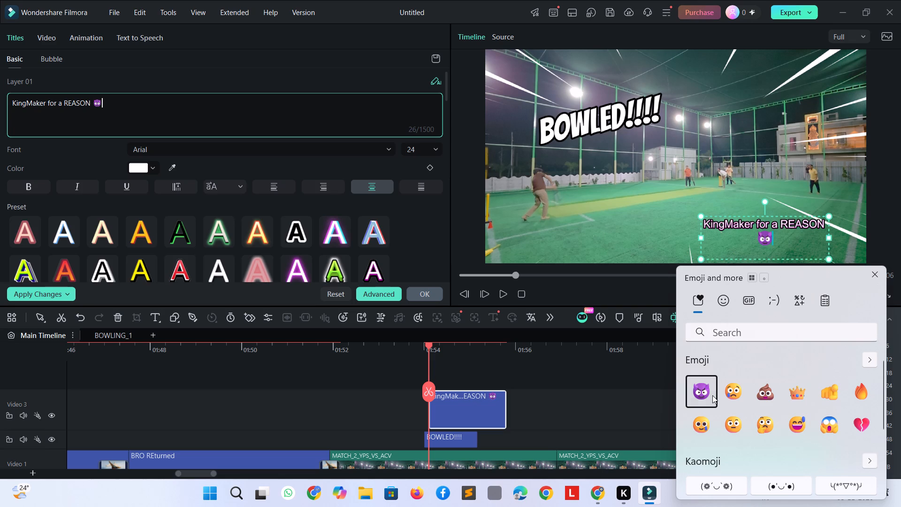
pyautogui.click(599, 207)
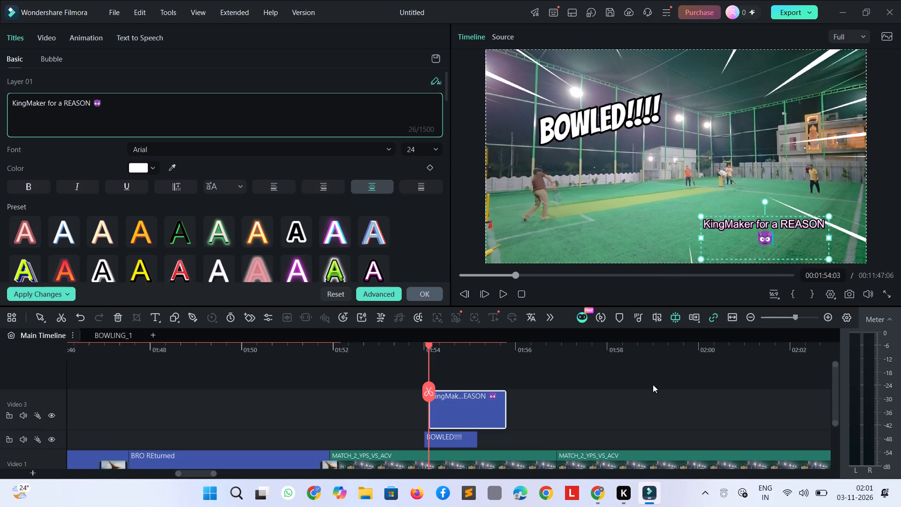
pyautogui.click(653, 384)
# Shorten the KingMaker for a REASON title clip so it ends together with the BOWLED!!!! title.
pyautogui.click(485, 420)
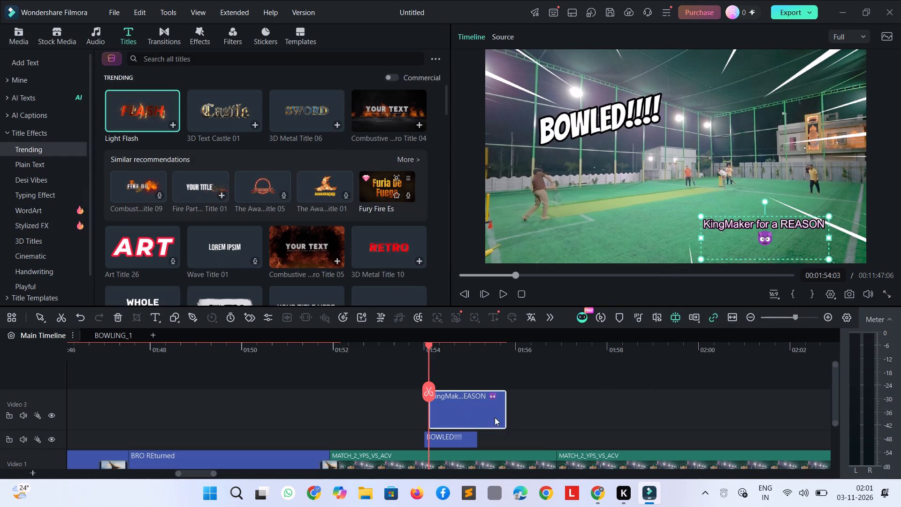
pyautogui.moveTo(504, 407); pyautogui.dragTo(479, 402)
# Play the footage from the titles onward to about 02:42 to find the next delivery worth keeping.
pyautogui.press('space')
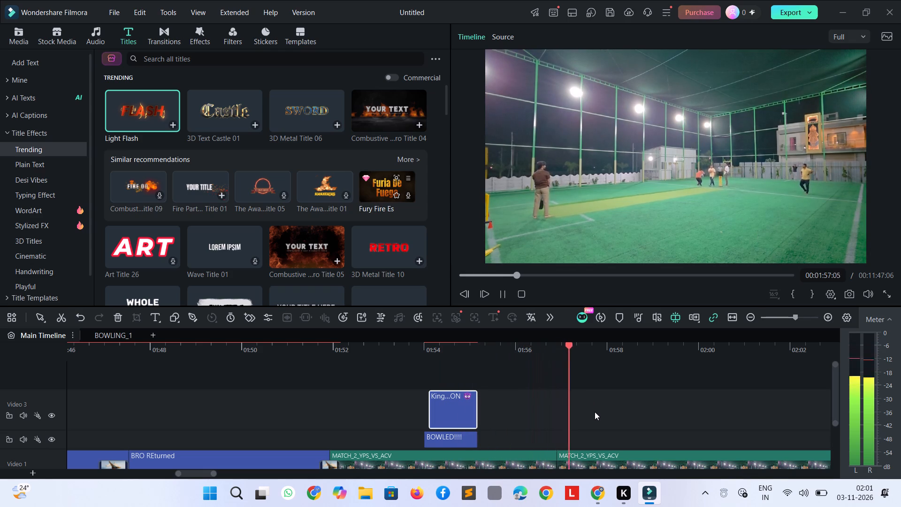
pyautogui.keyDown('ctrl'); pyautogui.scroll(-2, 595, 412); pyautogui.keyUp('ctrl')
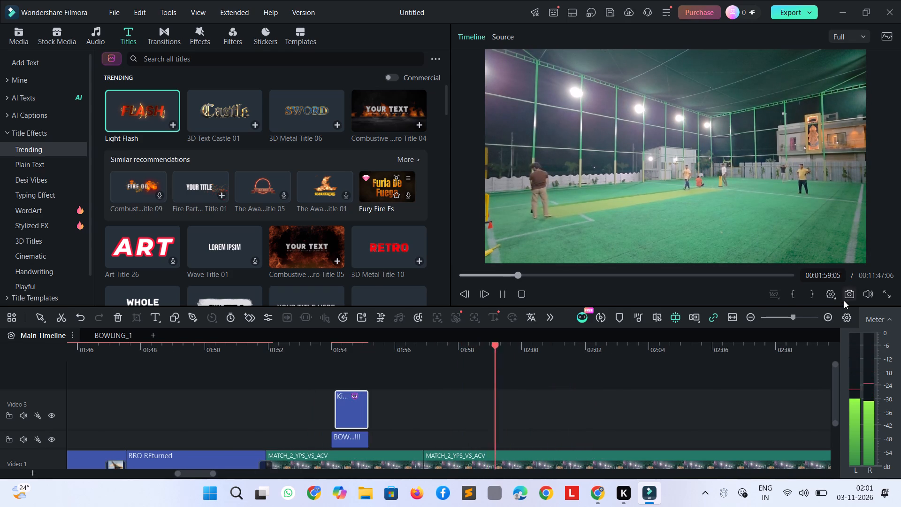
pyautogui.scroll(-2, 799, 378)
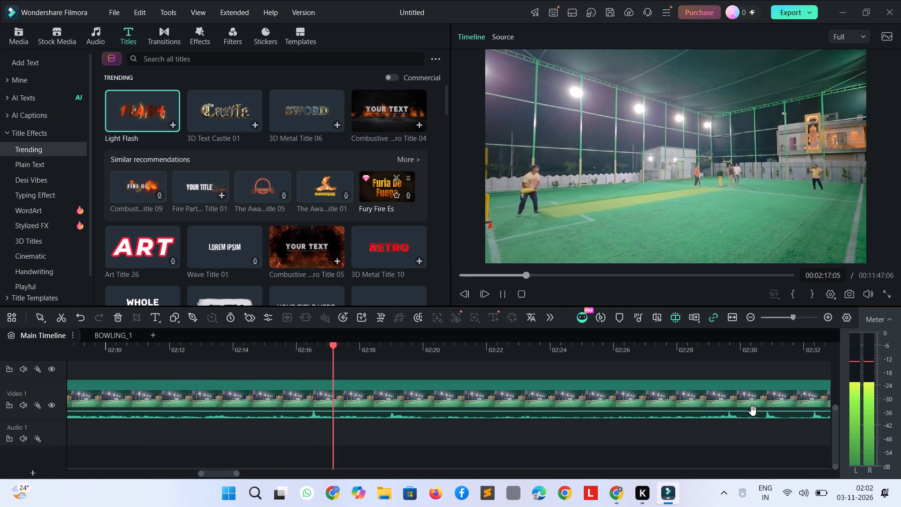
pyautogui.press('space')
pyautogui.press('space')
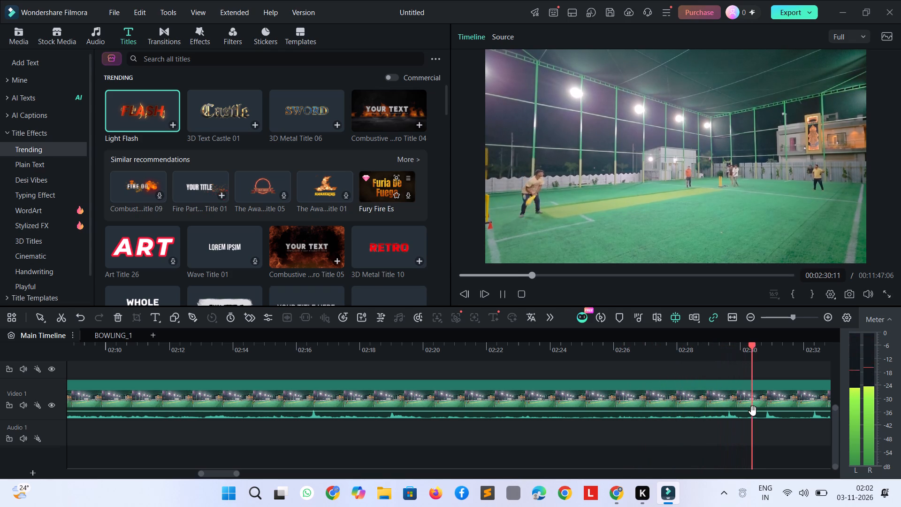
pyautogui.press('space')
pyautogui.press('space')
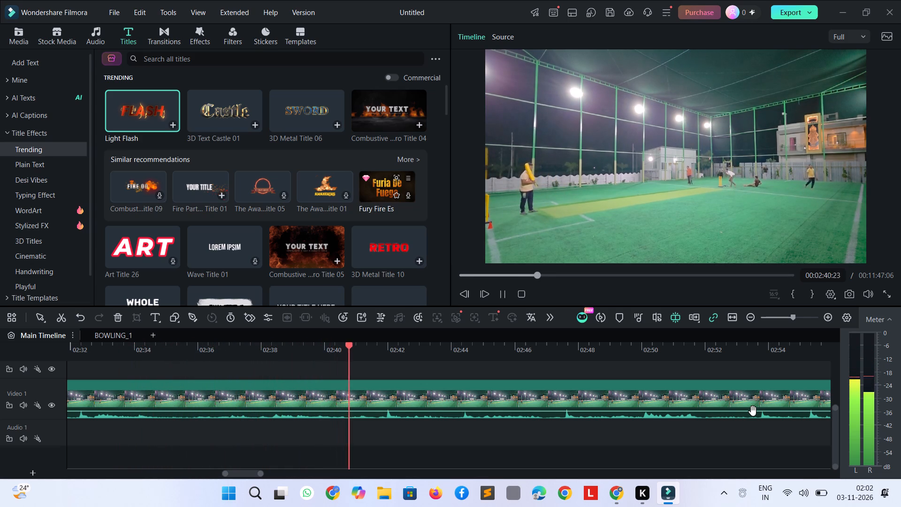
pyautogui.hotkey('shift', 'space')
pyautogui.press('space')
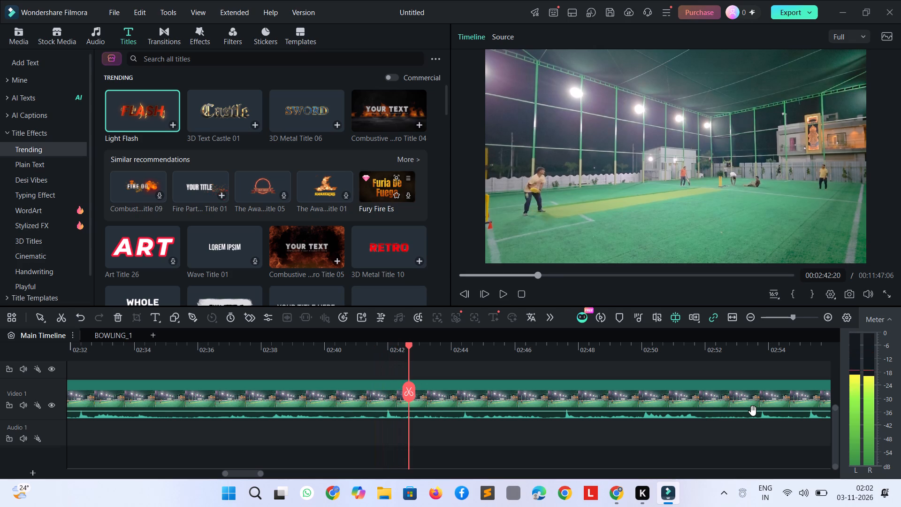
# Split the MATCH_2_YPS_VS_ACV clip at 00:02:31:04, just before the delivery, and delete the section preceding the cut.
pyautogui.hotkey('shift', 'Left')
pyautogui.hotkey('shift', 'Left')
pyautogui.hotkey('shift', 'Left')
pyautogui.hotkey('shift', 'Left')
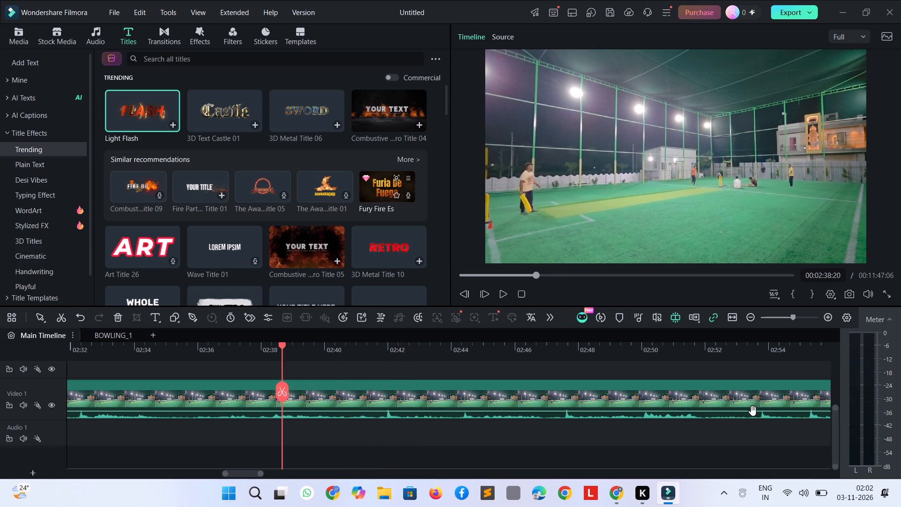
pyautogui.hotkey('shift', 'Left')
pyautogui.hotkey('shift', 'Left')
pyautogui.hotkey('shift', 'Left')
pyautogui.hotkey('shift', 'Left')
pyautogui.hotkey('shift', 'Left')
pyautogui.hotkey('shift', 'Left')
pyautogui.hotkey('shift', 'Left')
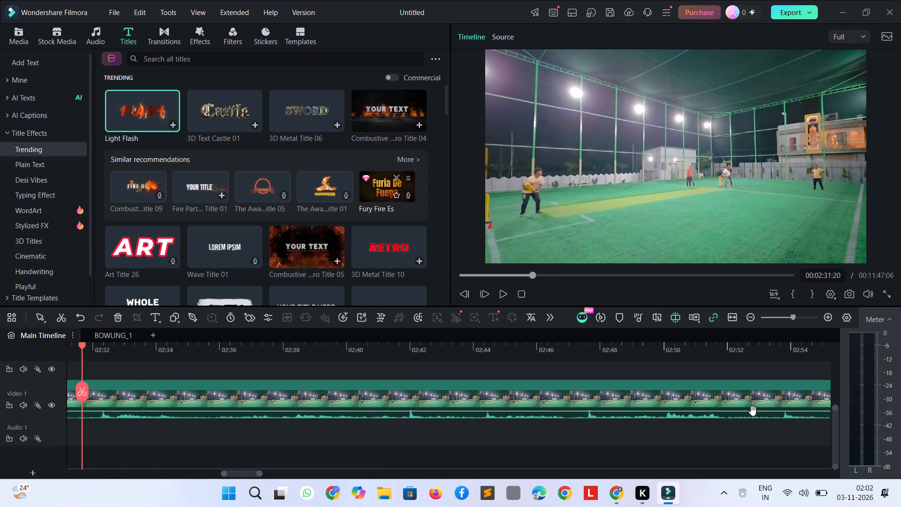
pyautogui.hotkey('shift', 'Left')
pyautogui.press('space')
pyautogui.press('space')
pyautogui.press('space')
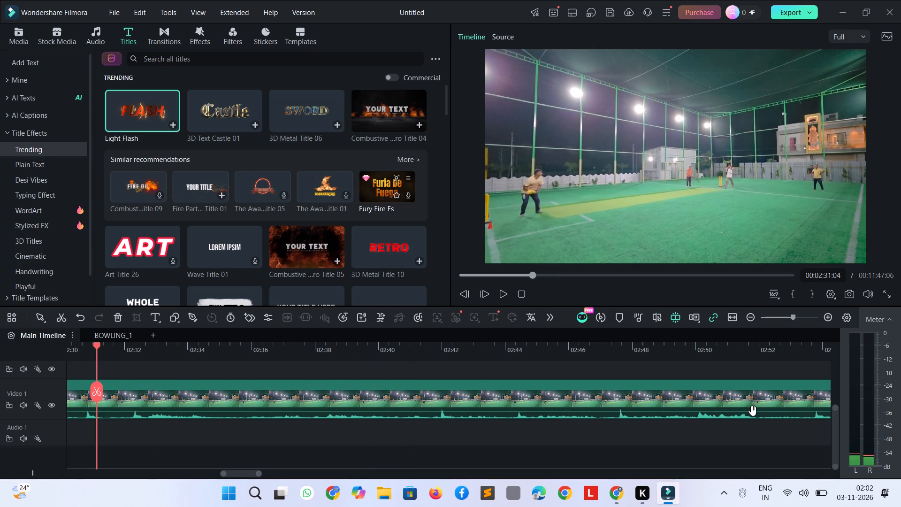
pyautogui.hotkey('ctrl', 'b')
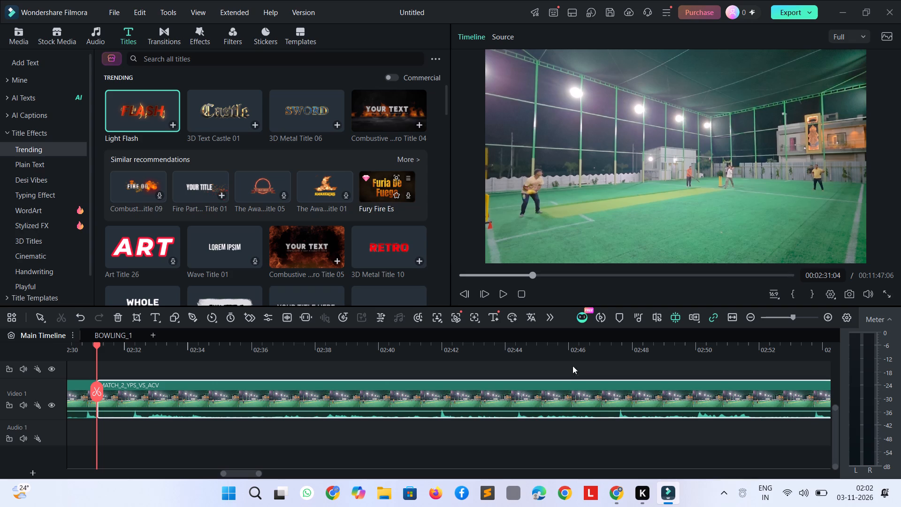
pyautogui.click(75, 392)
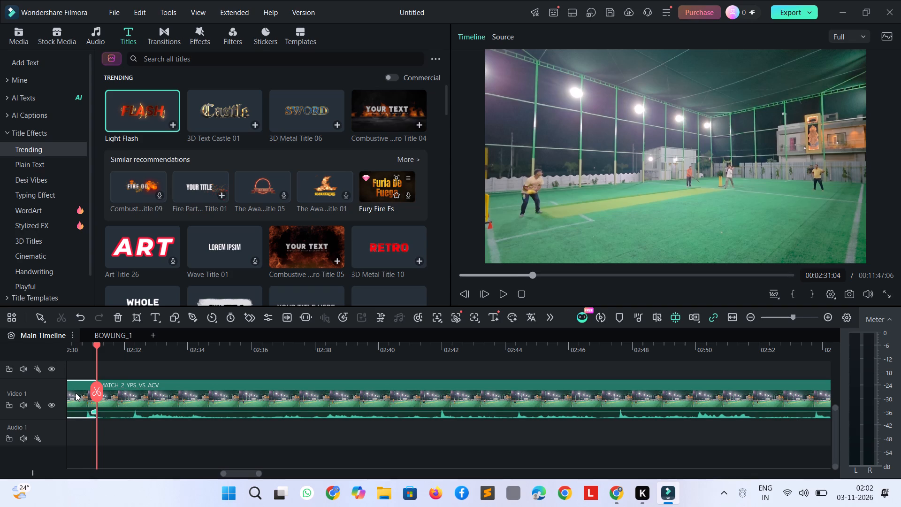
pyautogui.press('Delete')
# Replay the delivery and split the MATCH_2_YPS_VS_ACV clip at 00:02:01:07, after the shot is played.
pyautogui.press('space')
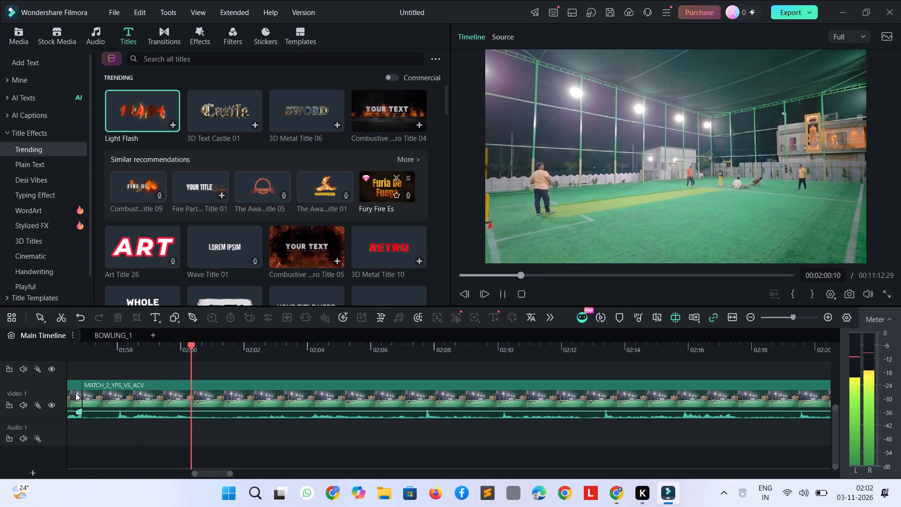
pyautogui.press('space')
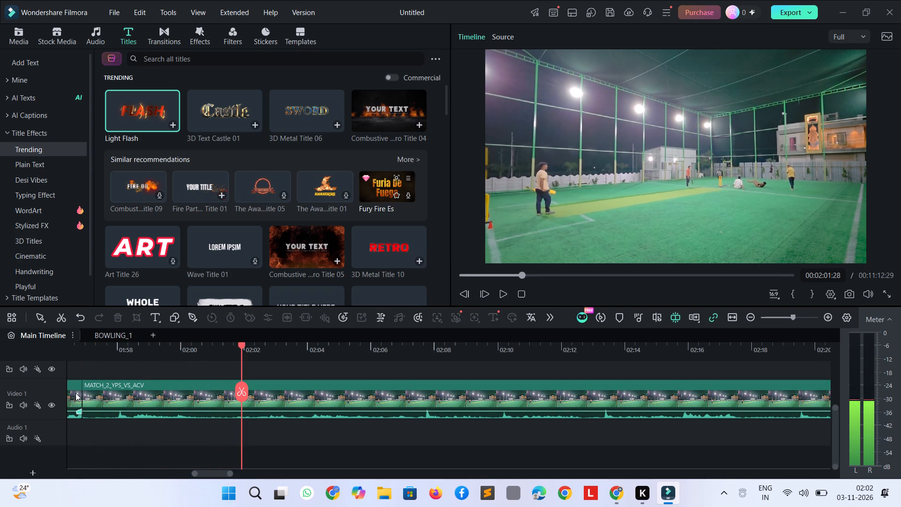
pyautogui.hotkey('shift', 'Left')
pyautogui.hotkey('shift', 'Left')
pyautogui.hotkey('shift', 'Left')
pyautogui.press('space')
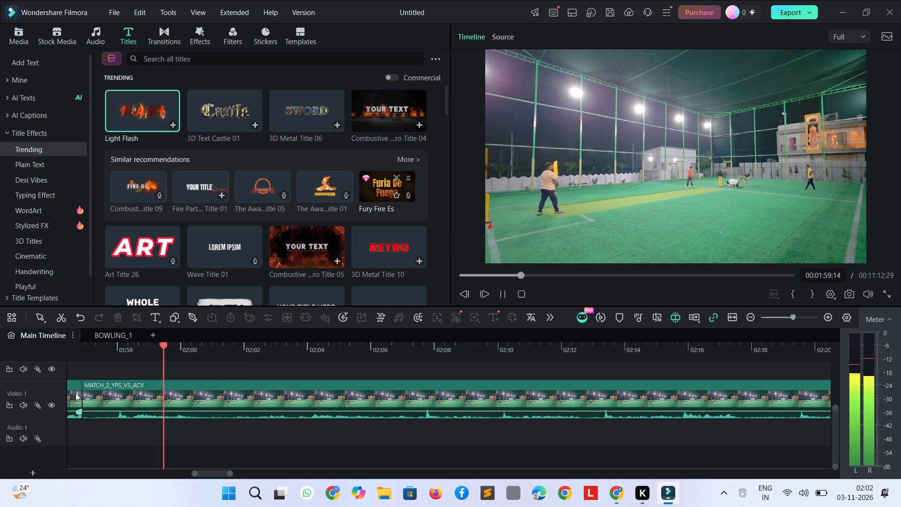
pyautogui.hotkey('shift', 'Left')
pyautogui.hotkey('shift', 'Left')
pyautogui.press('space')
pyautogui.hotkey('shift', 'Left')
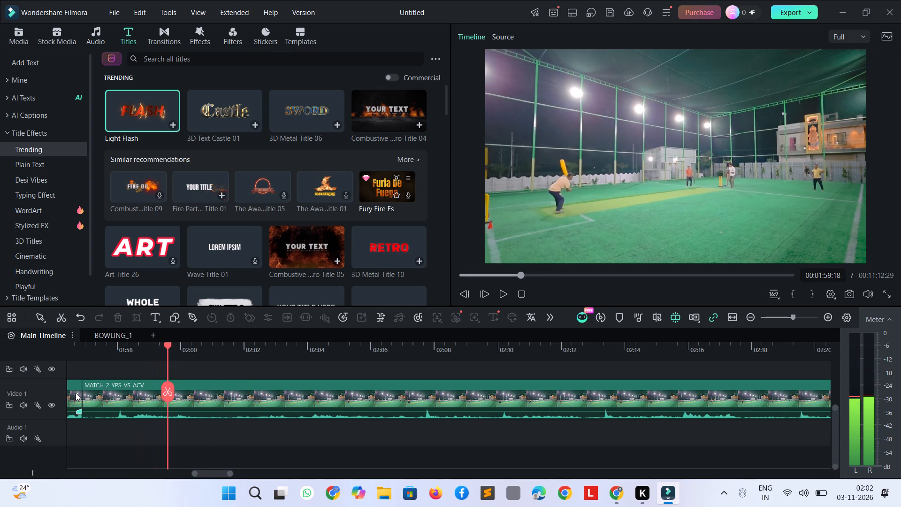
pyautogui.hotkey('shift', 'Left')
pyautogui.press('space')
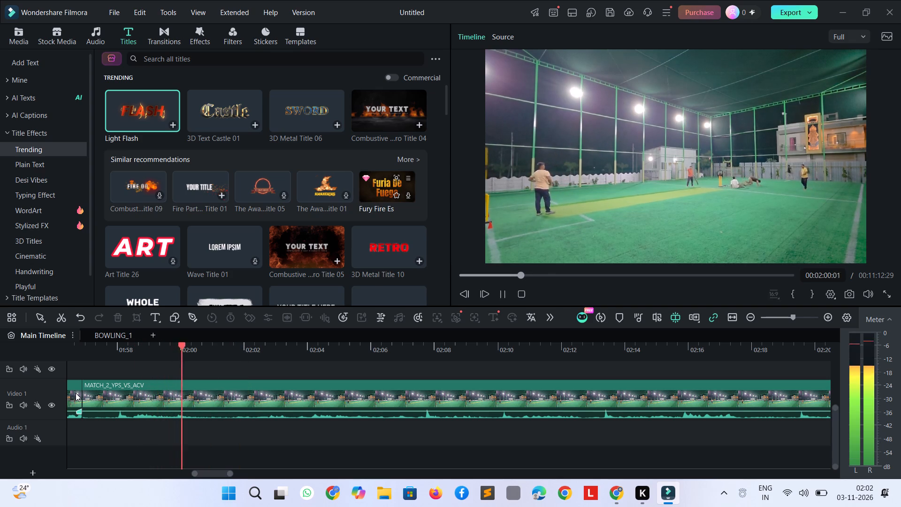
pyautogui.press('space')
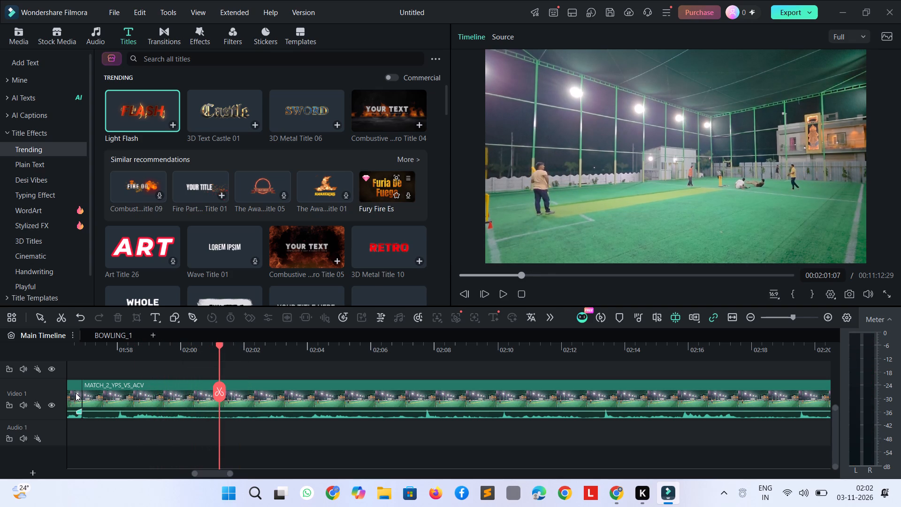
pyautogui.hotkey('ctrl', 'b')
# Scan the MATCH_2_YPS_VS_ACV footage after the 00:02:01:07 cut up to about 02:22 for the next delivery.
pyautogui.press('space')
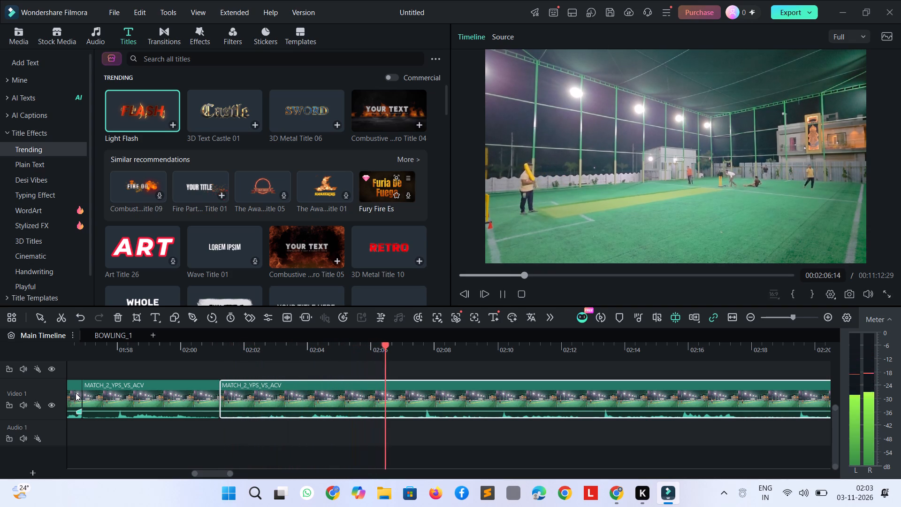
pyautogui.hotkey('shift', 'Right')
pyautogui.hotkey('shift', 'Right')
pyautogui.hotkey('shift', 'Right')
pyautogui.hotkey('shift', 'Right')
pyautogui.hotkey('shift', 'Right')
pyautogui.hotkey('shift', 'Right')
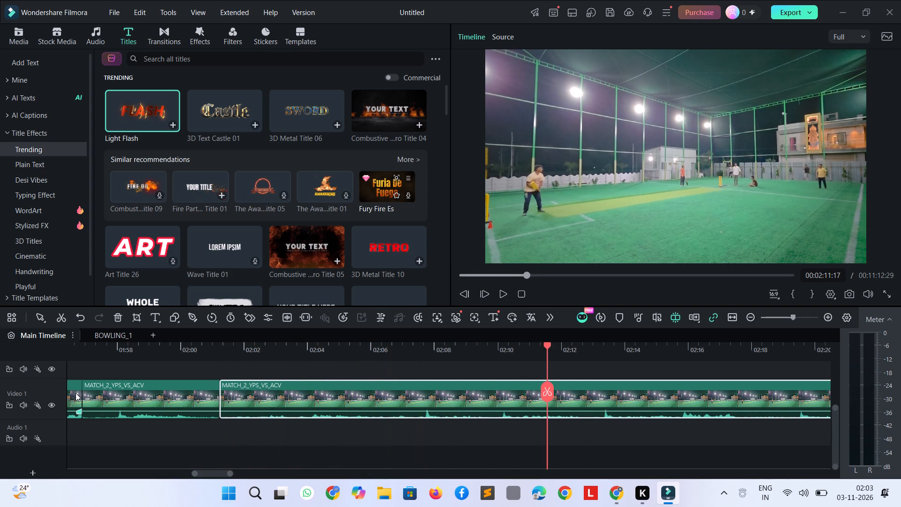
pyautogui.hotkey('shift', 'Right')
pyautogui.hotkey('shift', 'Right')
pyautogui.hotkey('shift', 'Right')
pyautogui.hotkey('shift', 'Right')
pyautogui.hotkey('shift', 'Right')
pyautogui.hotkey('shift', 'Right')
pyautogui.press('space')
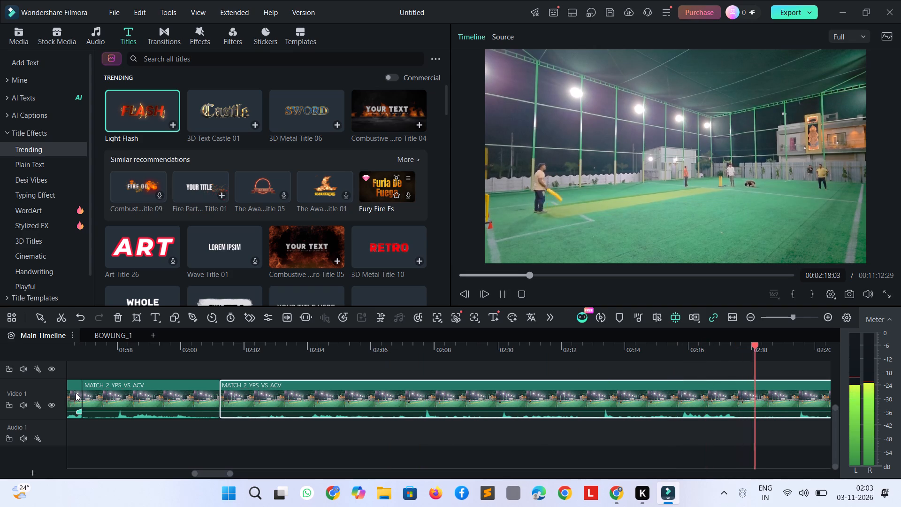
pyautogui.hotkey('shift', 'Right')
pyautogui.hotkey('shift', 'Right')
pyautogui.hotkey('shift', 'Right')
pyautogui.hotkey('shift', 'Right')
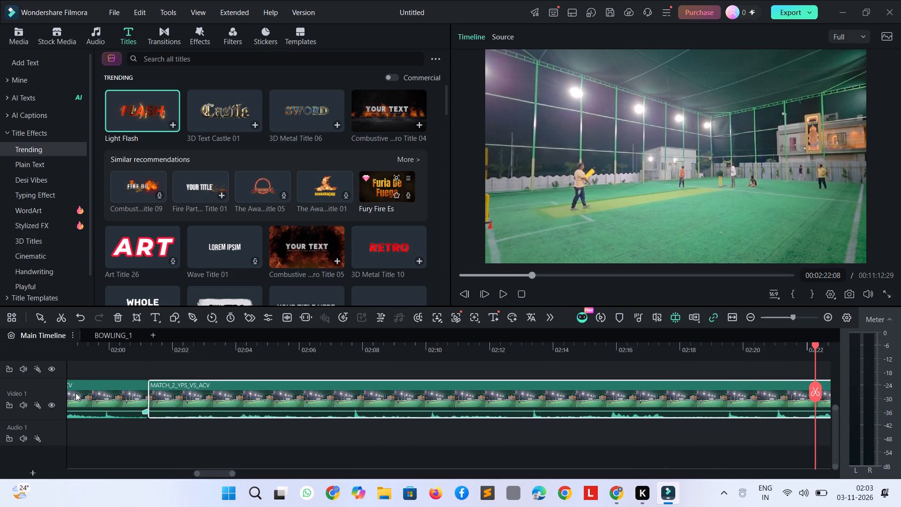
# Review the MATCH_2_YPS_VS_ACV footage between the 00:02:01:07 cut and about 02:22 for the next delivery's start.
pyautogui.hotkey('shift', 'space')
pyautogui.hotkey('shift', 'Left')
pyautogui.hotkey('shift', 'Left')
pyautogui.hotkey('shift', 'Left')
pyautogui.hotkey('shift', 'Left')
pyautogui.hotkey('shift', 'Left')
pyautogui.hotkey('shift', 'Left')
pyautogui.hotkey('shift', 'Left')
pyautogui.hotkey('shift', 'Left')
pyautogui.hotkey('shift', 'Left')
pyautogui.hotkey('shift', 'Left')
pyautogui.hotkey('shift', 'Left')
pyautogui.hotkey('shift', 'Left')
pyautogui.hotkey('shift', 'Left')
pyautogui.hotkey('shift', 'Left')
pyautogui.hotkey('shift', 'Left')
pyautogui.hotkey('shift', 'Left')
pyautogui.hotkey('shift', 'Left')
pyautogui.hotkey('shift', 'Left')
pyautogui.hotkey('shift', 'Left')
pyautogui.hotkey('shift', 'Left')
pyautogui.hotkey('shift', 'Left')
pyautogui.hotkey('shift', 'Left')
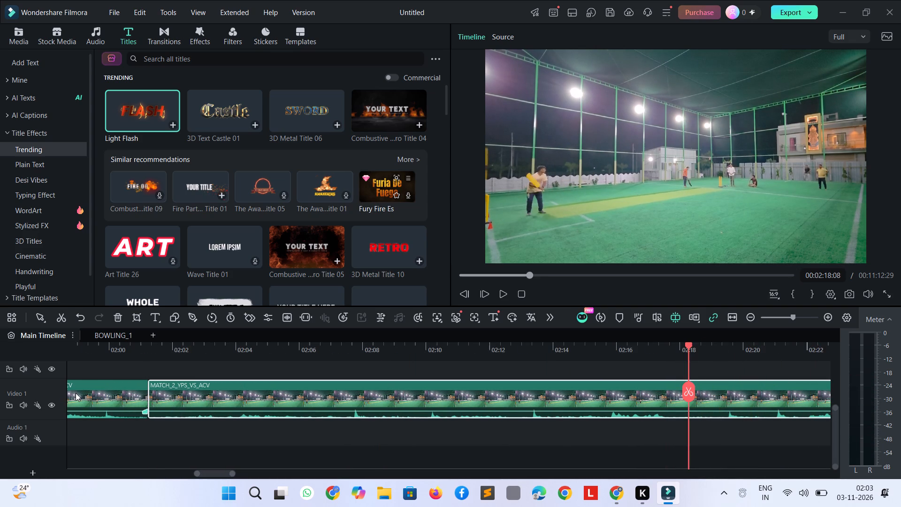
pyautogui.press('space')
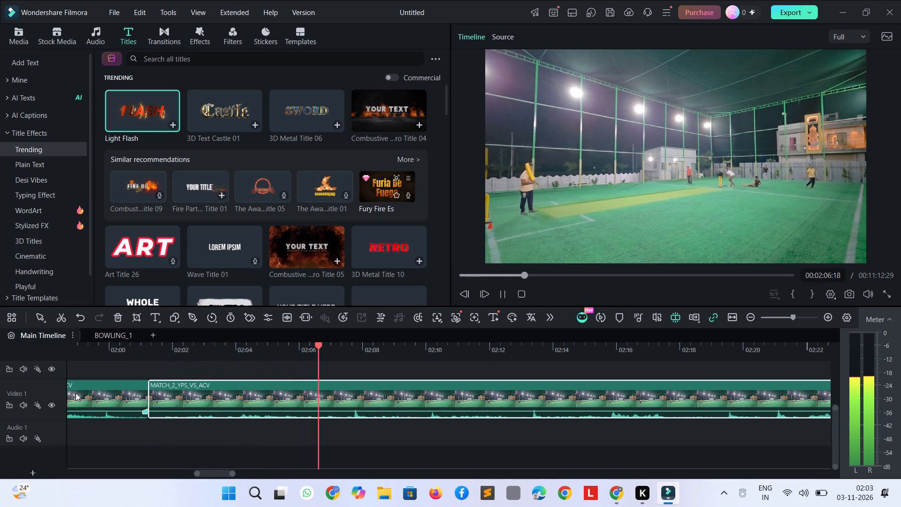
pyautogui.press('space')
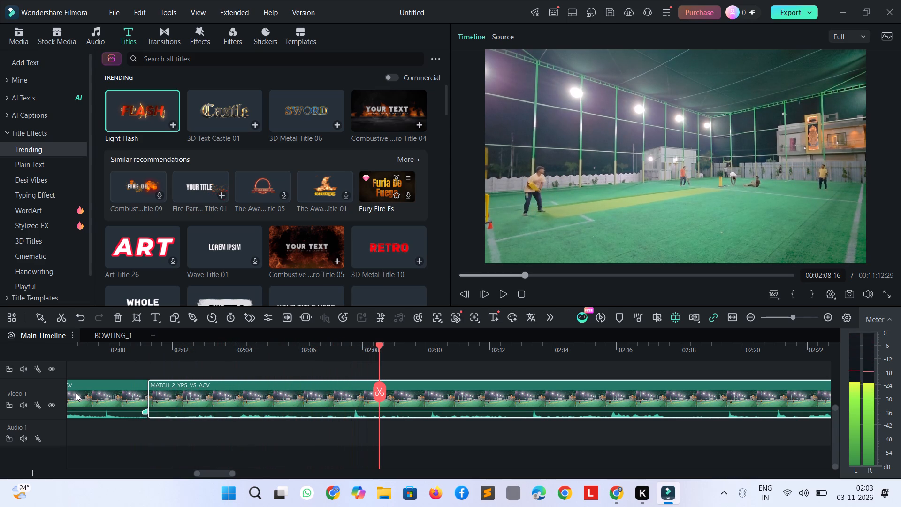
# Split the MATCH_2_YPS_VS_ACV clip at 00:02:19:24, just before the delivery, and delete the section between the 00:02:01:07 cut and this one.
pyautogui.press('space')
pyautogui.hotkey('shift', 'Right')
pyautogui.hotkey('shift', 'Right')
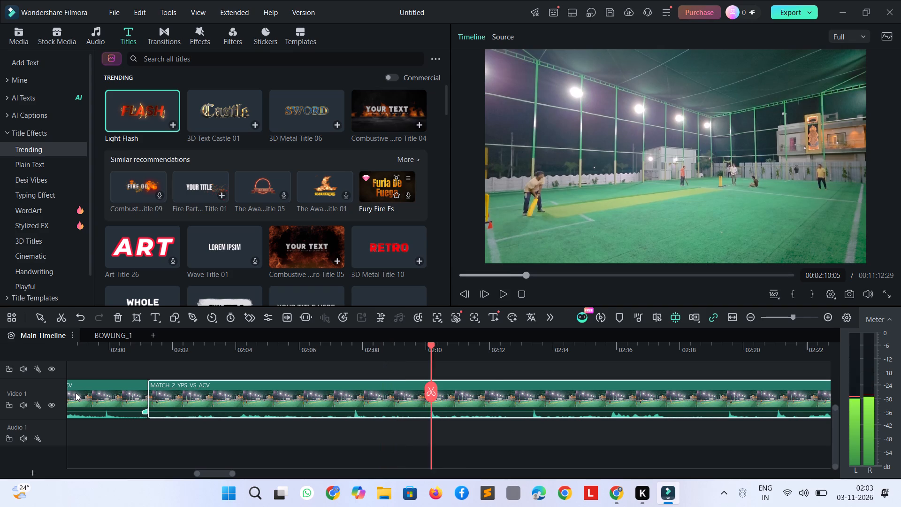
pyautogui.hotkey('shift', 'Right')
pyautogui.hotkey('shift', 'Right')
pyautogui.hotkey('shift', 'Right')
pyautogui.hotkey('shift', 'Right')
pyautogui.hotkey('shift', 'Right')
pyautogui.hotkey('shift', 'Right')
pyautogui.hotkey('shift', 'Right')
pyautogui.hotkey('shift', 'Right')
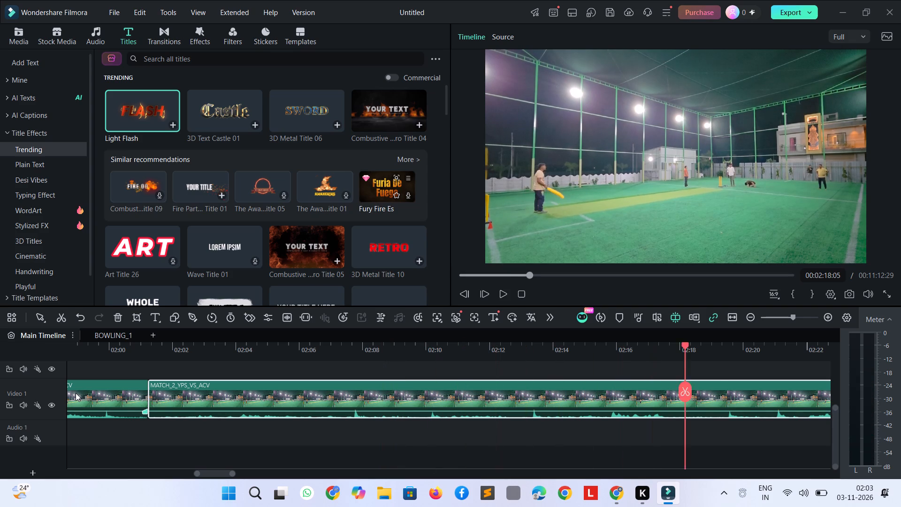
pyautogui.hotkey('shift', 'Right')
pyautogui.press('space')
pyautogui.press('space')
pyautogui.press('space')
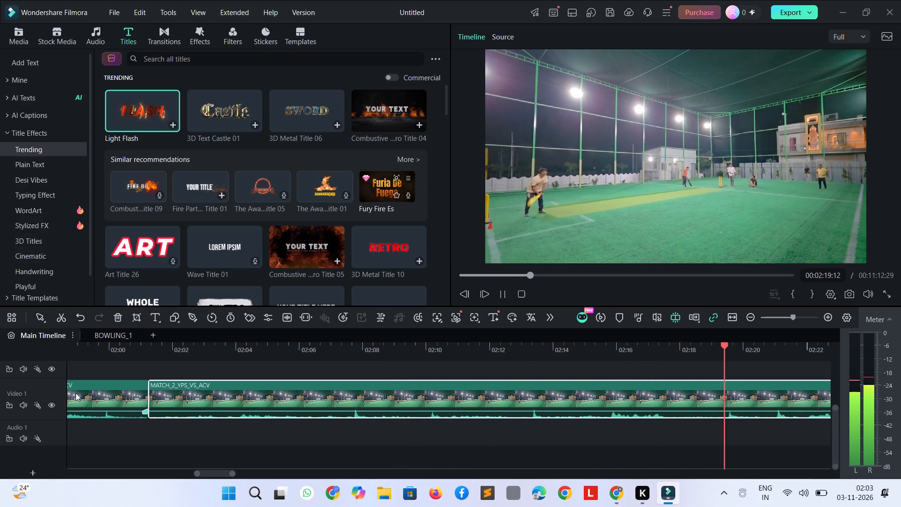
pyautogui.press('space')
pyautogui.hotkey('ctrl', 'b')
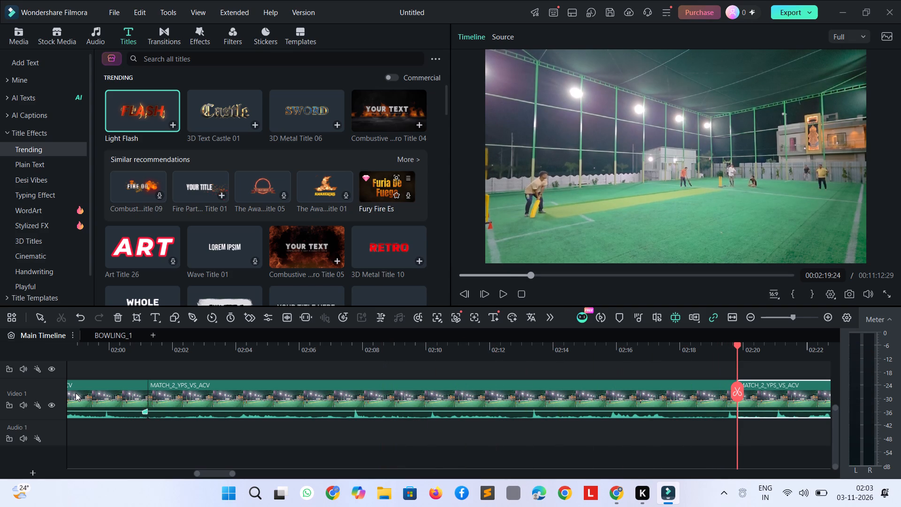
pyautogui.click(205, 409)
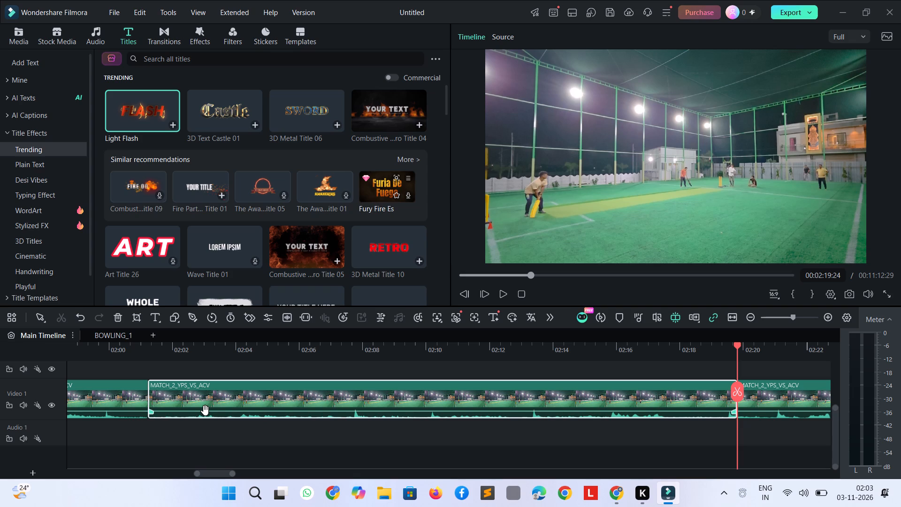
pyautogui.press('Delete')
# Replay the end of the previous delivery, from about 01:58 to 02:00, to check the footage leading into the 00:02:01:07 cut.
pyautogui.hotkey('shift', 'Left')
pyautogui.hotkey('shift', 'Left')
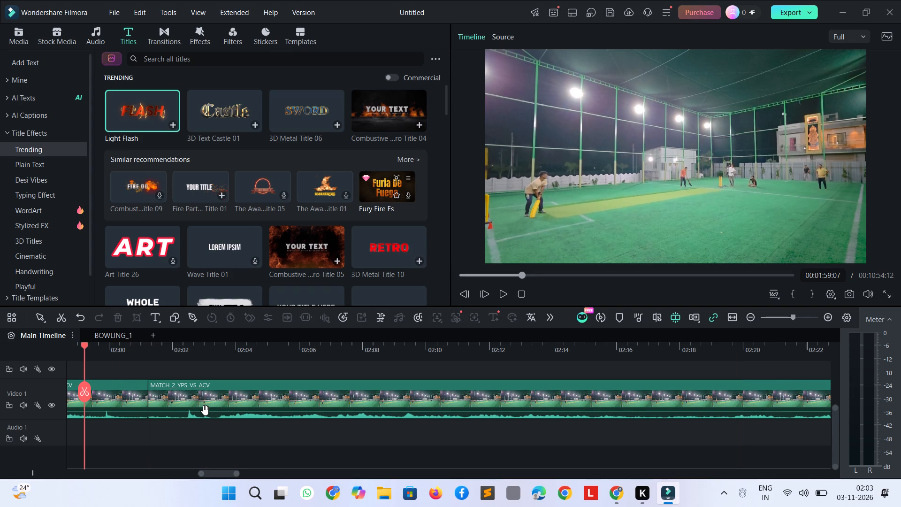
pyautogui.press('space')
pyautogui.hotkey('shift', 'Left')
pyautogui.hotkey('shift', 'Left')
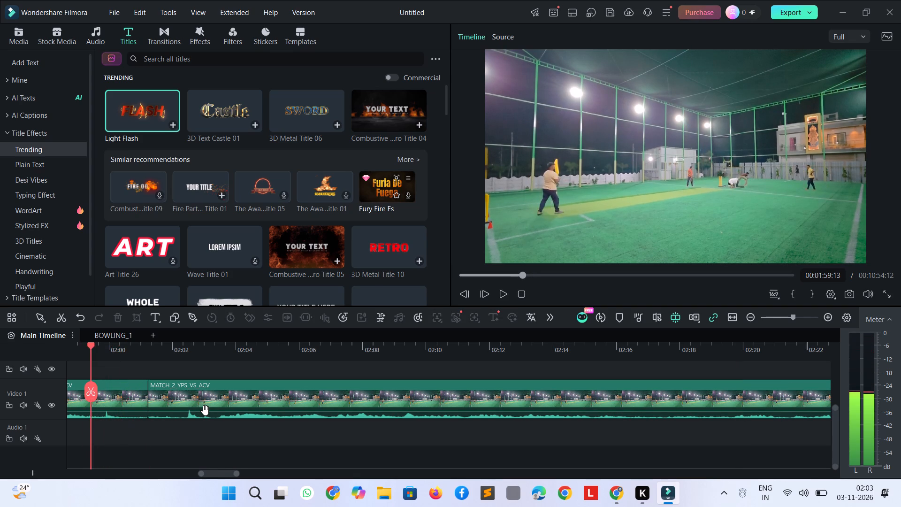
pyautogui.hotkey('shift', 'Left')
pyautogui.hotkey('shift', 'Left')
pyautogui.press('space')
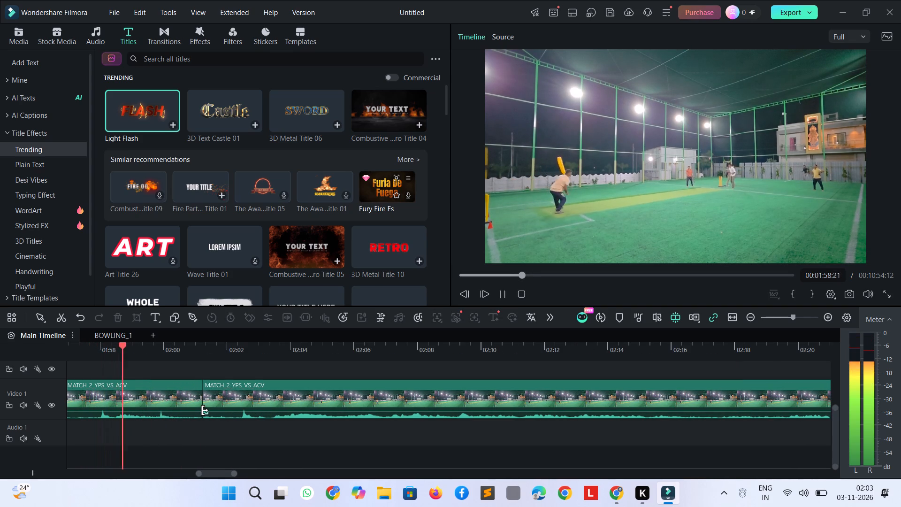
pyautogui.press('space')
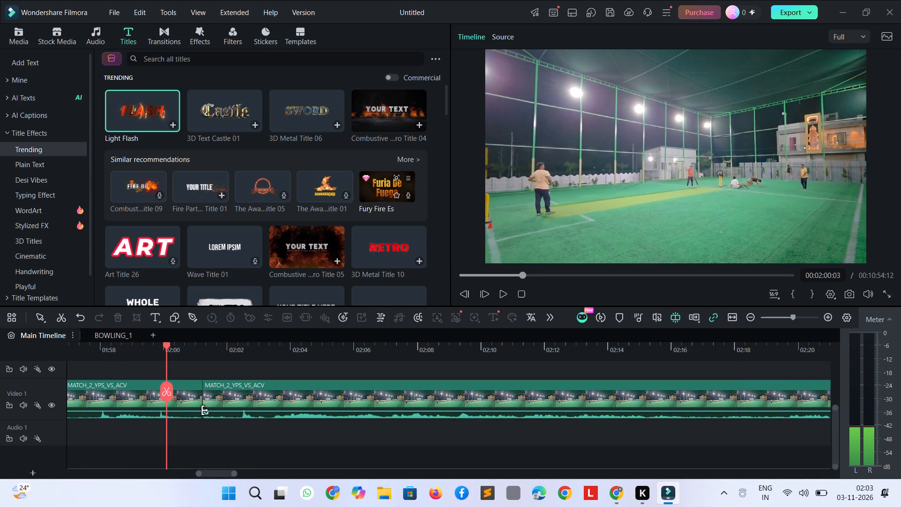
pyautogui.hotkey('shift', 'Left')
pyautogui.press('space')
pyautogui.press('space')
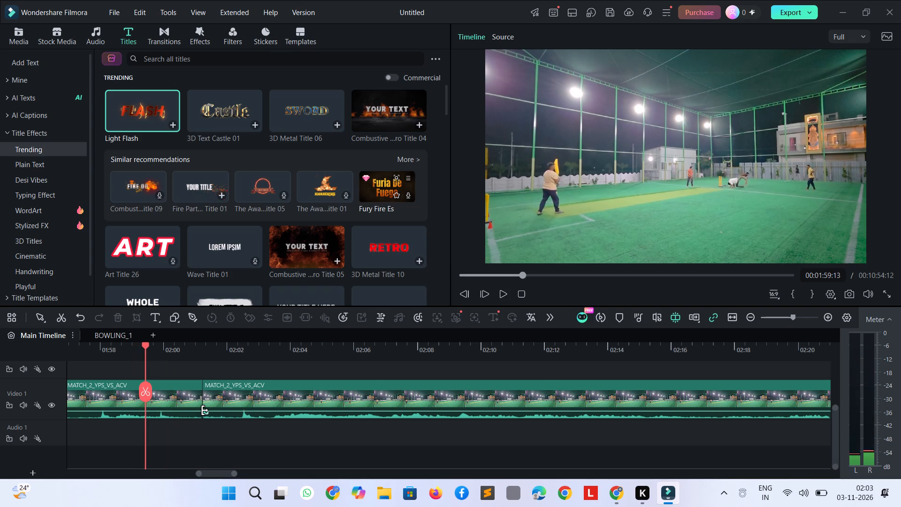
pyautogui.hotkey('shift', 'Left')
pyautogui.hotkey('shift', 'Left')
pyautogui.press('space')
pyautogui.press('space')
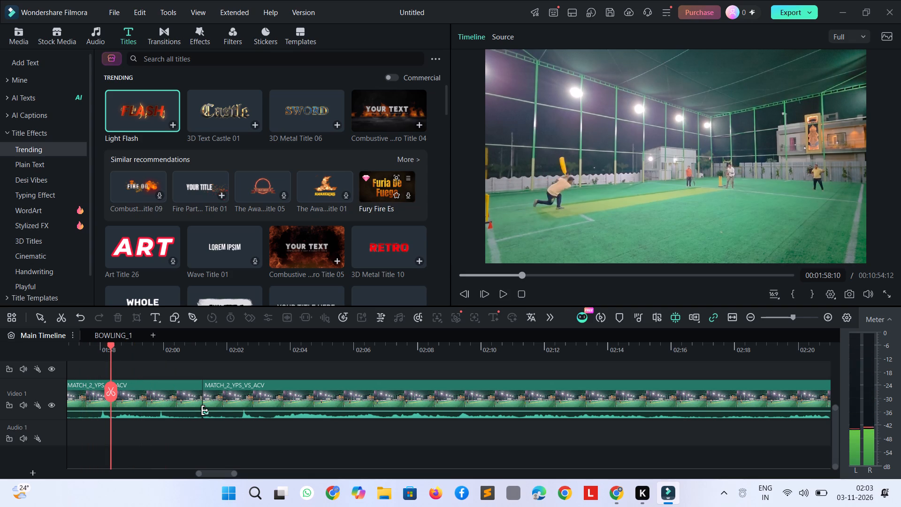
pyautogui.press('space')
pyautogui.press('space')
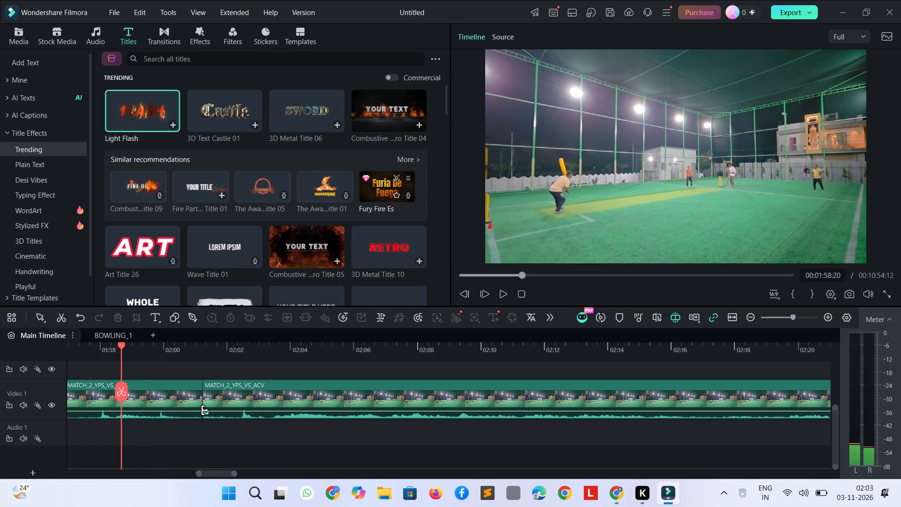
pyautogui.press('space')
pyautogui.press('space')
pyautogui.press('space')
pyautogui.press('space')
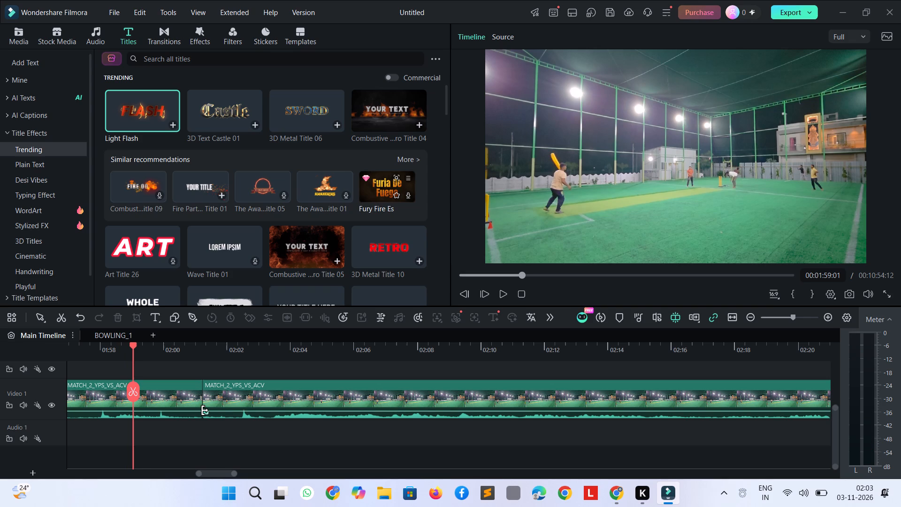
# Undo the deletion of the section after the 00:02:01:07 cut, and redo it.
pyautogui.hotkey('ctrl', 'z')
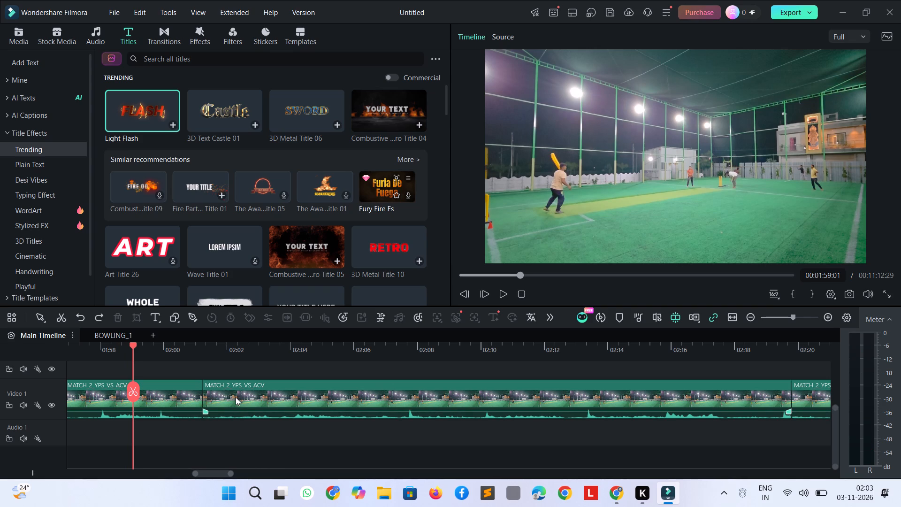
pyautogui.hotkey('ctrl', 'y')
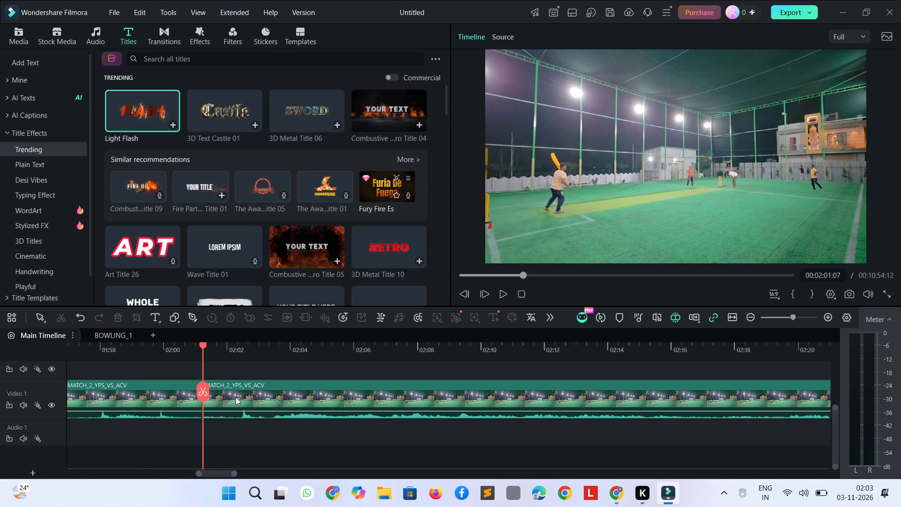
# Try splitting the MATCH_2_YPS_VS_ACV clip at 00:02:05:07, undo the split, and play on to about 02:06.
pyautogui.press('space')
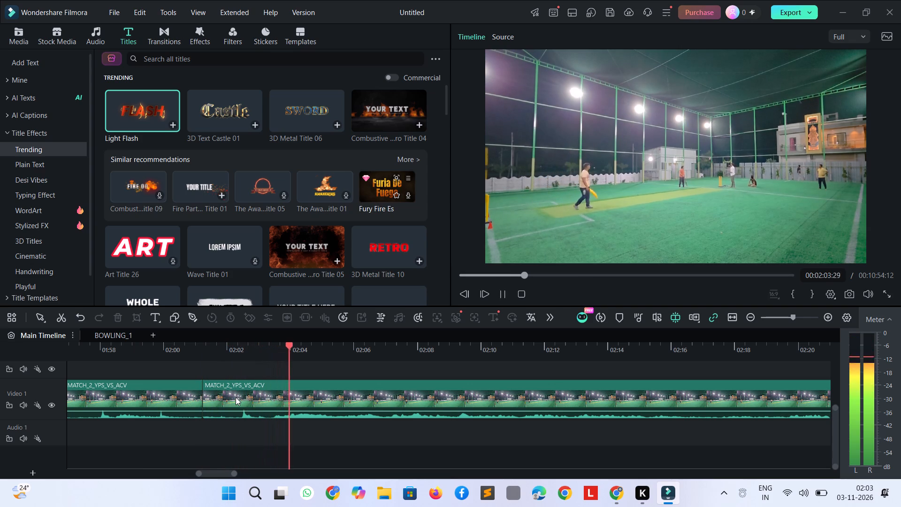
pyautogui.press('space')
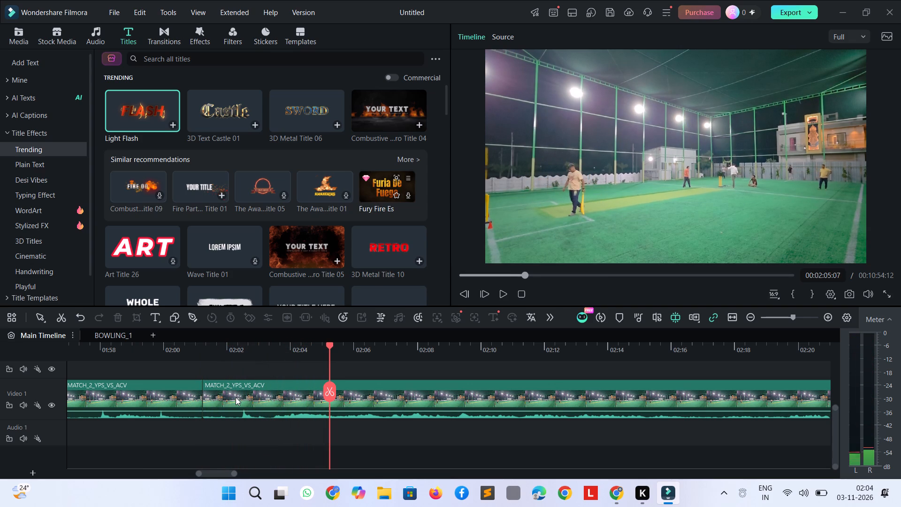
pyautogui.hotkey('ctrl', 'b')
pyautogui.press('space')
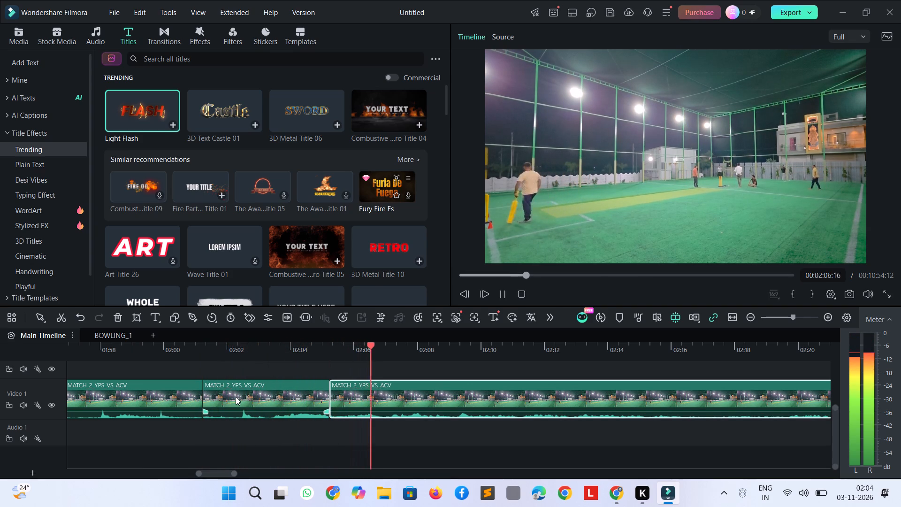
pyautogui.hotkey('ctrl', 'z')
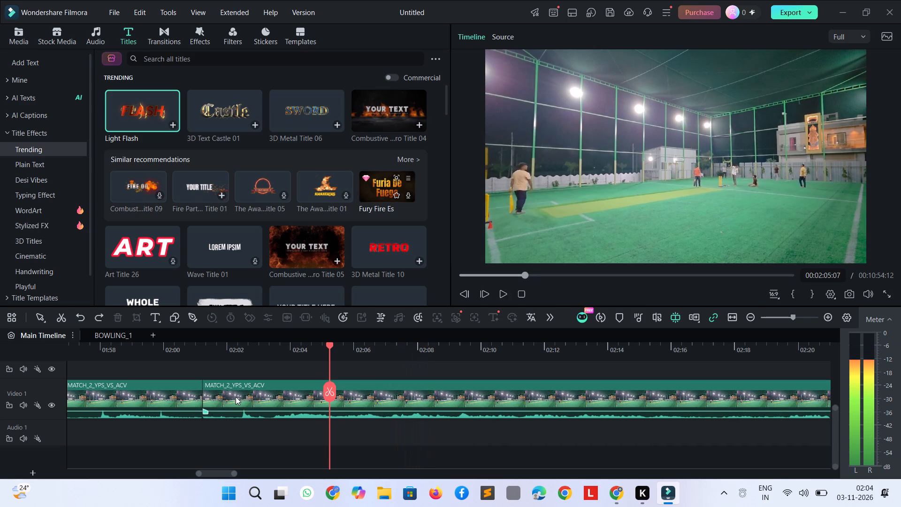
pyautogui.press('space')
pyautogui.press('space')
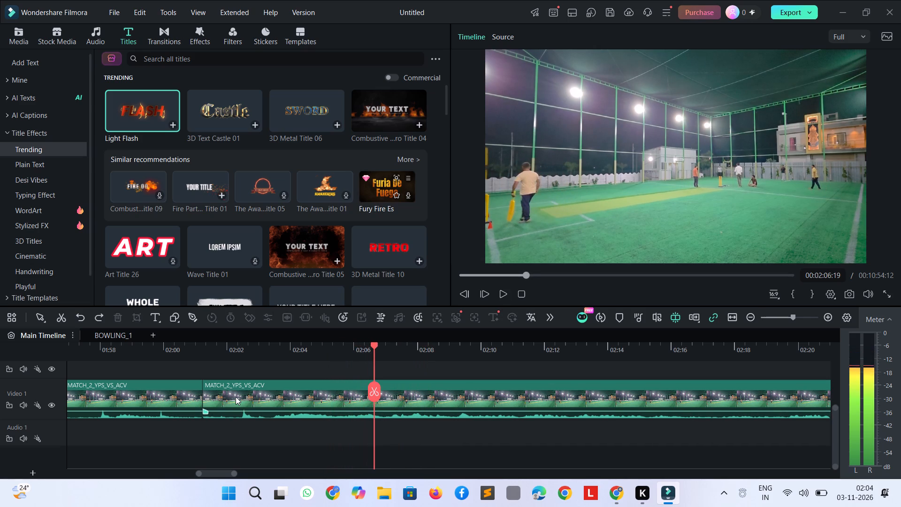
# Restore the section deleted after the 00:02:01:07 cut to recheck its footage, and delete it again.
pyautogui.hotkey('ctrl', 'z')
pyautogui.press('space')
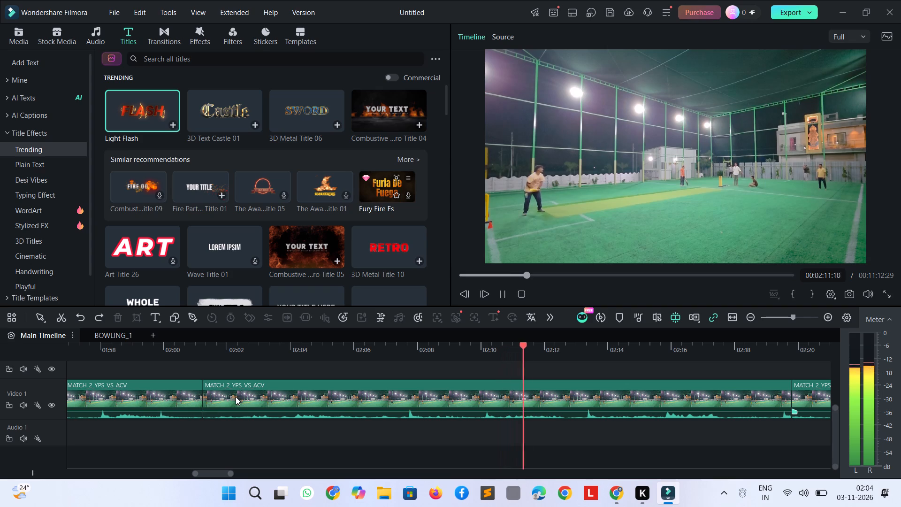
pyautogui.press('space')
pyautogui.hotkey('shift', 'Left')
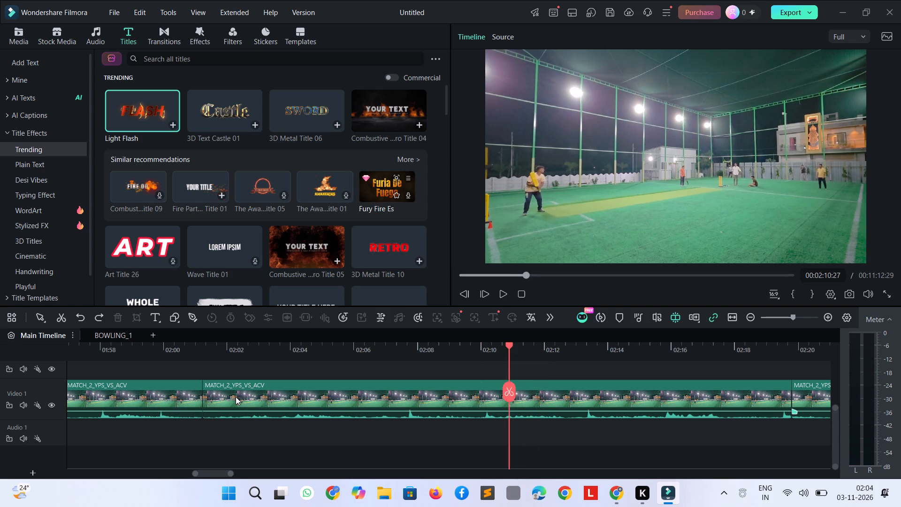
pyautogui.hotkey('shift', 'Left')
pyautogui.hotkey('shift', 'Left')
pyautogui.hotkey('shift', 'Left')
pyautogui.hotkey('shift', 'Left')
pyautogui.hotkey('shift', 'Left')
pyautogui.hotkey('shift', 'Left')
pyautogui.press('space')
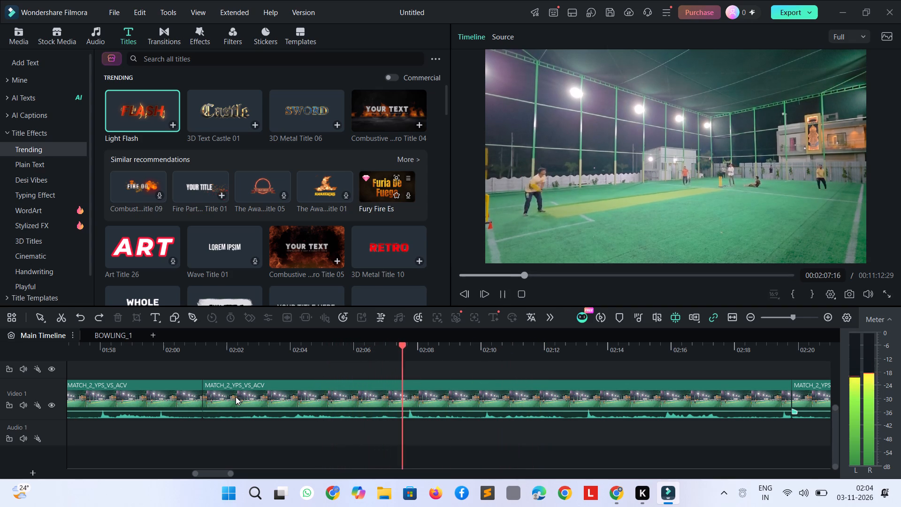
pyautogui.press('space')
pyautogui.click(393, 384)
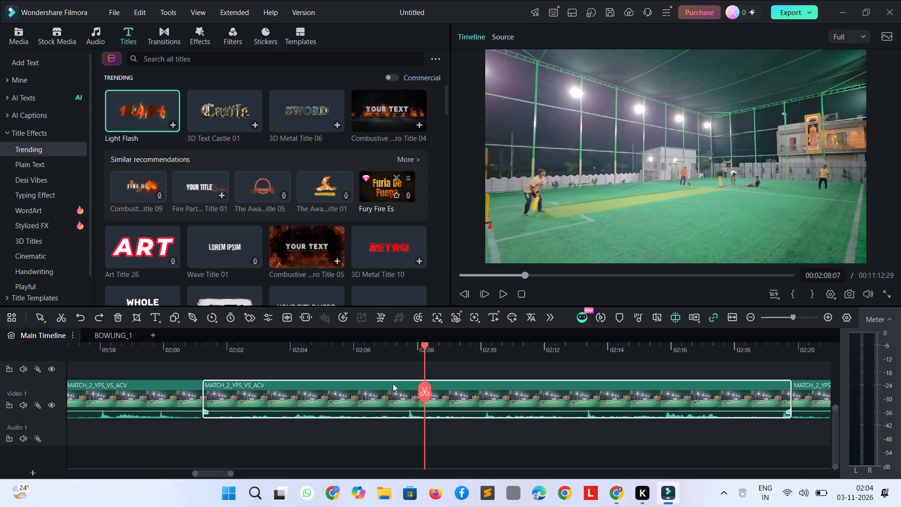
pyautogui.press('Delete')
# Replay the delivery from the 00:02:01:07 cut and split the MATCH_2_YPS_VS_ACV clip after the shot, at about 02:06.
pyautogui.press('space')
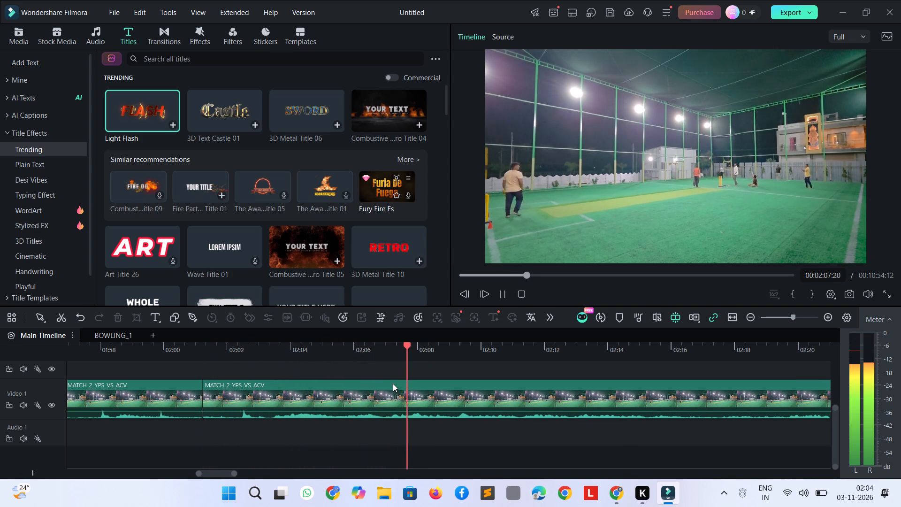
pyautogui.click(393, 384)
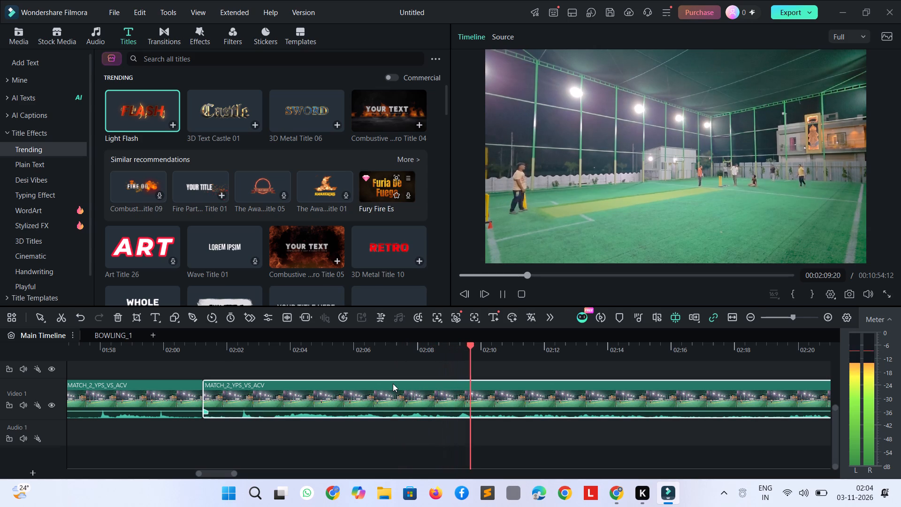
pyautogui.press('space')
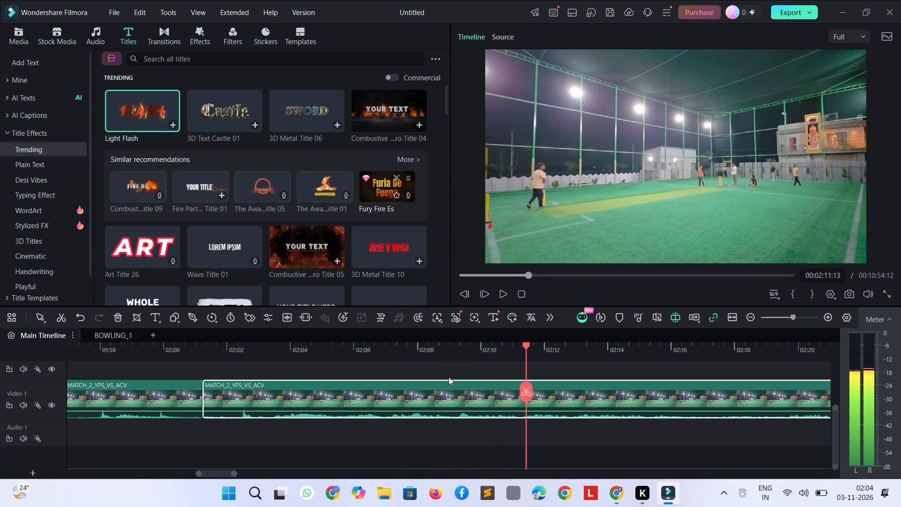
pyautogui.moveTo(527, 345); pyautogui.dragTo(234, 356)
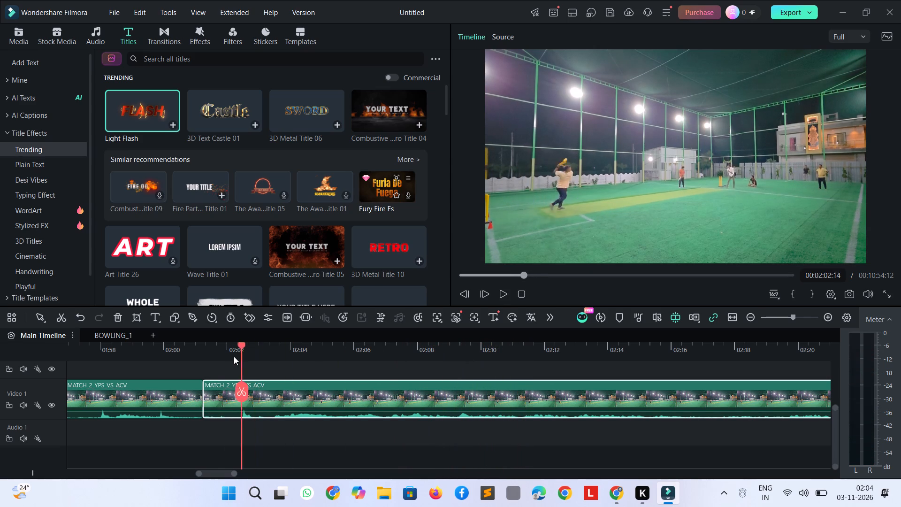
pyautogui.moveTo(234, 356); pyautogui.dragTo(217, 358)
pyautogui.click(204, 360)
pyautogui.press('space')
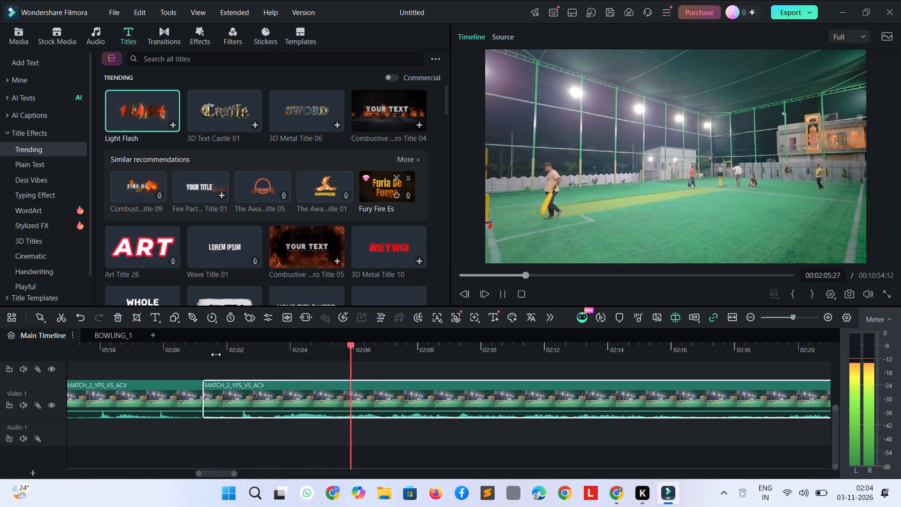
pyautogui.press('space')
pyautogui.hotkey('ctrl', 'b')
# Split the MATCH_2_YPS_VS_ACV clip at 00:02:23:24 and delete the section before it, back to the cut at about 02:06.
pyautogui.press('space')
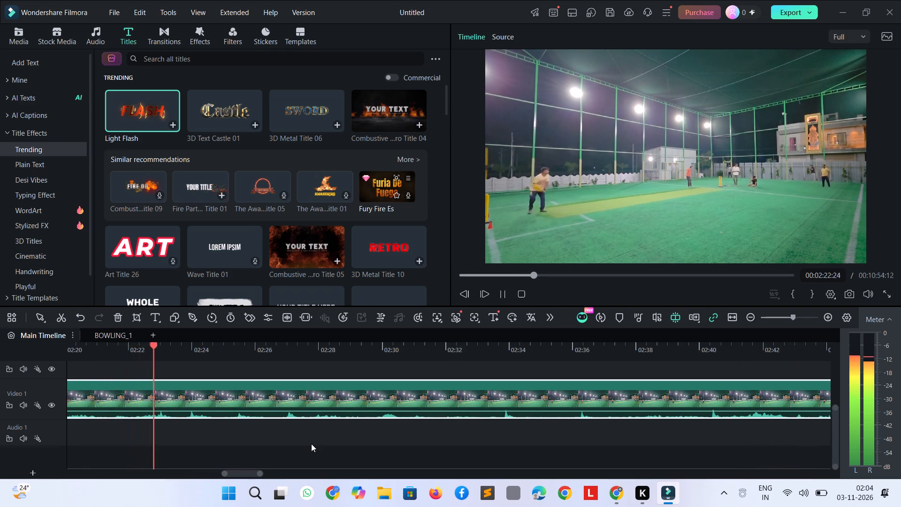
pyautogui.press('space')
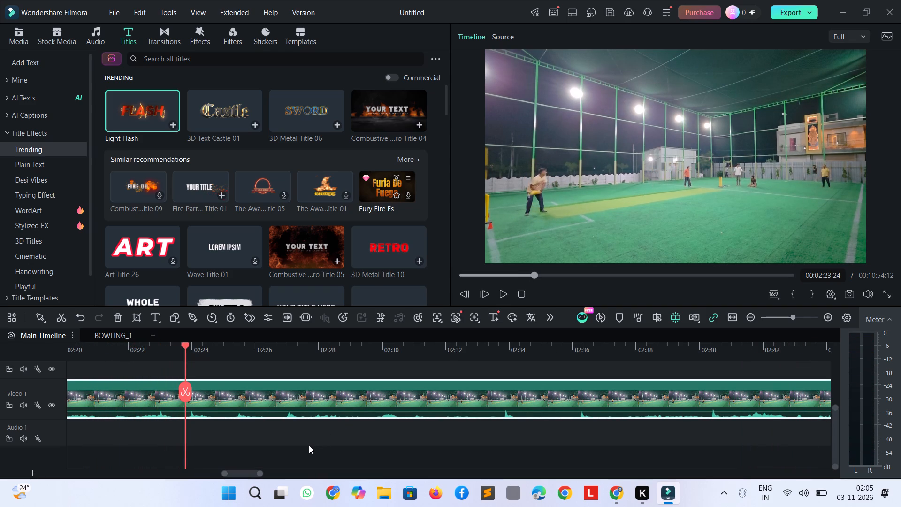
pyautogui.hotkey('ctrl', 'b')
pyautogui.click(140, 404)
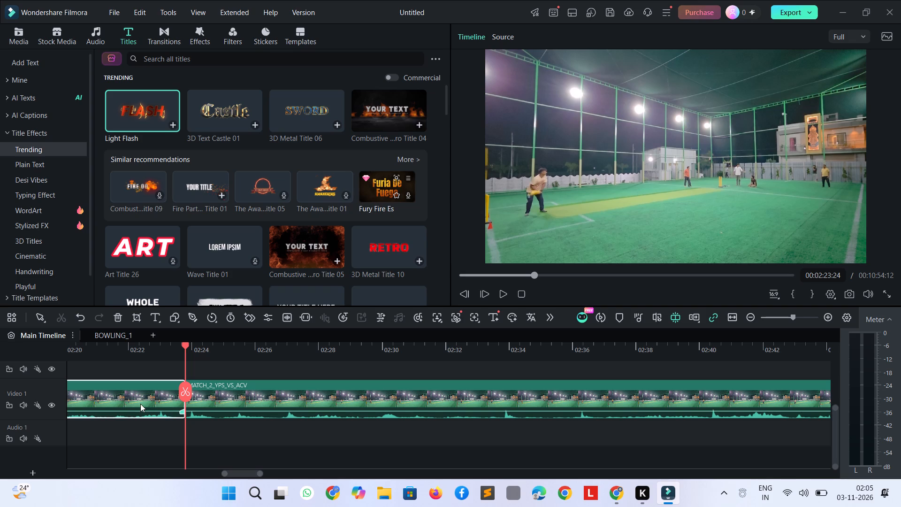
pyautogui.press('Delete')
# Replay the delivery after the cut at about 02:06 and split the MATCH_2_YPS_VS_ACV clip after the shot, at 00:02:10:27.
pyautogui.press('space')
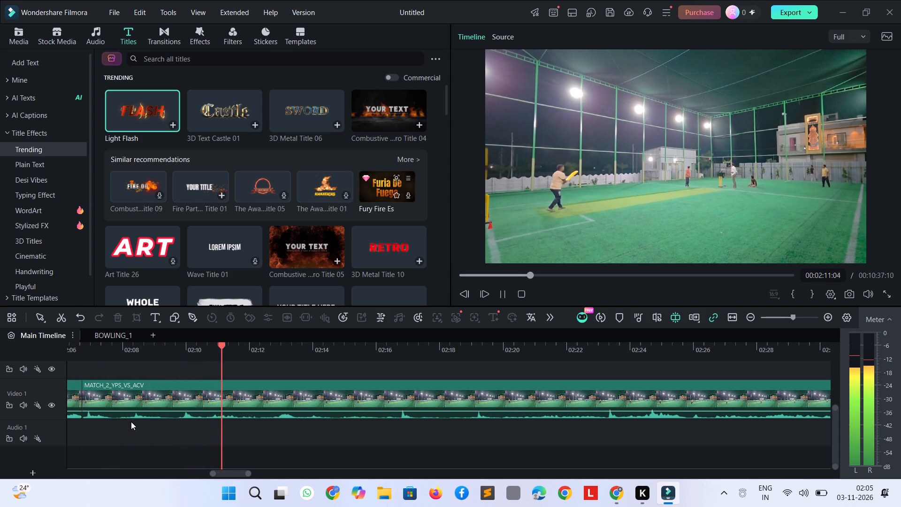
pyautogui.press('space')
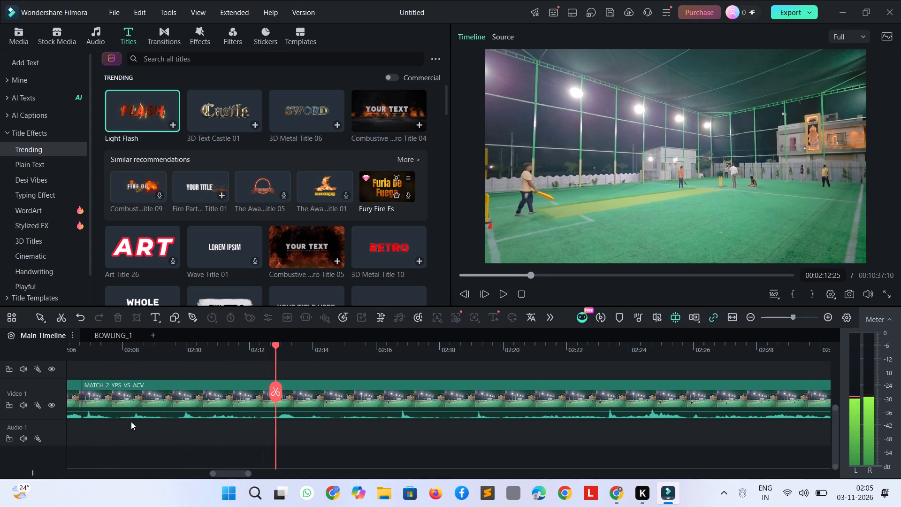
pyautogui.hotkey('shift', 'Left')
pyautogui.hotkey('shift', 'Left')
pyautogui.press('space')
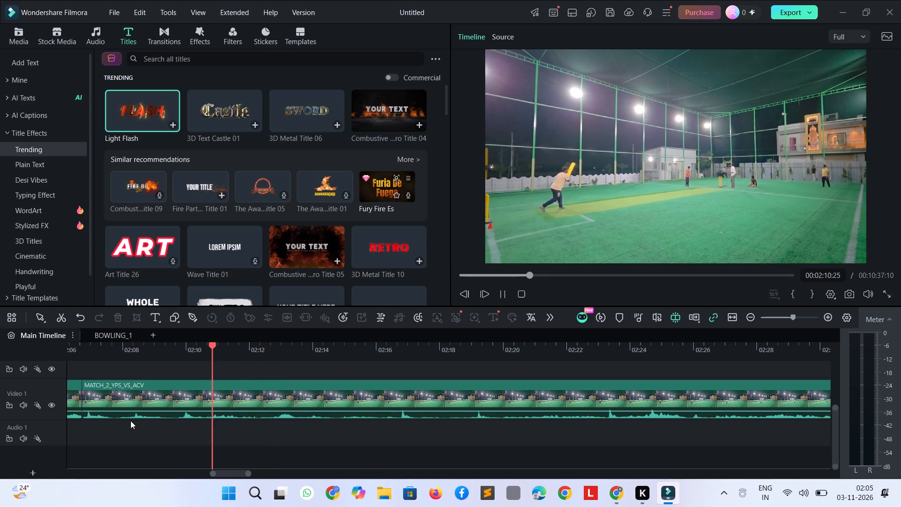
pyautogui.hotkey('shift', 'Left')
pyautogui.hotkey('shift', 'Left')
pyautogui.press('space')
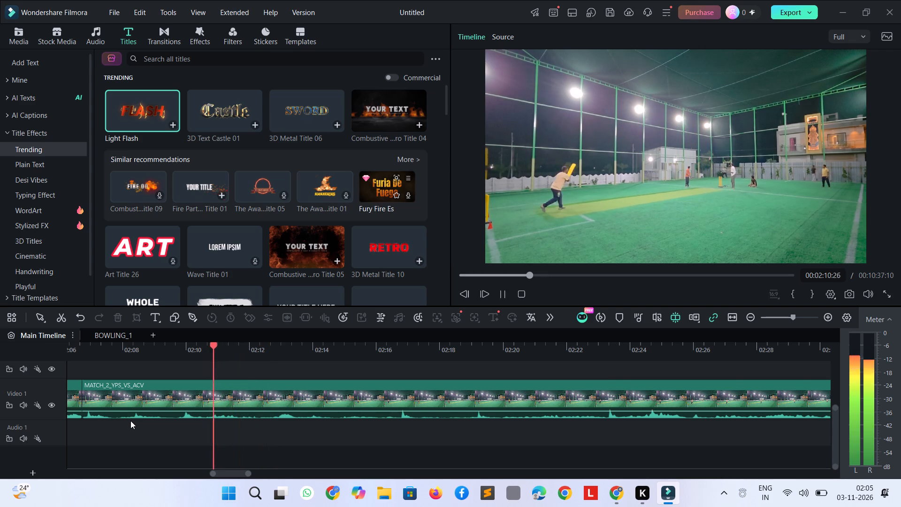
pyautogui.hotkey('shift', 'Left')
pyautogui.hotkey('shift', 'Left')
pyautogui.hotkey('shift', 'Left')
pyautogui.hotkey('shift', 'Left')
pyautogui.press('space')
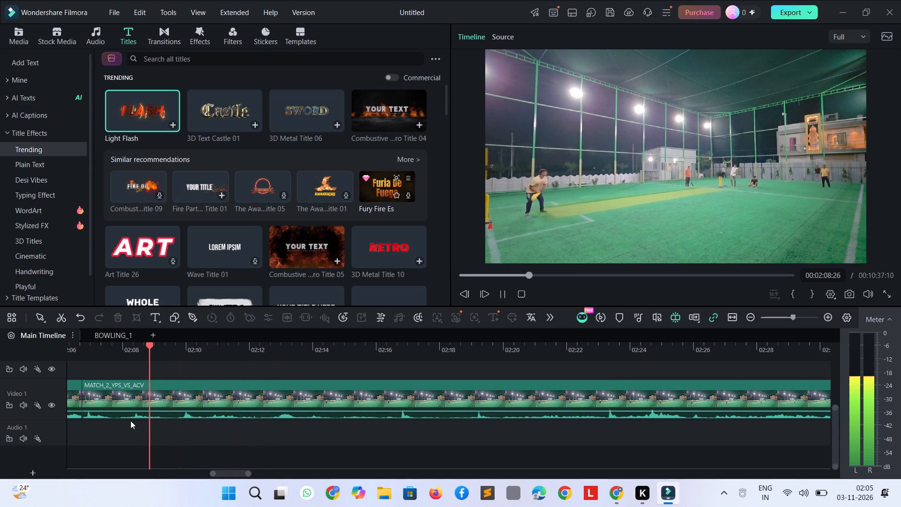
pyautogui.press('space')
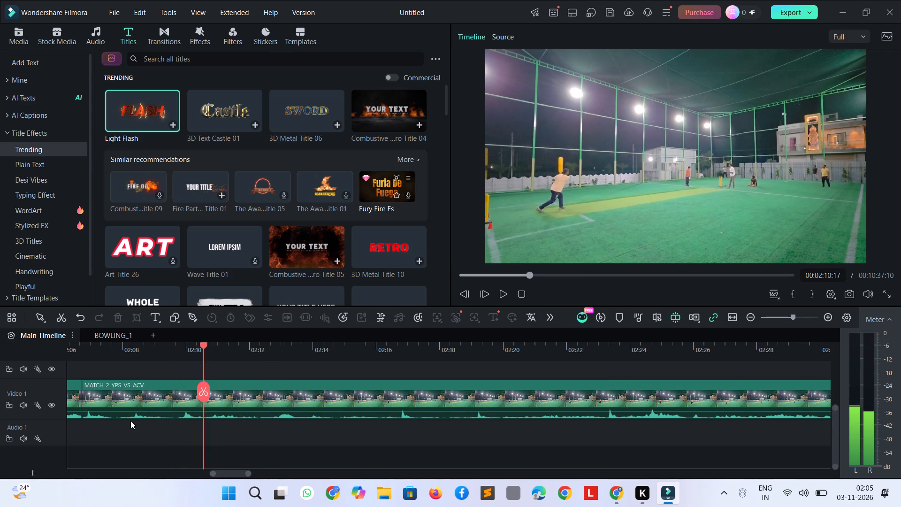
pyautogui.press('space')
pyautogui.press('space')
pyautogui.press('space')
pyautogui.press('space')
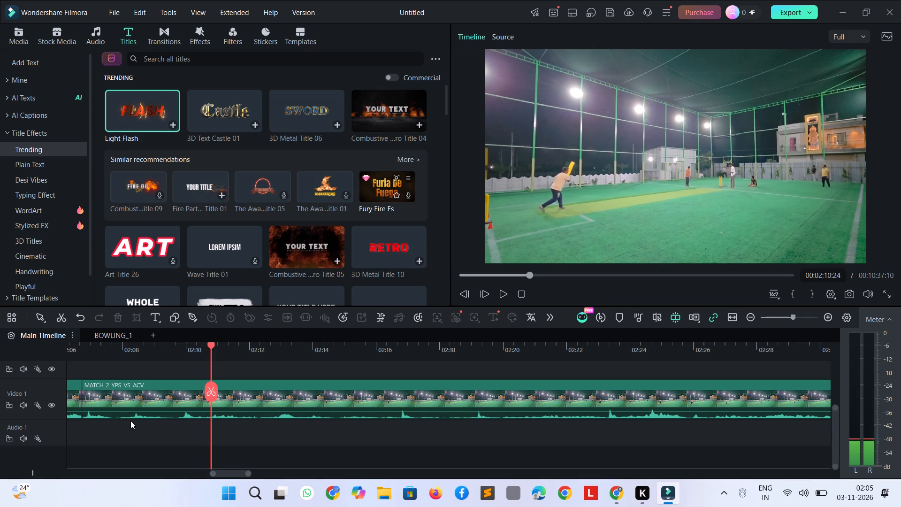
pyautogui.press('space')
pyautogui.press('space')
pyautogui.hotkey('shift', 'Left')
pyautogui.hotkey('shift', 'Left')
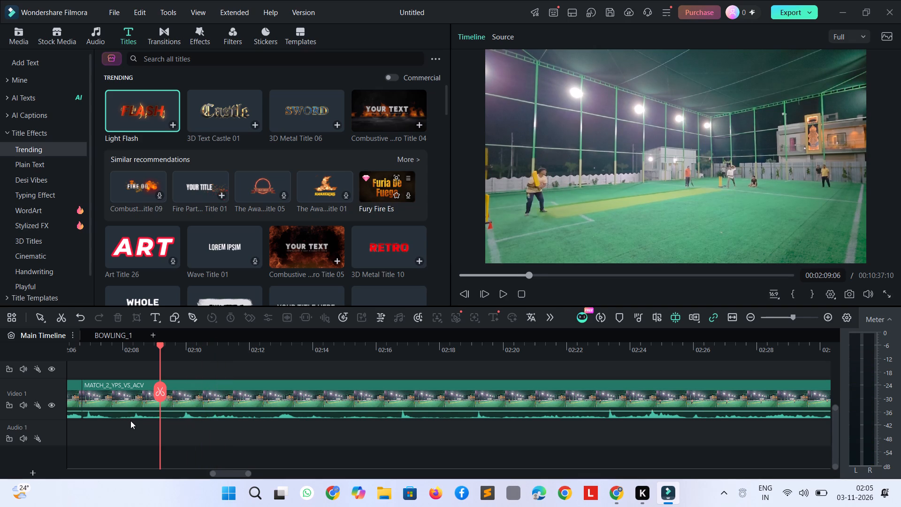
pyautogui.press('space')
pyautogui.press('space')
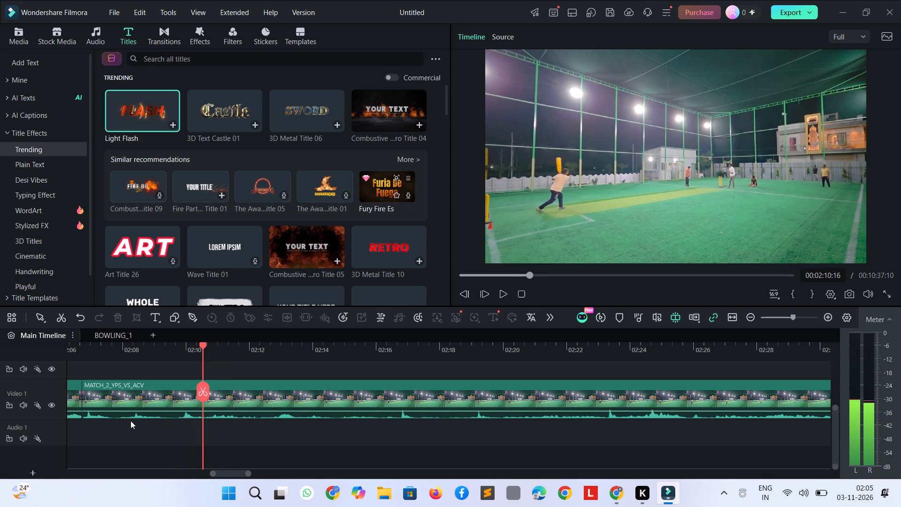
pyautogui.press('space')
pyautogui.press('space')
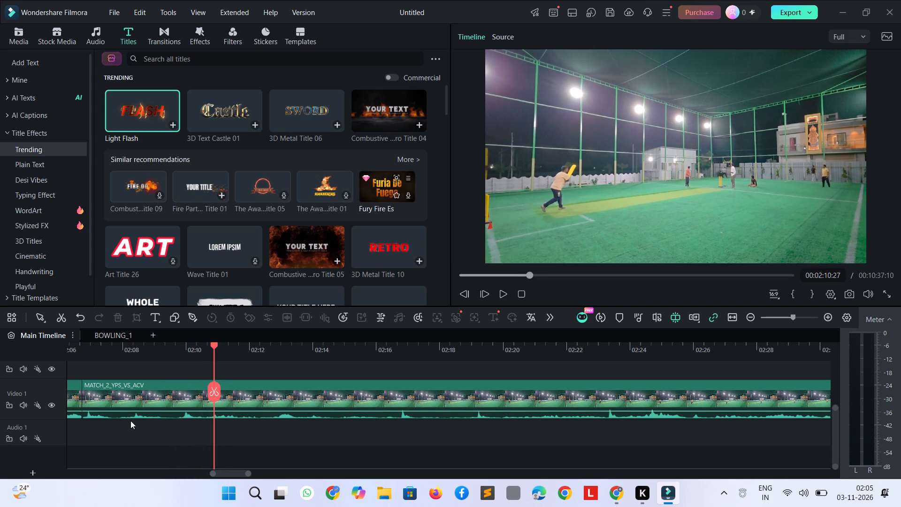
pyautogui.hotkey('ctrl', 'b')
# Find the start of the next key delivery, split the clip at 00:02:43:24, and delete the section back to the 00:02:10:27 cut.
pyautogui.press('space')
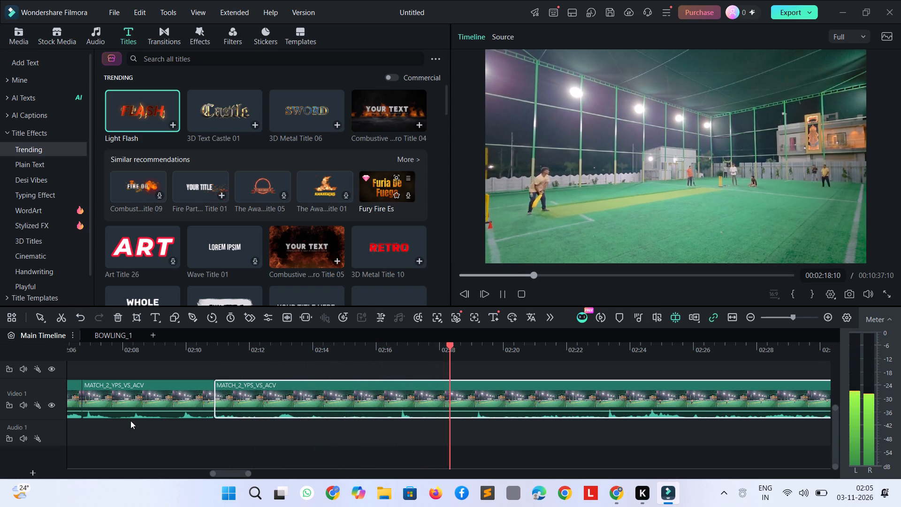
pyautogui.press('space')
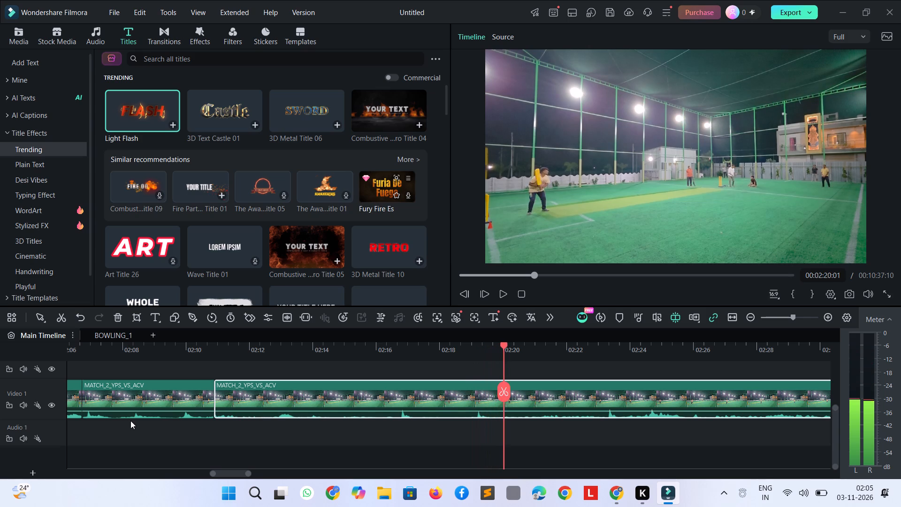
pyautogui.press('space')
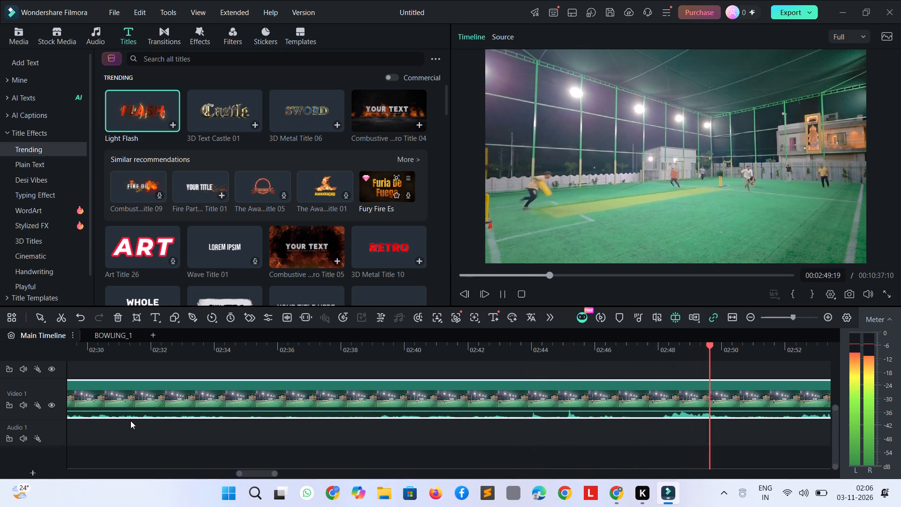
pyautogui.press('space')
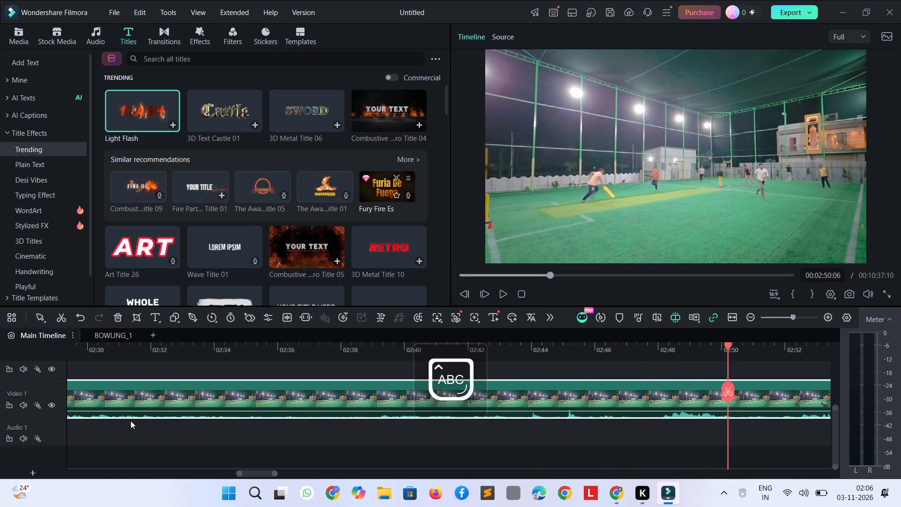
pyautogui.press('space')
pyautogui.press('space')
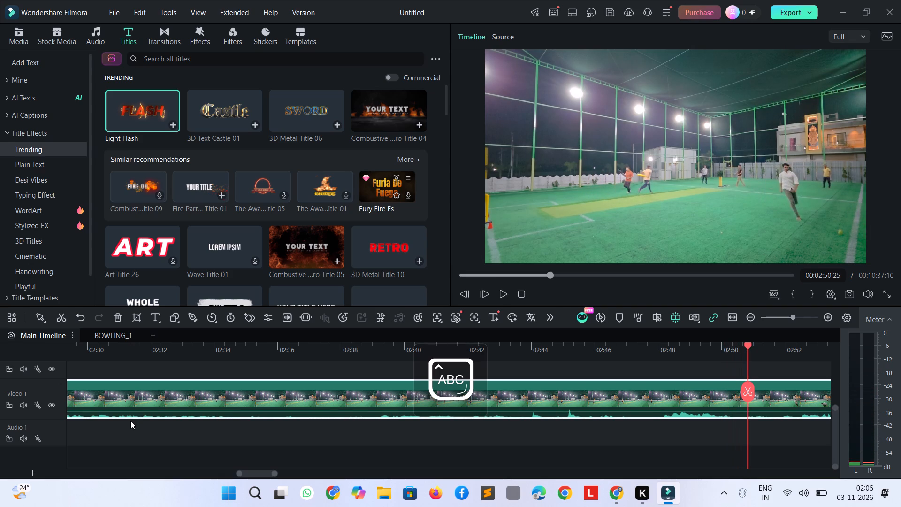
pyautogui.hotkey('shift', 'Left')
pyautogui.hotkey('shift', 'Left')
pyautogui.hotkey('shift', 'Left')
pyautogui.hotkey('shift', 'Left')
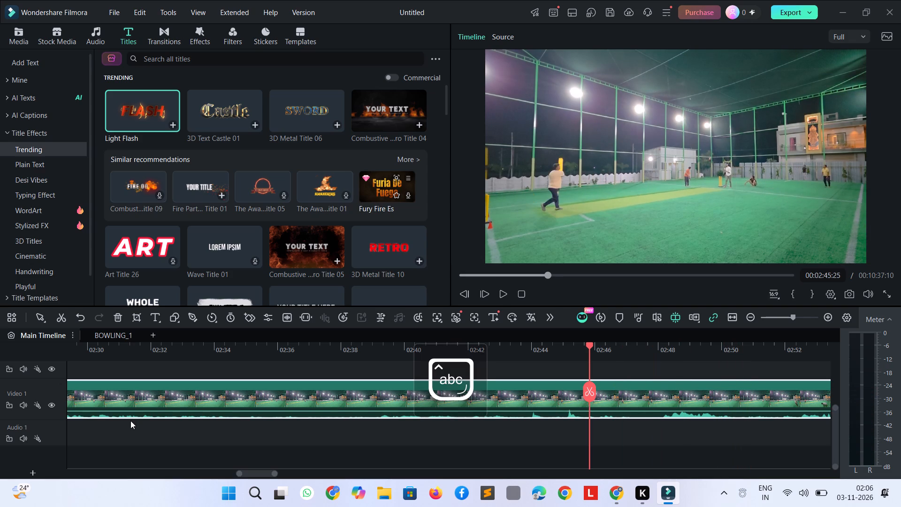
pyautogui.press('Left')
pyautogui.hotkey('shift', 'Left')
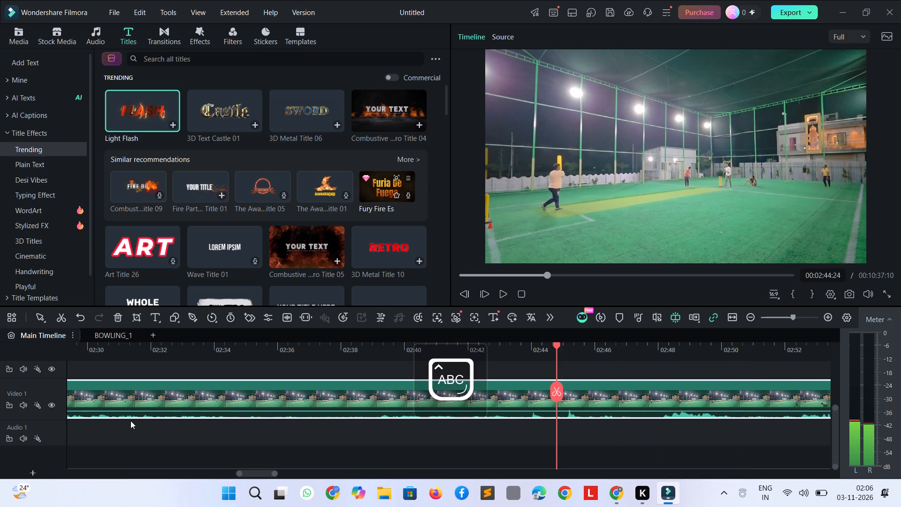
pyautogui.press('space')
pyautogui.press('space')
pyautogui.hotkey('shift', 'Left')
pyautogui.hotkey('shift', 'Left')
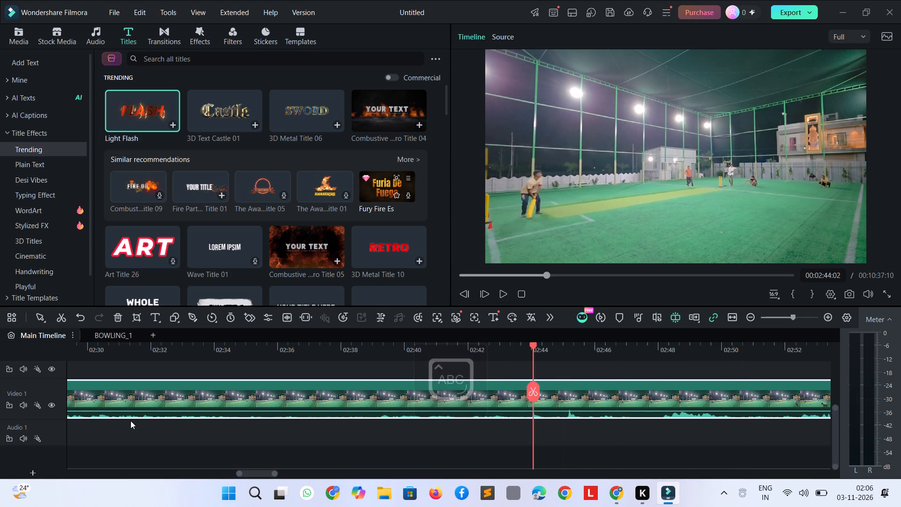
pyautogui.press('space')
pyautogui.press('space')
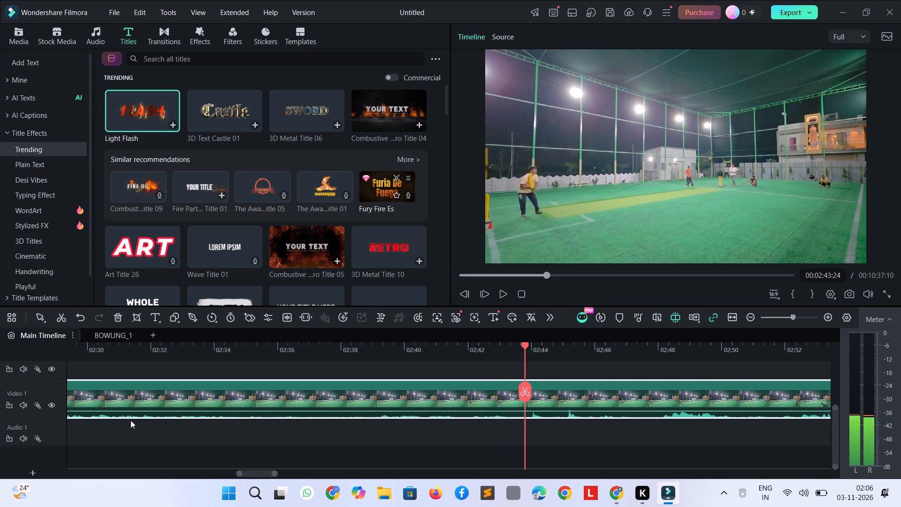
pyautogui.hotkey('ctrl', 'b')
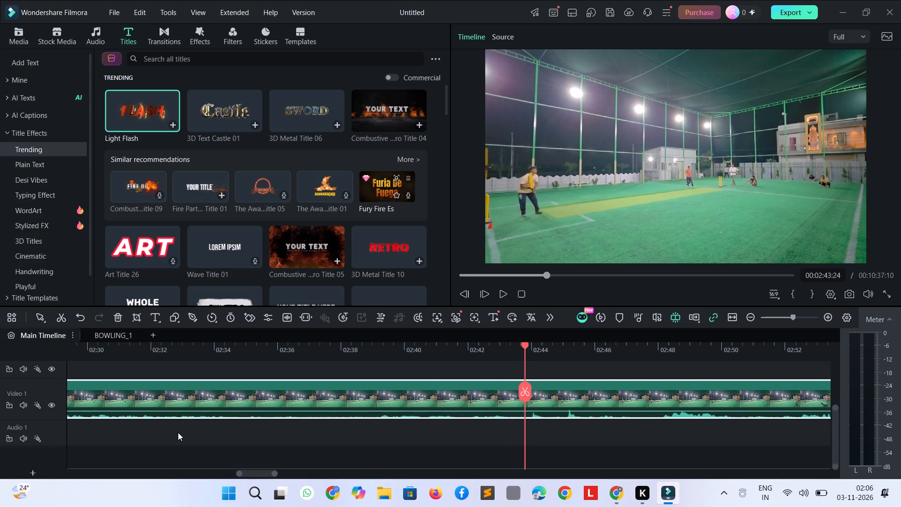
pyautogui.click(201, 406)
pyautogui.press('Delete')
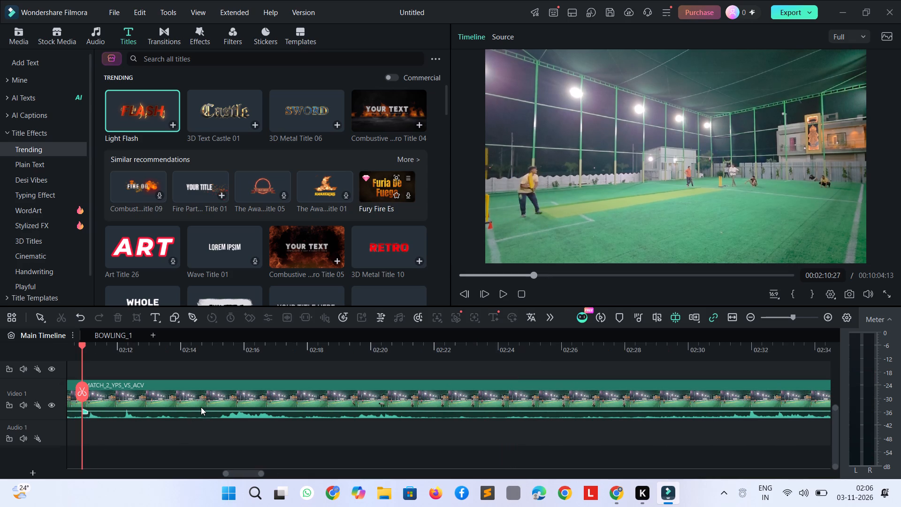
# Play the delivery from the 00:02:10:27 cut and split the MATCH_2_YPS_VS_ACV clip after the play, at 00:02:21:06.
pyautogui.press('space')
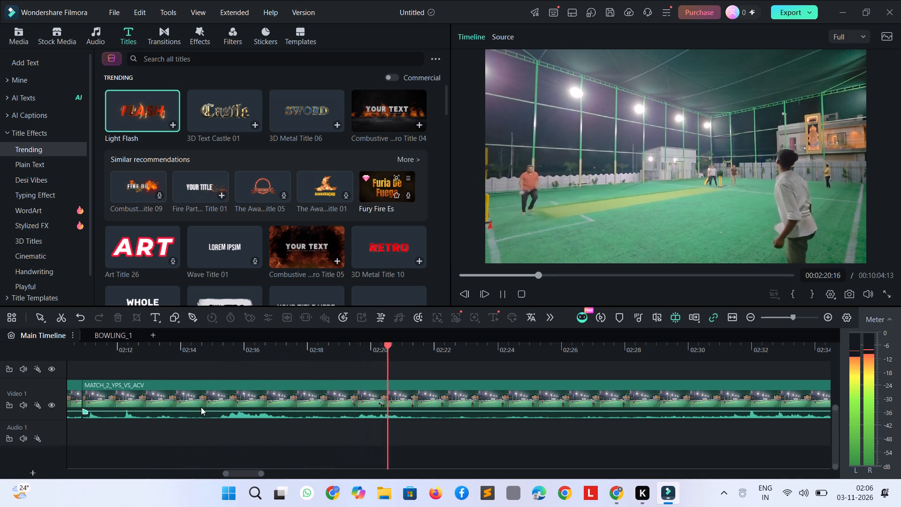
pyautogui.press('space')
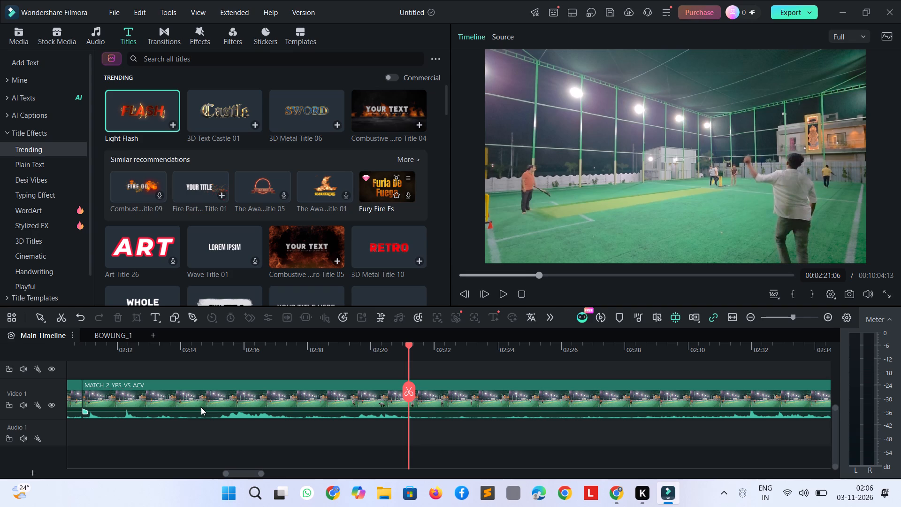
pyautogui.hotkey('ctrl', 'b')
# Play on to the next delivery's run-up and split the MATCH_2_YPS_VS_ACV clip at 00:02:38:24.
pyautogui.hotkey('ctrl', 'space')
pyautogui.press('space')
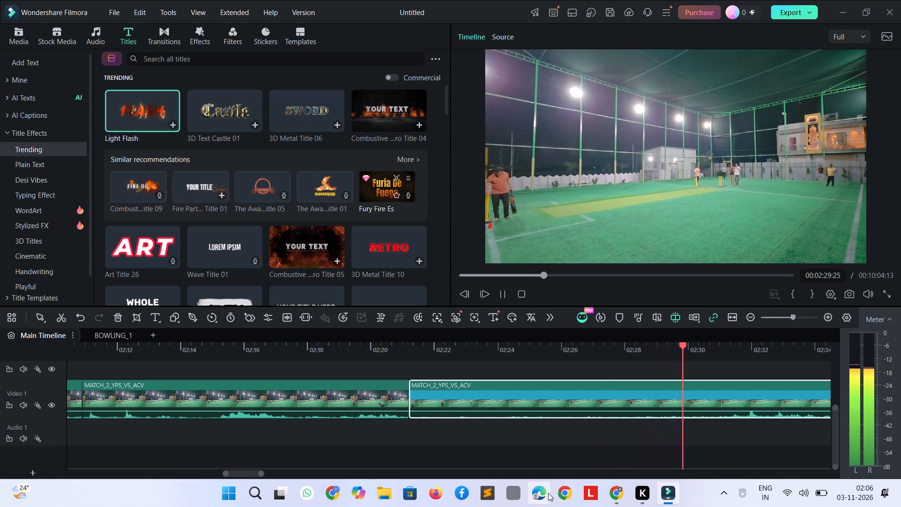
pyautogui.press('space')
pyautogui.press('space')
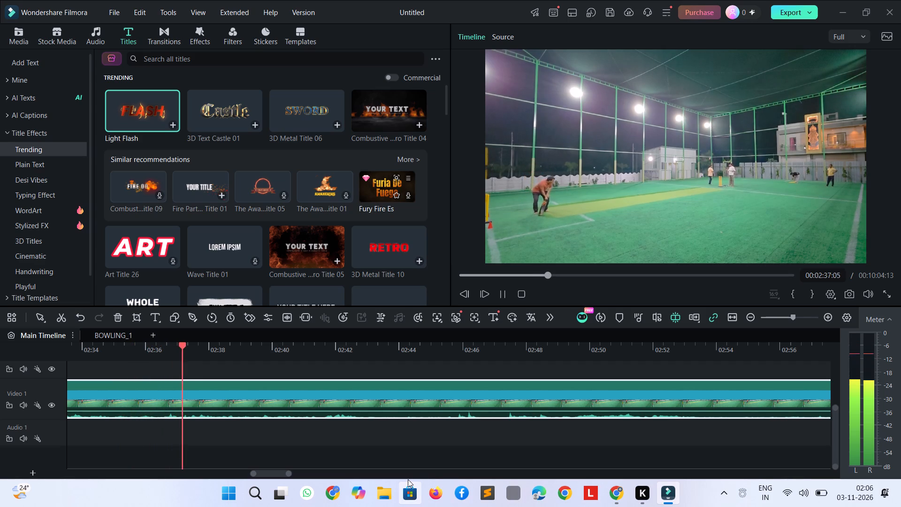
pyautogui.press('space')
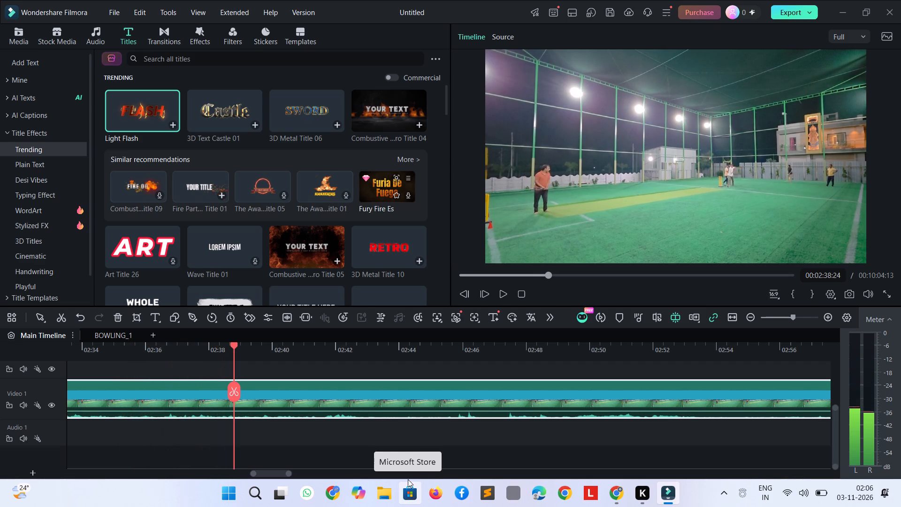
pyautogui.hotkey('ctrl', 'b')
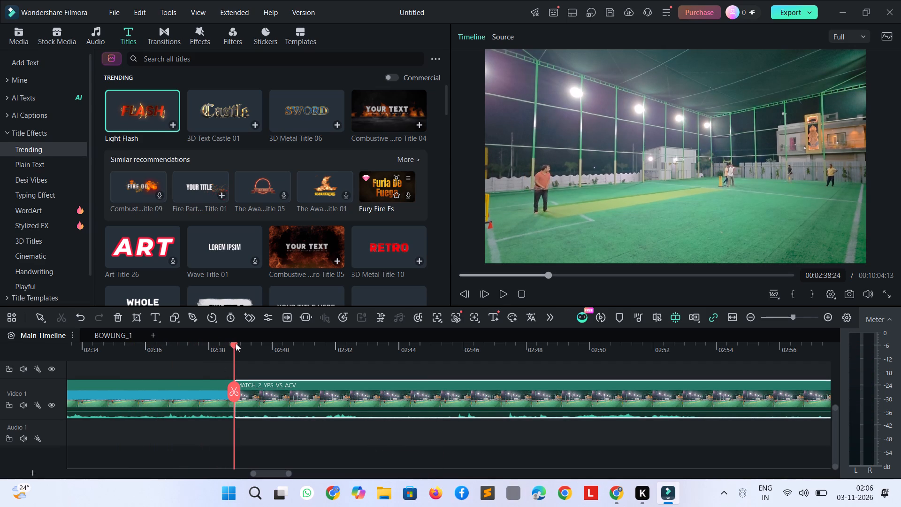
# Replay the footage from the 00:02:10:27 cut and delete the section between the 00:02:21:06 and 00:02:38:24 cuts.
pyautogui.moveTo(234, 343); pyautogui.dragTo(128, 363)
pyautogui.moveTo(279, 472); pyautogui.dragTo(260, 473)
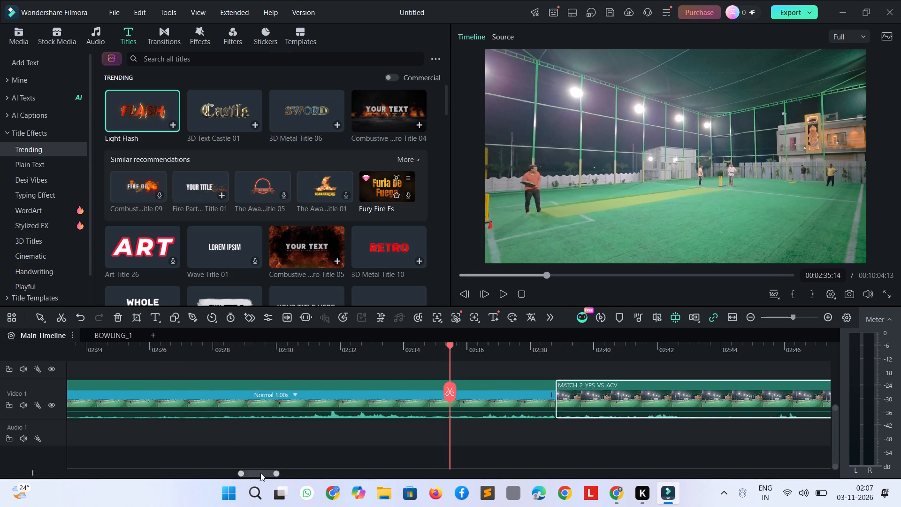
pyautogui.moveTo(260, 473); pyautogui.dragTo(236, 473)
pyautogui.doubleClick(556, 408)
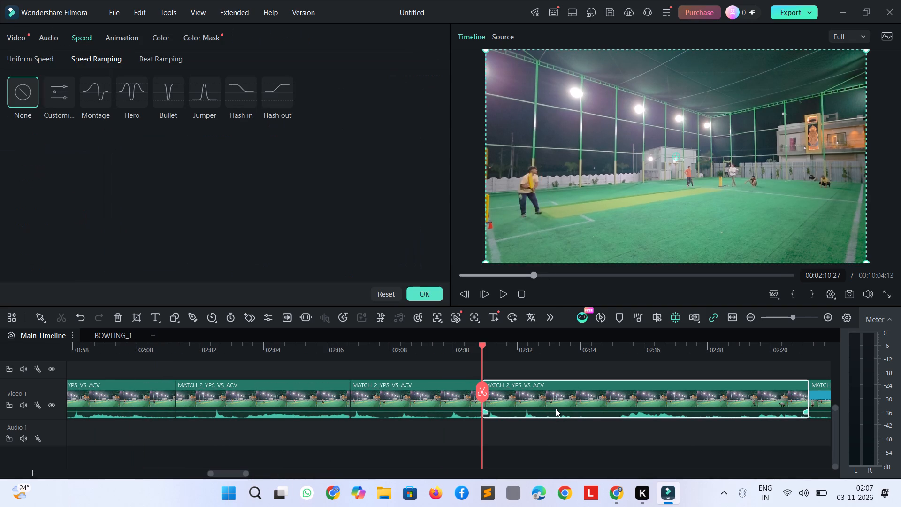
pyautogui.press('space')
pyautogui.click(465, 443)
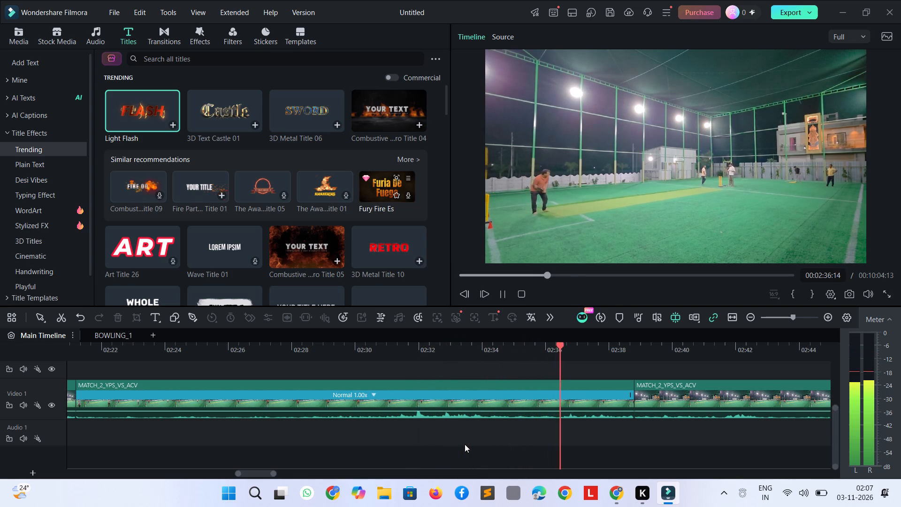
pyautogui.press('space')
pyautogui.click(468, 413)
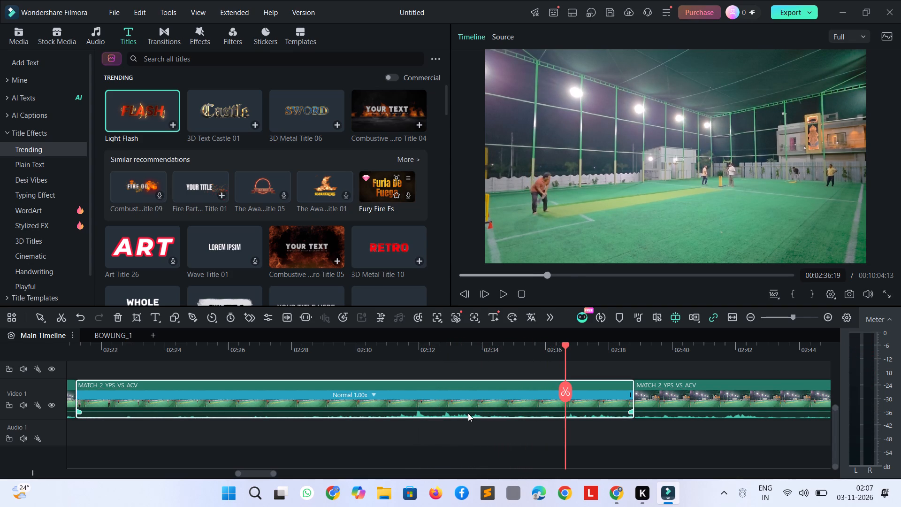
pyautogui.press('Delete')
# Play from the 00:02:21:06 cut, split MATCH_2_YPS_VS_ACV at 00:02:28:21, and delete the section between those two cuts.
pyautogui.press('space')
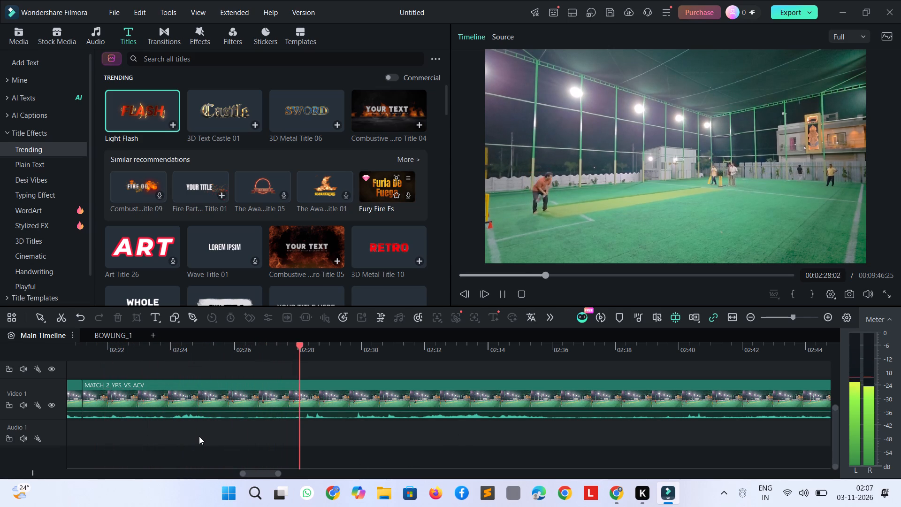
pyautogui.press('space')
pyautogui.hotkey('ctrl', 'b')
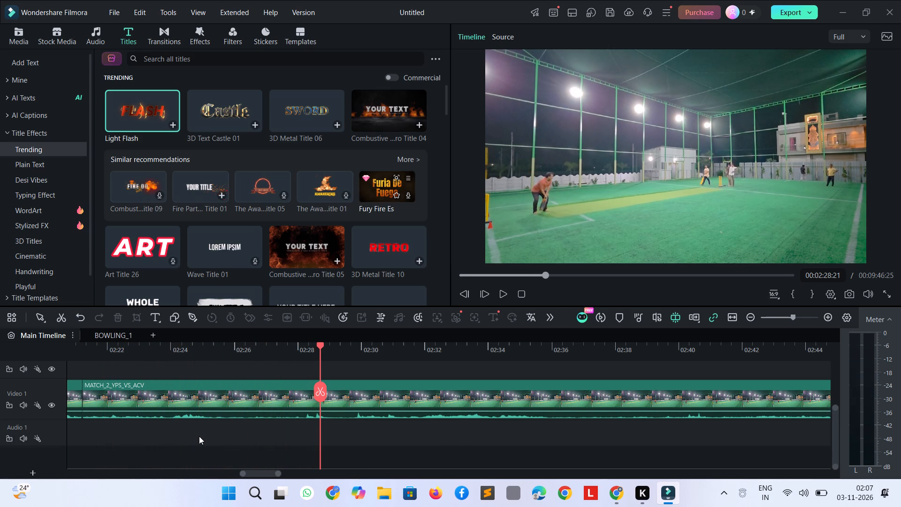
pyautogui.click(209, 413)
pyautogui.press('Delete')
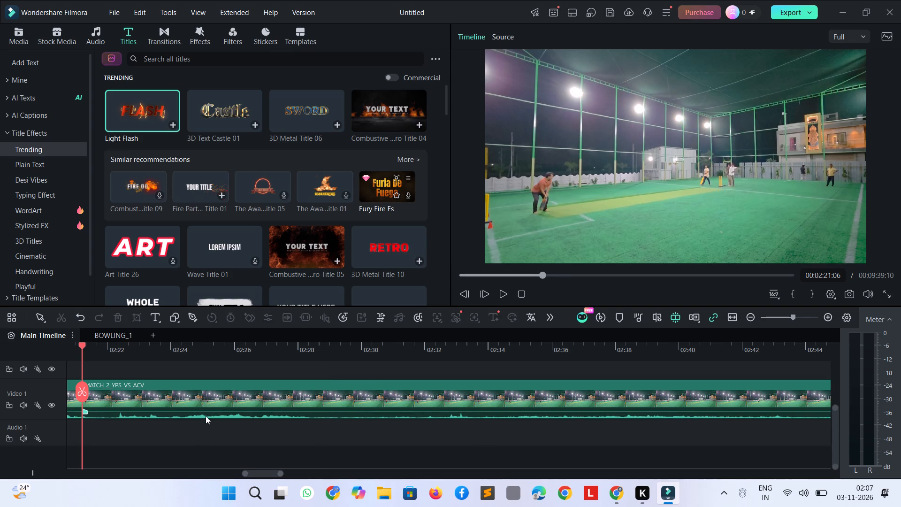
# Play on to the next delivery, split the clip at 00:02:32:25, and delete the section back to the 00:02:21:06 cut.
pyautogui.press('space')
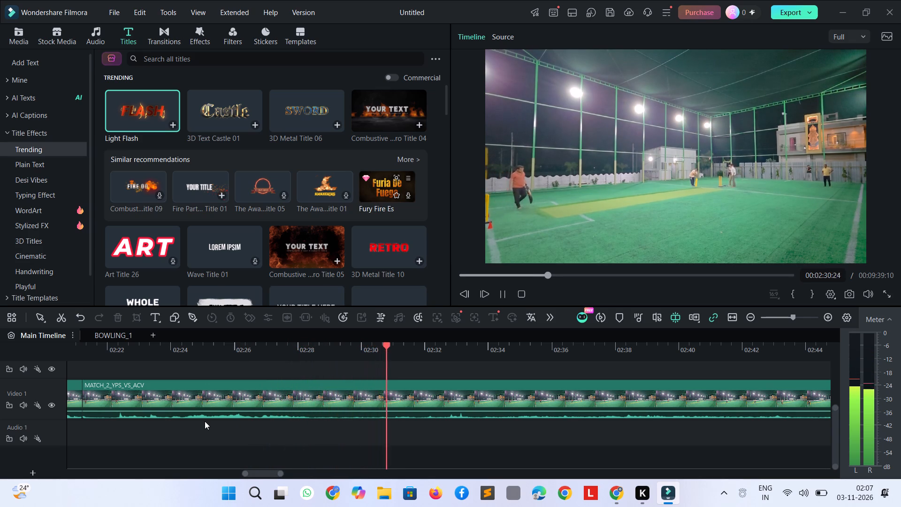
pyautogui.press('space')
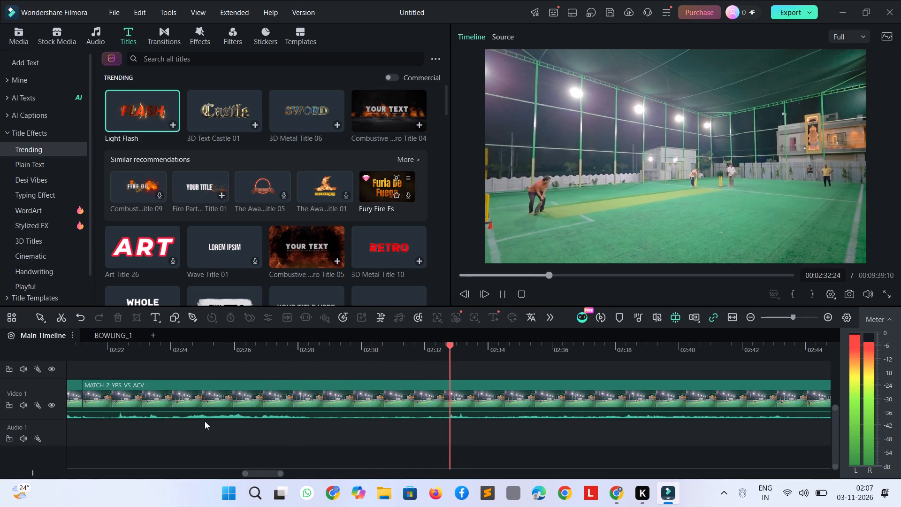
pyautogui.hotkey('ctrl', 'b')
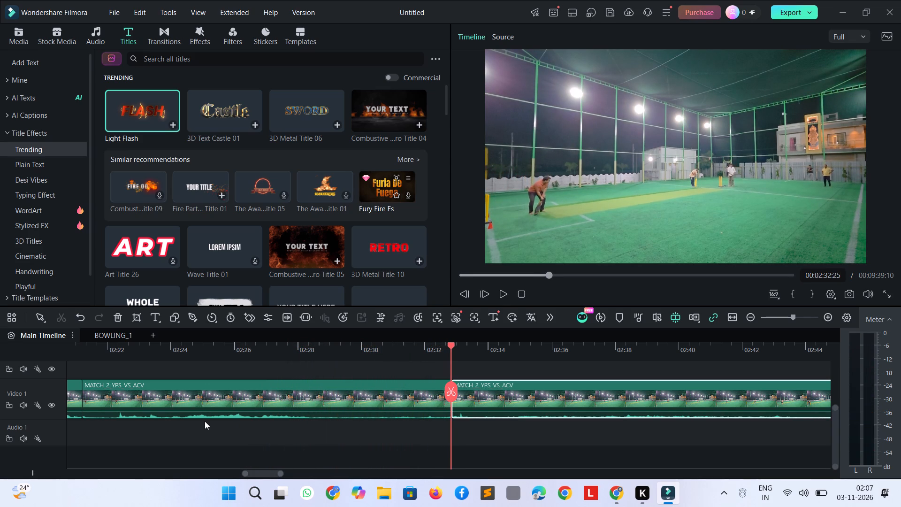
pyautogui.click(214, 410)
pyautogui.press('Delete')
# Play the delivery from the 00:02:21:06 cut and split the MATCH_2_YPS_VS_ACV clip after the play, at 00:02:24:08.
pyautogui.press('space')
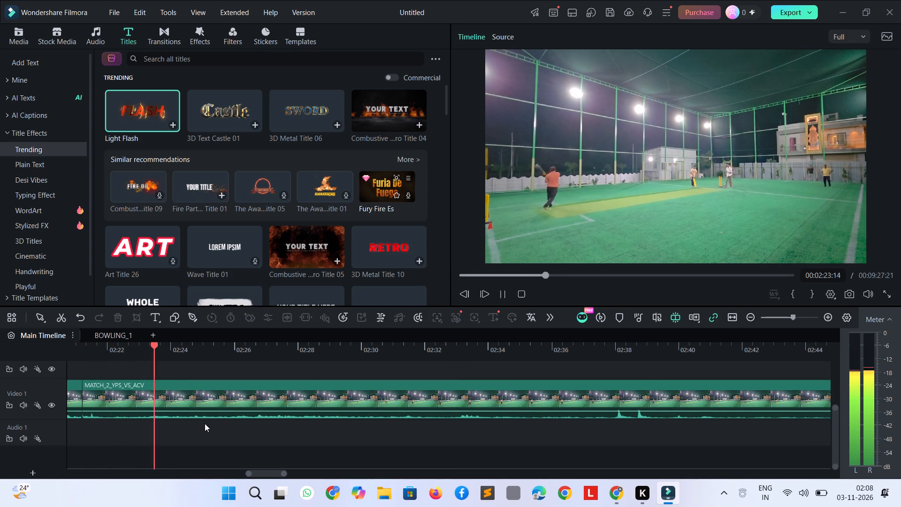
pyautogui.press('space')
pyautogui.hotkey('ctrl', 'b')
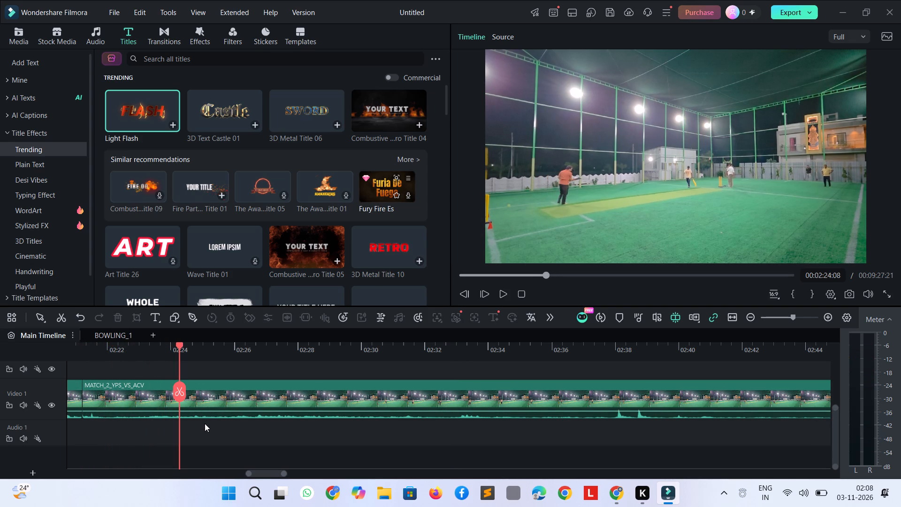
# Skim the footage from the 00:02:24:08 cut to about 00:05:30 for the next key delivery.
pyautogui.hotkey('ctrl', 'space')
pyautogui.press('space')
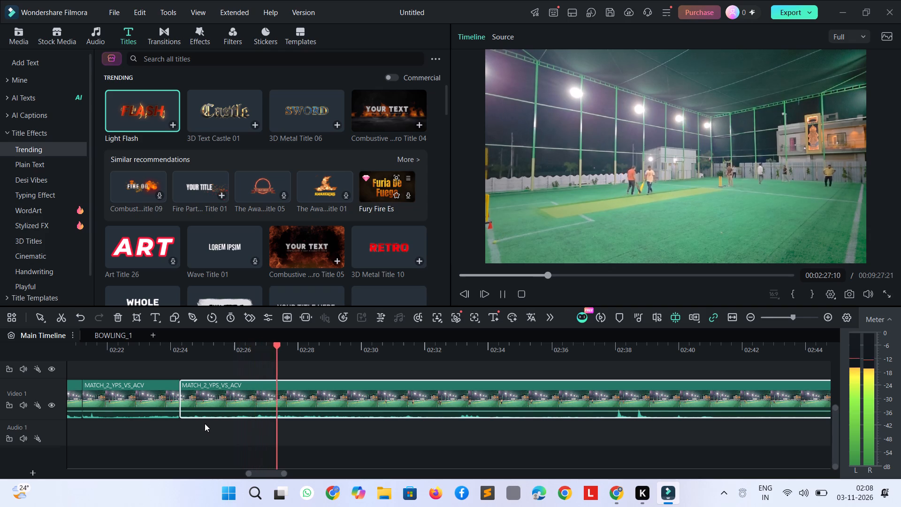
pyautogui.hotkey('shift', 'Right')
pyautogui.hotkey('shift', 'Right')
pyautogui.hotkey('shift', 'Right')
pyautogui.hotkey('shift', 'Right')
pyautogui.hotkey('shift', 'Right')
pyautogui.hotkey('shift', 'Right')
pyautogui.hotkey('shift', 'Right')
pyautogui.hotkey('shift', 'Right')
pyautogui.hotkey('shift', 'Right')
pyautogui.hotkey('shift', 'Right')
pyautogui.hotkey('shift', 'Right')
pyautogui.hotkey('shift', 'Right')
pyautogui.hotkey('shift', 'Right')
pyautogui.hotkey('shift', 'Right')
pyautogui.hotkey('shift', 'Right')
pyautogui.hotkey('shift', 'Right')
pyautogui.hotkey('shift', 'Right')
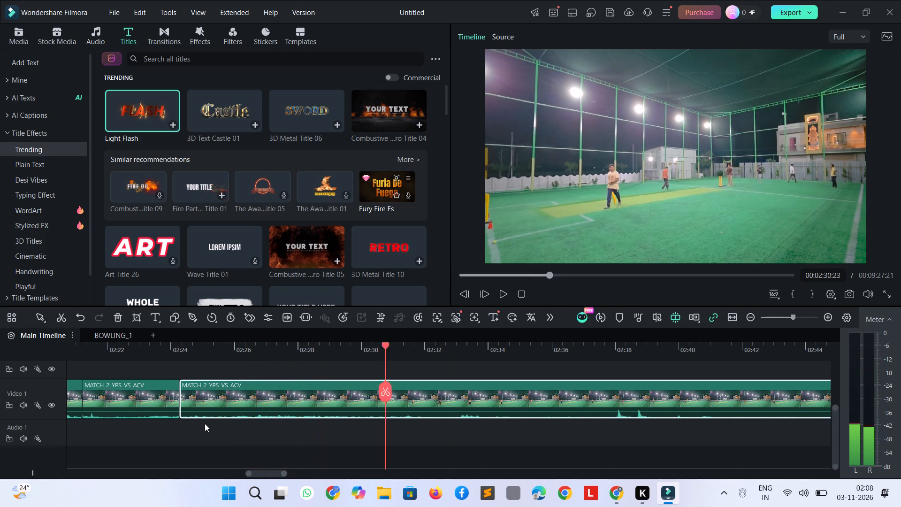
pyautogui.hotkey('shift', 'Right')
pyautogui.hotkey('shift', 'Right')
pyautogui.hotkey('shift', 'Right')
pyautogui.hotkey('shift', 'Right')
pyautogui.hotkey('shift', 'Right')
pyautogui.hotkey('shift', 'Right')
pyautogui.hotkey('shift', 'Right')
pyautogui.hotkey('shift', 'Right')
pyautogui.hotkey('shift', 'Right')
pyautogui.hotkey('shift', 'Right')
pyautogui.hotkey('shift', 'Right')
pyautogui.hotkey('shift', 'Right')
pyautogui.hotkey('shift', 'Right')
pyautogui.hotkey('shift', 'Right')
pyautogui.hotkey('shift', 'Right')
pyautogui.hotkey('shift', 'Right')
pyautogui.hotkey('shift', 'Right')
pyautogui.hotkey('shift', 'Right')
pyautogui.hotkey('shift', 'Right')
pyautogui.hotkey('shift', 'Right')
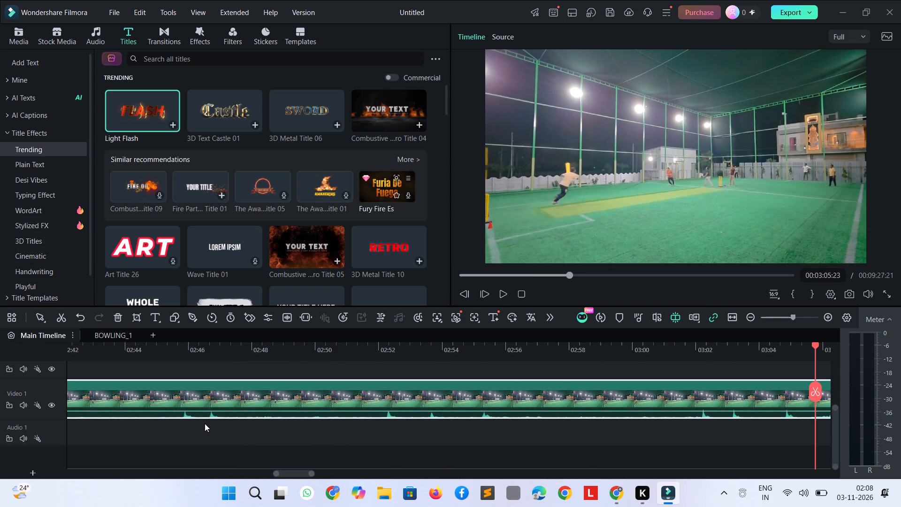
pyautogui.hotkey('shift', 'Right')
pyautogui.hotkey('shift', 'Right')
pyautogui.hotkey('shift', 'Right')
pyautogui.hotkey('shift', 'Right')
pyautogui.hotkey('shift', 'Right')
pyautogui.hotkey('shift', 'Right')
pyautogui.hotkey('shift', 'Right')
pyautogui.hotkey('shift', 'Right')
pyautogui.hotkey('shift', 'Right')
pyautogui.hotkey('shift', 'Right')
pyautogui.hotkey('shift', 'Right')
pyautogui.hotkey('shift', 'Right')
pyautogui.hotkey('shift', 'Right')
pyautogui.hotkey('shift', 'Right')
pyautogui.hotkey('shift', 'Right')
pyautogui.hotkey('shift', 'Right')
pyautogui.hotkey('shift', 'Right')
pyautogui.hotkey('shift', 'Right')
pyautogui.hotkey('shift', 'Right')
pyautogui.hotkey('shift', 'Right')
pyautogui.hotkey('shift', 'Right')
pyautogui.hotkey('shift', 'Right')
pyautogui.hotkey('shift', 'Right')
pyautogui.hotkey('shift', 'Right')
pyautogui.hotkey('shift', 'Right')
pyautogui.hotkey('shift', 'Right')
pyautogui.hotkey('shift', 'Right')
pyautogui.hotkey('shift', 'Right')
pyautogui.hotkey('shift', 'Right')
pyautogui.hotkey('shift', 'Right')
pyautogui.hotkey('shift', 'Right')
pyautogui.hotkey('shift', 'Right')
pyautogui.hotkey('shift', 'Right')
pyautogui.hotkey('shift', 'Right')
pyautogui.hotkey('shift', 'Right')
pyautogui.hotkey('shift', 'Right')
pyautogui.hotkey('shift', 'Right')
pyautogui.hotkey('shift', 'Right')
pyautogui.hotkey('shift', 'Right')
pyautogui.hotkey('shift', 'Right')
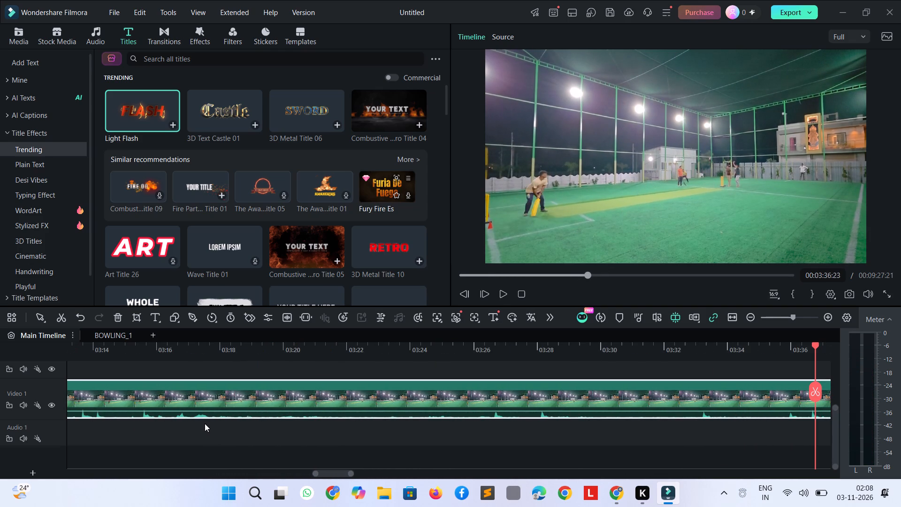
pyautogui.hotkey('shift', 'Right')
pyautogui.hotkey('shift', 'Right')
pyautogui.hotkey('shift', 'Right')
pyautogui.hotkey('shift', 'Right')
pyautogui.hotkey('shift', 'Right')
pyautogui.hotkey('shift', 'Right')
pyautogui.hotkey('shift', 'Right')
pyautogui.hotkey('shift', 'Right')
pyautogui.hotkey('shift', 'Right')
pyautogui.hotkey('shift', 'Right')
pyautogui.hotkey('shift', 'Right')
pyautogui.hotkey('shift', 'Right')
pyautogui.hotkey('shift', 'Right')
pyautogui.hotkey('shift', 'Right')
pyautogui.hotkey('shift', 'Right')
pyautogui.hotkey('shift', 'Right')
pyautogui.hotkey('shift', 'Right')
pyautogui.hotkey('shift', 'Right')
pyautogui.hotkey('shift', 'Right')
pyautogui.hotkey('shift', 'Right')
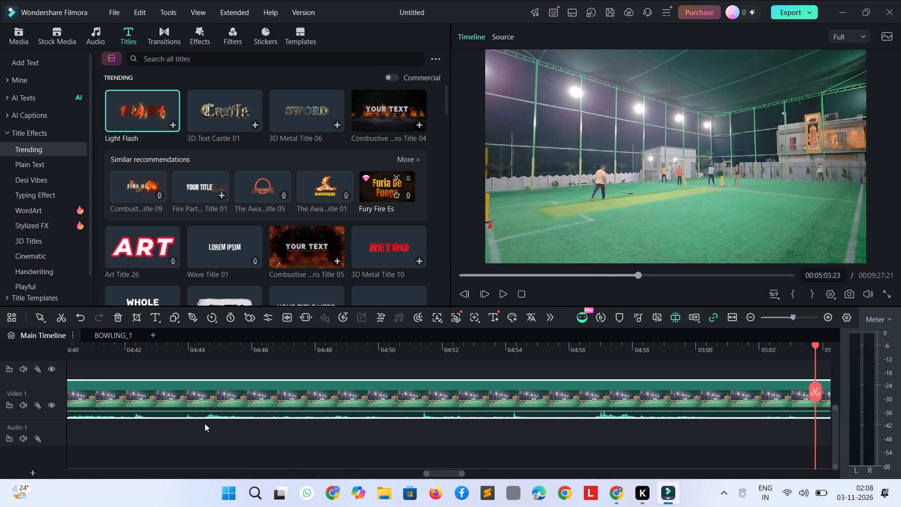
# Go back to 00:05:22:23 and play the footage to about 00:05:30 to check for a key delivery.
pyautogui.hotkey('shift', 'Left')
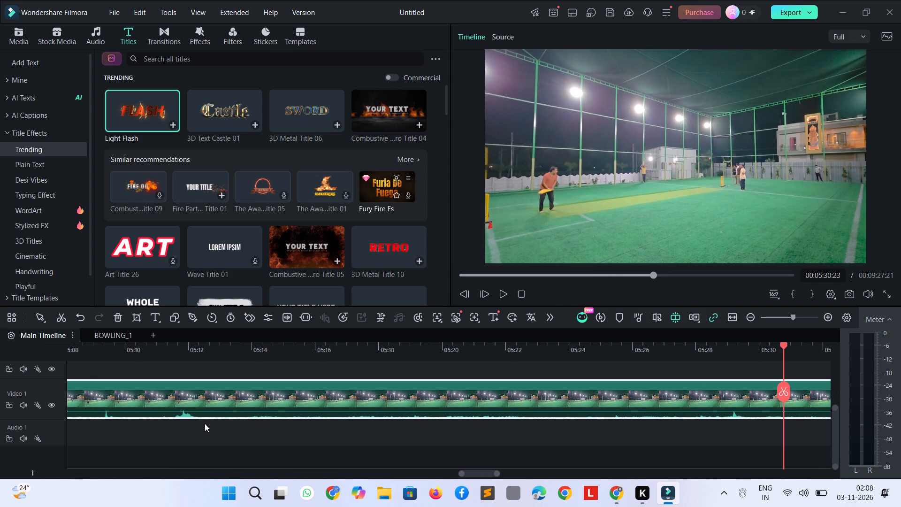
pyautogui.hotkey('shift', 'Left')
pyautogui.hotkey('shift', 'Left')
pyautogui.hotkey('shift', 'Left')
pyautogui.hotkey('shift', 'Left')
pyautogui.hotkey('shift', 'Left')
pyautogui.hotkey('shift', 'Left')
pyautogui.hotkey('shift', 'Left')
pyautogui.hotkey('shift', 'Left')
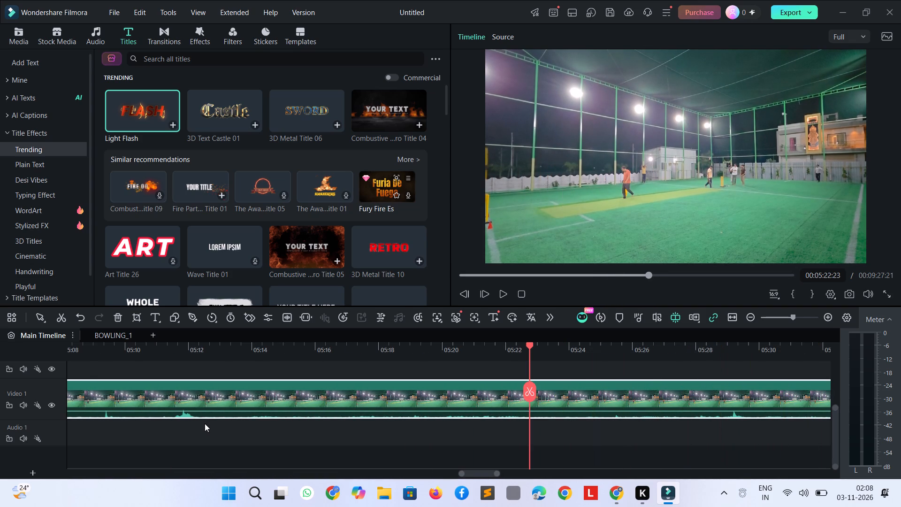
pyautogui.press('space')
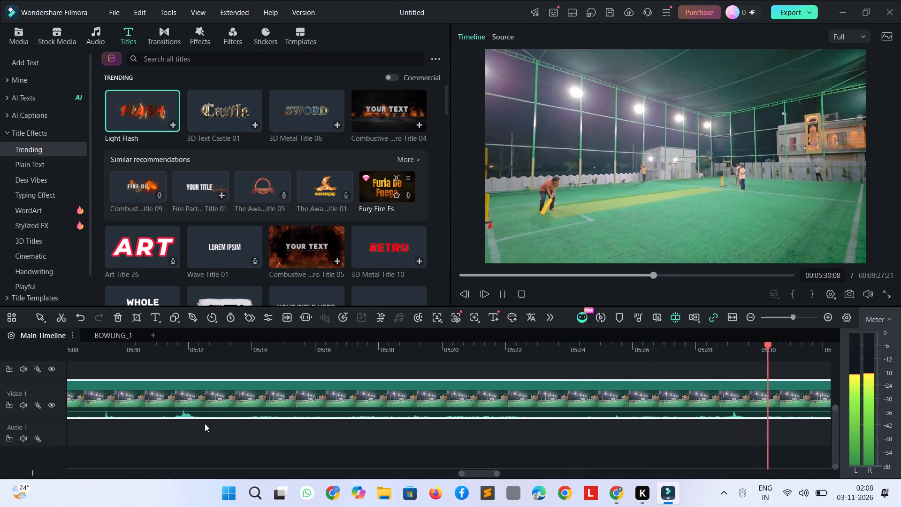
# Skim the footage from about 00:05:30 to about 00:07:03 for the next key delivery.
pyautogui.hotkey('shift', 'Right')
pyautogui.hotkey('shift', 'Right')
pyautogui.hotkey('shift', 'Right')
pyautogui.hotkey('shift', 'Right')
pyautogui.hotkey('shift', 'Right')
pyautogui.hotkey('shift', 'Right')
pyautogui.hotkey('shift', 'Right')
pyautogui.hotkey('shift', 'Right')
pyautogui.hotkey('shift', 'Right')
pyautogui.hotkey('shift', 'Right')
pyautogui.hotkey('shift', 'Right')
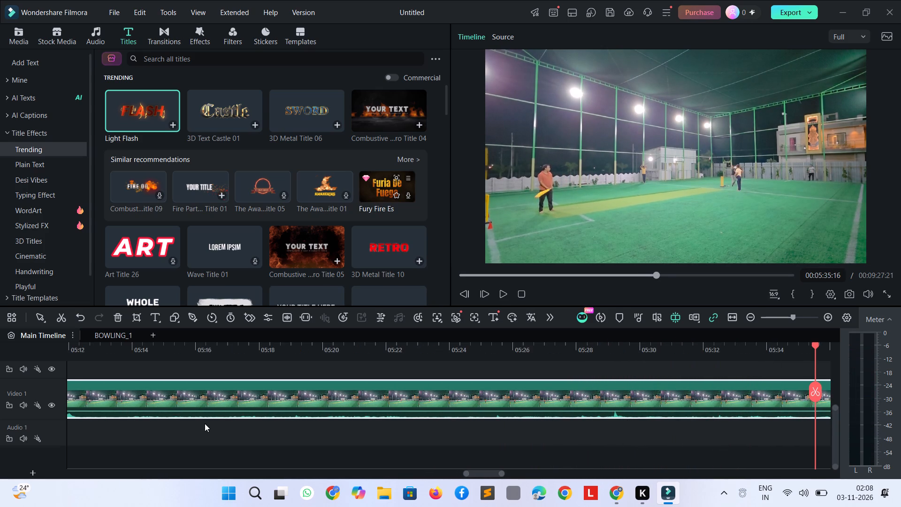
pyautogui.hotkey('shift', 'Right')
pyautogui.hotkey('shift', 'Right')
pyautogui.hotkey('shift', 'Right')
pyautogui.hotkey('shift', 'Right')
pyautogui.hotkey('shift', 'Right')
pyautogui.hotkey('shift', 'Right')
pyautogui.hotkey('shift', 'Right')
pyautogui.hotkey('shift', 'Right')
pyautogui.hotkey('shift', 'Right')
pyautogui.hotkey('shift', 'Right')
pyautogui.hotkey('shift', 'Right')
pyautogui.hotkey('shift', 'Right')
pyautogui.hotkey('shift', 'Right')
pyautogui.hotkey('shift', 'Right')
pyautogui.hotkey('shift', 'Right')
pyautogui.hotkey('shift', 'Right')
pyautogui.hotkey('shift', 'Right')
pyautogui.hotkey('shift', 'Right')
pyautogui.hotkey('shift', 'Right')
pyautogui.hotkey('shift', 'Right')
pyautogui.hotkey('shift', 'Right')
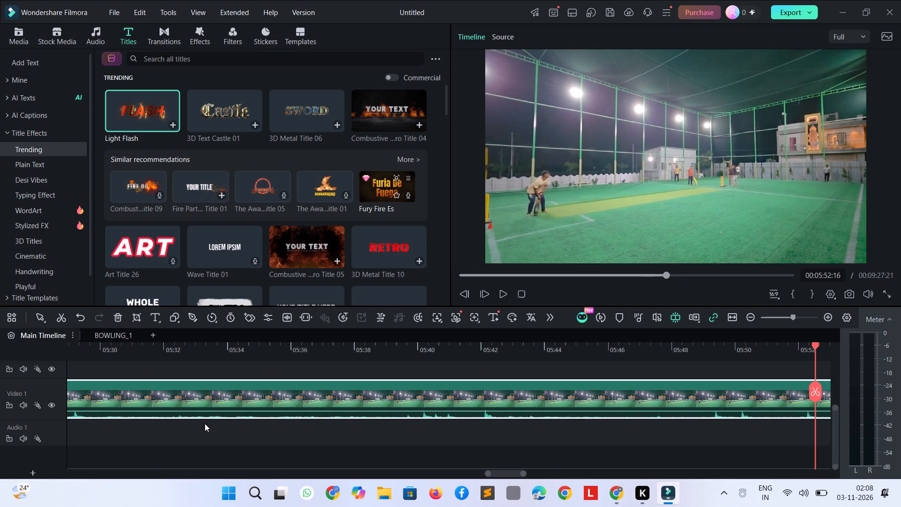
pyautogui.hotkey('shift', 'Right')
pyautogui.hotkey('shift', 'Right')
pyautogui.hotkey('shift', 'Right')
pyautogui.hotkey('shift', 'Right')
pyautogui.hotkey('shift', 'Right')
pyautogui.hotkey('shift', 'Right')
pyautogui.hotkey('shift', 'Right')
pyautogui.hotkey('shift', 'Right')
pyautogui.hotkey('shift', 'Right')
pyautogui.hotkey('shift', 'Right')
pyautogui.hotkey('shift', 'Right')
pyautogui.hotkey('shift', 'Right')
pyautogui.hotkey('shift', 'Right')
pyautogui.hotkey('shift', 'Right')
pyautogui.hotkey('shift', 'Right')
pyautogui.hotkey('shift', 'Right')
pyautogui.hotkey('shift', 'Right')
pyautogui.hotkey('shift', 'Right')
pyautogui.hotkey('shift', 'Right')
pyautogui.hotkey('shift', 'Right')
pyautogui.hotkey('shift', 'Right')
pyautogui.hotkey('shift', 'Right')
pyautogui.hotkey('shift', 'Right')
pyautogui.hotkey('shift', 'Right')
pyautogui.hotkey('shift', 'Right')
pyautogui.hotkey('shift', 'Right')
pyautogui.hotkey('shift', 'Right')
pyautogui.hotkey('shift', 'Right')
pyautogui.hotkey('shift', 'Right')
pyautogui.hotkey('shift', 'Right')
pyautogui.hotkey('shift', 'Right')
pyautogui.hotkey('shift', 'Right')
pyautogui.hotkey('shift', 'Right')
pyautogui.hotkey('shift', 'Right')
pyautogui.hotkey('shift', 'Right')
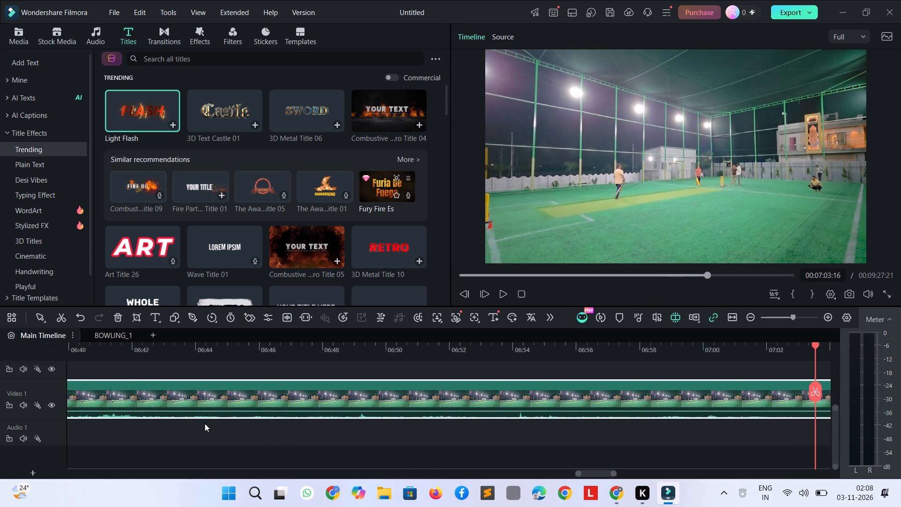
# Go back from 00:07:03:16 past 00:06:52:16 and play the footage to about 00:06:56 to check for a key delivery.
pyautogui.hotkey('shift', 'Left')
pyautogui.hotkey('shift', 'Left')
pyautogui.hotkey('shift', 'Left')
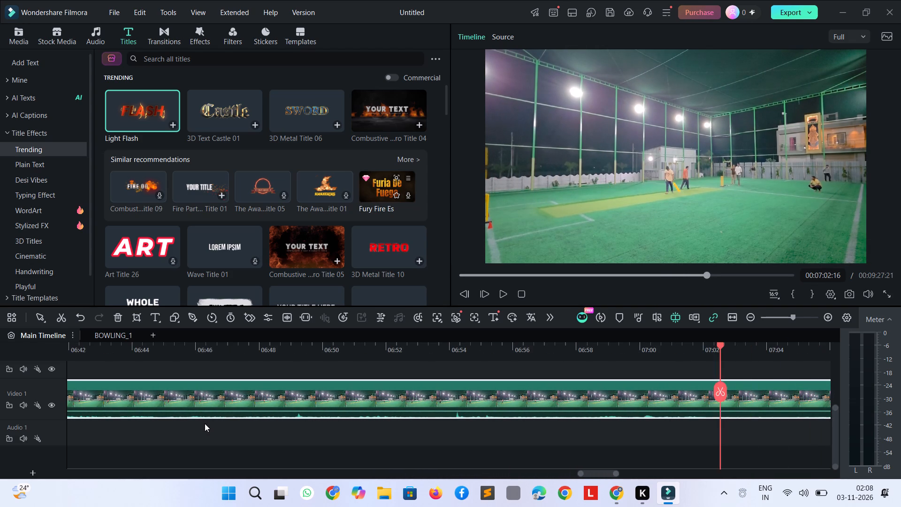
pyautogui.hotkey('shift', 'Left')
pyautogui.hotkey('shift', 'Left')
pyautogui.hotkey('shift', 'Left')
pyautogui.hotkey('shift', 'Left')
pyautogui.hotkey('shift', 'Left')
pyautogui.hotkey('shift', 'Left')
pyautogui.hotkey('shift', 'Left')
pyautogui.hotkey('shift', 'Left')
pyautogui.hotkey('shift', 'Left')
pyautogui.hotkey('shift', 'Left')
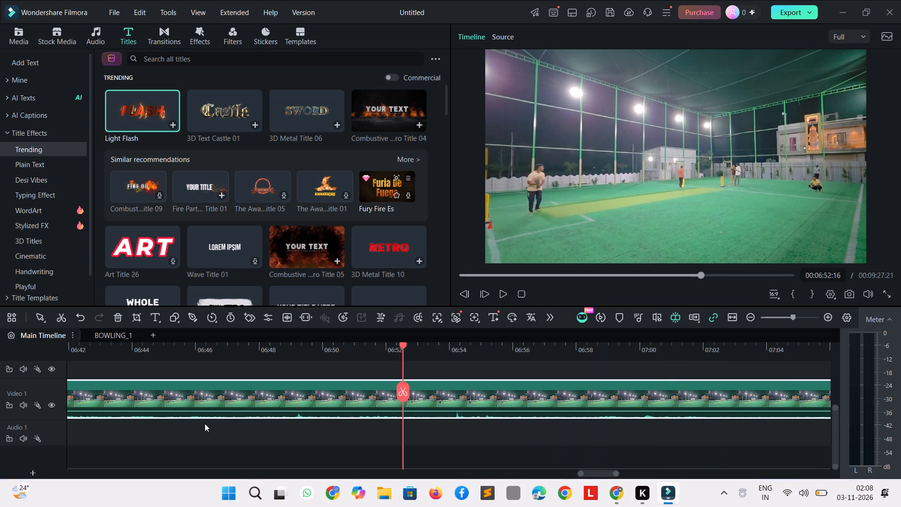
pyautogui.hotkey('shift', 'Left')
pyautogui.hotkey('shift', 'Left')
pyautogui.hotkey('shift', 'Left')
pyautogui.hotkey('shift', 'Left')
pyautogui.hotkey('shift', 'Left')
pyautogui.hotkey('shift', 'Left')
pyautogui.press('space')
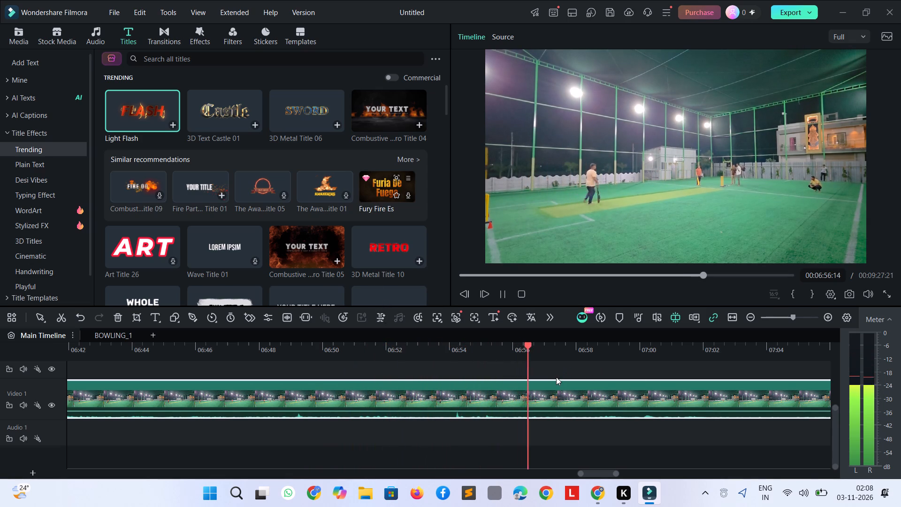
pyautogui.press('space')
# Advance to the next delivery, split the MATCH_2_YPS_VS_ACV clip at 00:07:09:23, and delete the section back to the 00:02:24:08 cut.
pyautogui.hotkey('shift', 'Right')
pyautogui.hotkey('shift', 'Right')
pyautogui.hotkey('shift', 'Right')
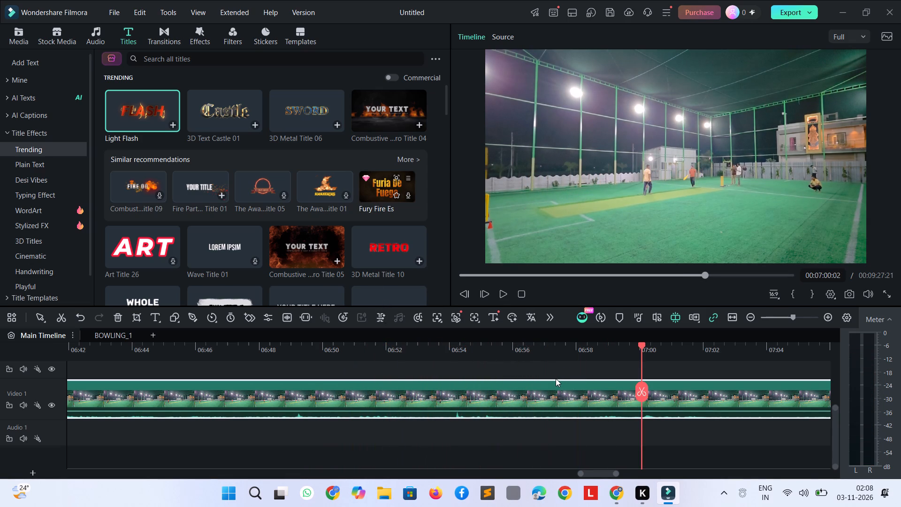
pyautogui.hotkey('shift', 'Right')
pyautogui.hotkey('shift', 'Right')
pyautogui.hotkey('shift', 'Right')
pyautogui.hotkey('shift', 'Right')
pyautogui.hotkey('shift', 'Right')
pyautogui.hotkey('shift', 'Right')
pyautogui.hotkey('shift', 'Right')
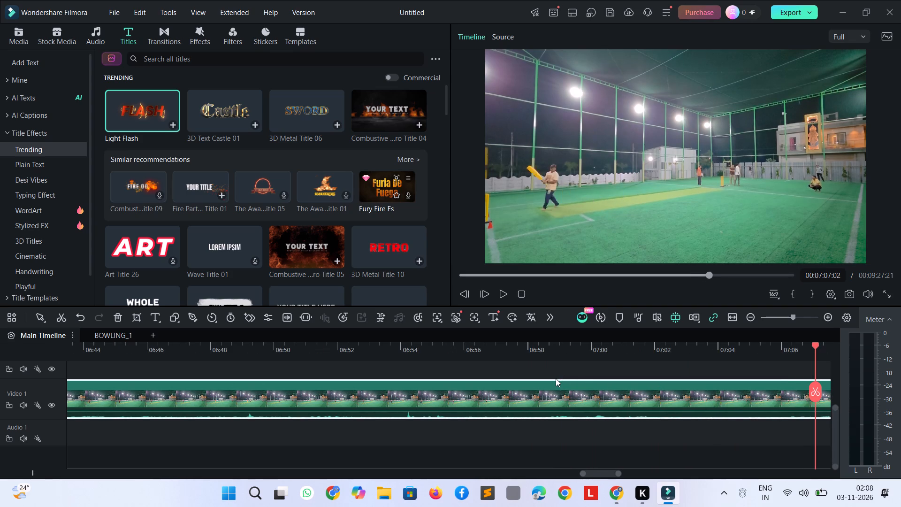
pyautogui.hotkey('shift', 'Right')
pyautogui.press('space')
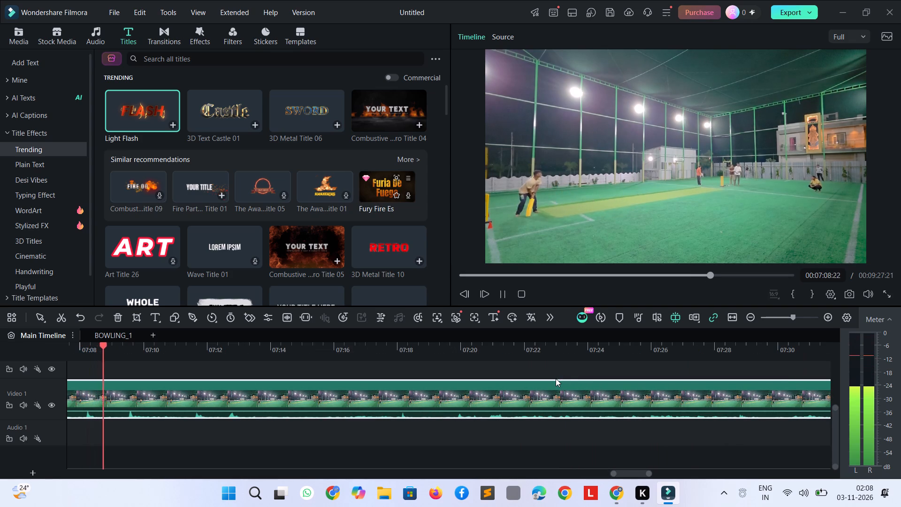
pyautogui.press('space')
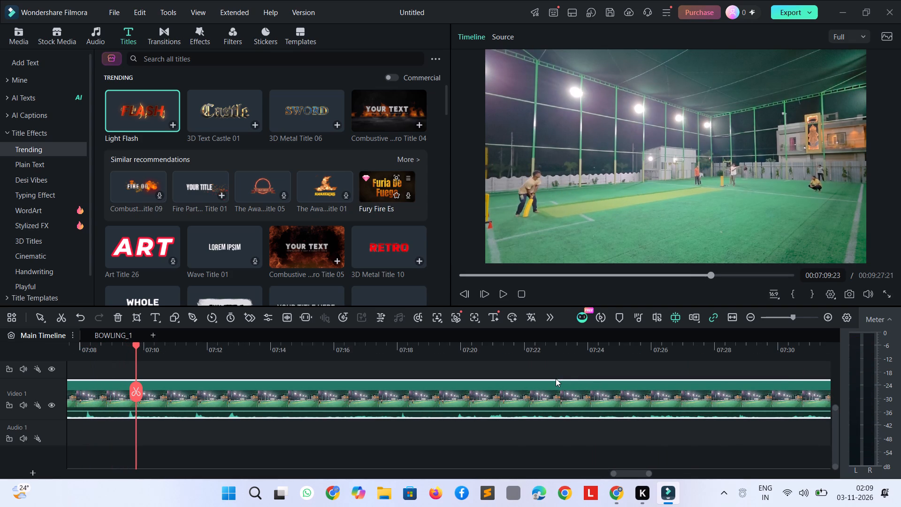
pyautogui.hotkey('ctrl', 'b')
pyautogui.keyDown('ctrl'); pyautogui.scroll(1, 556, 378); pyautogui.keyUp('ctrl')
pyautogui.click(368, 402)
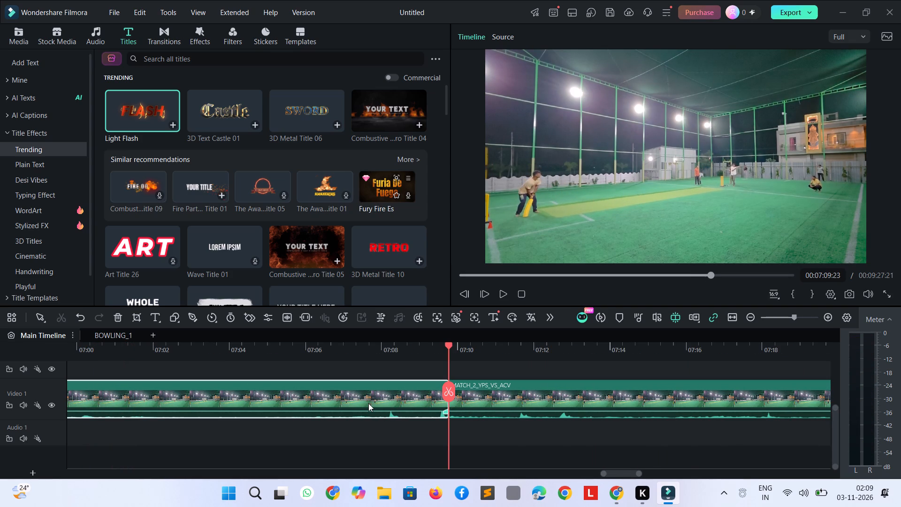
pyautogui.press('Delete')
# Play the delivery from the 00:02:24:08 cut and split the MATCH_2_YPS_VS_ACV clip after the play, at 00:02:29:22.
pyautogui.press('space')
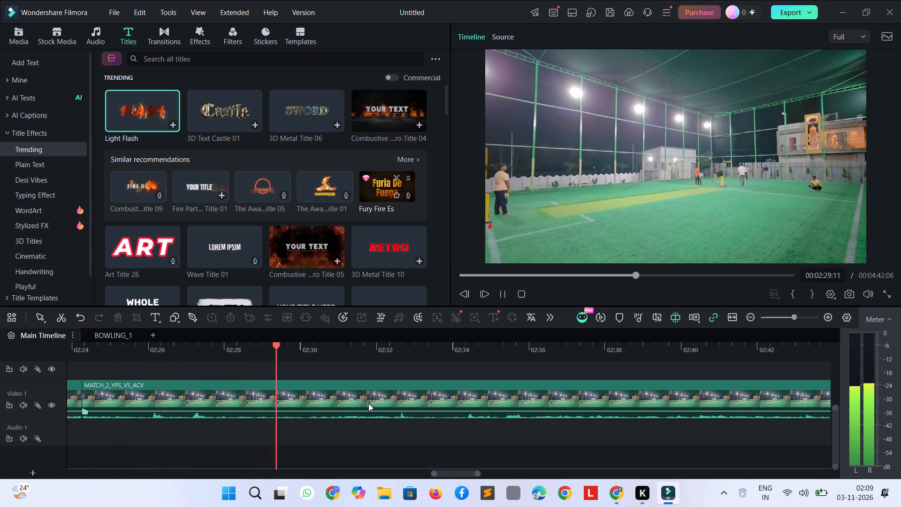
pyautogui.press('space')
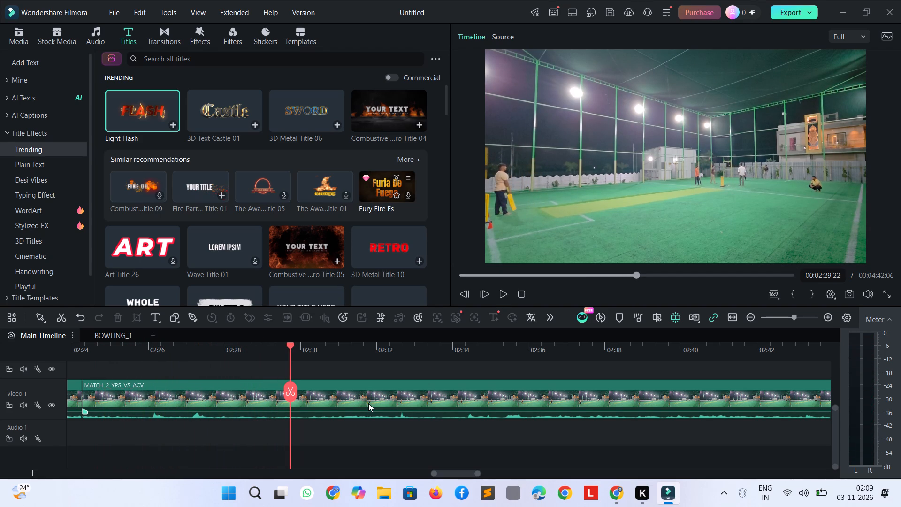
pyautogui.hotkey('ctrl', 'b')
# Split the kept delivery earlier, at 00:02:28:09, and delete the short piece between that point and the 00:02:29:22 cut.
pyautogui.press('space')
pyautogui.press('space')
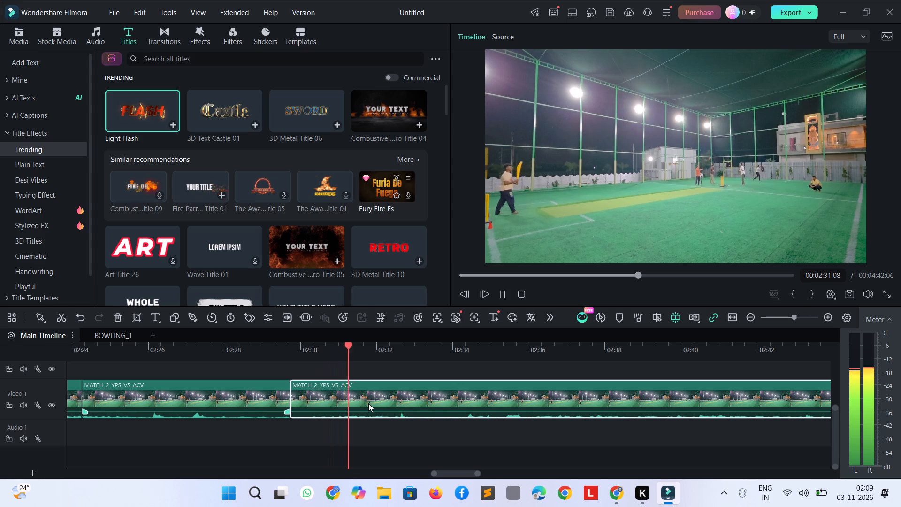
pyautogui.hotkey('shift', 'Left')
pyautogui.hotkey('shift', 'Left')
pyautogui.hotkey('shift', 'Left')
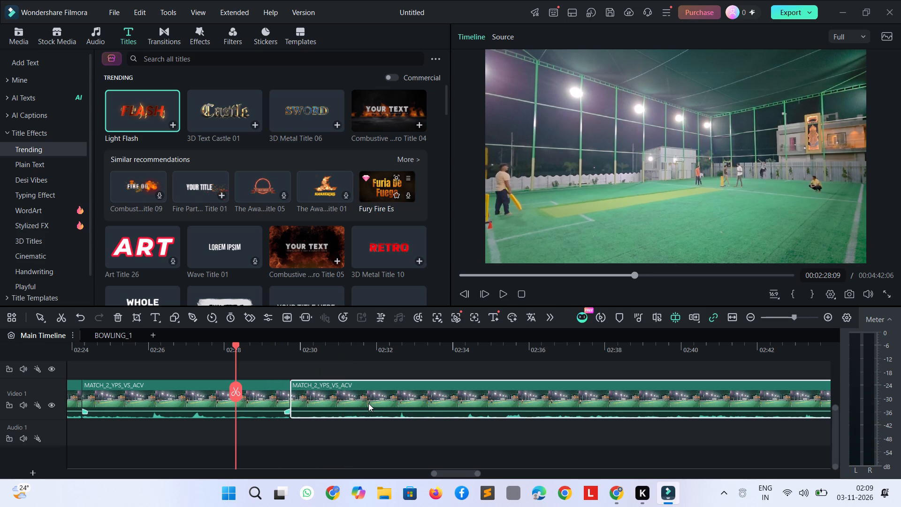
pyautogui.hotkey('ctrl', 'b')
pyautogui.press('space')
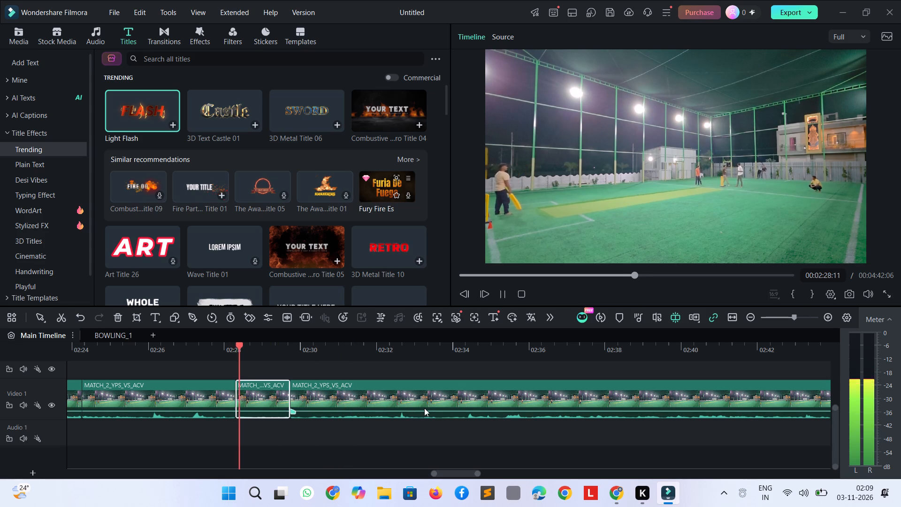
pyautogui.press('space')
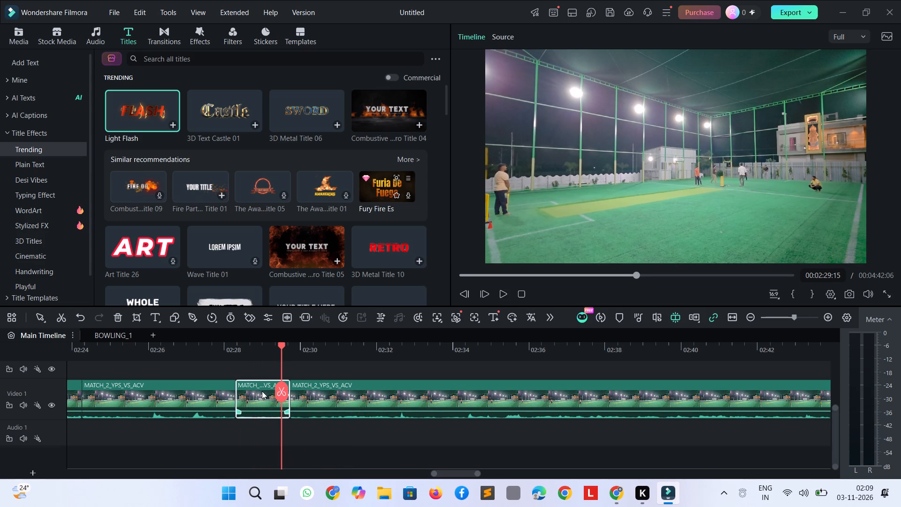
pyautogui.click(262, 391)
pyautogui.press('Delete')
# Play on to the next delivery, split the clip at 00:02:55:06, and delete the section back to the 00:02:28:09 cut.
pyautogui.press('space')
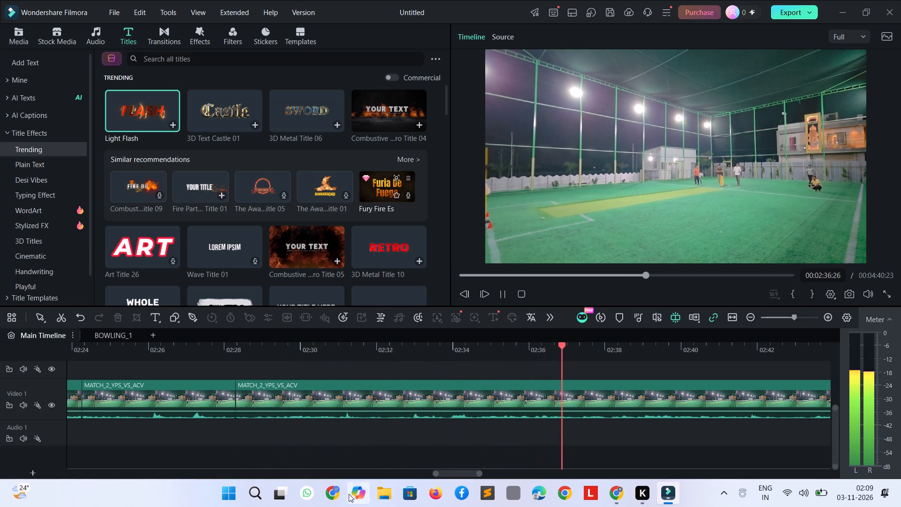
pyautogui.click(344, 405)
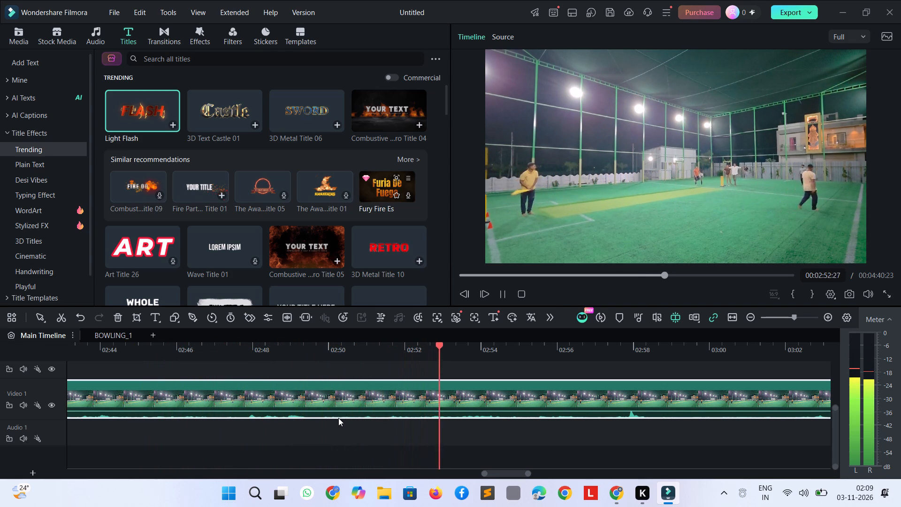
pyautogui.press('space')
pyautogui.press('space')
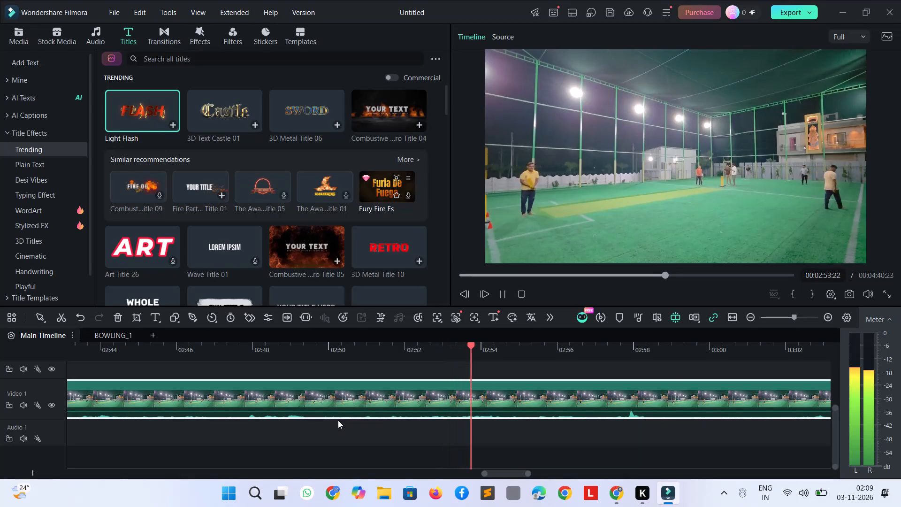
pyautogui.press('space')
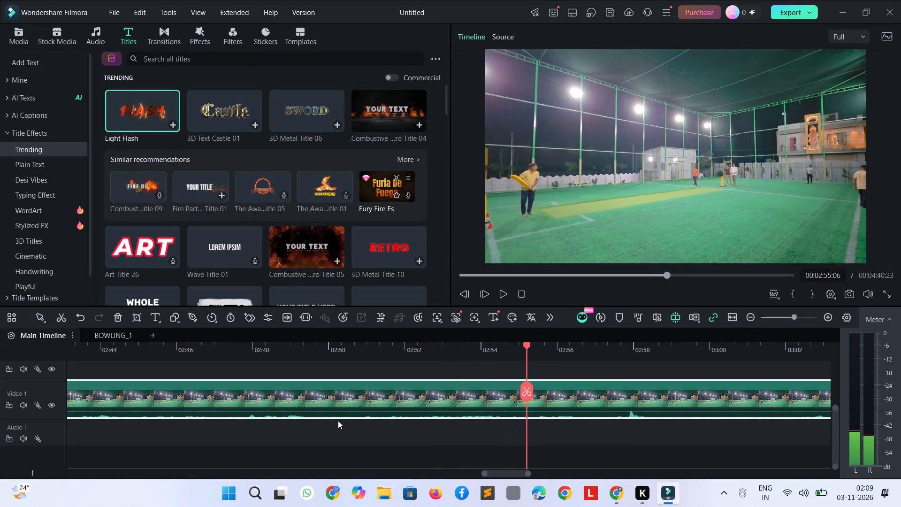
pyautogui.hotkey('ctrl', 'b')
pyautogui.click(340, 406)
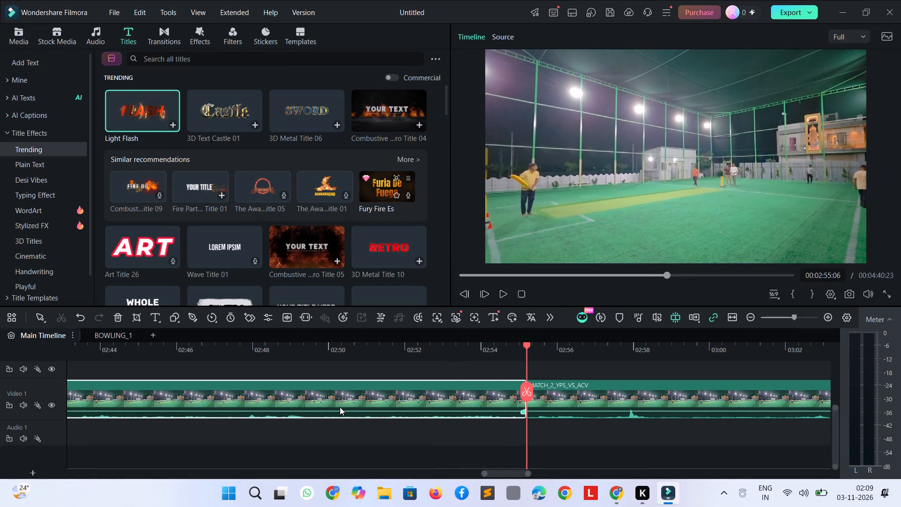
pyautogui.press('Delete')
# Play the delivery from the 00:02:28:09 cut and split the MATCH_2_YPS_VS_ACV clip after the play, at about 00:02:33.
pyautogui.press('space')
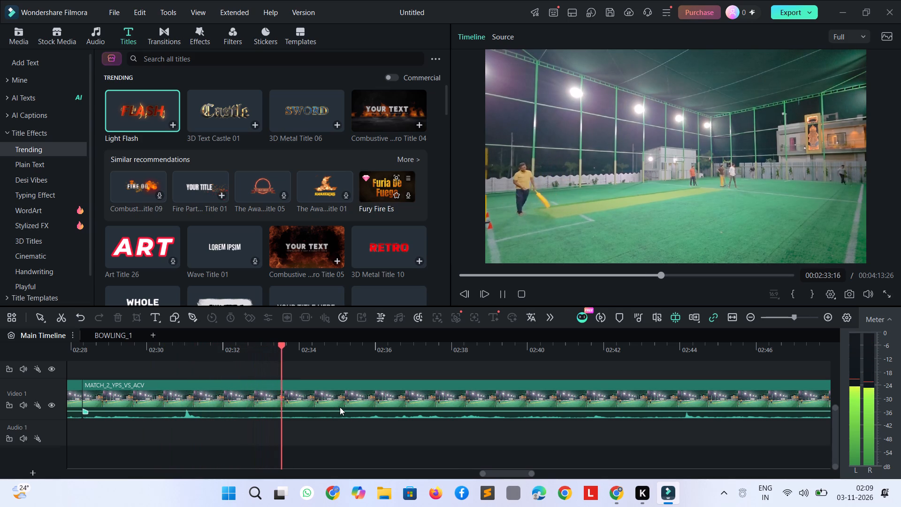
pyautogui.press('space')
pyautogui.hotkey('ctrl', 'b')
# Advance to the next delivery, split the clip at 00:02:49:06, and delete the section back to the cut at about 00:02:33.
pyautogui.press('space')
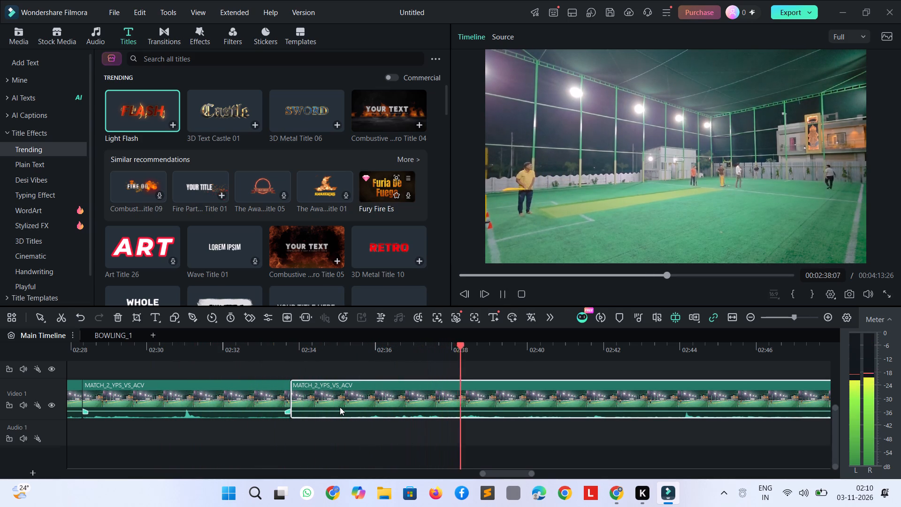
pyautogui.hotkey('shift', 'Right')
pyautogui.hotkey('shift', 'Right')
pyautogui.hotkey('shift', 'Right')
pyautogui.hotkey('shift', 'Right')
pyautogui.hotkey('shift', 'Right')
pyautogui.press('space')
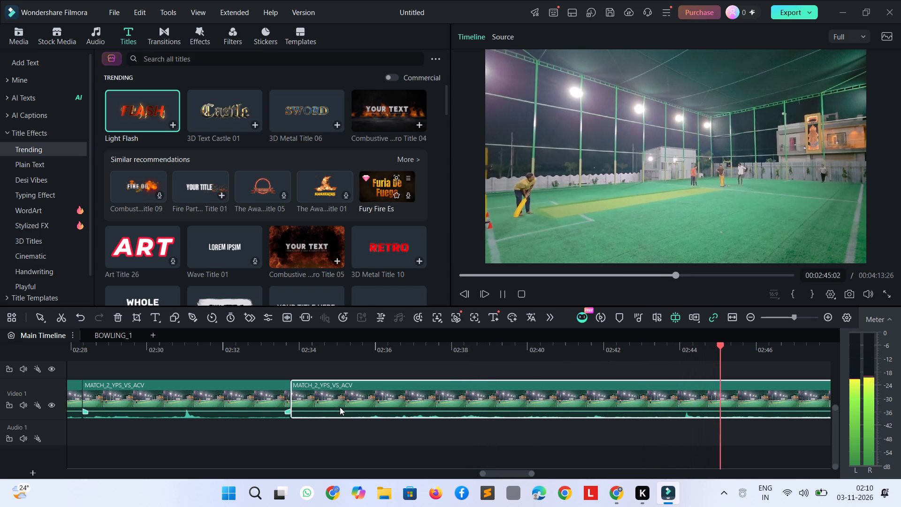
pyautogui.press('space')
pyautogui.press('Right')
pyautogui.press('Right')
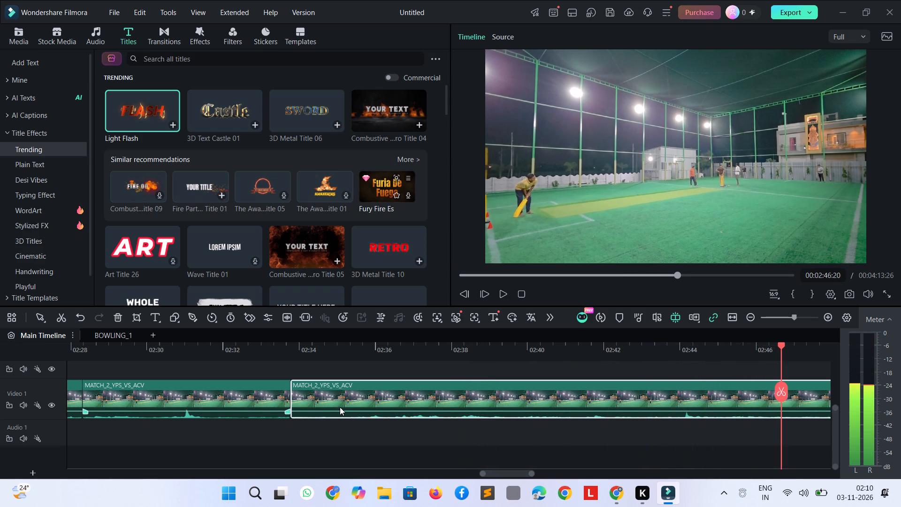
pyautogui.press('Right')
pyautogui.press('Right')
pyautogui.press('Right')
pyautogui.press('Right')
pyautogui.press('space')
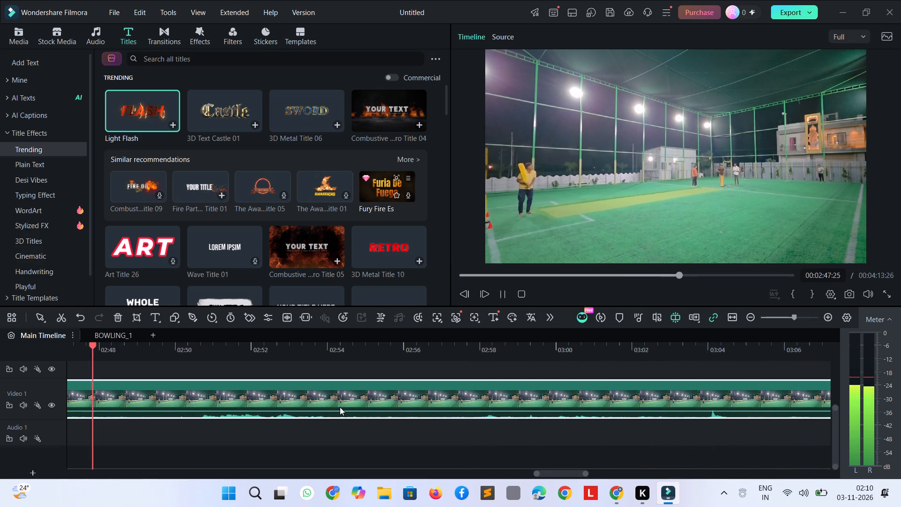
pyautogui.press('space')
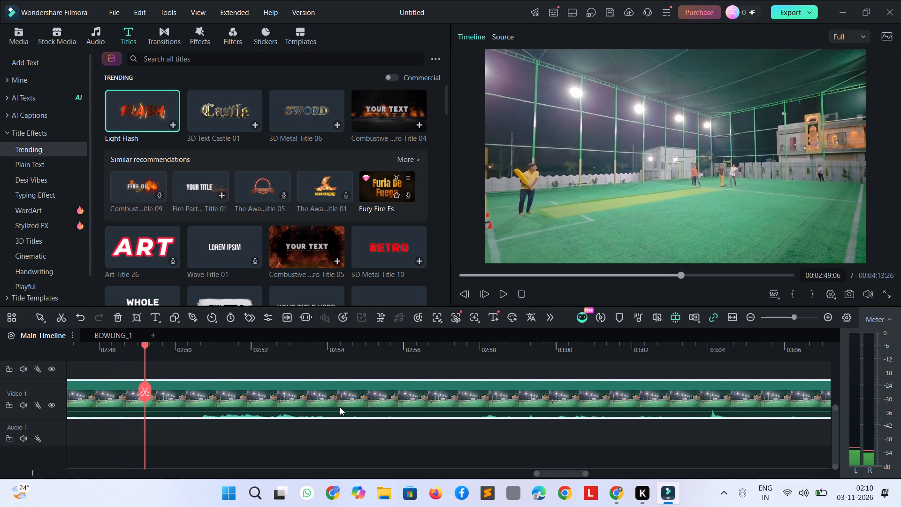
pyautogui.hotkey('ctrl', 'b')
pyautogui.click(122, 399)
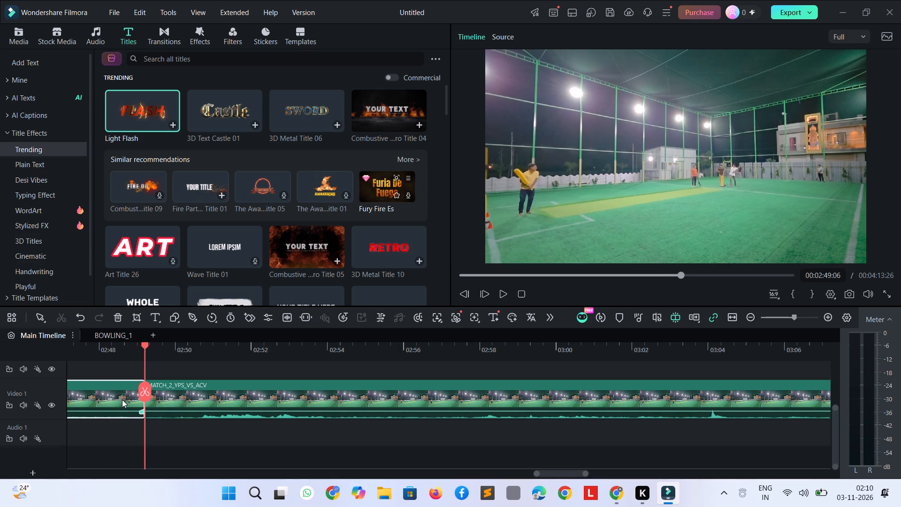
pyautogui.press('Delete')
# Play on from the cut at about 00:02:33, split the clip at 00:02:46:26, and delete the section before the split back to that cut.
pyautogui.press('space')
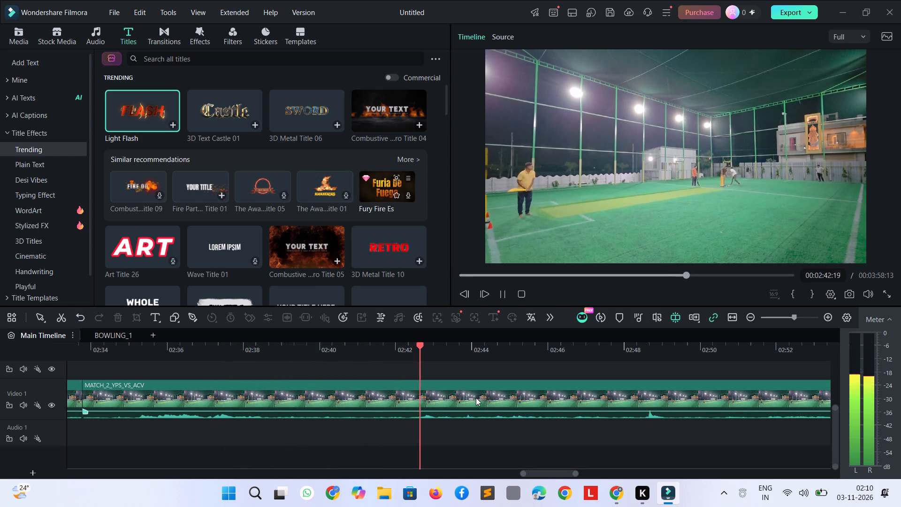
pyautogui.click(465, 405)
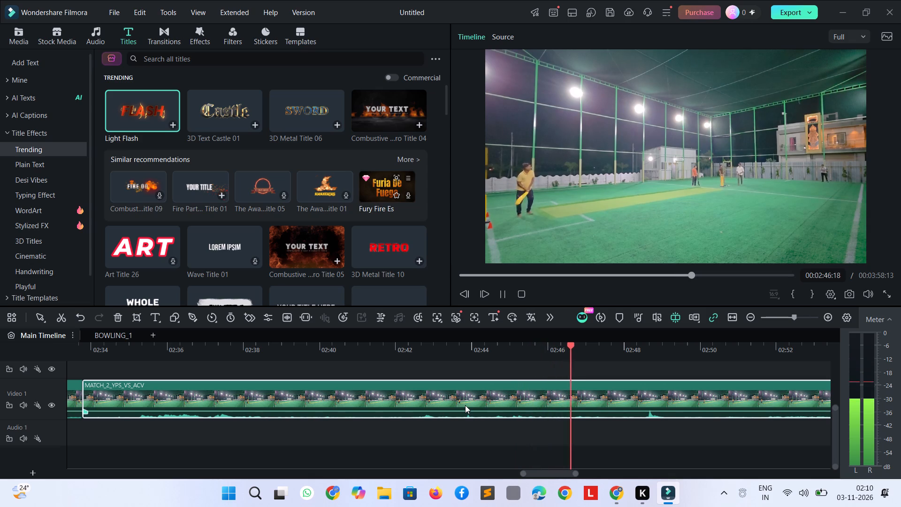
pyautogui.press('space')
pyautogui.hotkey('ctrl', 'b')
pyautogui.click(459, 407)
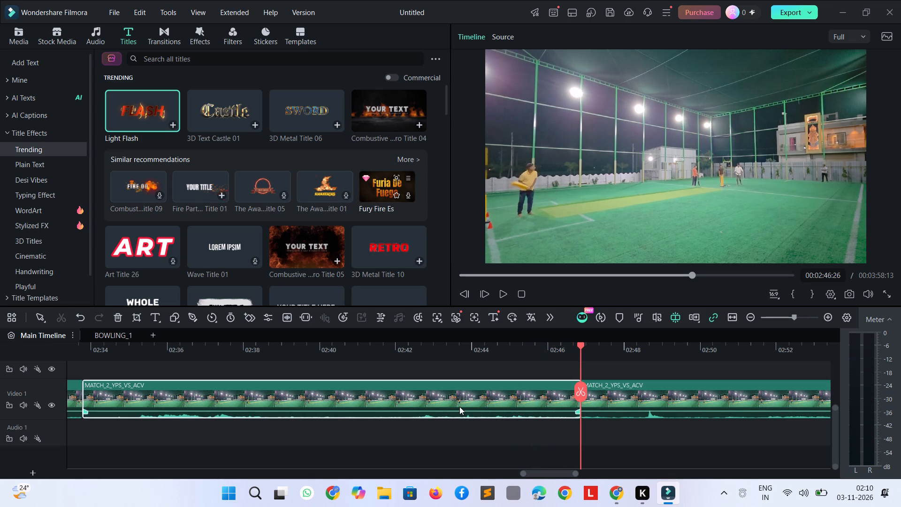
pyautogui.press('Delete')
# Play on from the cut at about 00:02:33, split the clip at 00:02:45:02, and delete the section before the split back to that cut.
pyautogui.press('space')
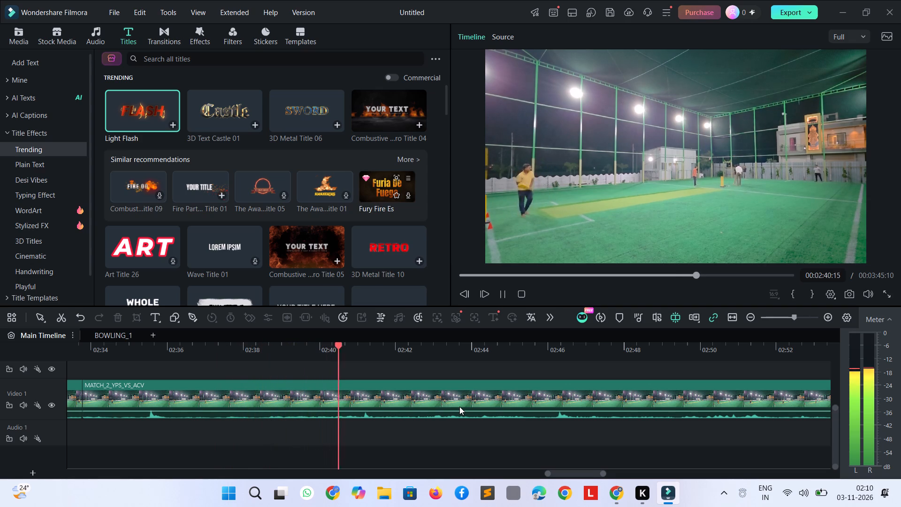
pyautogui.click(459, 407)
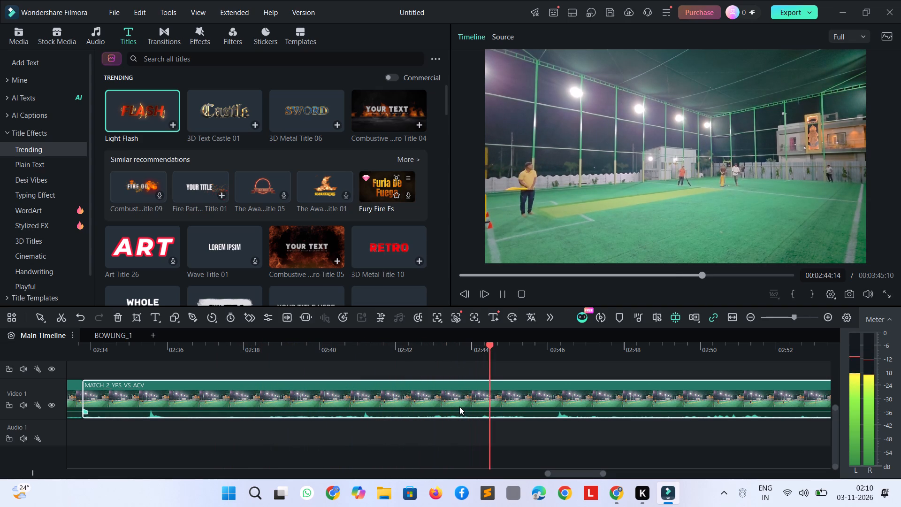
pyautogui.press('space')
pyautogui.hotkey('ctrl', 'b')
pyautogui.click(459, 407)
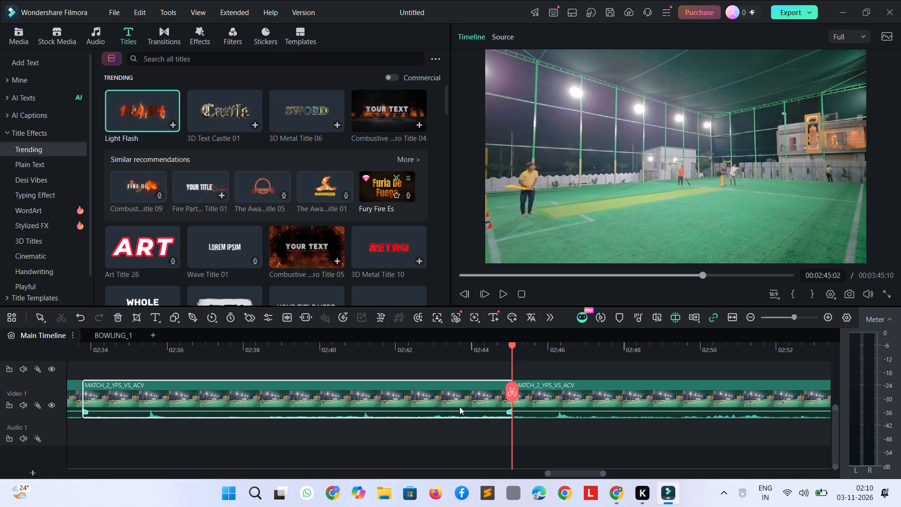
pyautogui.press('Delete')
# Review the rest of the MATCH_2_YPS_VS_ACV footage and delete the whole remaining clip after the cut at about 00:02:33.
pyautogui.press('space')
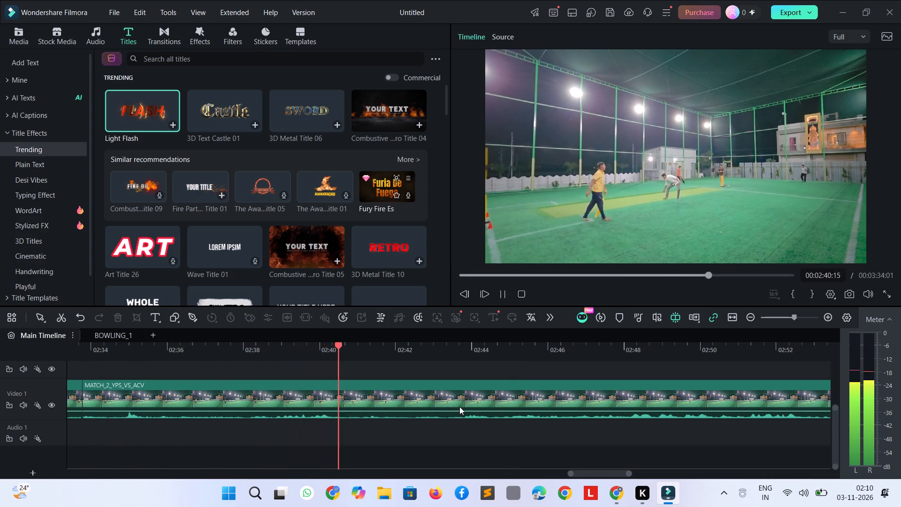
pyautogui.press('space')
pyautogui.press('space')
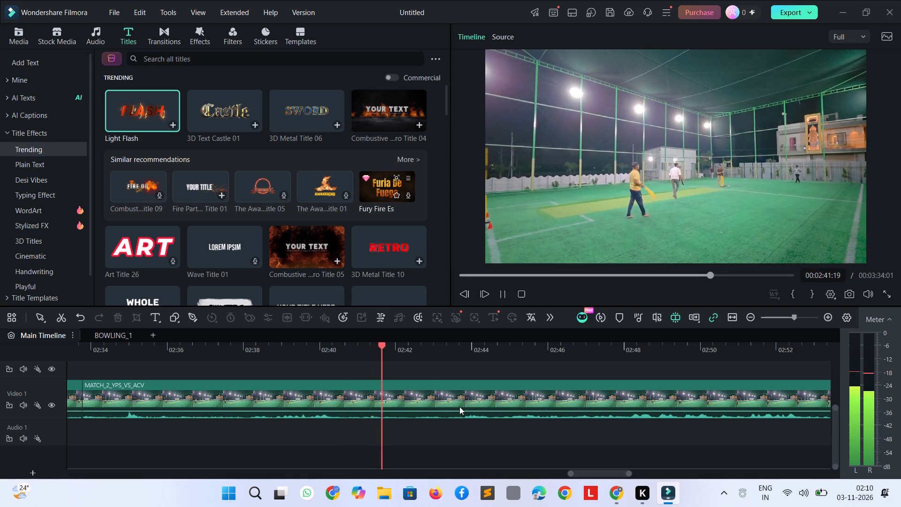
pyautogui.click(459, 407)
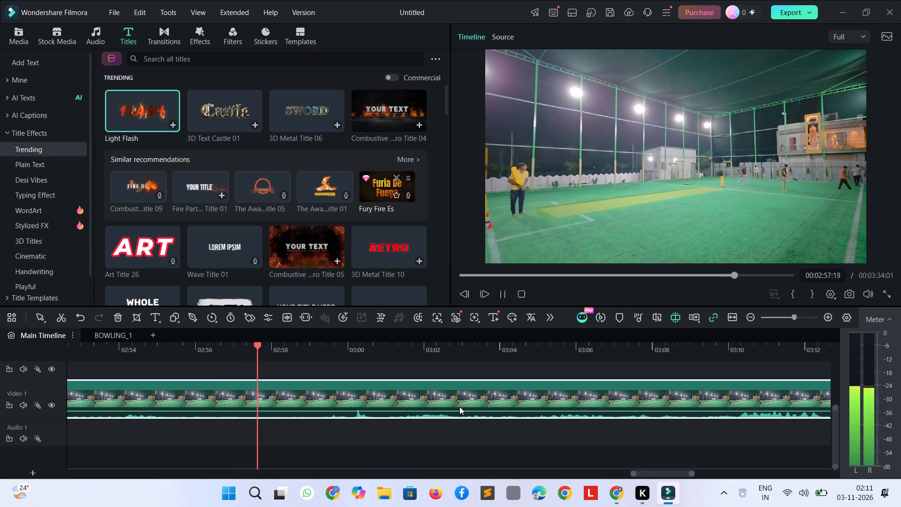
pyautogui.hotkey('shift', 'Right')
pyautogui.hotkey('shift', 'Right')
pyautogui.hotkey('shift', 'Right')
pyautogui.hotkey('shift', 'Right')
pyautogui.hotkey('shift', 'Right')
pyautogui.hotkey('shift', 'Right')
pyautogui.hotkey('shift', 'Right')
pyautogui.hotkey('shift', 'Right')
pyautogui.hotkey('shift', 'Right')
pyautogui.hotkey('shift', 'Right')
pyautogui.hotkey('shift', 'Right')
pyautogui.hotkey('shift', 'Right')
pyautogui.hotkey('shift', 'Right')
pyautogui.hotkey('shift', 'Right')
pyautogui.hotkey('shift', 'Right')
pyautogui.hotkey('shift', 'Right')
pyautogui.hotkey('shift', 'Right')
pyautogui.hotkey('shift', 'Right')
pyautogui.hotkey('shift', 'Right')
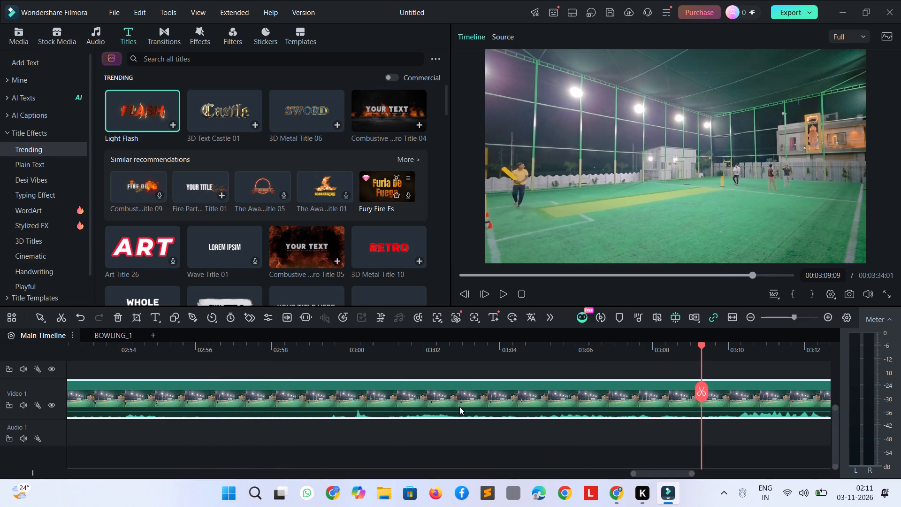
pyautogui.hotkey('shift', 'Right')
pyautogui.hotkey('shift', 'Right')
pyautogui.hotkey('shift', 'Right')
pyautogui.hotkey('shift', 'Right')
pyautogui.hotkey('shift', 'Right')
pyautogui.hotkey('shift', 'Right')
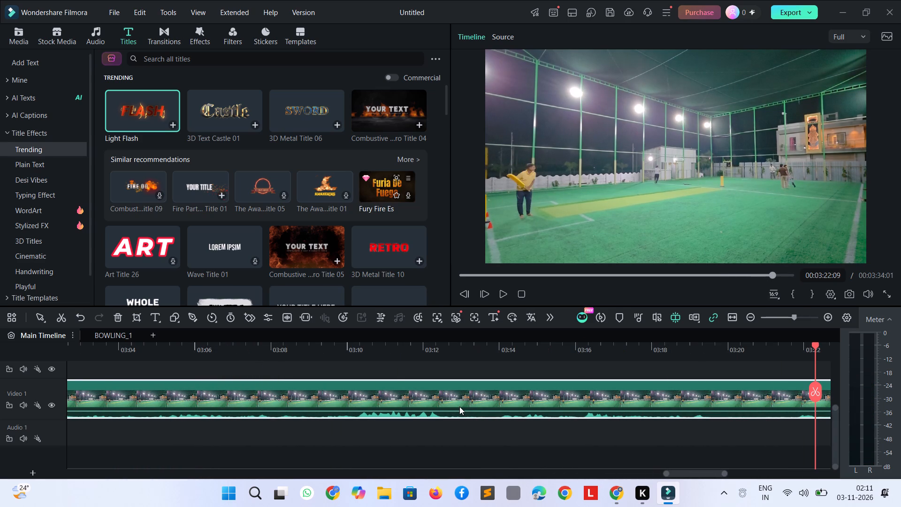
pyautogui.click(459, 407)
pyautogui.press('Delete')
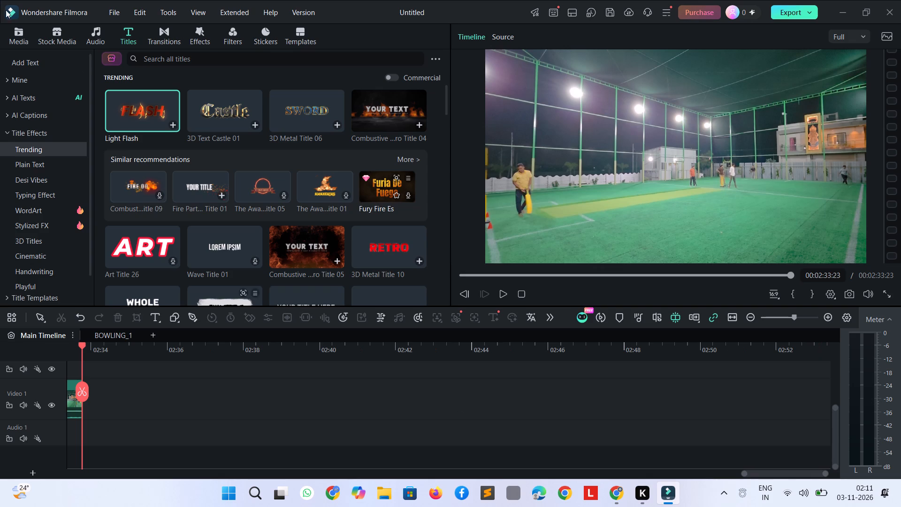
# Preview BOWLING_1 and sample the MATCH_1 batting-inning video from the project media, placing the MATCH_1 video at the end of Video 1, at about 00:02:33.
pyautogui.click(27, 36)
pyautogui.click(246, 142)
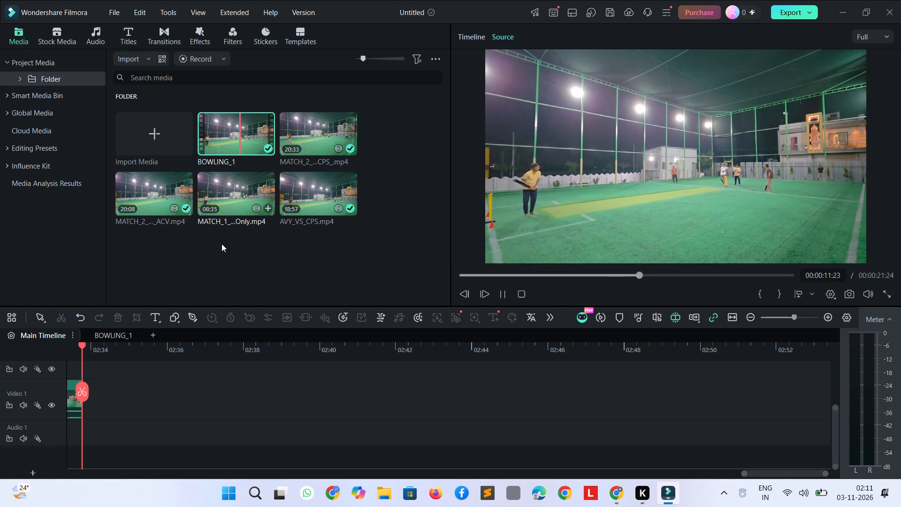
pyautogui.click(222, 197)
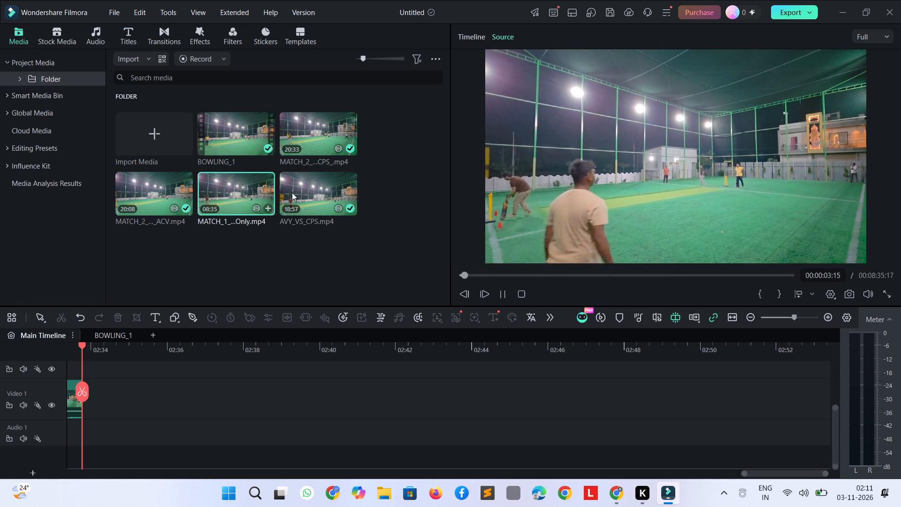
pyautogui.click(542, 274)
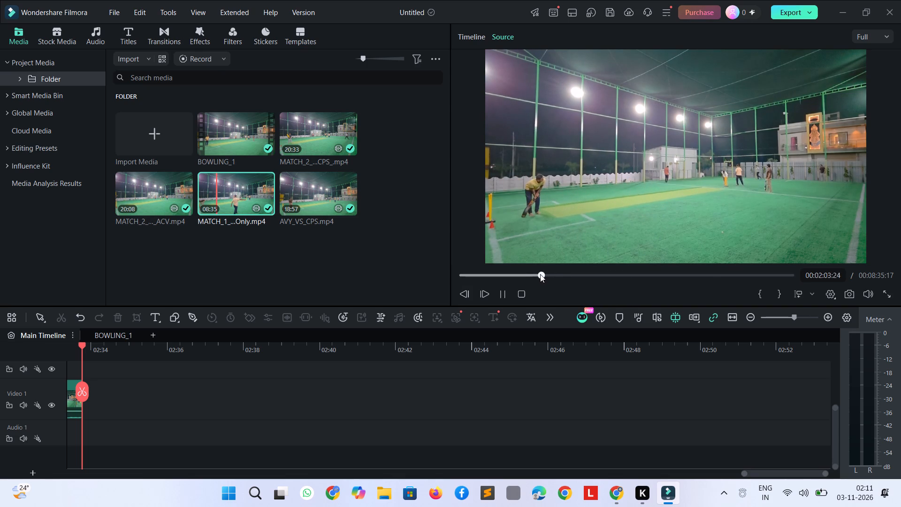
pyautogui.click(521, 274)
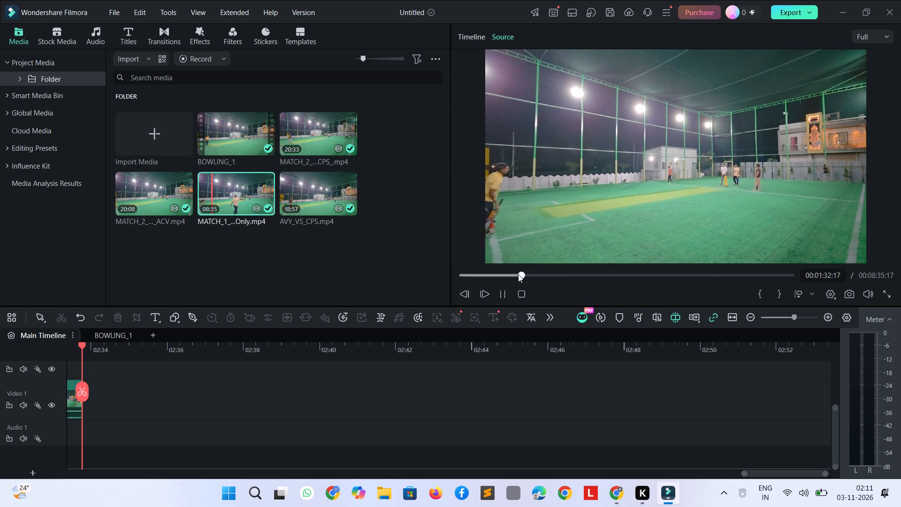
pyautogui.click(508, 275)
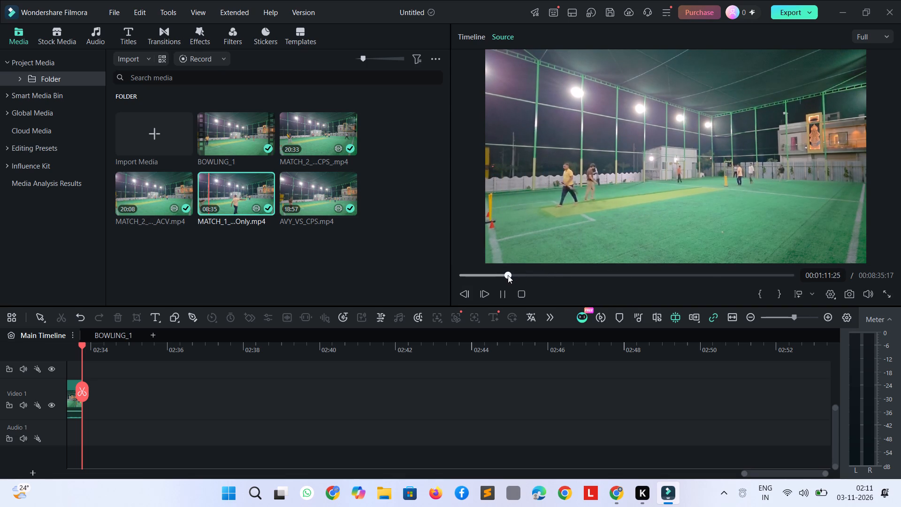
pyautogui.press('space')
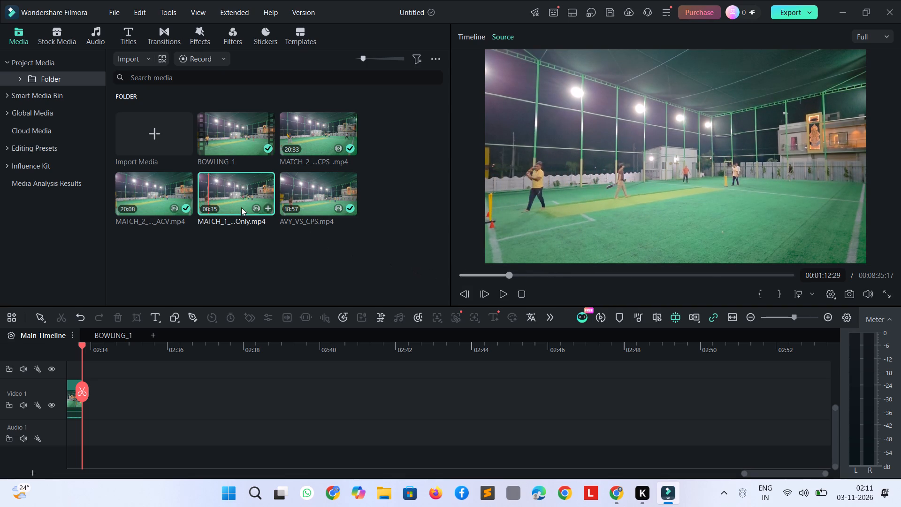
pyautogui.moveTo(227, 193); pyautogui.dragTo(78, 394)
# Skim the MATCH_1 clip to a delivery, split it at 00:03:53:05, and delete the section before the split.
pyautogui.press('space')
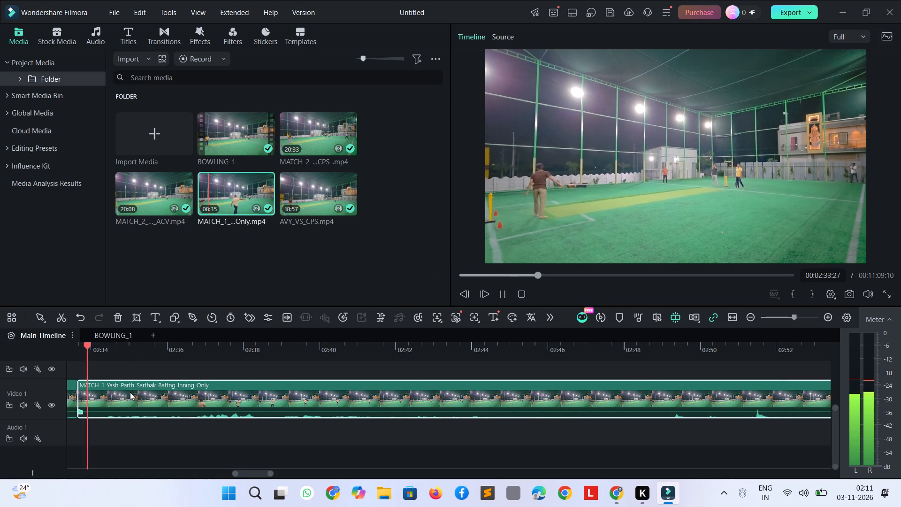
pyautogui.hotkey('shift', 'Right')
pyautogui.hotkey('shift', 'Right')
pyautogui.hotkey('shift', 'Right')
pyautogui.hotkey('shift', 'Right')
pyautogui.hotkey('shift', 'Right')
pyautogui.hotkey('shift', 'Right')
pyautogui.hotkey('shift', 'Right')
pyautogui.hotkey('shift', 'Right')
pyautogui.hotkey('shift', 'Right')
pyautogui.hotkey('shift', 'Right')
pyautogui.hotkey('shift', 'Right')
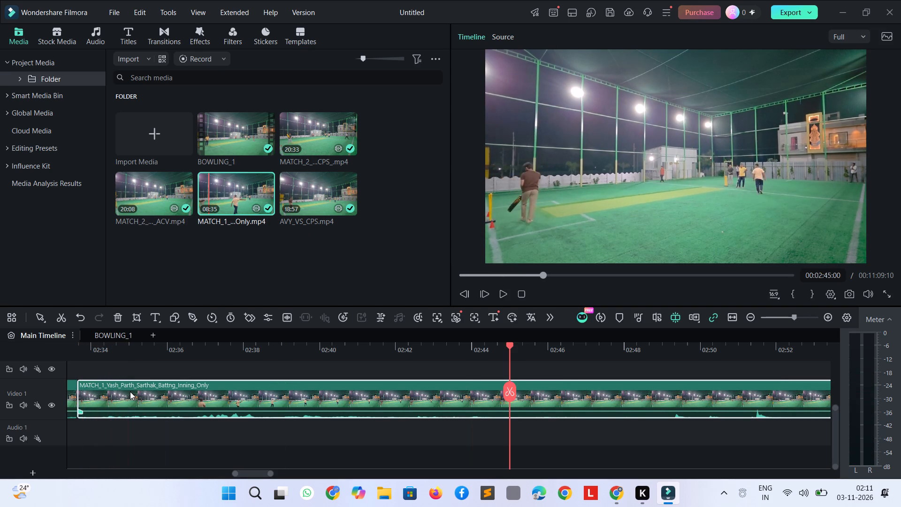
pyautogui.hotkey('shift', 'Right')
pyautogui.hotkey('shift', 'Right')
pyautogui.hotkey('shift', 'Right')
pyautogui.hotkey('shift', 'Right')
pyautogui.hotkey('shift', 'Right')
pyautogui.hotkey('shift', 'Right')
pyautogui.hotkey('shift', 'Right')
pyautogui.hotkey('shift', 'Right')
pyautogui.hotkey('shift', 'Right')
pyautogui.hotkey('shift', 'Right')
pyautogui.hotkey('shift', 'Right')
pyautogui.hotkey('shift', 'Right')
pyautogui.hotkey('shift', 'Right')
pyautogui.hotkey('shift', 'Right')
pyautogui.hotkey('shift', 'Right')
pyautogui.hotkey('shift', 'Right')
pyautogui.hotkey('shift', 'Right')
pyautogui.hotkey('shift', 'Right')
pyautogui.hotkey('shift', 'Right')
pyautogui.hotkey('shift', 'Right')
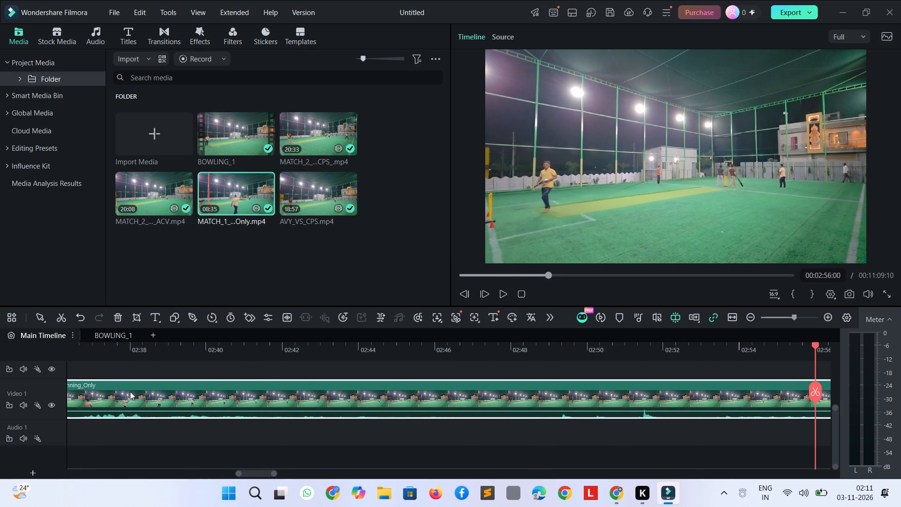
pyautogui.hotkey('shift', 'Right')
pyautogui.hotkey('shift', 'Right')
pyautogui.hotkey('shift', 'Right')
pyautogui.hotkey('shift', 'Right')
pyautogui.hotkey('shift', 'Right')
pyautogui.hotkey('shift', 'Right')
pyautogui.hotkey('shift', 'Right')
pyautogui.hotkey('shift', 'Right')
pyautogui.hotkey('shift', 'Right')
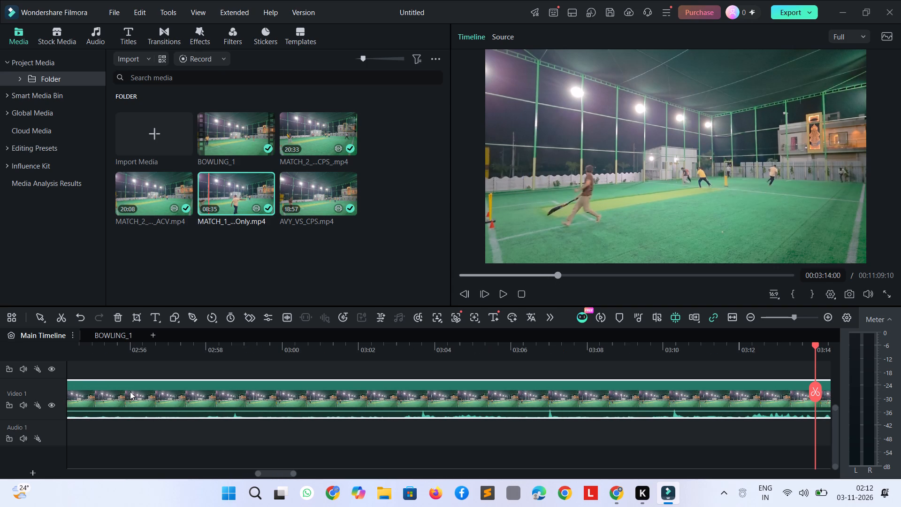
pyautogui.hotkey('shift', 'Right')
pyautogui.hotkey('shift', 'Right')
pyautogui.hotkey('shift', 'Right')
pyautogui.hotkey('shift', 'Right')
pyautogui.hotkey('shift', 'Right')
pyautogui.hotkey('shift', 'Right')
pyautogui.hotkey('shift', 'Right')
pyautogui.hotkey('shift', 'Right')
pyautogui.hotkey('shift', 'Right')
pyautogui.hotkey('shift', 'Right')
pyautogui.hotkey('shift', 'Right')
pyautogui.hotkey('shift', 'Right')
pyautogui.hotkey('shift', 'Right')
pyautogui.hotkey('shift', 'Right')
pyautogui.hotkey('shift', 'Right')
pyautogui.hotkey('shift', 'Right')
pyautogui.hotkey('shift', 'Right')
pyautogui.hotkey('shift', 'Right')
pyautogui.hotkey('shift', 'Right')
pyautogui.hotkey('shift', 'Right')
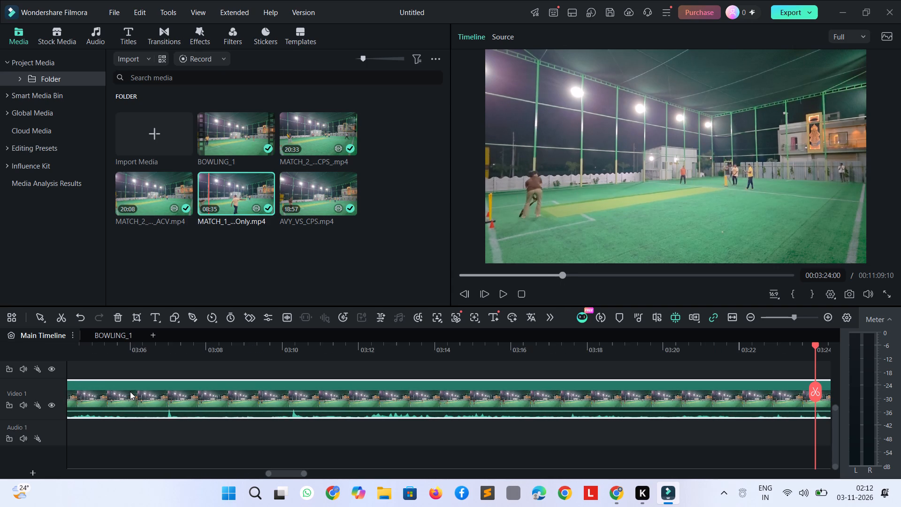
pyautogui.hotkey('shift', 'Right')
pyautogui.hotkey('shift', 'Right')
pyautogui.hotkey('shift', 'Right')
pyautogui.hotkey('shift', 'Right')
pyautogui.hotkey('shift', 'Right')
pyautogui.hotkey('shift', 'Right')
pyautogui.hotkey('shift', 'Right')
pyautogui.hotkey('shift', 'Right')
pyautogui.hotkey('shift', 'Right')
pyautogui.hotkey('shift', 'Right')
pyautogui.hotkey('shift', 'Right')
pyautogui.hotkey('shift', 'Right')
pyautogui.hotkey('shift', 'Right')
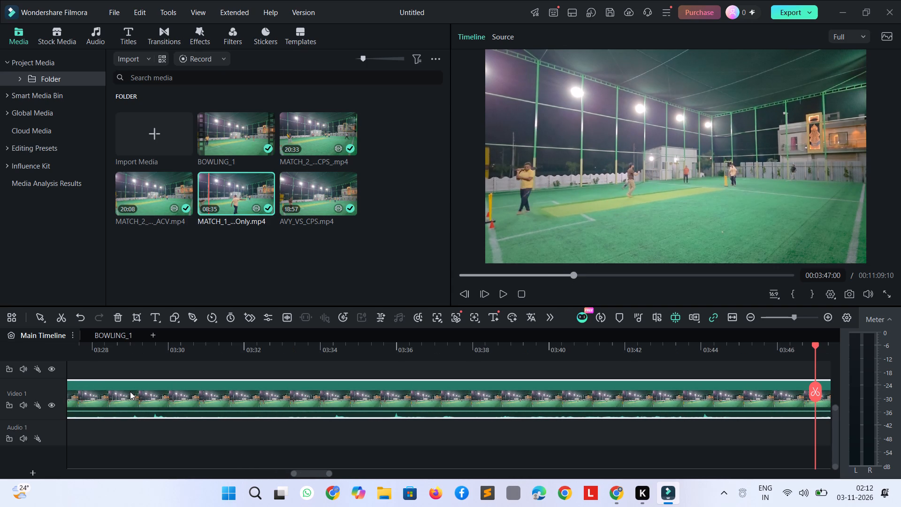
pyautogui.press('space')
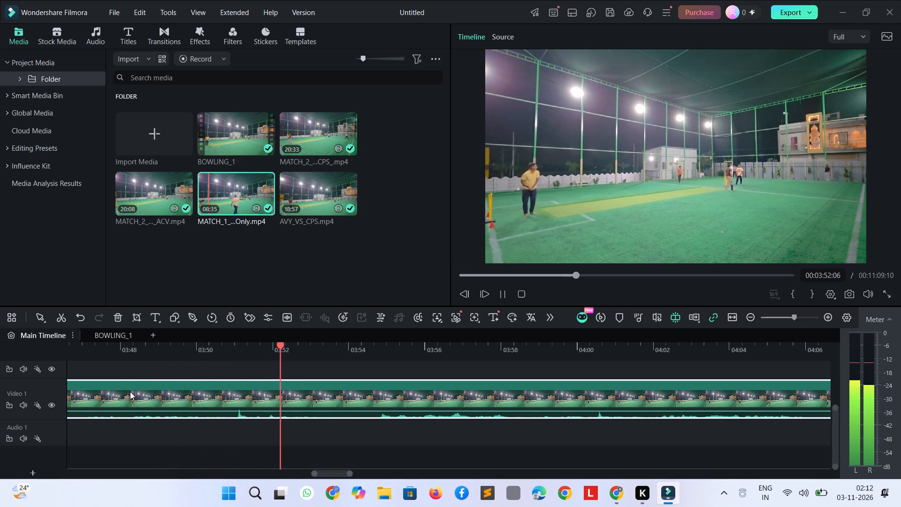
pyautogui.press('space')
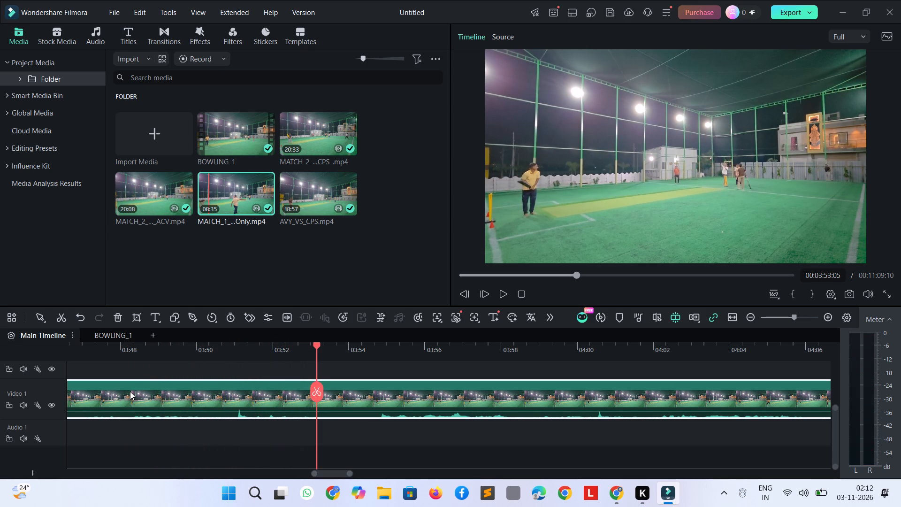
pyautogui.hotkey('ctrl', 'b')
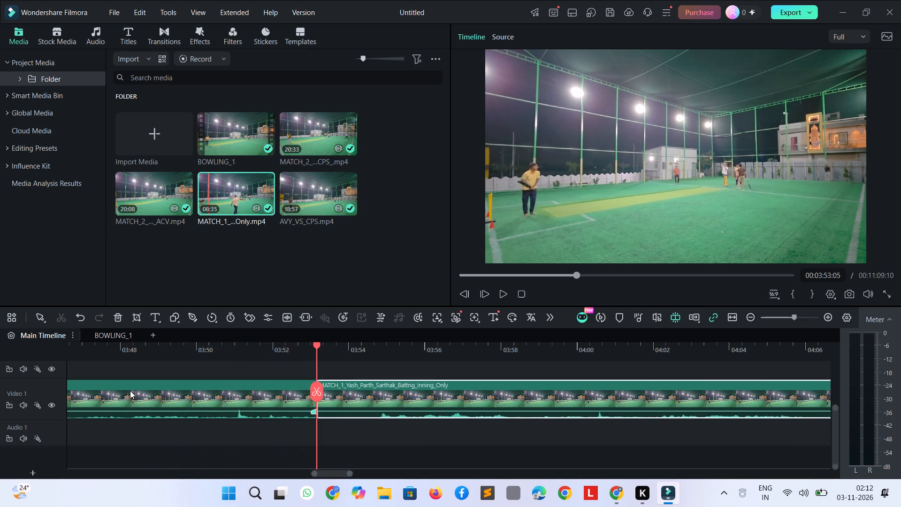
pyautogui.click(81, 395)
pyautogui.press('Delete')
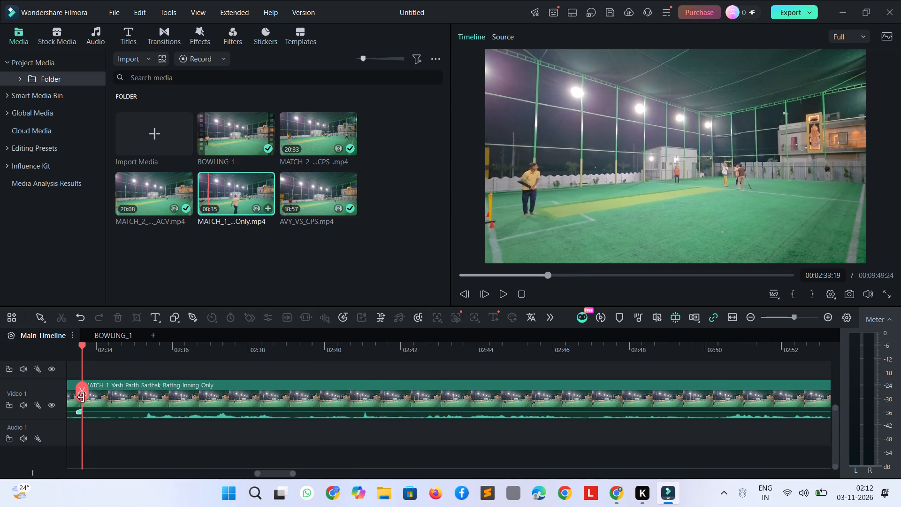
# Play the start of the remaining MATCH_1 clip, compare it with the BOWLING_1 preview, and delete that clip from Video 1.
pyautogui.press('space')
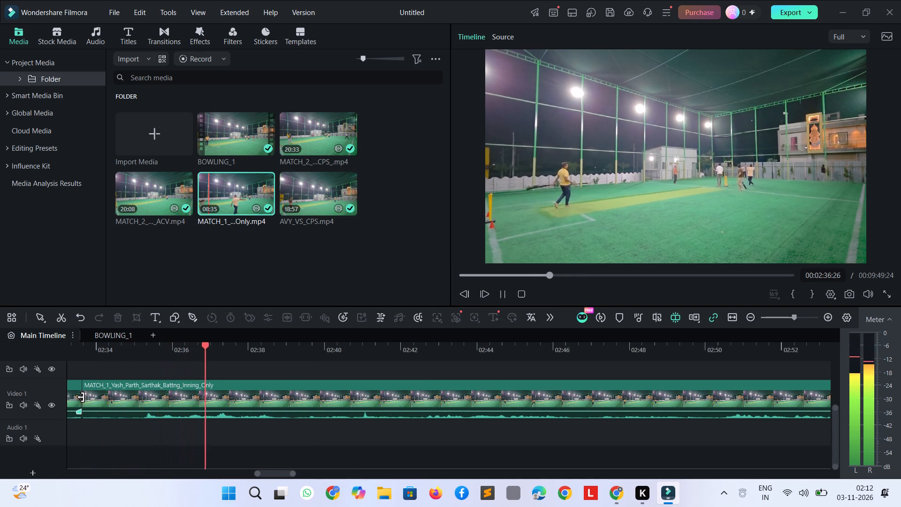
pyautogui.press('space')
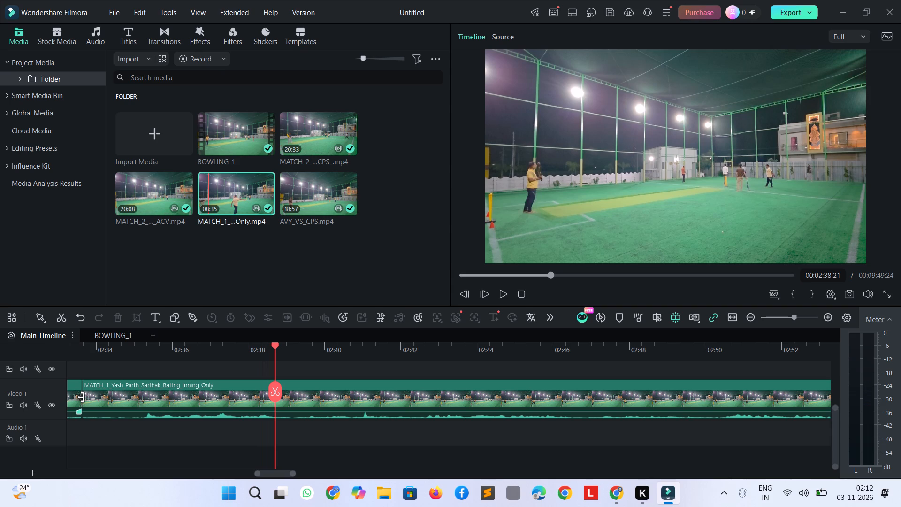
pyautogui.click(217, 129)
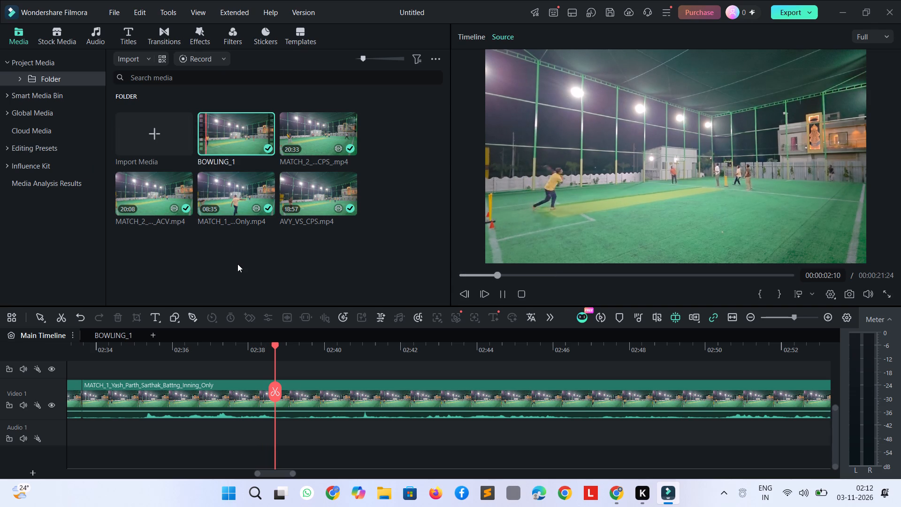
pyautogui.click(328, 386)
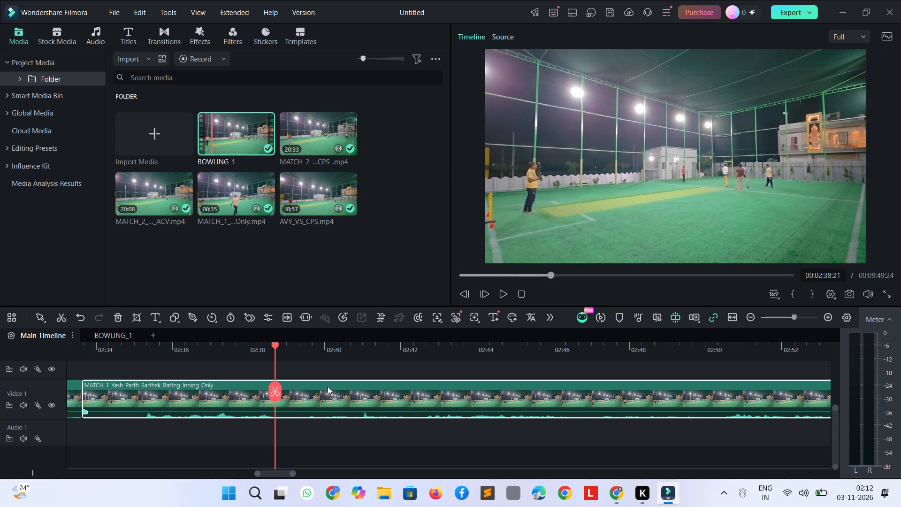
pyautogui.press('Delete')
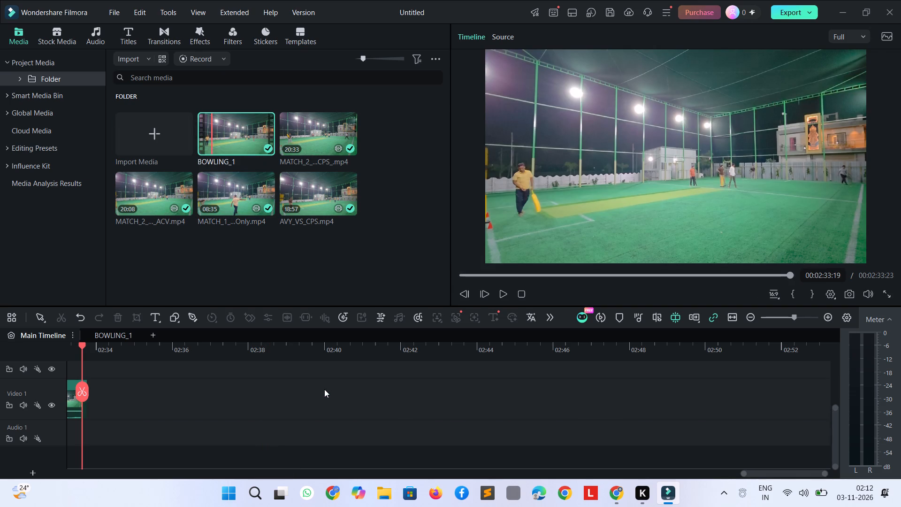
# Play the end of the sequence and delete the leftover clip sliver on Video 1 after 00:02:33:19.
pyautogui.press('space')
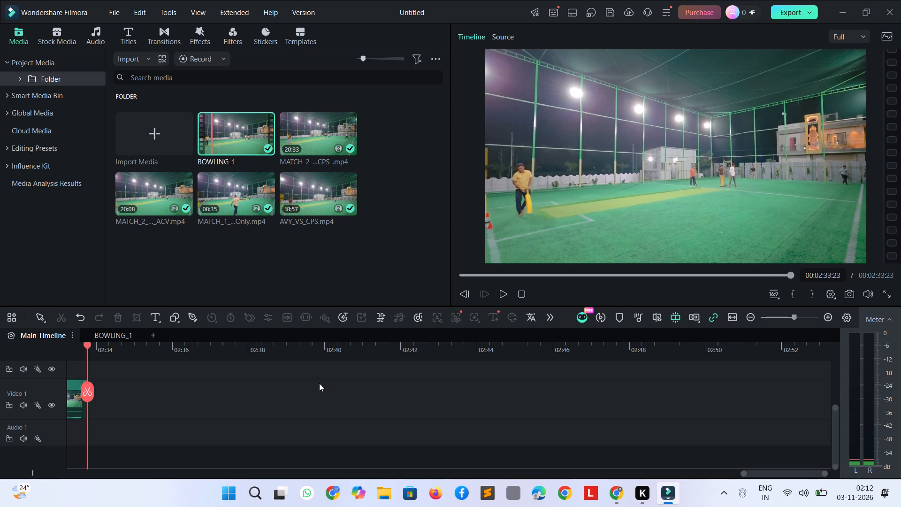
pyautogui.press('space')
pyautogui.press('space')
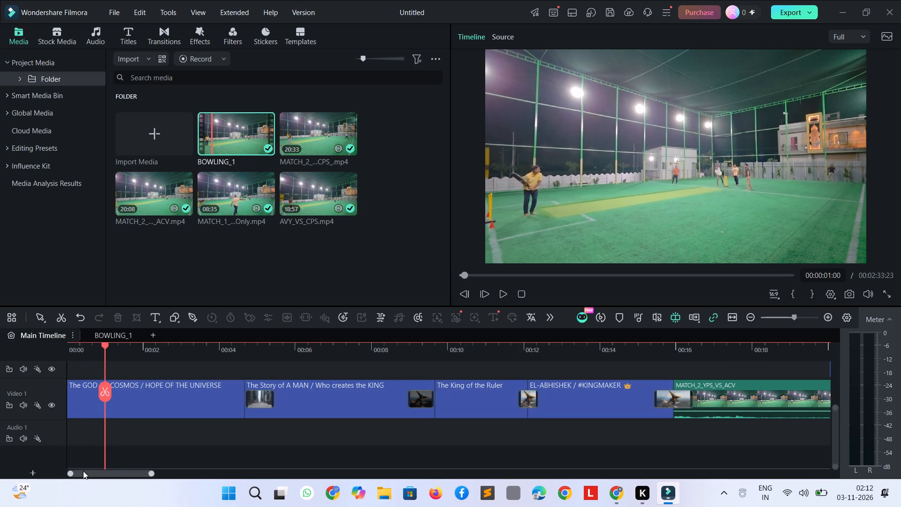
pyautogui.moveTo(83, 471); pyautogui.dragTo(711, 441)
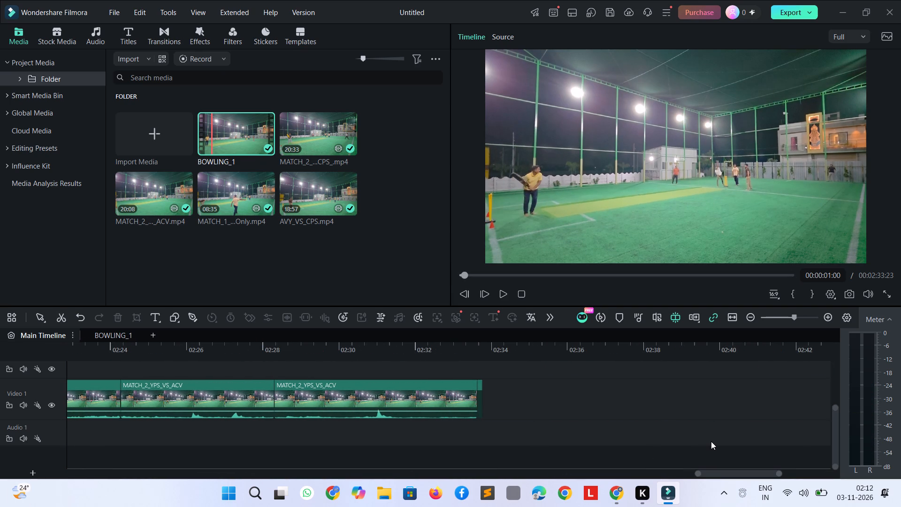
pyautogui.click(479, 389)
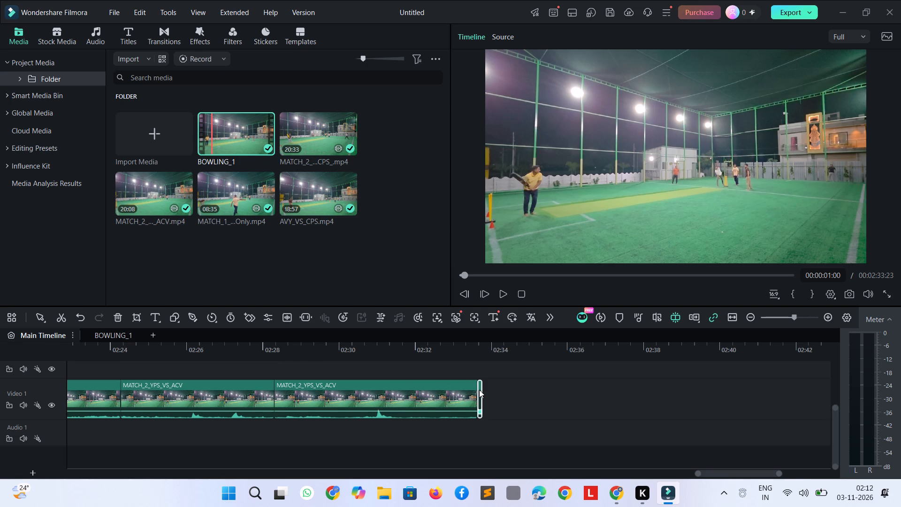
pyautogui.press('Delete')
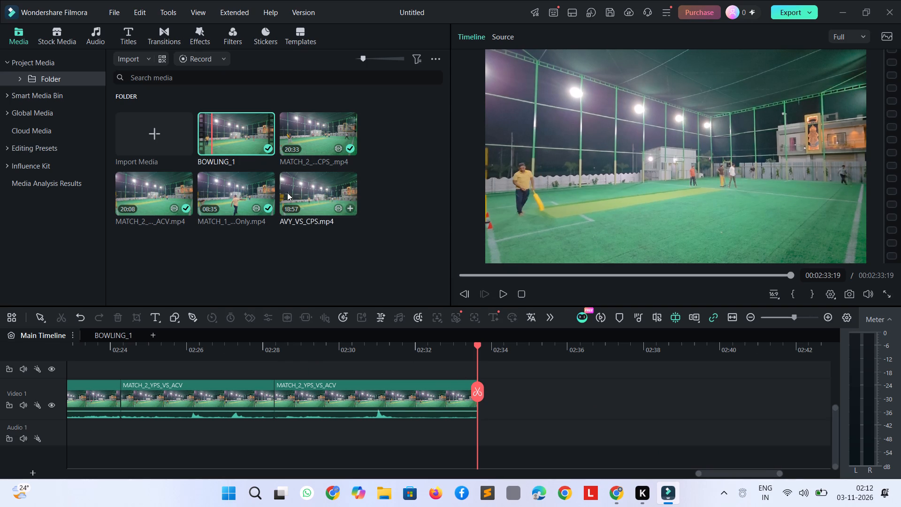
# Place BOWLING_1 from the project media at the end of Video 1, at 00:02:33:19.
pyautogui.moveTo(231, 129); pyautogui.dragTo(431, 381)
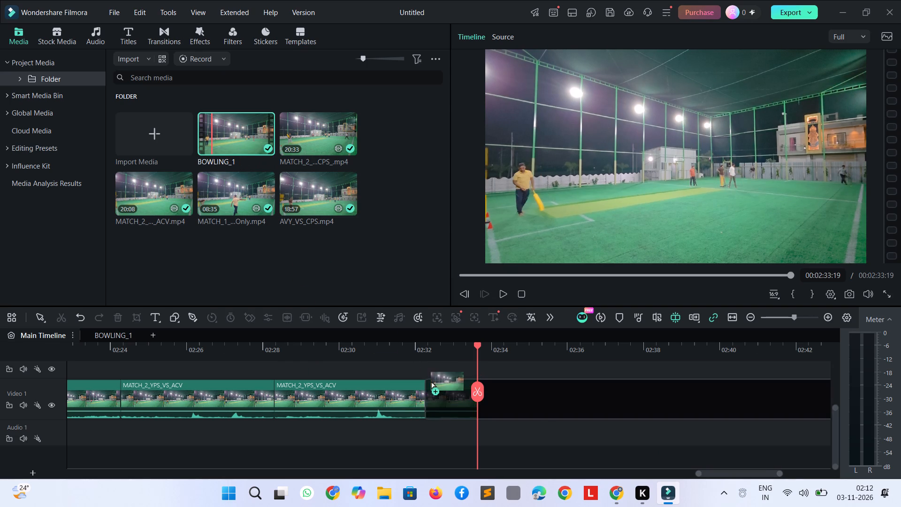
pyautogui.moveTo(431, 381); pyautogui.dragTo(478, 419)
# Play the start of the added BOWLING_1 clip, skim the rest, and park the playhead at the clip's end, at 00:02:55:13.
pyautogui.press('space')
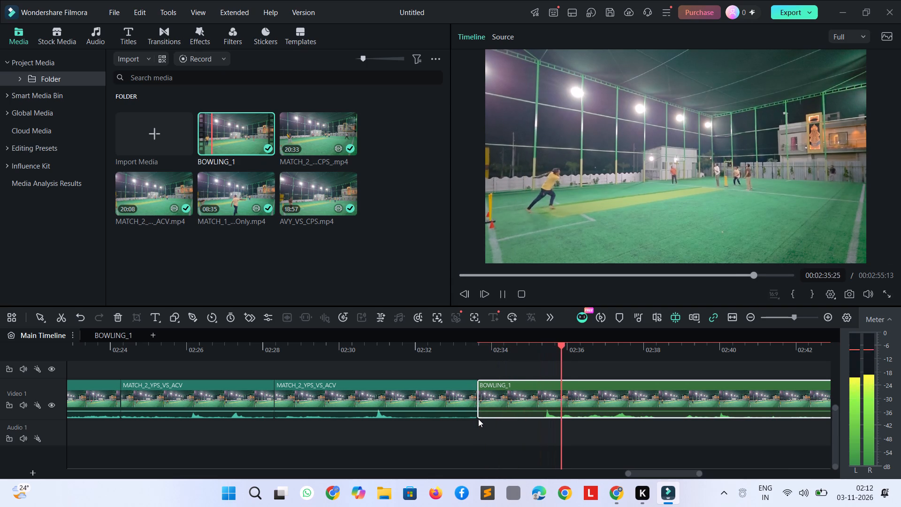
pyautogui.press('space')
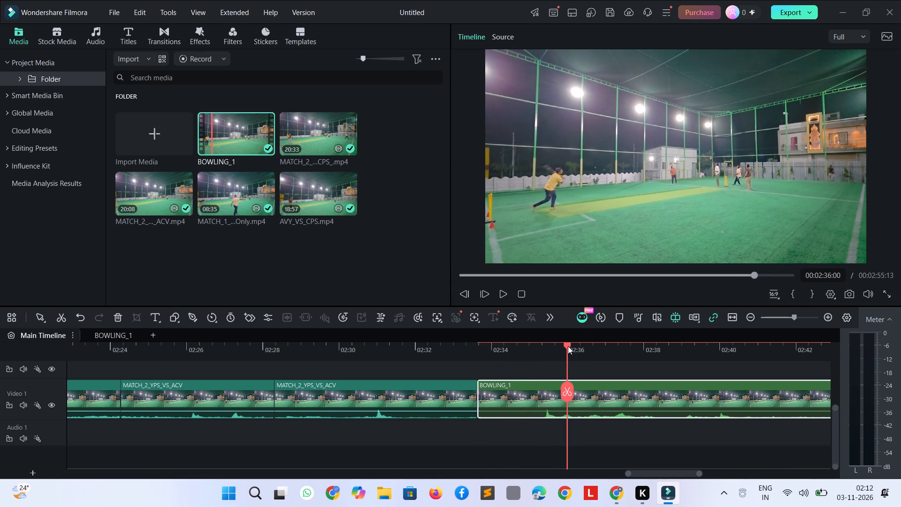
pyautogui.moveTo(568, 346); pyautogui.dragTo(226, 404)
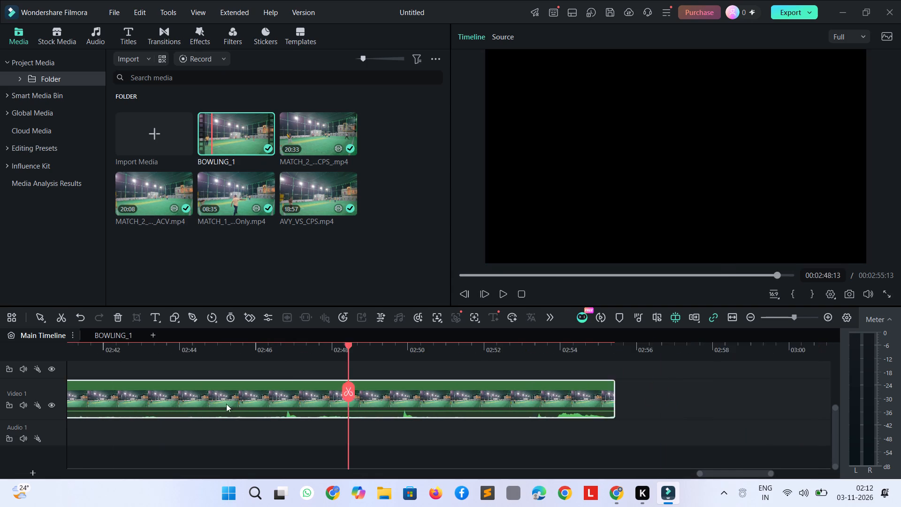
pyautogui.moveTo(226, 404); pyautogui.dragTo(900, 384)
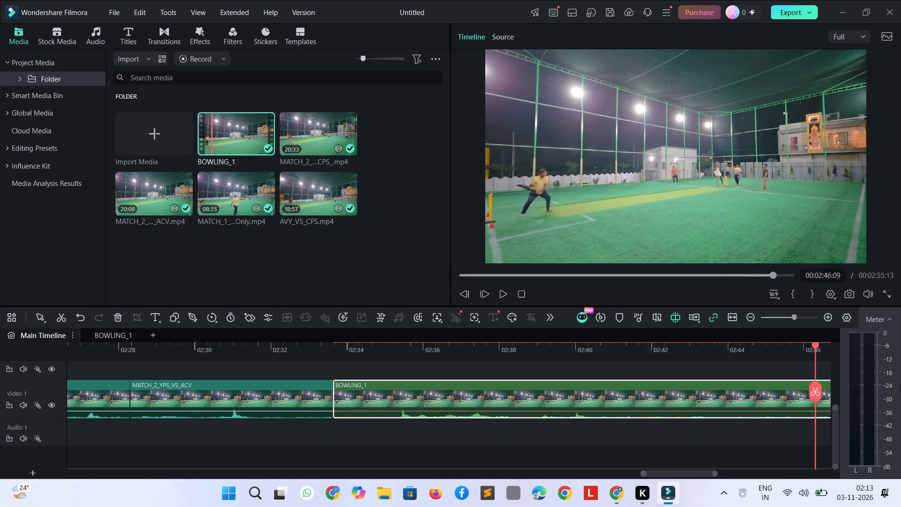
pyautogui.moveTo(900, 384); pyautogui.dragTo(291, 418)
pyautogui.click(225, 418)
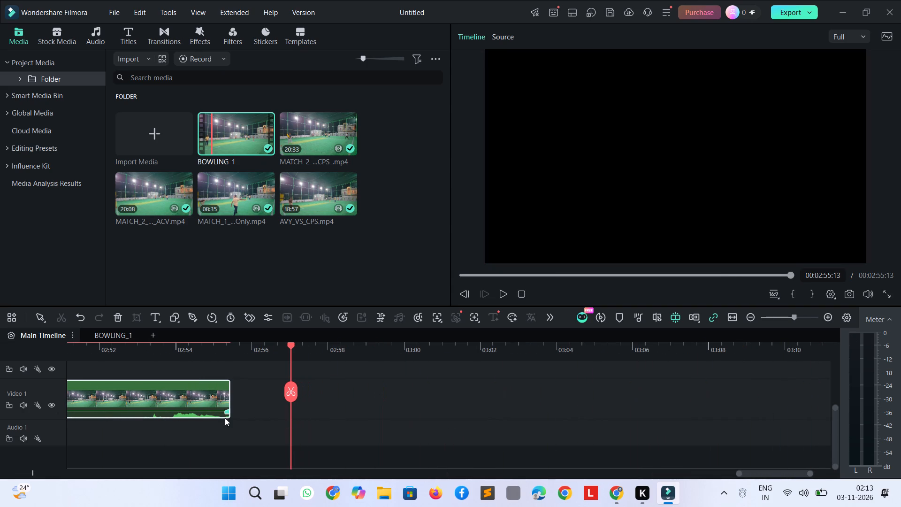
pyautogui.moveTo(769, 472); pyautogui.dragTo(799, 473)
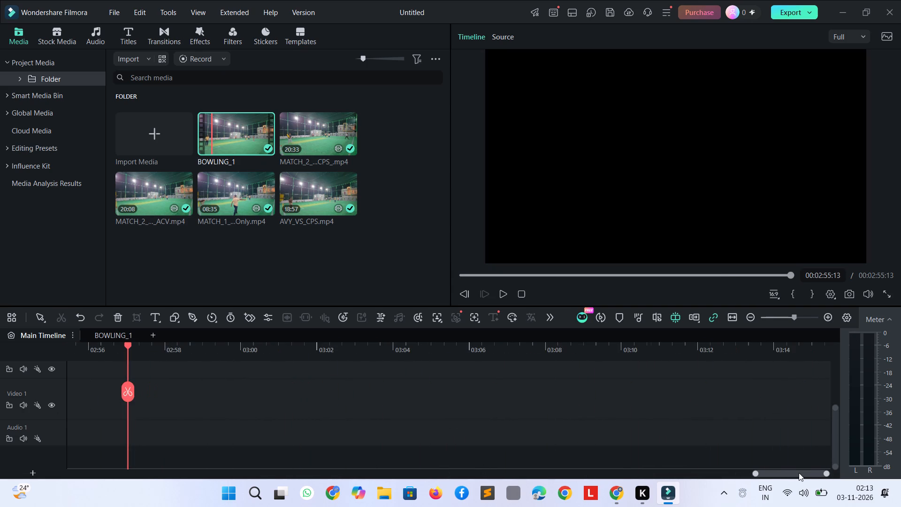
pyautogui.moveTo(799, 473); pyautogui.dragTo(603, 489)
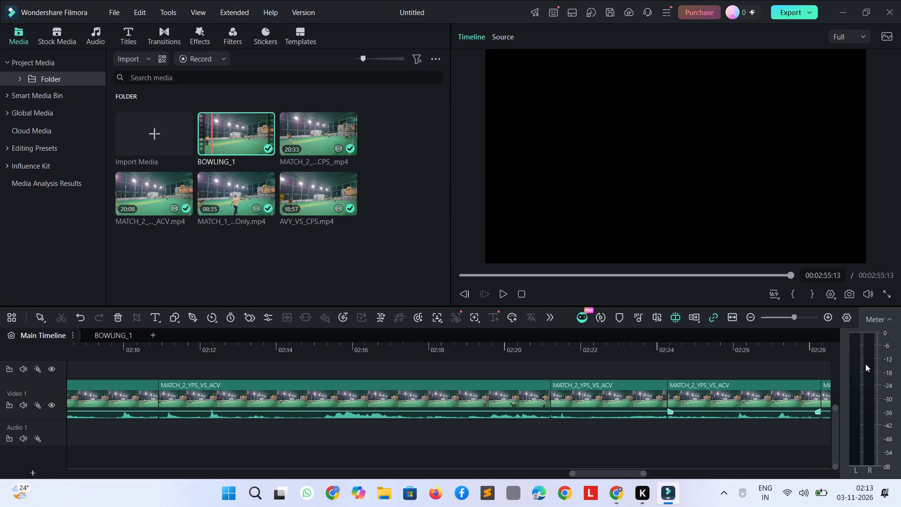
pyautogui.moveTo(589, 473); pyautogui.dragTo(712, 487)
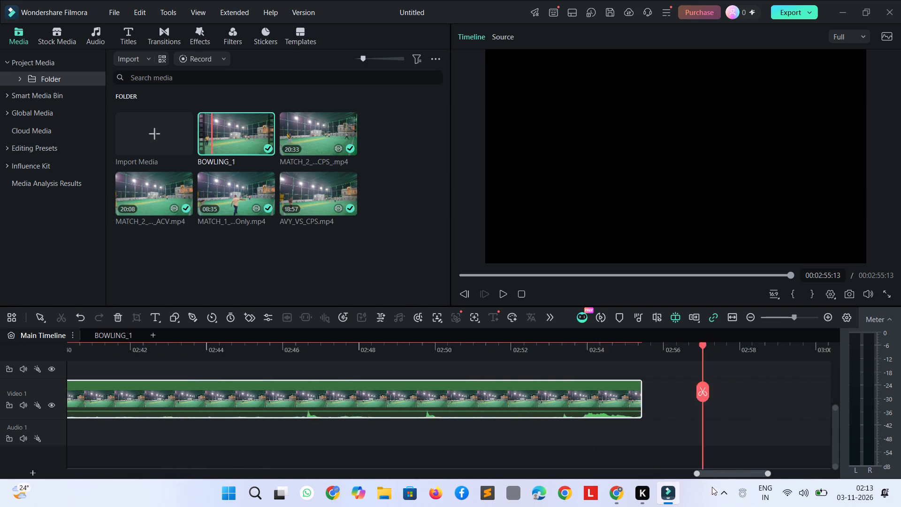
pyautogui.moveTo(712, 487); pyautogui.dragTo(710, 487)
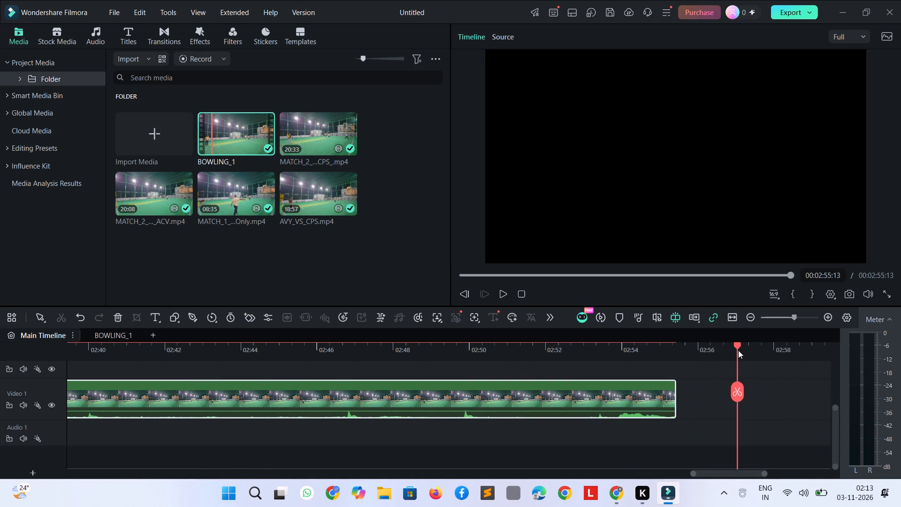
pyautogui.moveTo(738, 349); pyautogui.dragTo(676, 364)
# Browse the Trending title effects for a closing title, previewing the fire-particle Title 07, 3D Metal Title 12 and Shining Coin.
pyautogui.click(131, 32)
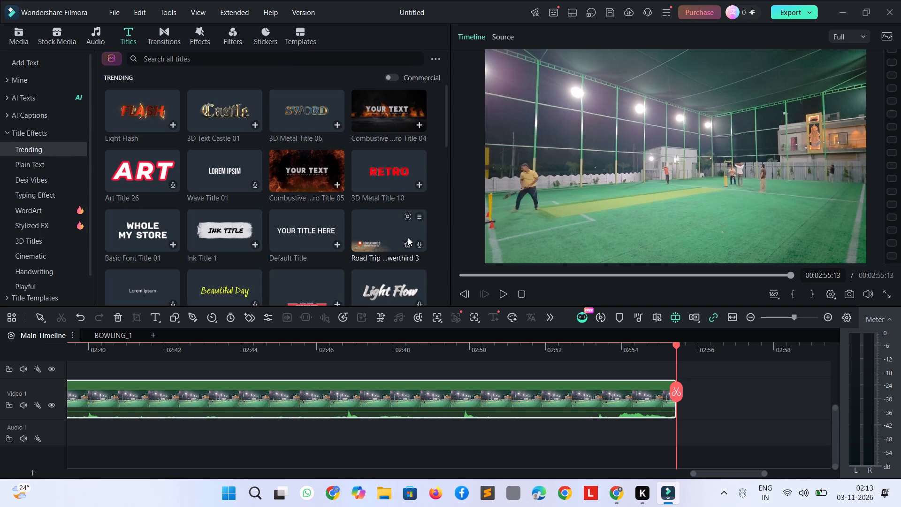
pyautogui.scroll(-4, 344, 214)
pyautogui.scroll(-2, 294, 212)
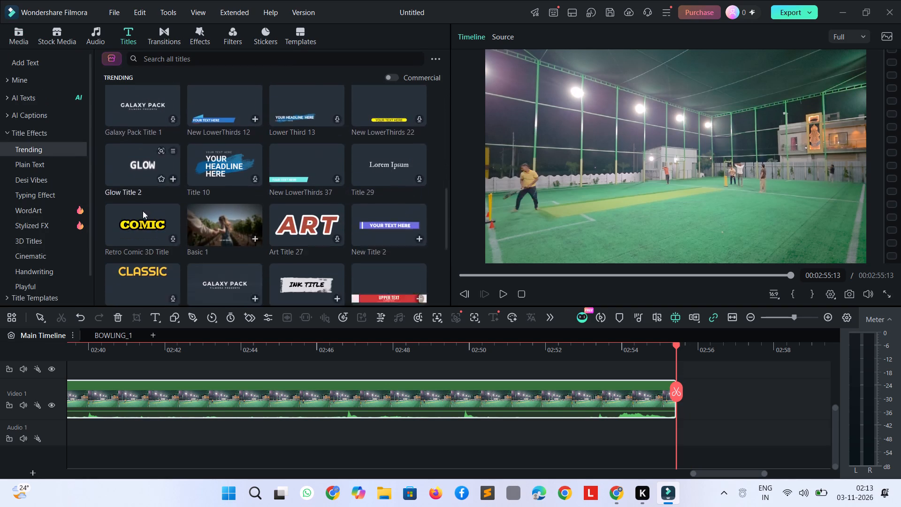
pyautogui.scroll(-4, 139, 214)
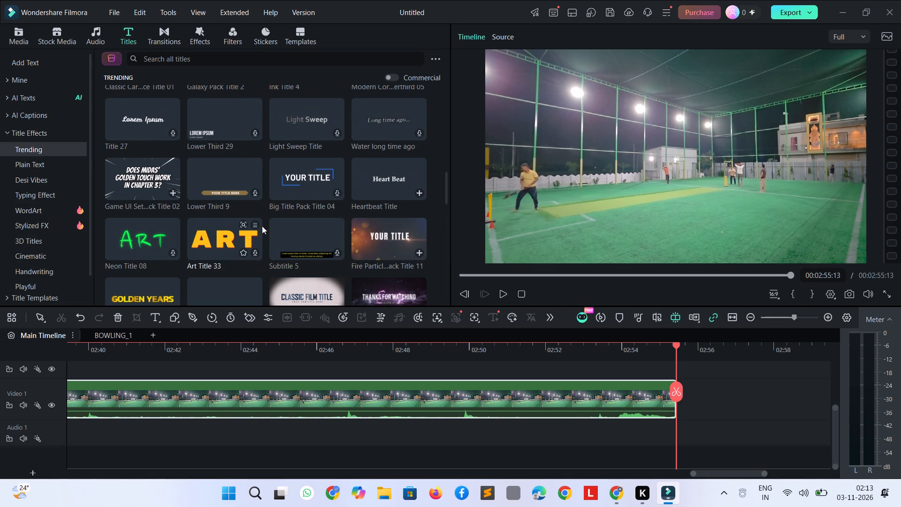
pyautogui.scroll(-3, 262, 226)
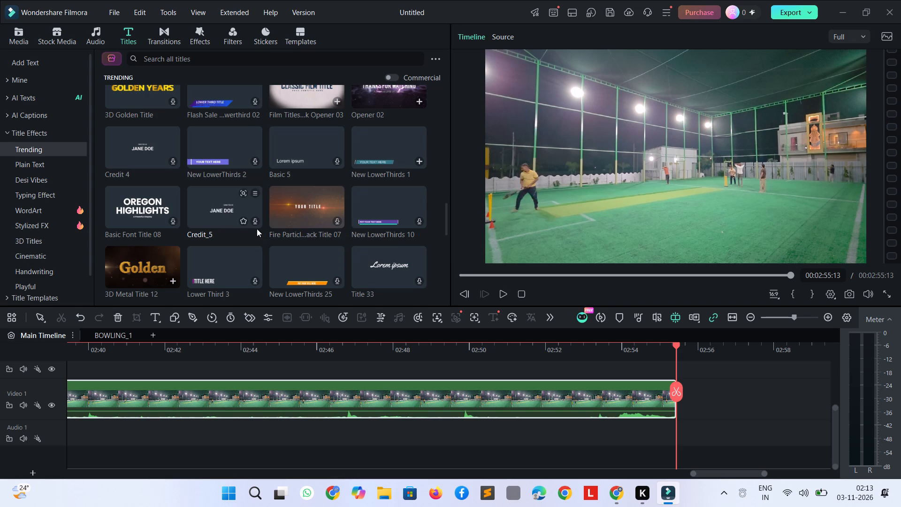
pyautogui.click(303, 207)
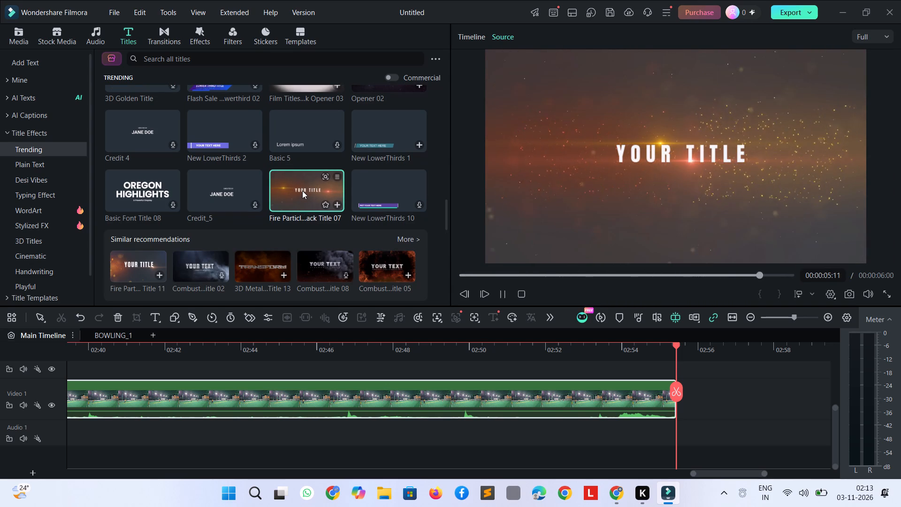
pyautogui.scroll(-3, 202, 142)
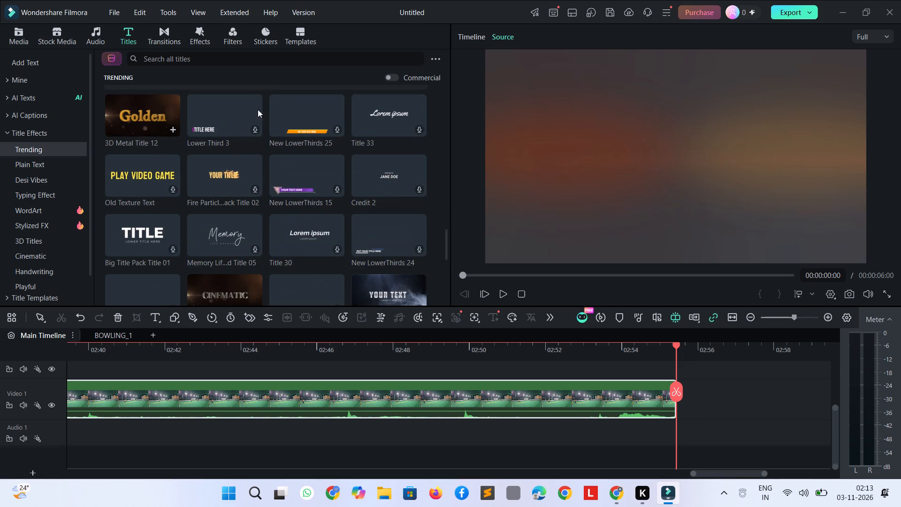
pyautogui.scroll(2, 208, 183)
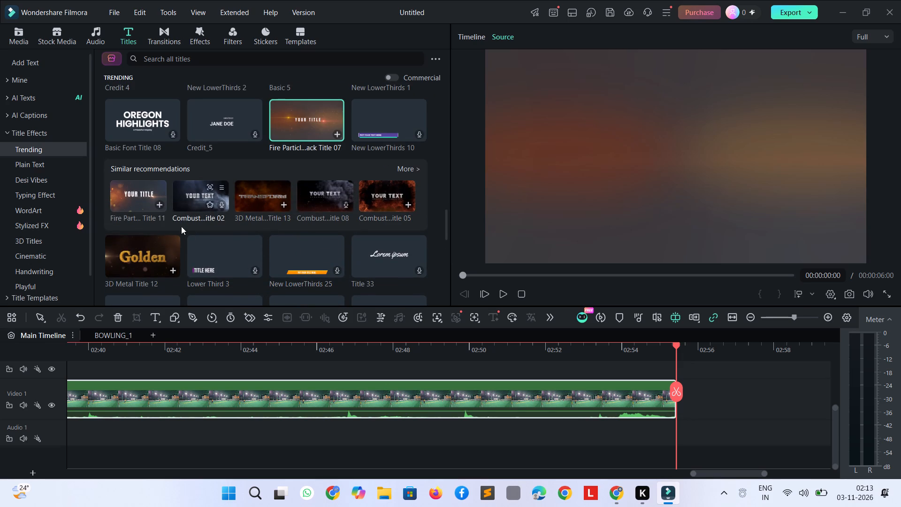
pyautogui.click(134, 251)
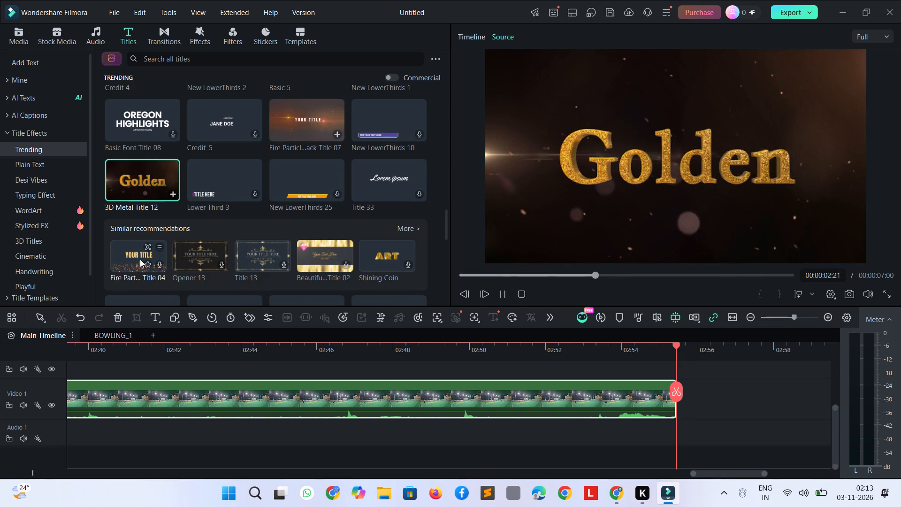
pyautogui.click(196, 245)
pyautogui.click(376, 256)
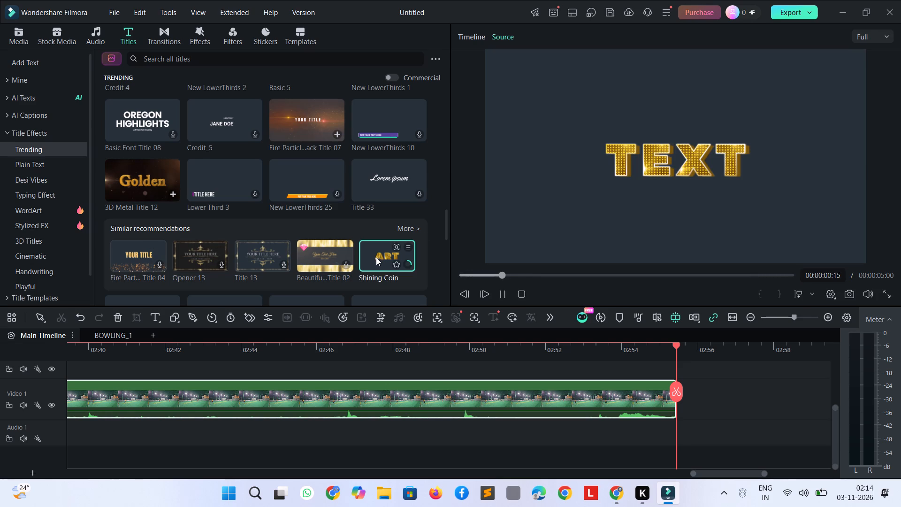
pyautogui.click(376, 256)
# Preview more Trending titles, including 3D Metal Title 02, the QUANTUM MECHANIC title, Big Title Pack Title 03, Glow Title 1 and the liquid Title 06.
pyautogui.scroll(-2, 361, 231)
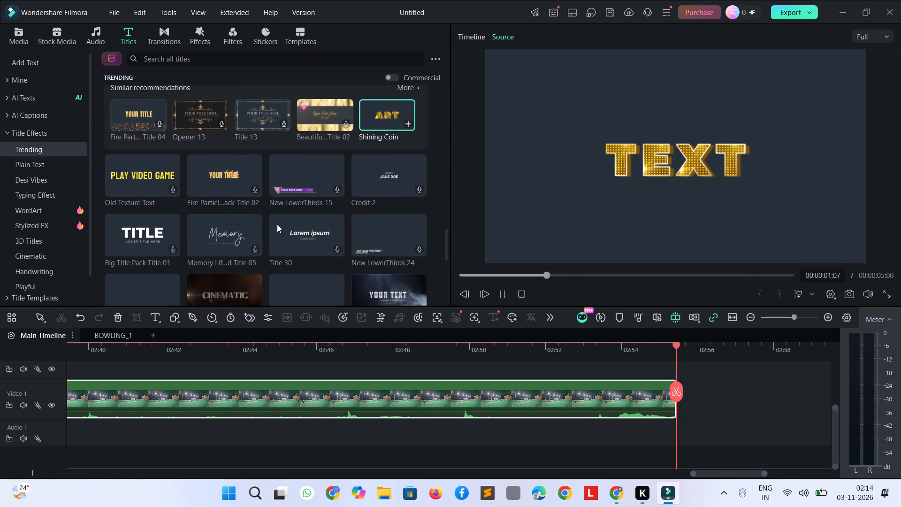
pyautogui.scroll(-2, 218, 220)
pyautogui.click(225, 154)
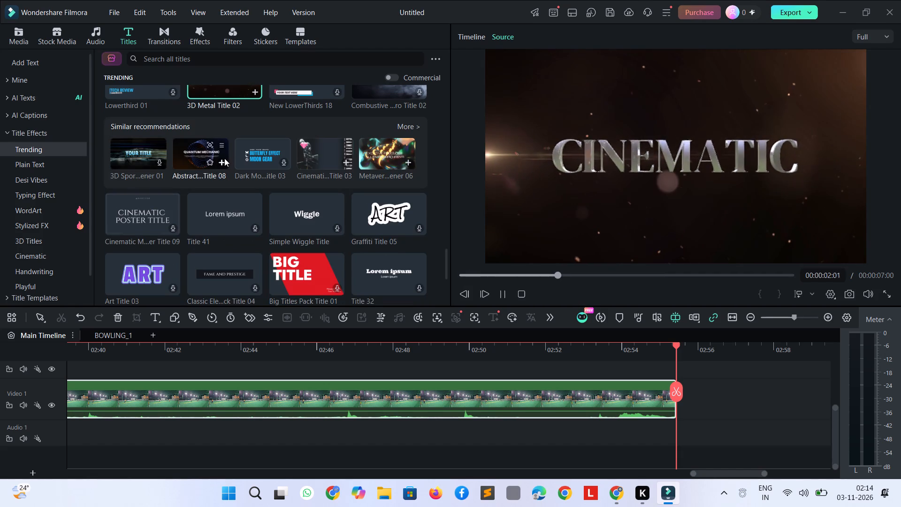
pyautogui.click(202, 165)
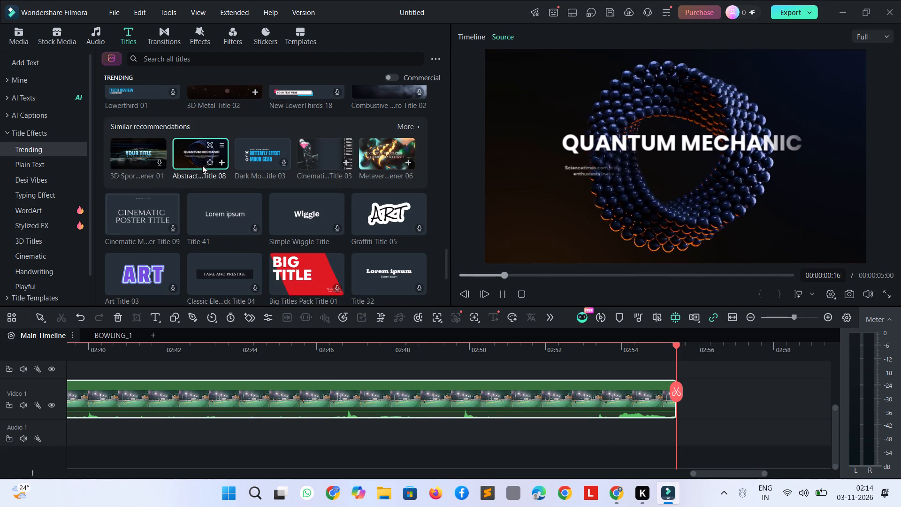
pyautogui.click(401, 151)
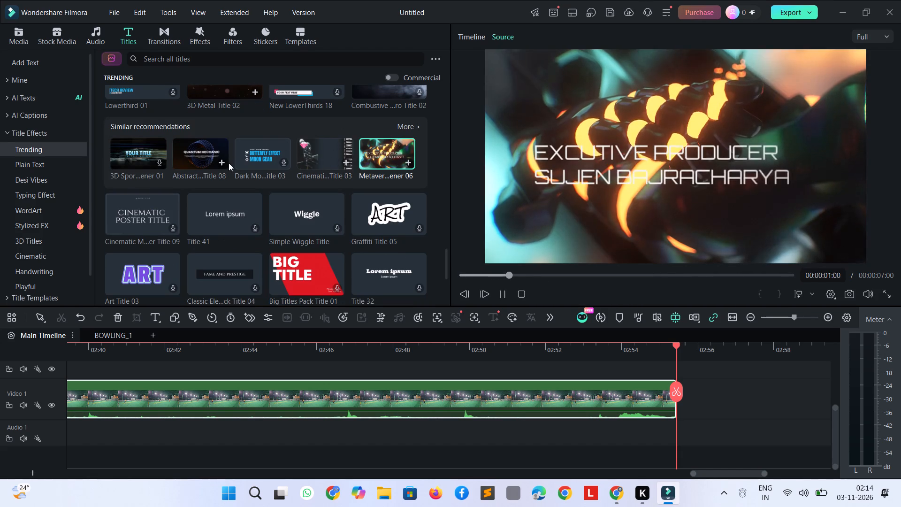
pyautogui.scroll(-2, 237, 169)
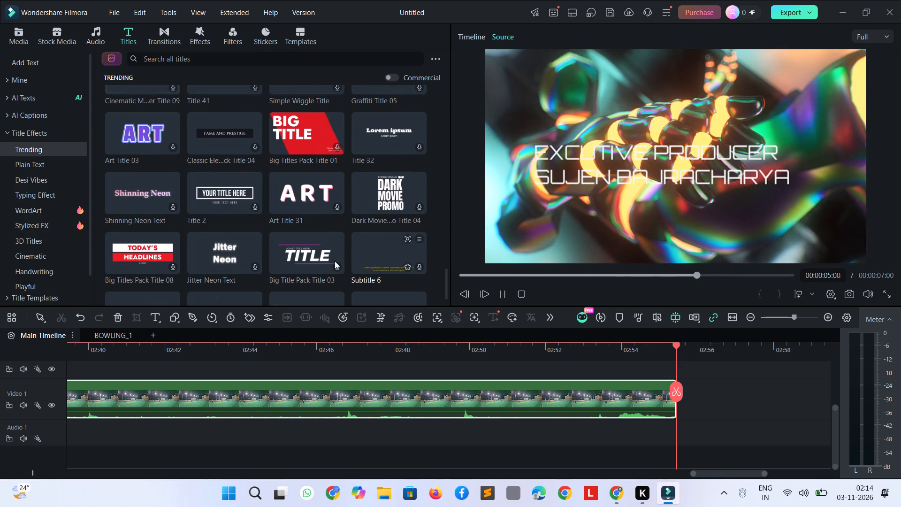
pyautogui.click(311, 251)
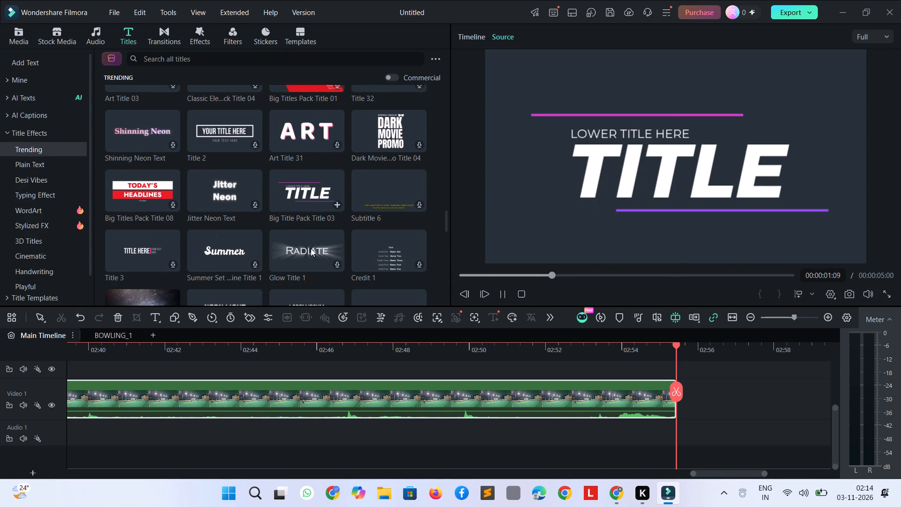
pyautogui.click(311, 248)
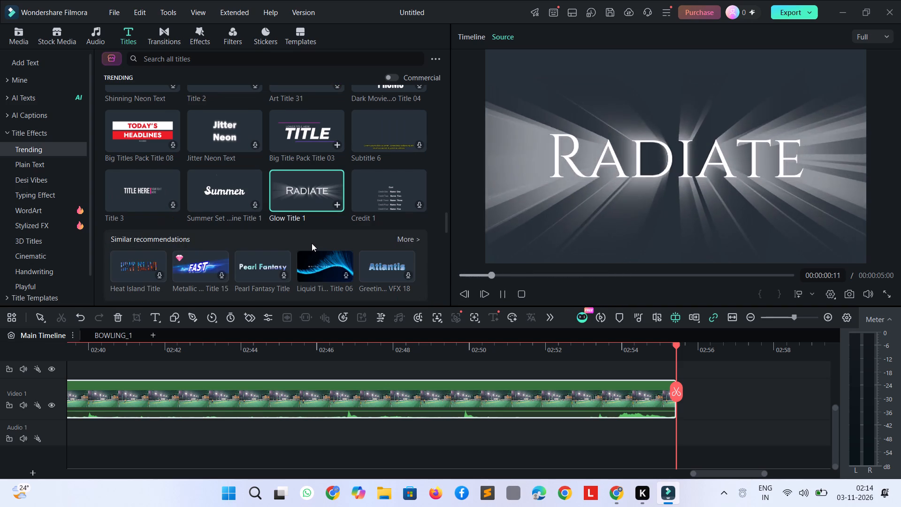
pyautogui.click(331, 268)
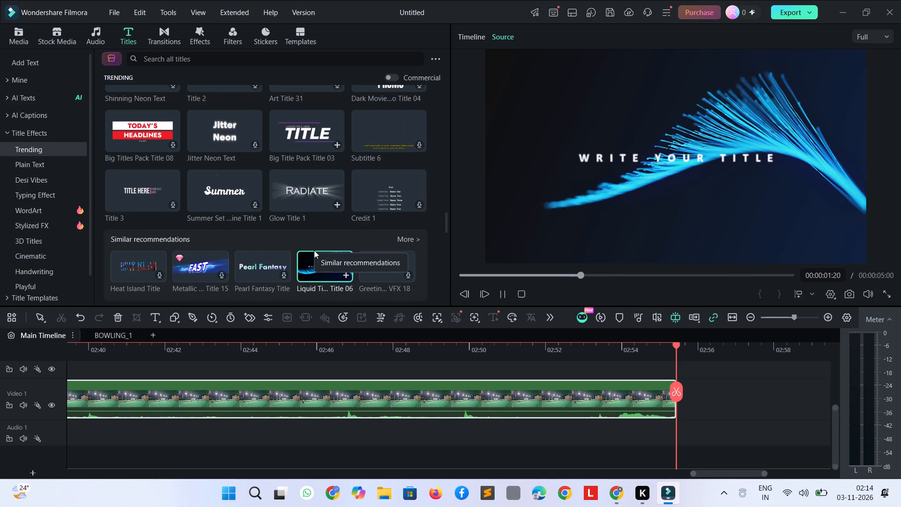
pyautogui.scroll(-3, 359, 225)
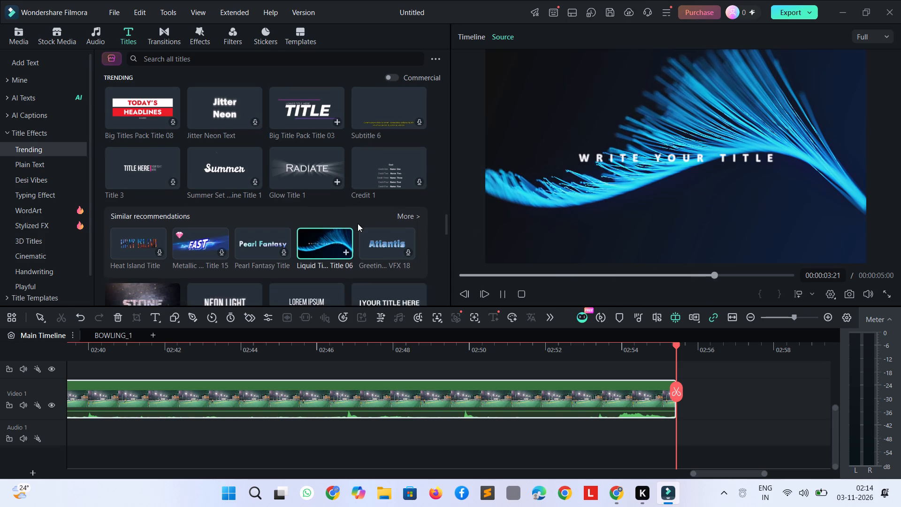
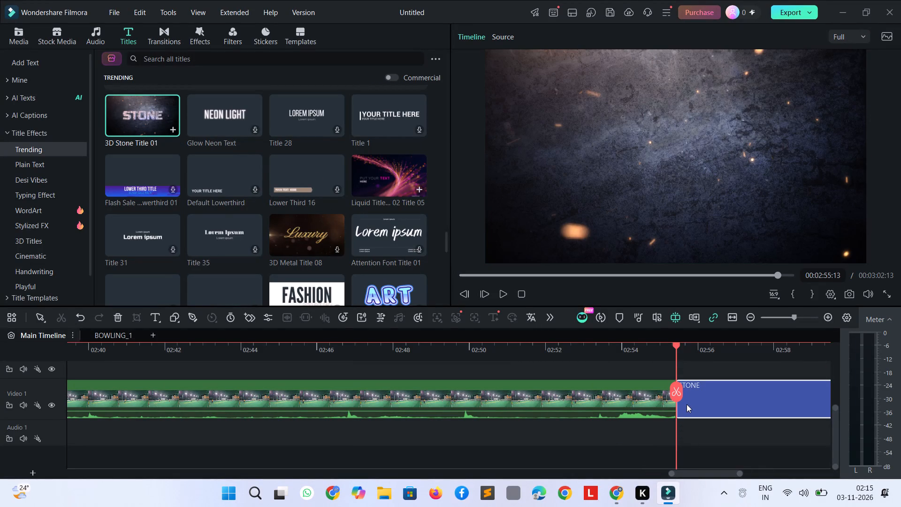
# Replace the STONE text of the closing title at the end of Video 1 with EL-ABHI-THE-KINGMAKER.
pyautogui.click(687, 404)
pyautogui.doubleClick(687, 404)
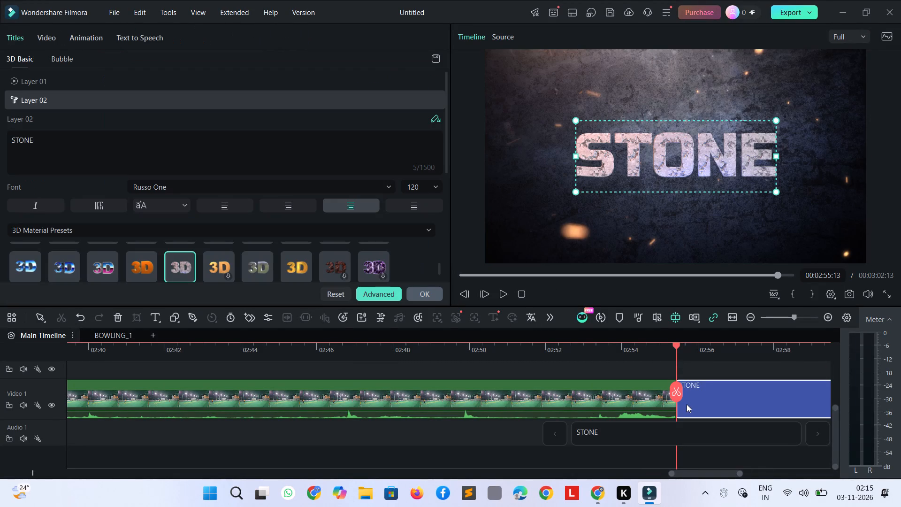
pyautogui.doubleClick(46, 140)
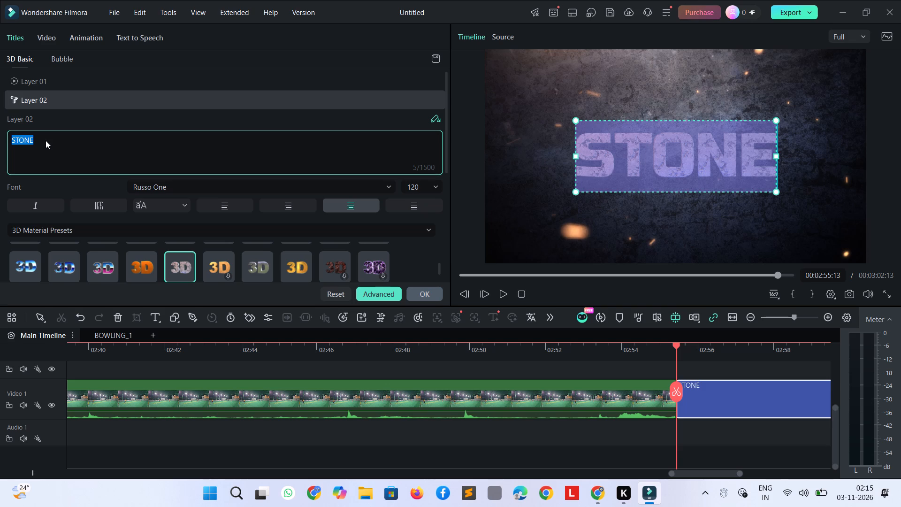
pyautogui.hotkey('ctrl', 'a')
pyautogui.write('el')
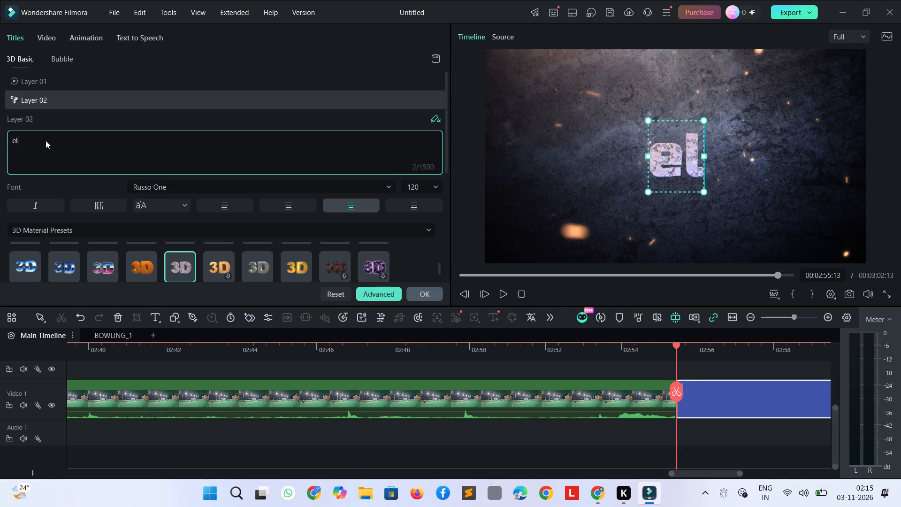
pyautogui.press('BackSpace')
pyautogui.press('BackSpace')
pyautogui.press('e')
pyautogui.press('l')
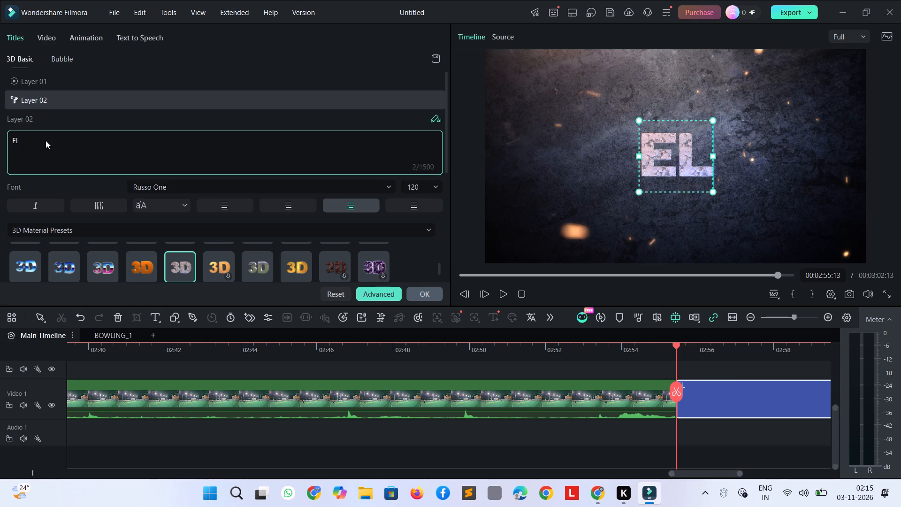
pyautogui.press('-')
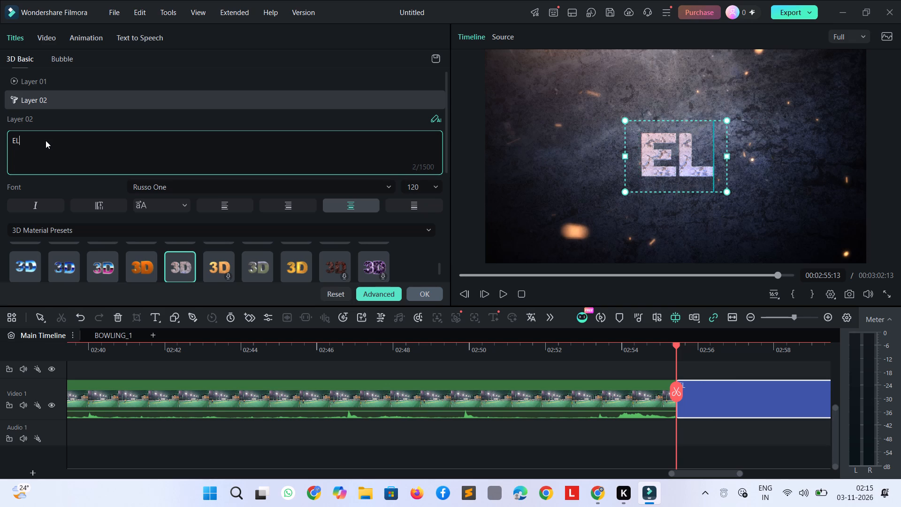
pyautogui.hotkey('shift', 'a')
pyautogui.press('BackSpace')
pyautogui.write('AVB')
pyautogui.press('BackSpace')
pyautogui.press('BackSpace')
pyautogui.write('BHI')
pyautogui.write('-THE')
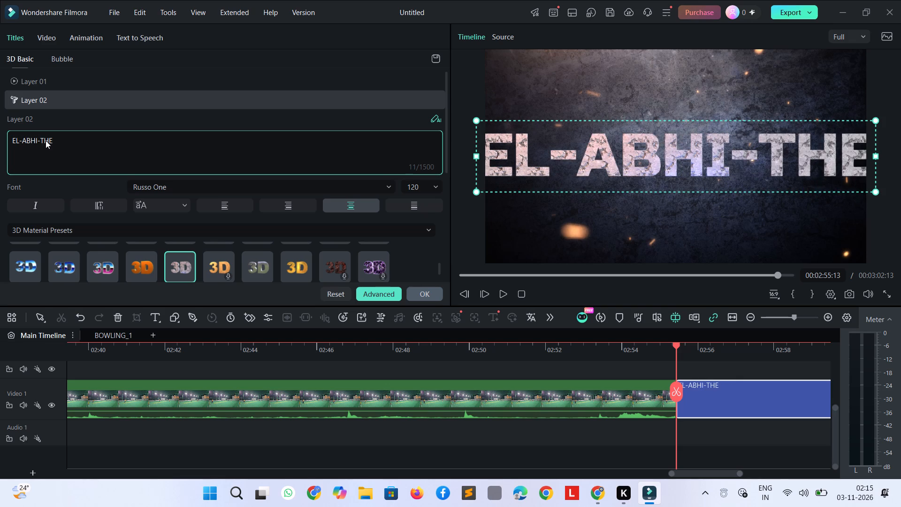
pyautogui.press('-')
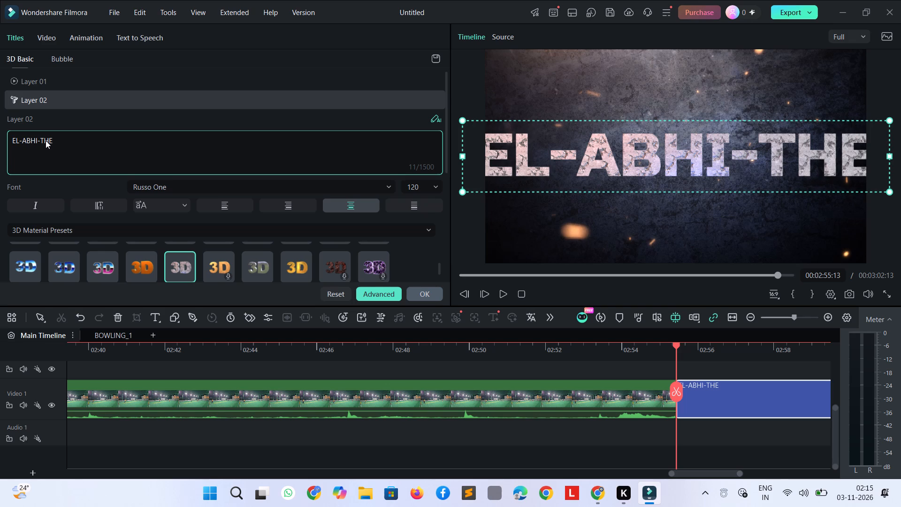
pyautogui.write('KINGH')
pyautogui.press('BackSpace')
pyautogui.write('MAKER')
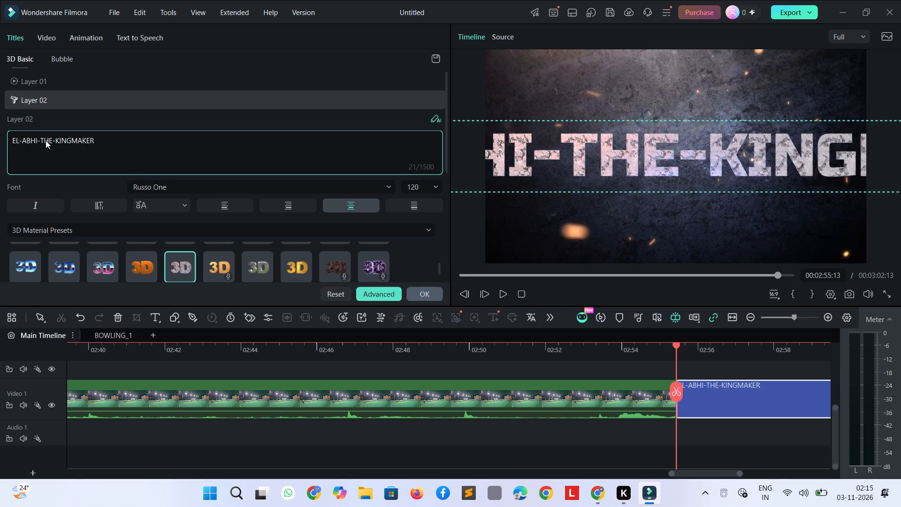
# Italicize the closing title's text, scale it to 92.23 so it fits the frame, and play its animation.
pyautogui.scroll(-2, 61, 165)
pyautogui.click(37, 78)
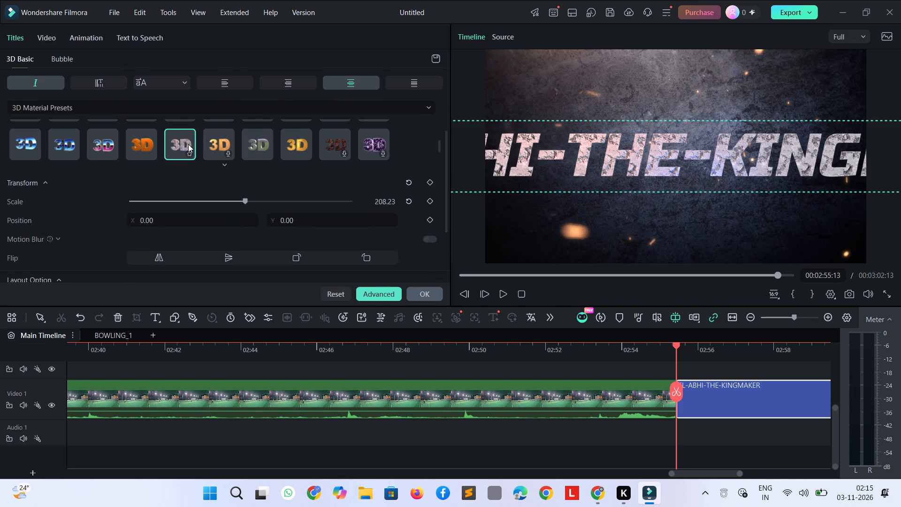
pyautogui.click(183, 200)
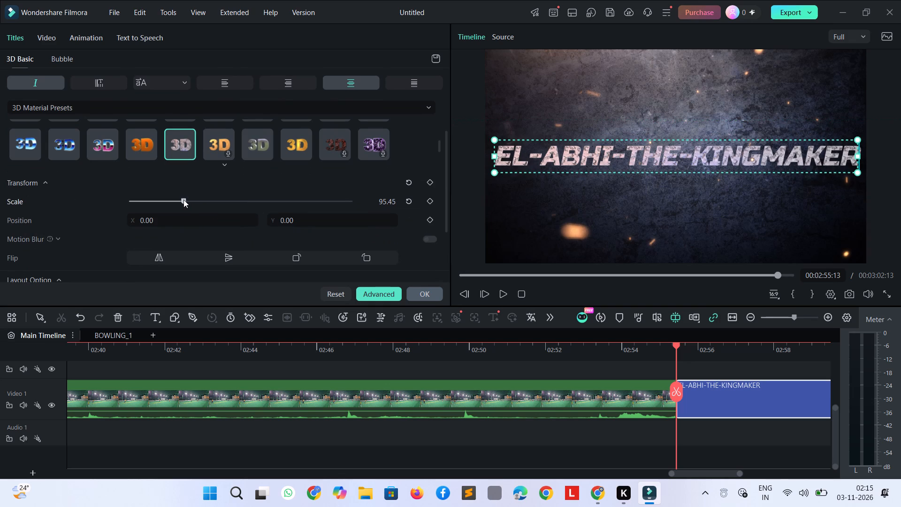
pyautogui.click(174, 201)
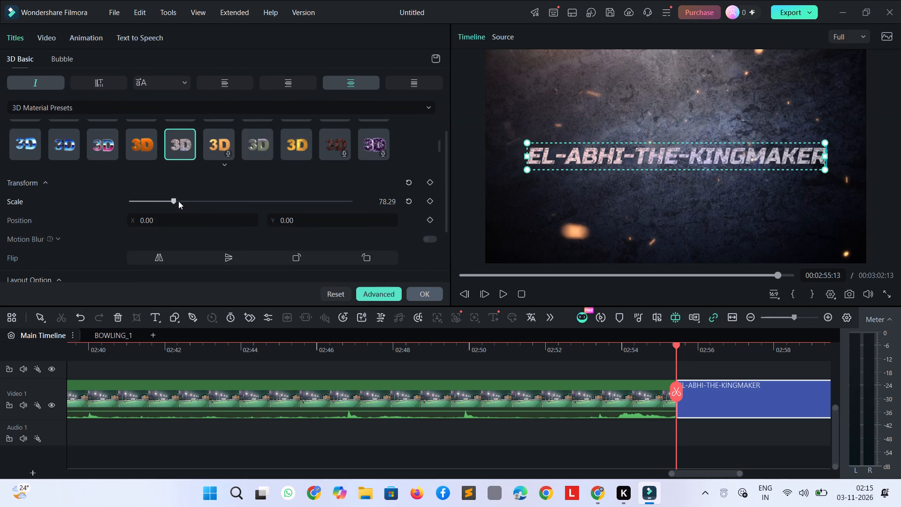
pyautogui.moveTo(175, 200); pyautogui.dragTo(181, 202)
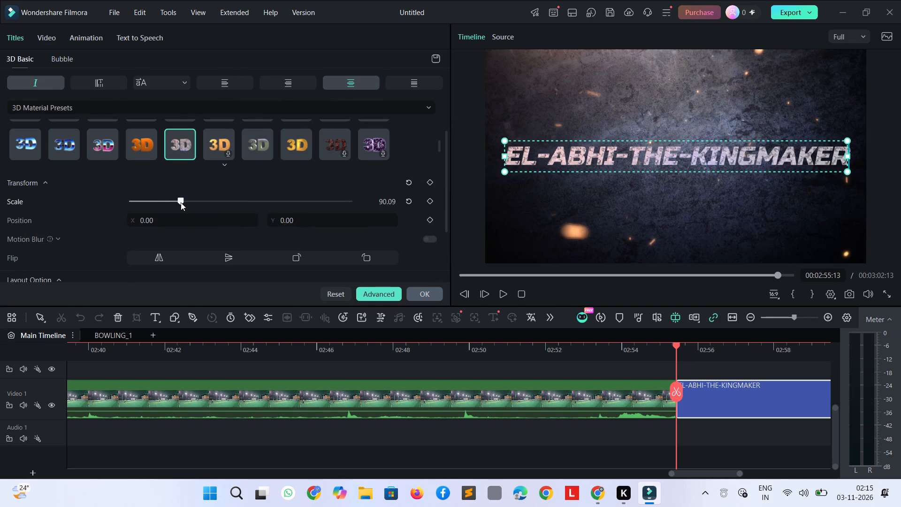
pyautogui.moveTo(181, 202); pyautogui.dragTo(182, 203)
pyautogui.press('space')
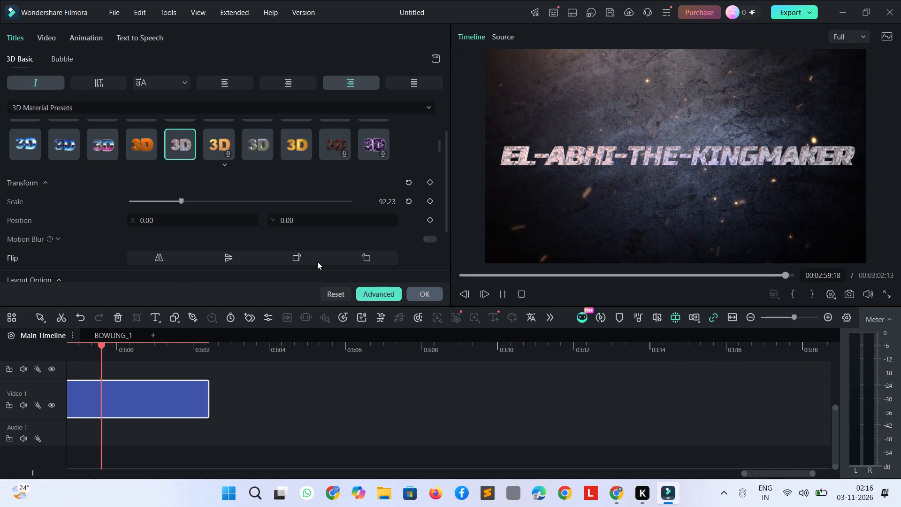
pyautogui.press('space')
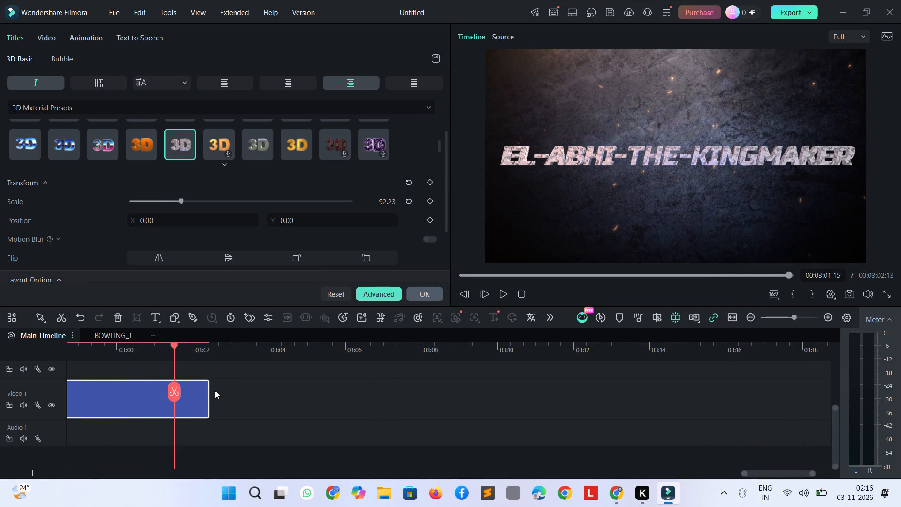
# Extend the closing title to end at 00:03:03:05, with a duration of 00:00:07:22, and look over its video transform settings.
pyautogui.moveTo(207, 399); pyautogui.dragTo(182, 404)
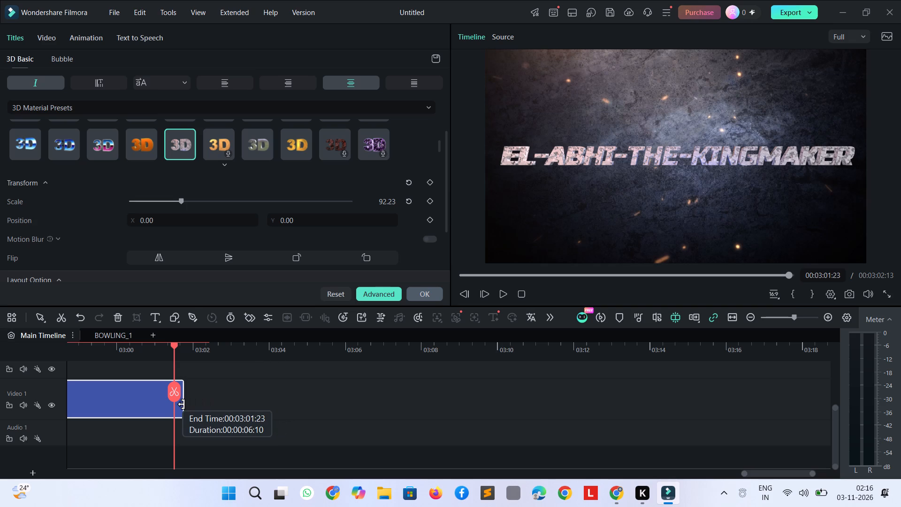
pyautogui.moveTo(182, 404); pyautogui.dragTo(235, 419)
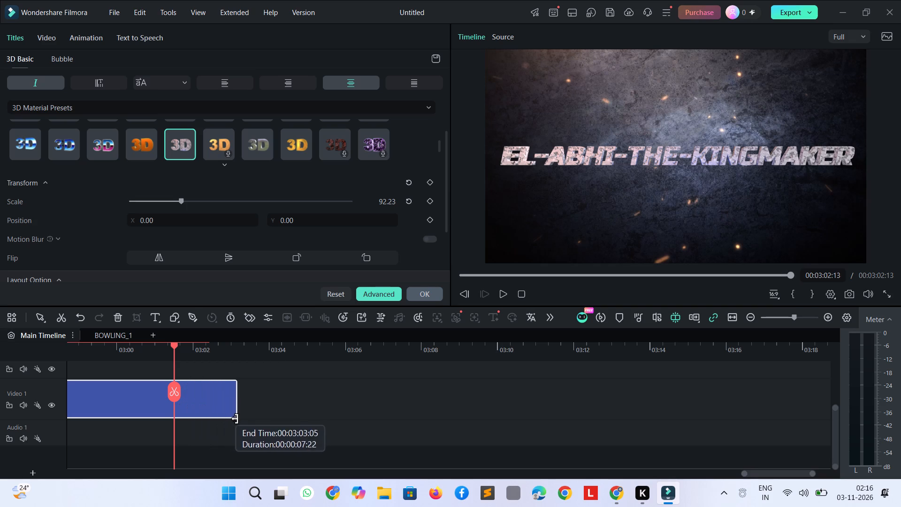
pyautogui.moveTo(235, 419); pyautogui.dragTo(236, 417)
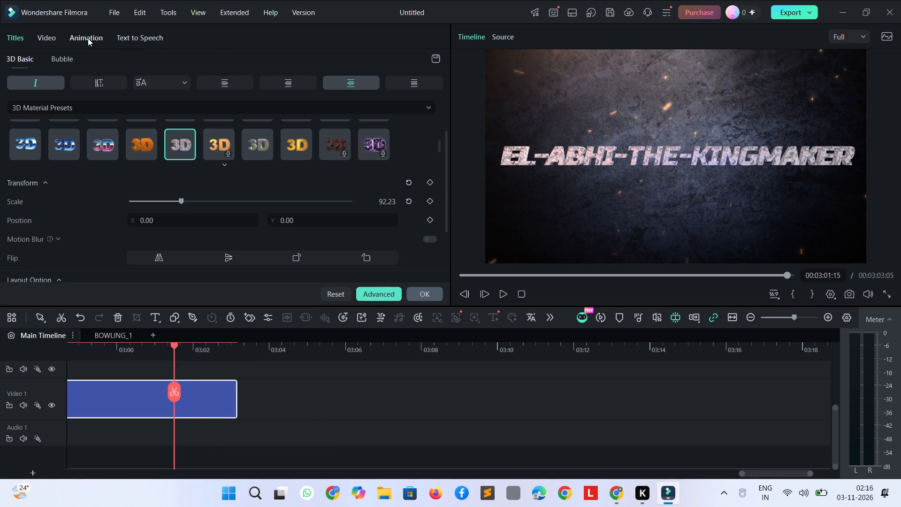
pyautogui.click(49, 40)
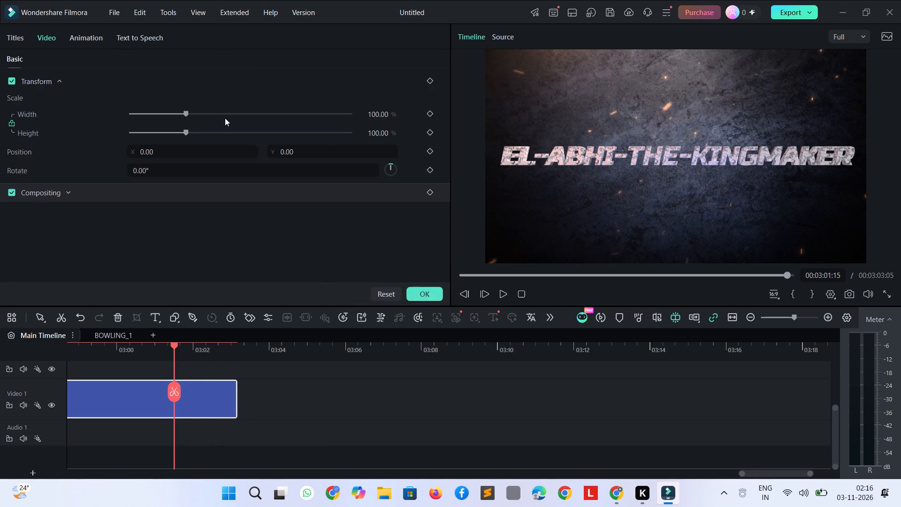
pyautogui.click(387, 392)
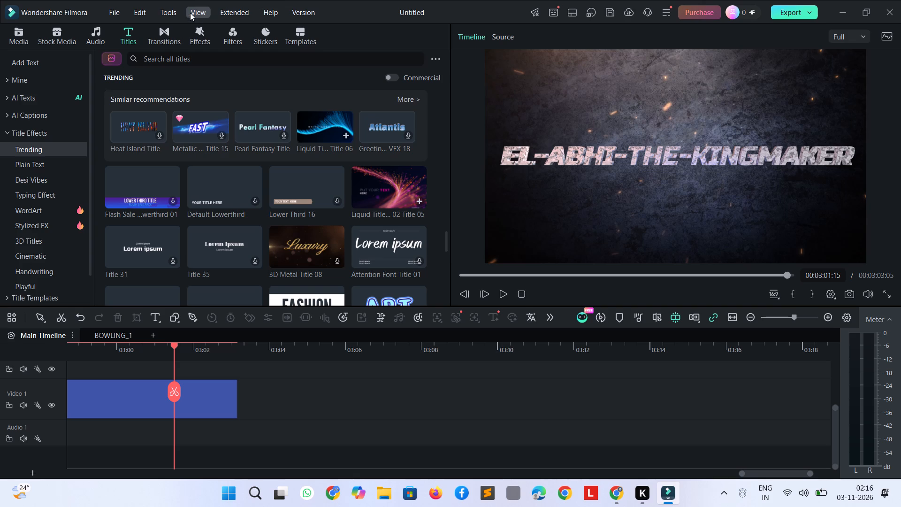
# Add a Fade transition at the end of the closing title, play it, and trim the title to end at 00:03:02:28.
pyautogui.click(169, 37)
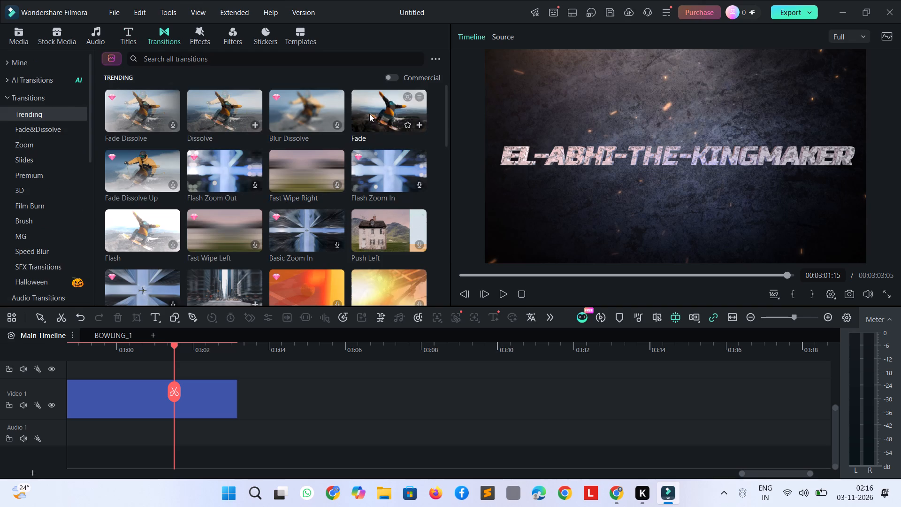
pyautogui.moveTo(372, 110); pyautogui.dragTo(187, 378)
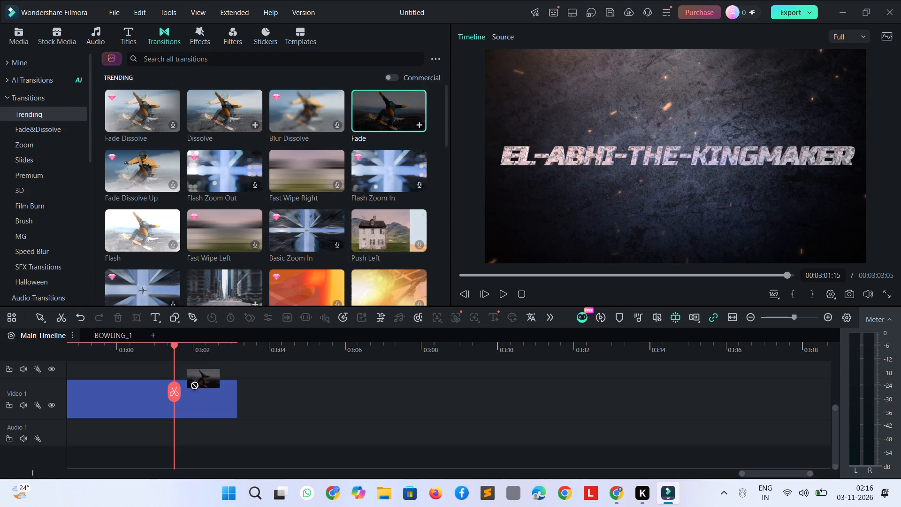
pyautogui.moveTo(187, 378); pyautogui.dragTo(184, 406)
pyautogui.press('space')
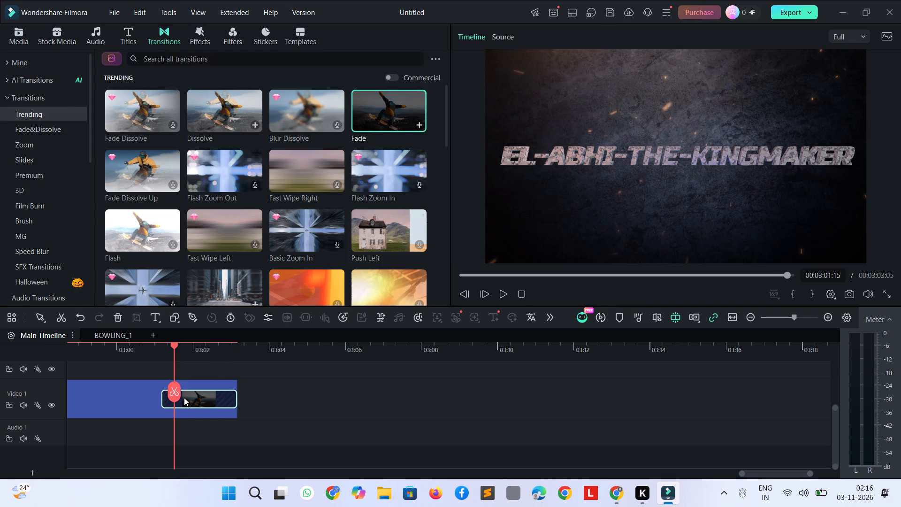
pyautogui.press('space')
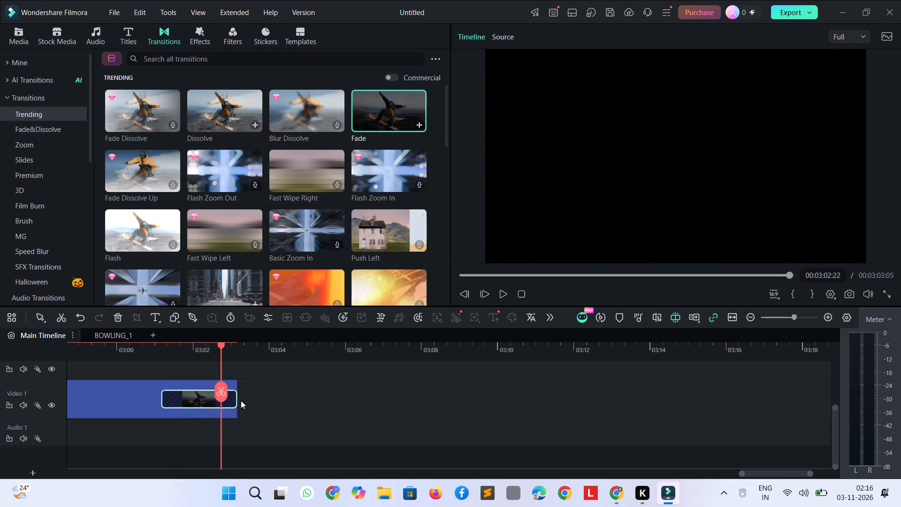
pyautogui.moveTo(235, 399); pyautogui.dragTo(226, 399)
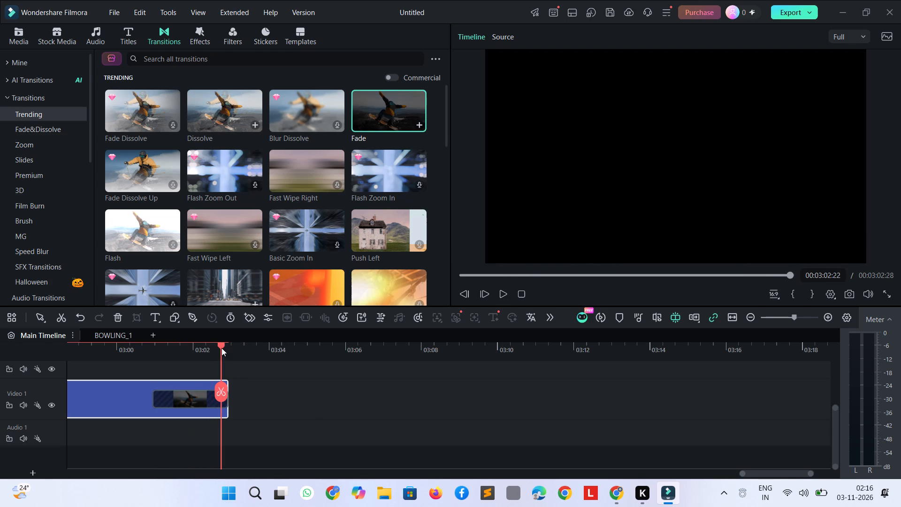
# Skim through the BOWLING_1 clip and play the cut from its end into the closing title.
pyautogui.moveTo(219, 345); pyautogui.dragTo(0, 371)
pyautogui.press('space')
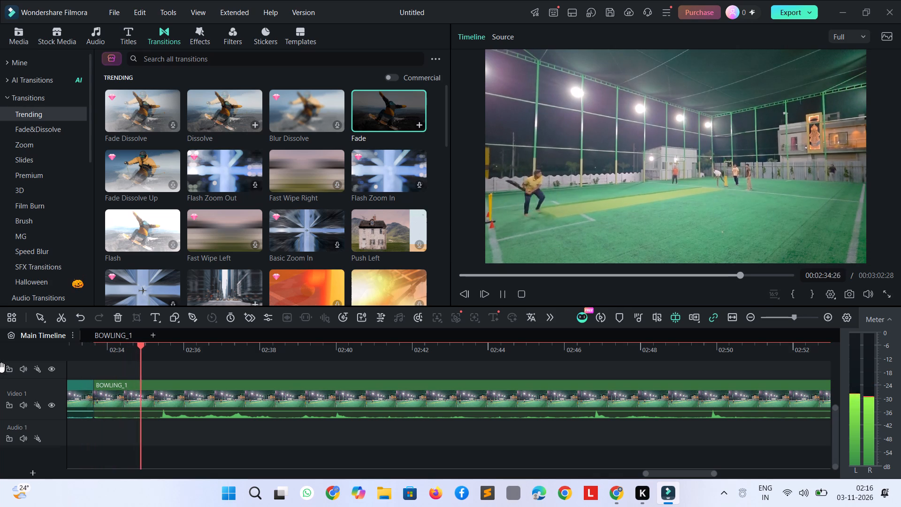
pyautogui.hotkey('shift', 'Right')
pyautogui.hotkey('shift', 'Right')
pyautogui.hotkey('shift', 'Right')
pyautogui.hotkey('shift', 'Right')
pyautogui.hotkey('shift', 'Right')
pyautogui.hotkey('shift', 'Right')
pyautogui.hotkey('shift', 'Right')
pyautogui.hotkey('shift', 'Right')
pyautogui.hotkey('shift', 'Right')
pyautogui.hotkey('shift', 'Right')
pyautogui.hotkey('shift', 'Right')
pyautogui.hotkey('shift', 'Right')
pyautogui.hotkey('shift', 'Right')
pyautogui.hotkey('shift', 'Right')
pyautogui.hotkey('shift', 'Right')
pyautogui.hotkey('shift', 'Right')
pyautogui.hotkey('shift', 'Right')
pyautogui.hotkey('shift', 'Right')
pyautogui.hotkey('shift', 'Right')
pyautogui.hotkey('shift', 'Right')
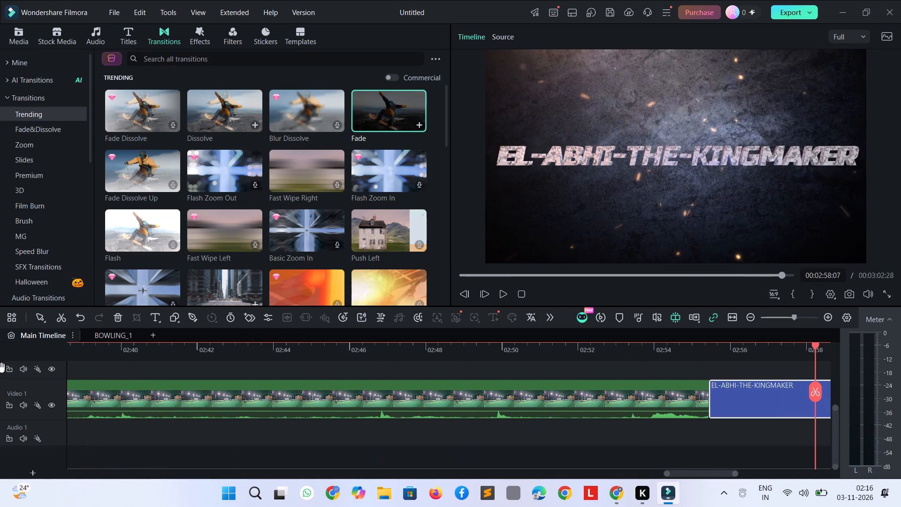
pyautogui.hotkey('shift', 'Left')
pyautogui.hotkey('shift', 'Left')
pyautogui.hotkey('shift', 'Left')
pyautogui.hotkey('shift', 'Left')
pyautogui.press('space')
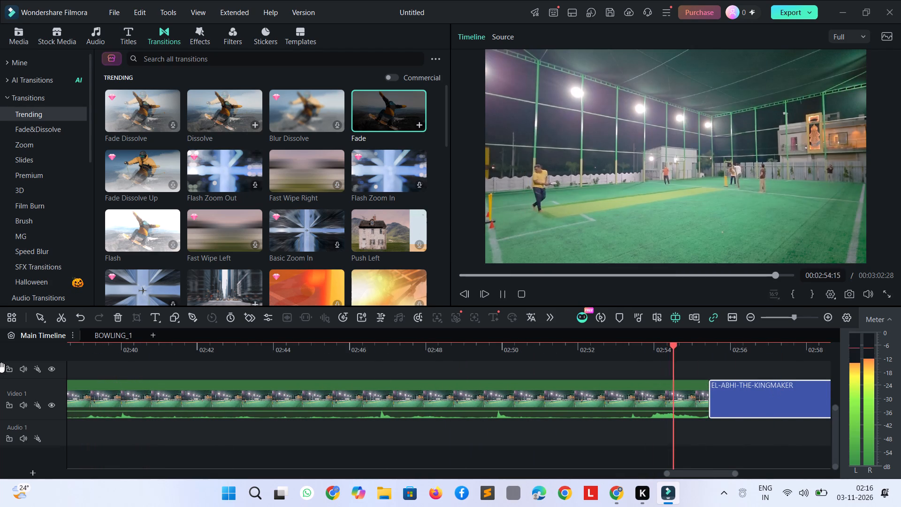
pyautogui.press('space')
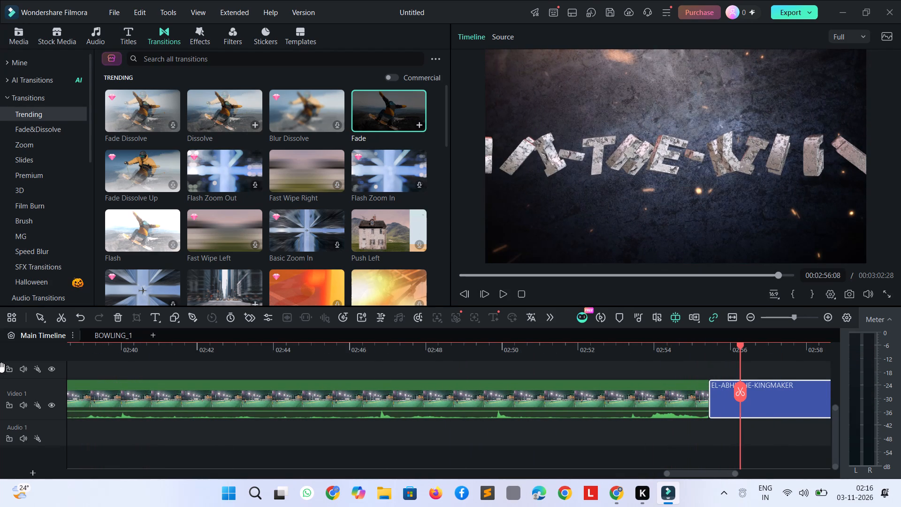
# Add a Dissolve transition between BOWLING_1 and the closing title, and shorten it to a duration of 00:00:00:16.
pyautogui.click(200, 38)
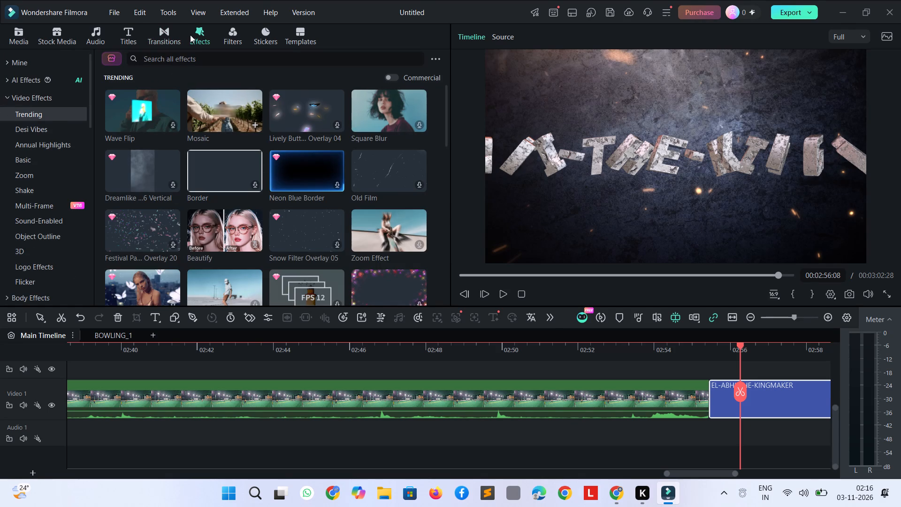
pyautogui.click(199, 44)
pyautogui.click(176, 35)
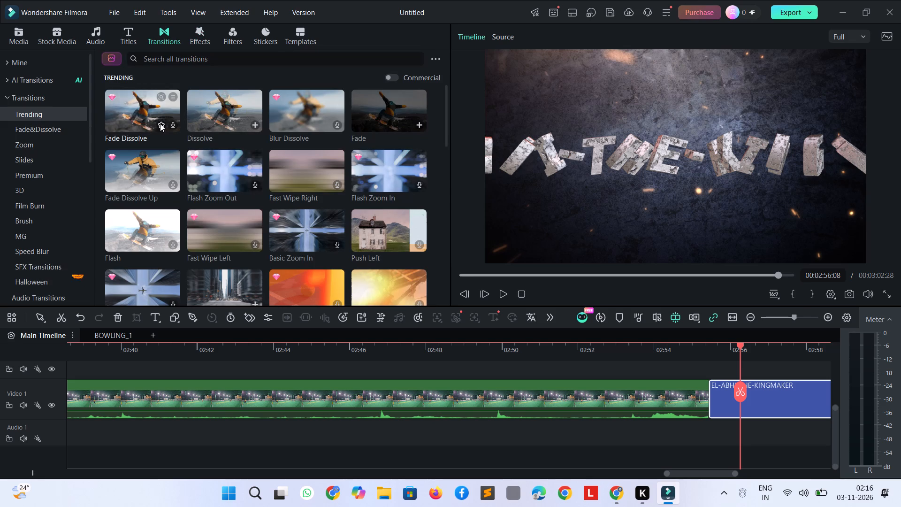
pyautogui.moveTo(214, 108); pyautogui.dragTo(694, 415)
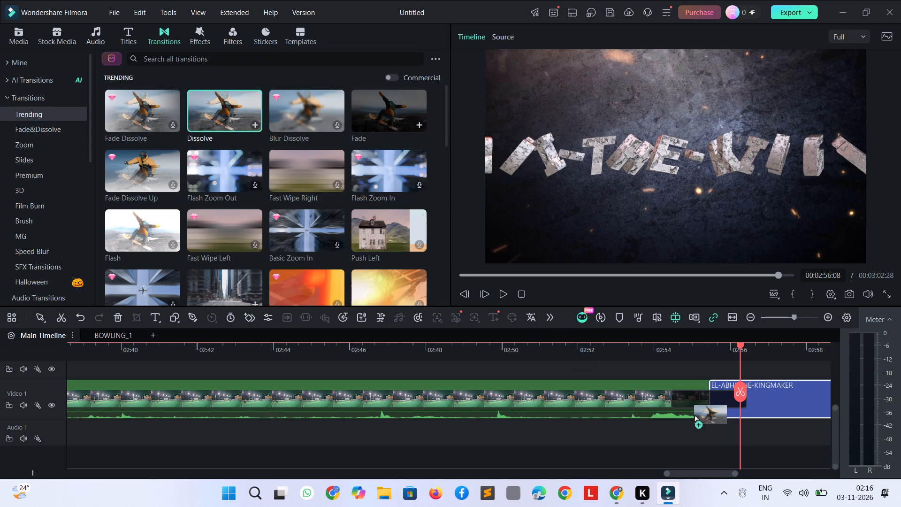
pyautogui.moveTo(694, 415); pyautogui.dragTo(674, 410)
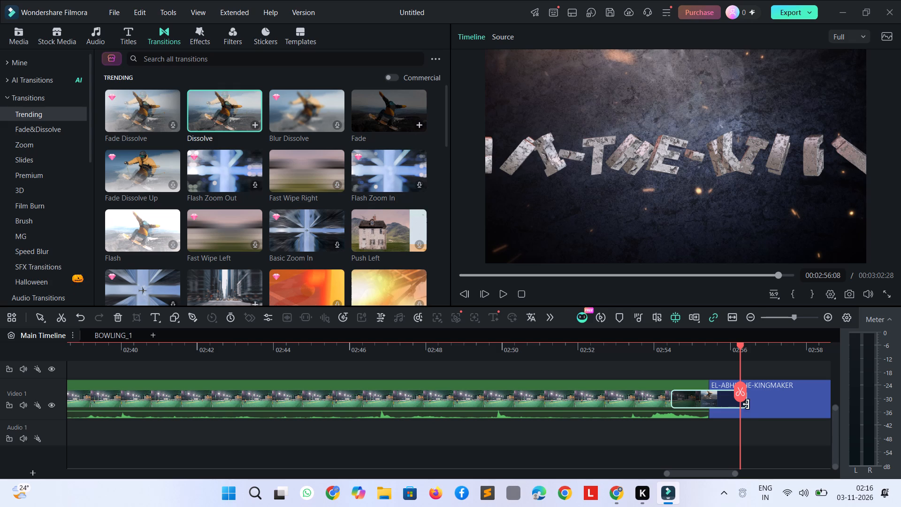
pyautogui.moveTo(745, 405); pyautogui.dragTo(726, 410)
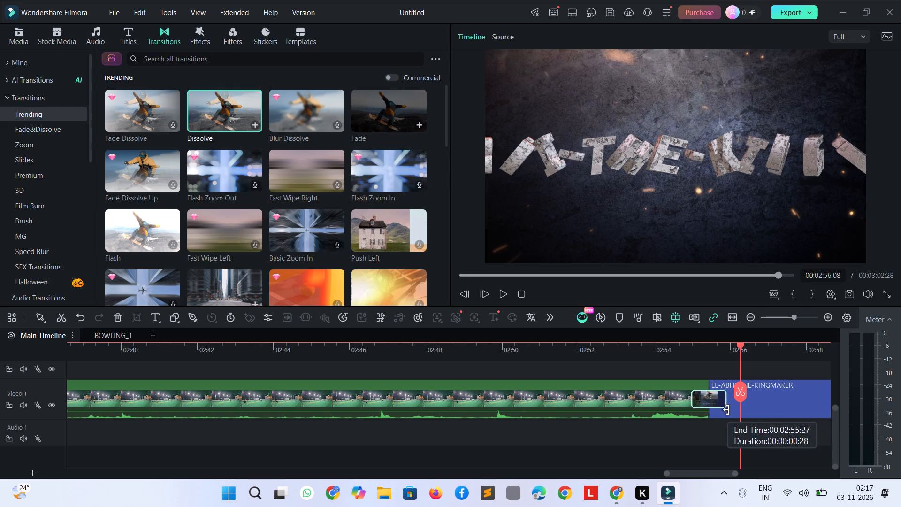
pyautogui.moveTo(726, 410); pyautogui.dragTo(719, 413)
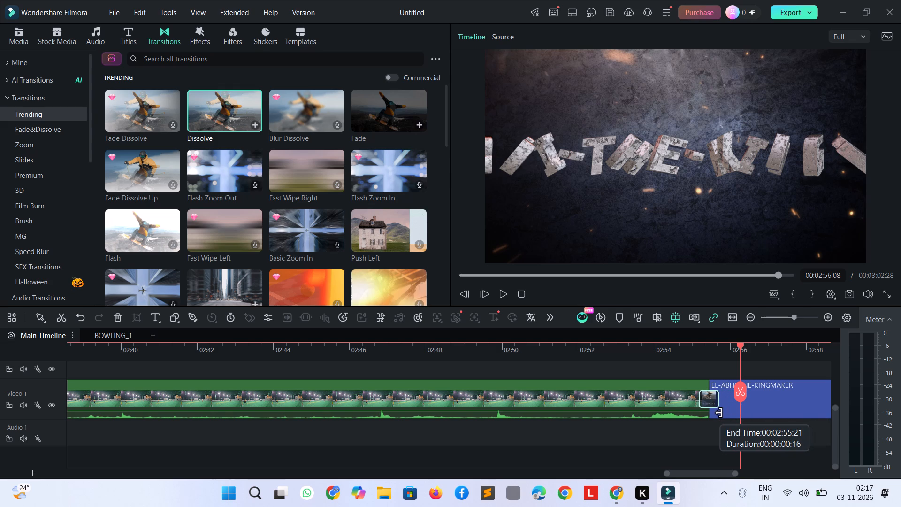
# Shorten the Dissolve between BOWLING_1 and the closing title slightly more, and play from just before it through the title.
pyautogui.moveTo(719, 413); pyautogui.dragTo(716, 413)
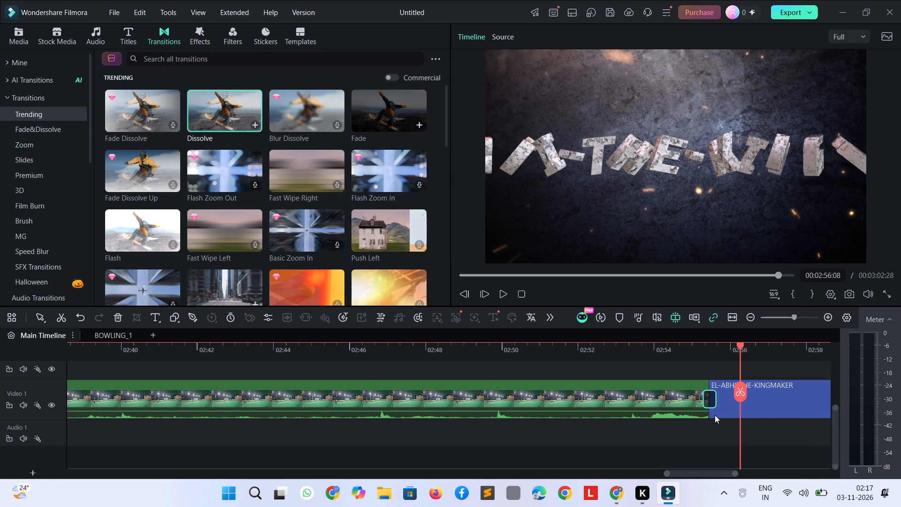
pyautogui.moveTo(740, 346); pyautogui.dragTo(707, 352)
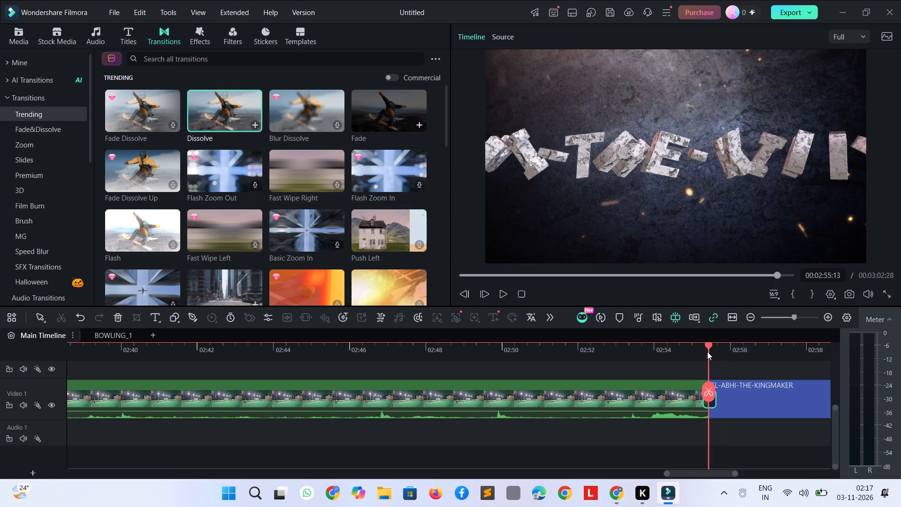
pyautogui.moveTo(707, 352); pyautogui.dragTo(676, 355)
pyautogui.press('space')
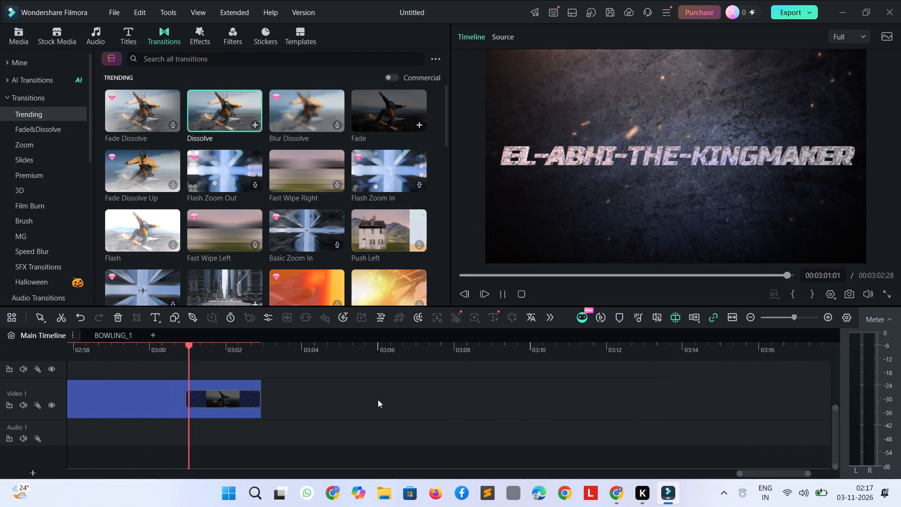
pyautogui.press('space')
# Trim the EL-ABHI-THE-KINGMAKER closing title so it ends earlier, at 00:03:01:03.
pyautogui.moveTo(238, 399); pyautogui.dragTo(183, 399)
pyautogui.moveTo(224, 399); pyautogui.dragTo(178, 399)
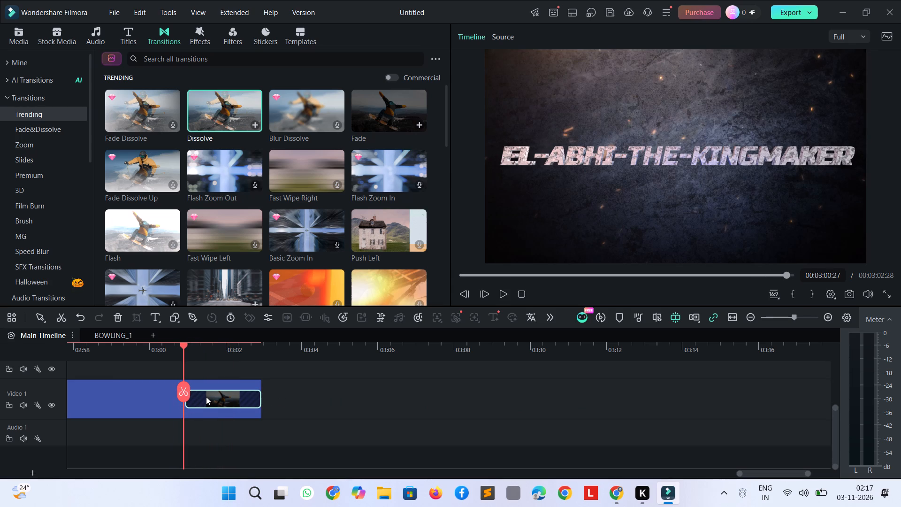
pyautogui.click(206, 397)
pyautogui.moveTo(208, 396); pyautogui.dragTo(188, 397)
pyautogui.moveTo(258, 403); pyautogui.dragTo(202, 404)
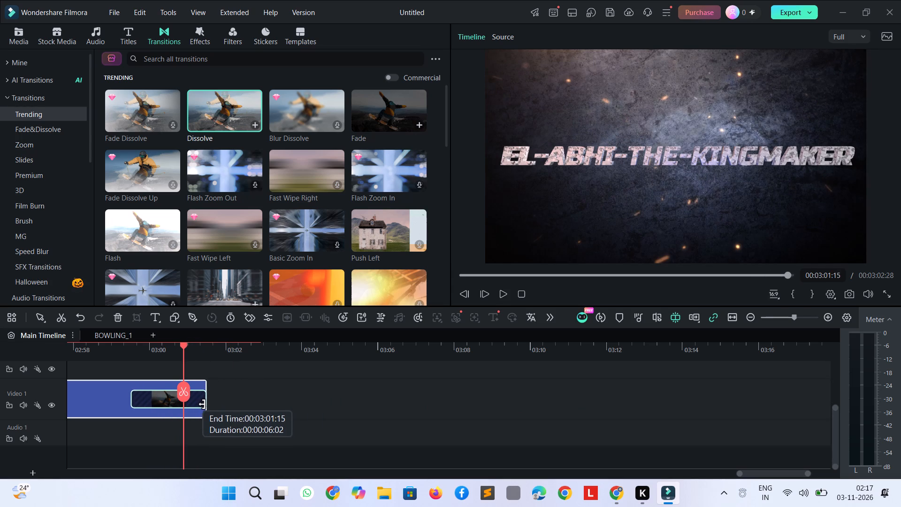
pyautogui.moveTo(202, 404); pyautogui.dragTo(188, 405)
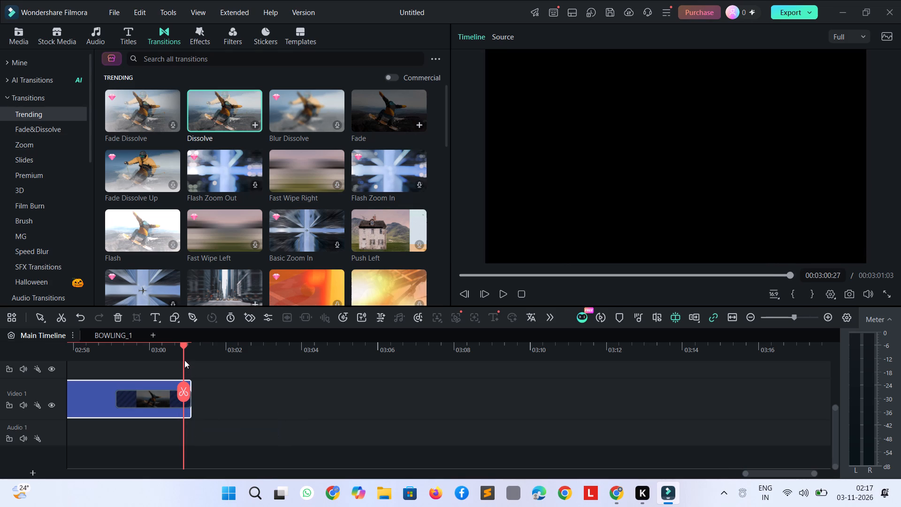
# Play the cut from the end of BOWLING_1 into the shortened closing title.
pyautogui.moveTo(182, 350); pyautogui.dragTo(170, 350)
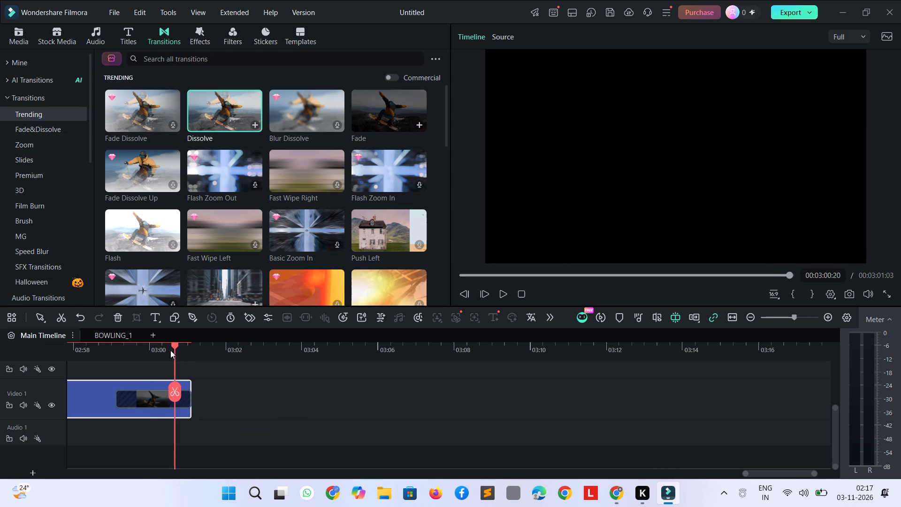
pyautogui.moveTo(170, 350); pyautogui.dragTo(65, 378)
pyautogui.press('space')
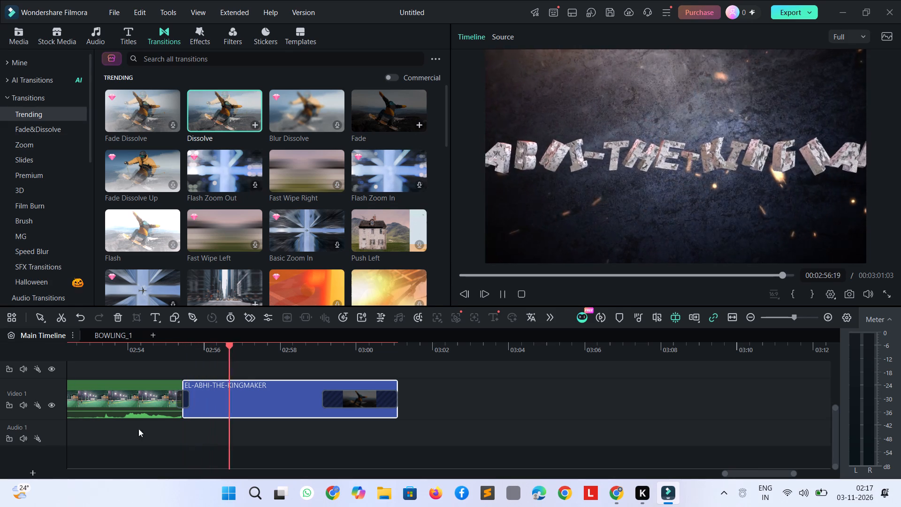
pyautogui.press('space')
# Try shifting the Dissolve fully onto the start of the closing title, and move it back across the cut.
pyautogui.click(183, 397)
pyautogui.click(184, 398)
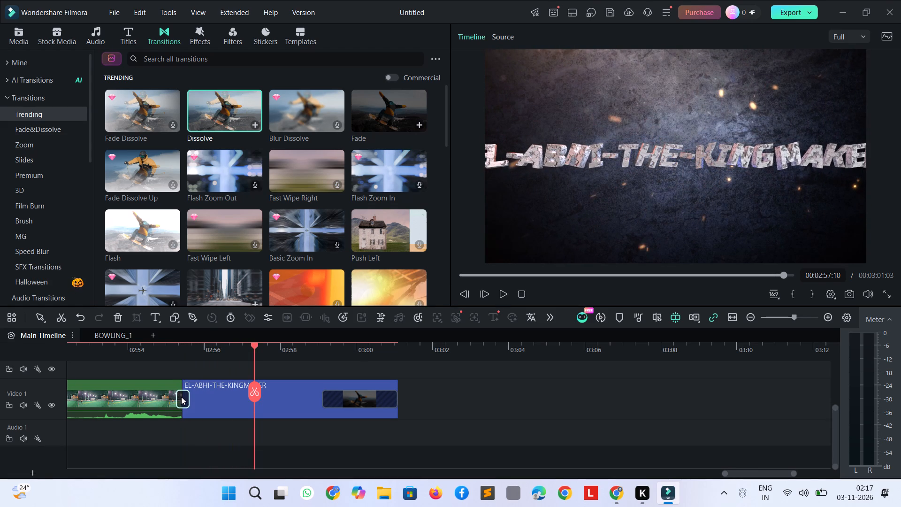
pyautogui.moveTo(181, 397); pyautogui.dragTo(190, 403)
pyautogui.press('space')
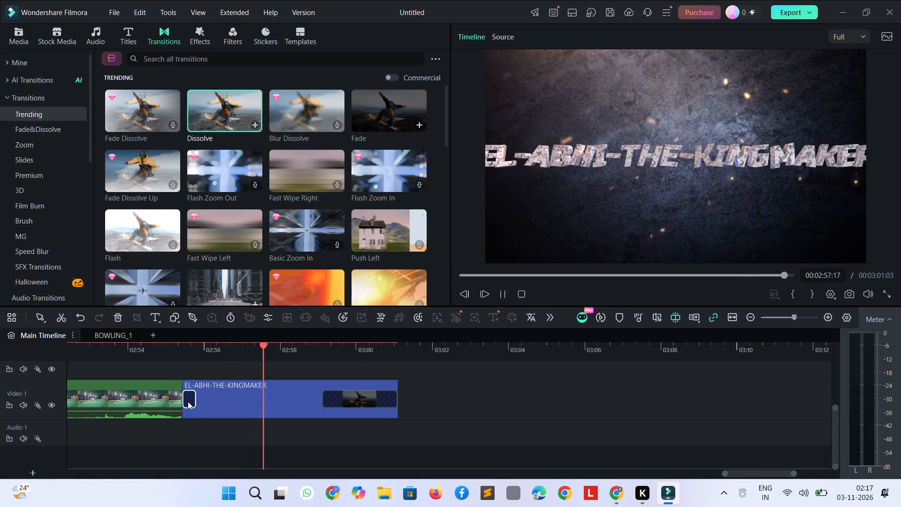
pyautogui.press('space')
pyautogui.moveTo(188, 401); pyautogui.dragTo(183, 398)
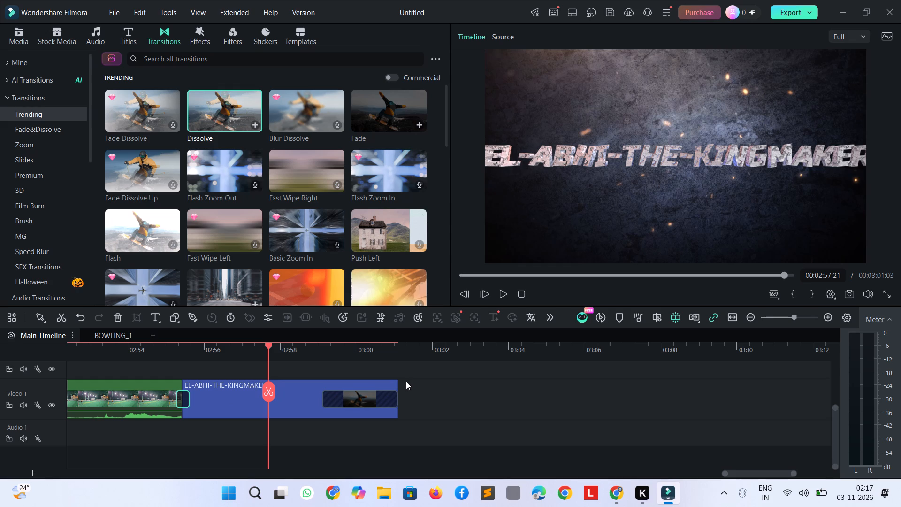
# Play the rest of the closing title and replay its Fade transition at the end.
pyautogui.press('space')
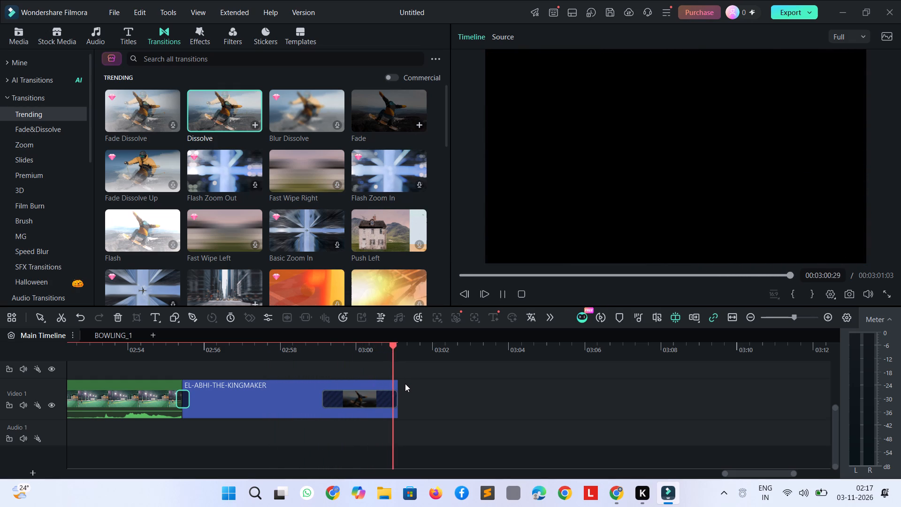
pyautogui.click(367, 400)
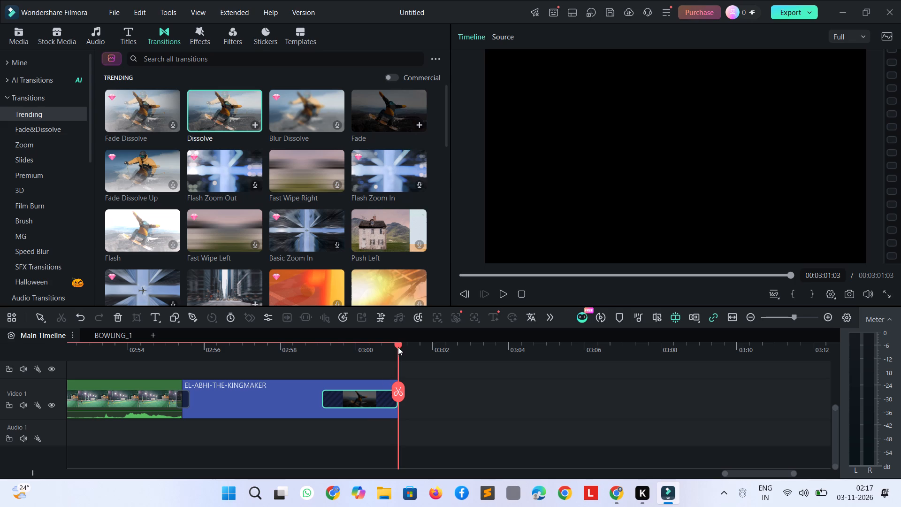
pyautogui.moveTo(398, 345); pyautogui.dragTo(361, 334)
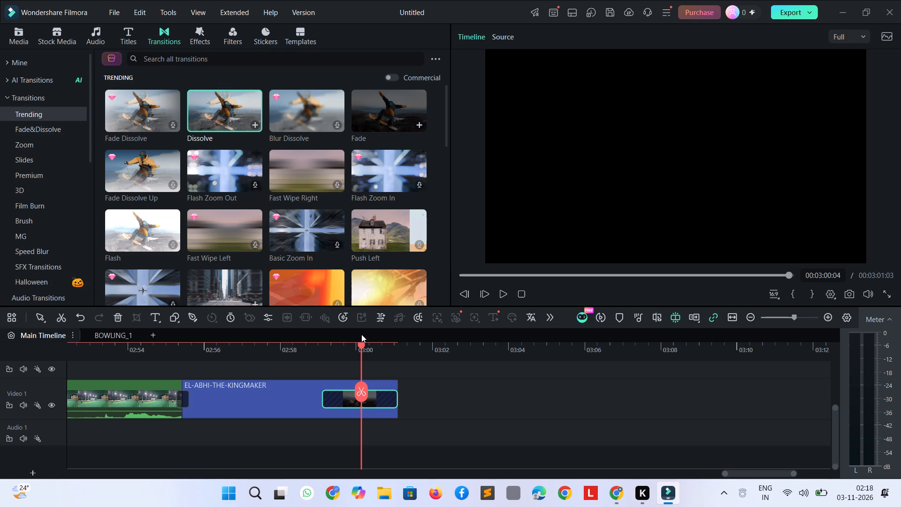
pyautogui.press('space')
# Play the opening titles from the start of the timeline to check the picture and sound.
pyautogui.press('space')
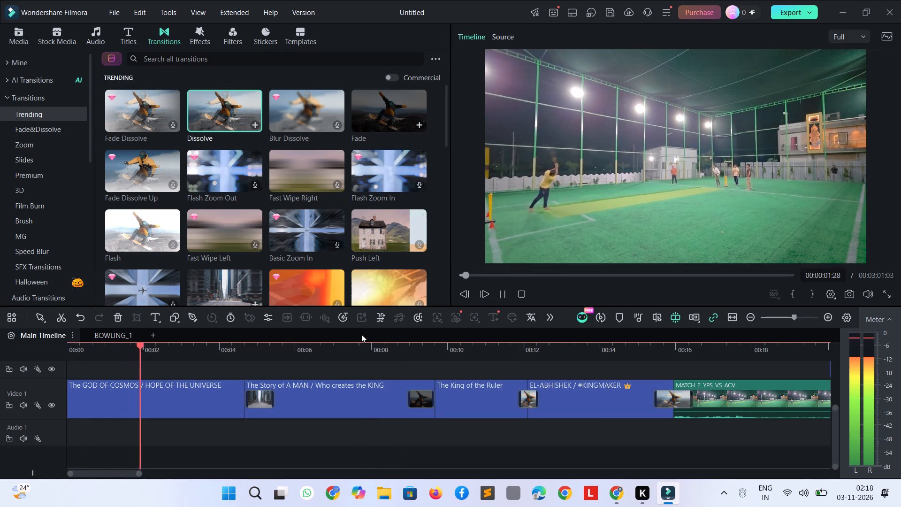
pyautogui.press('space')
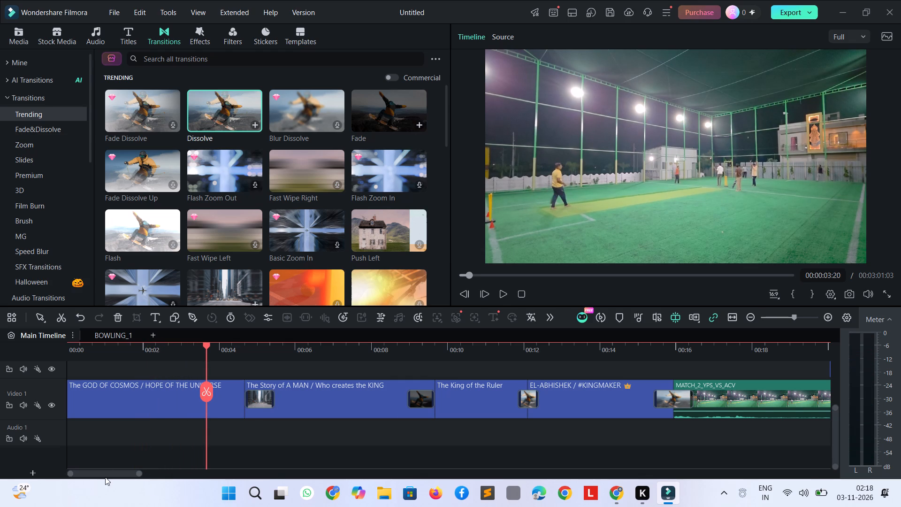
pyautogui.moveTo(107, 471); pyautogui.dragTo(53, 472)
pyautogui.moveTo(207, 346); pyautogui.dragTo(5, 351)
pyautogui.press('space')
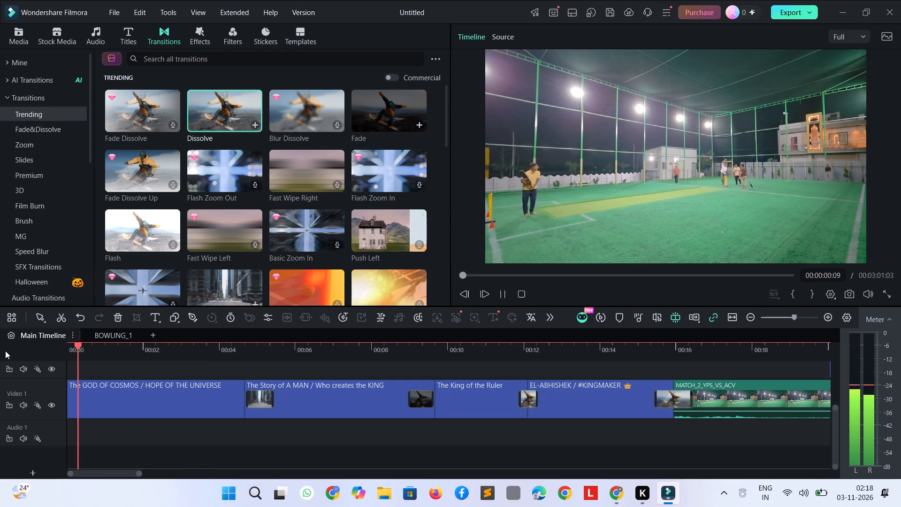
pyautogui.click(85, 396)
pyautogui.press('space')
pyautogui.press('space')
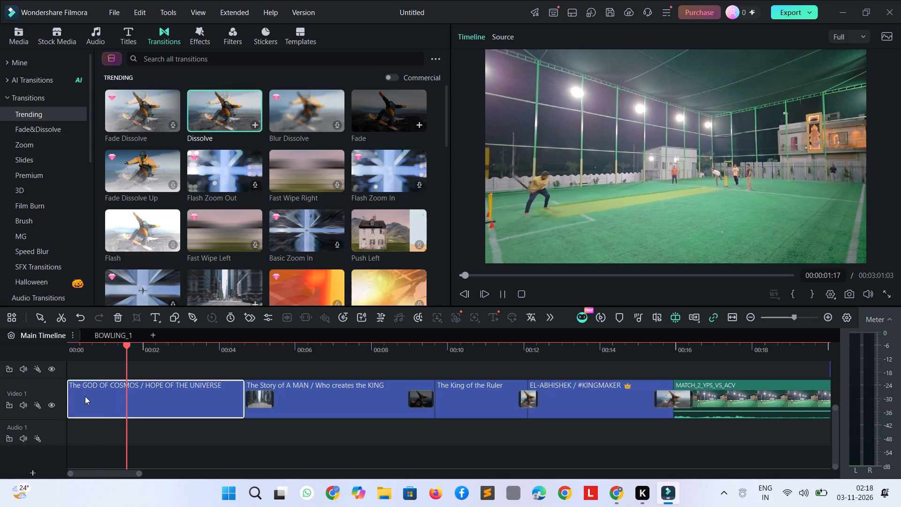
# Delete the stray BOWLING_1 clip that covers the opening titles on the Video 3 track.
pyautogui.keyDown('ctrl'); pyautogui.scroll(-10, 164, 392); pyautogui.keyUp('ctrl')
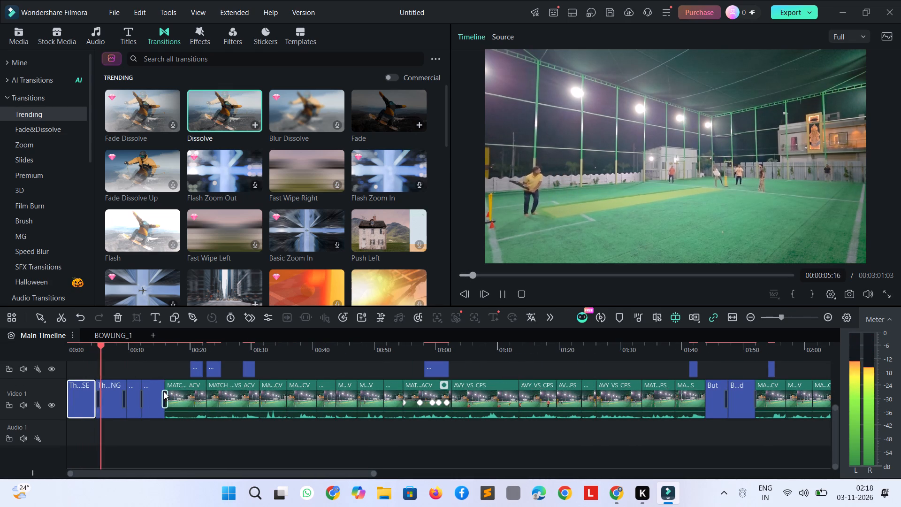
pyautogui.scroll(2, 164, 392)
pyautogui.click(159, 402)
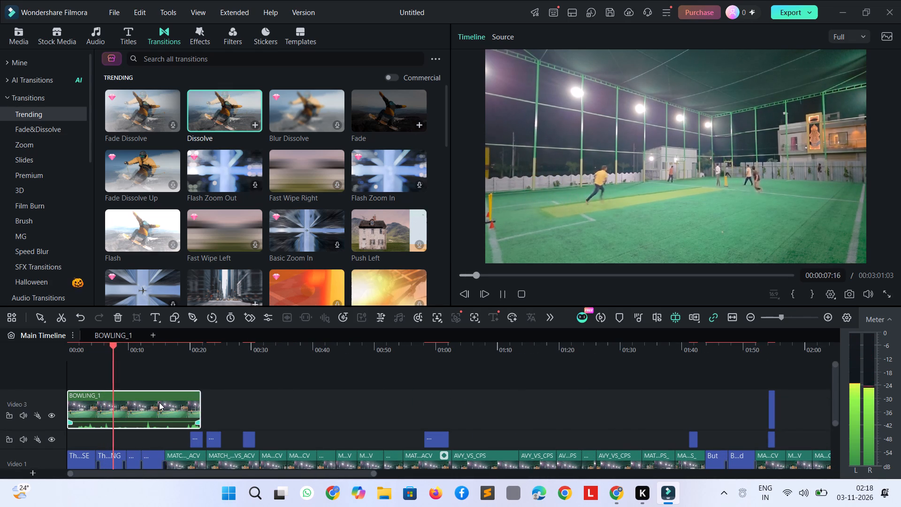
pyautogui.press('space')
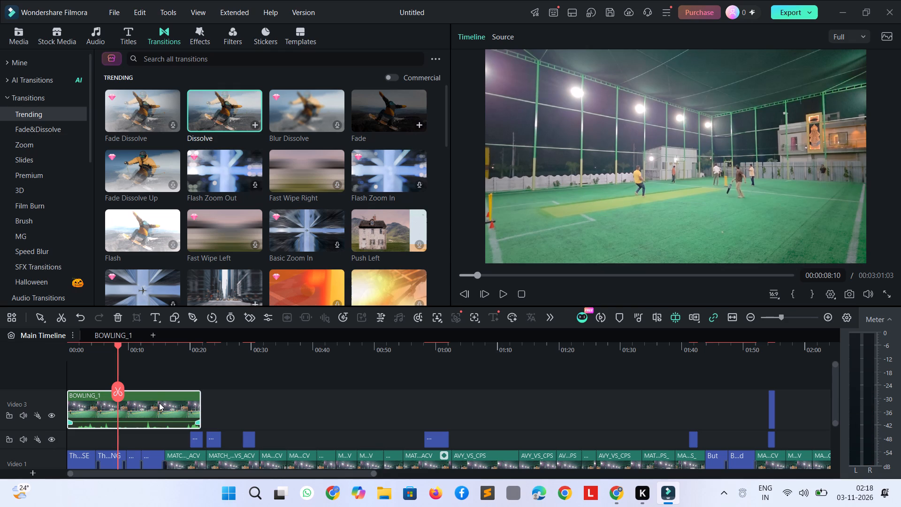
pyautogui.press('Delete')
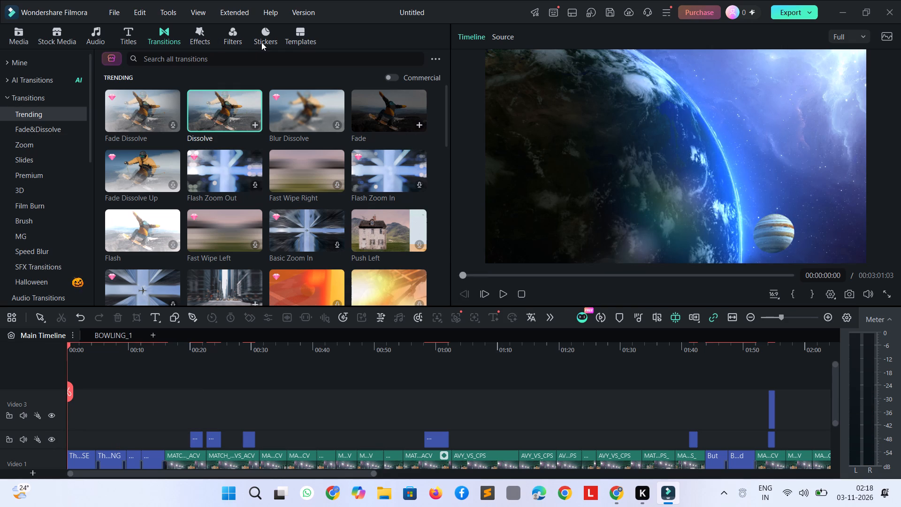
# Search the audio library for "galaxy".
pyautogui.click(96, 34)
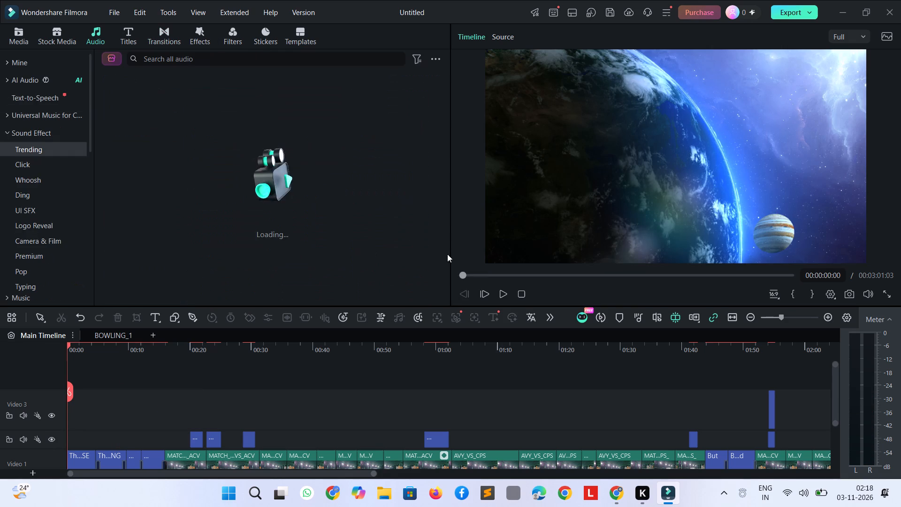
pyautogui.click(247, 62)
pyautogui.write('GALAZY')
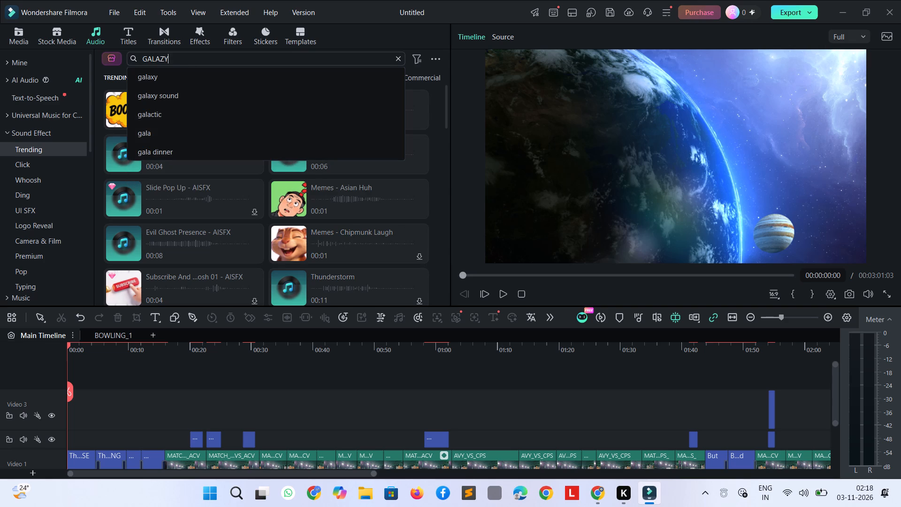
pyautogui.click(158, 81)
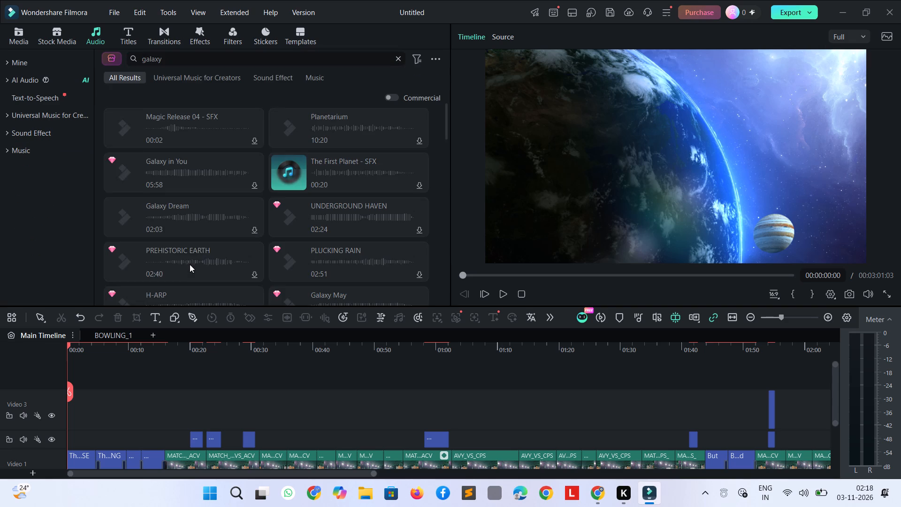
# Preview the tracks Magic Release 04 - SFX, Planetarium, Galaxy Dream and UNDERGROUND HAVEN, and browse further galaxy results.
pyautogui.click(125, 120)
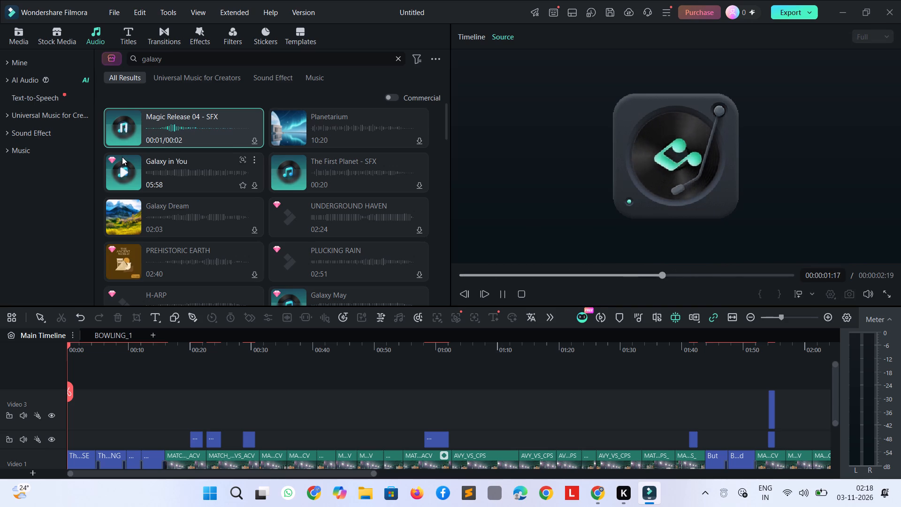
pyautogui.click(282, 129)
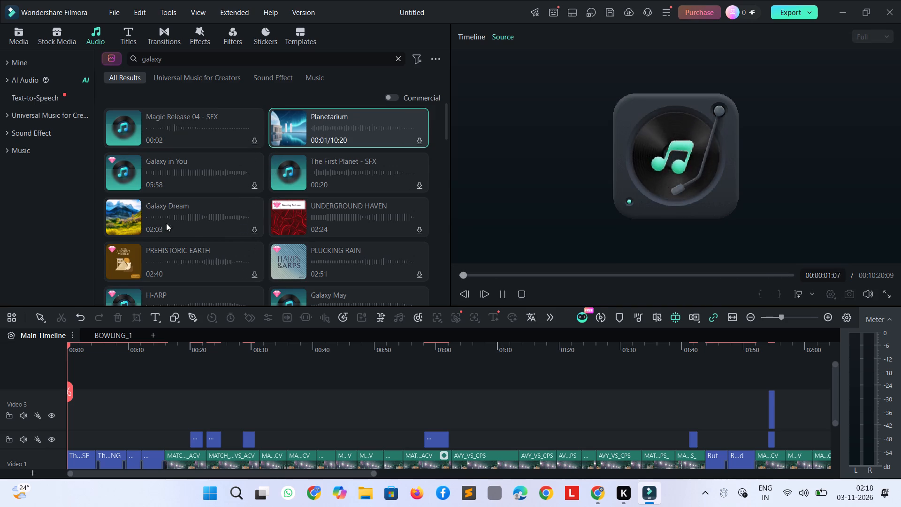
pyautogui.press('space')
pyautogui.click(128, 211)
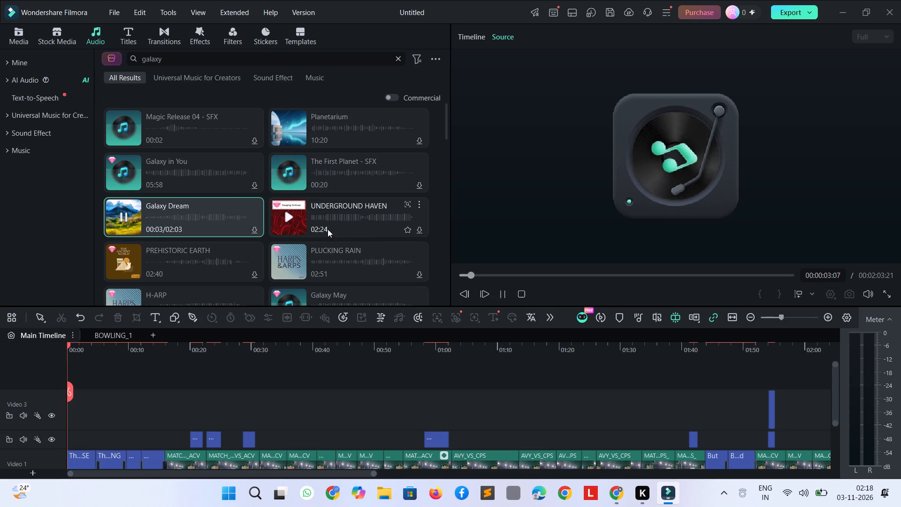
pyautogui.press('space')
pyautogui.click(286, 217)
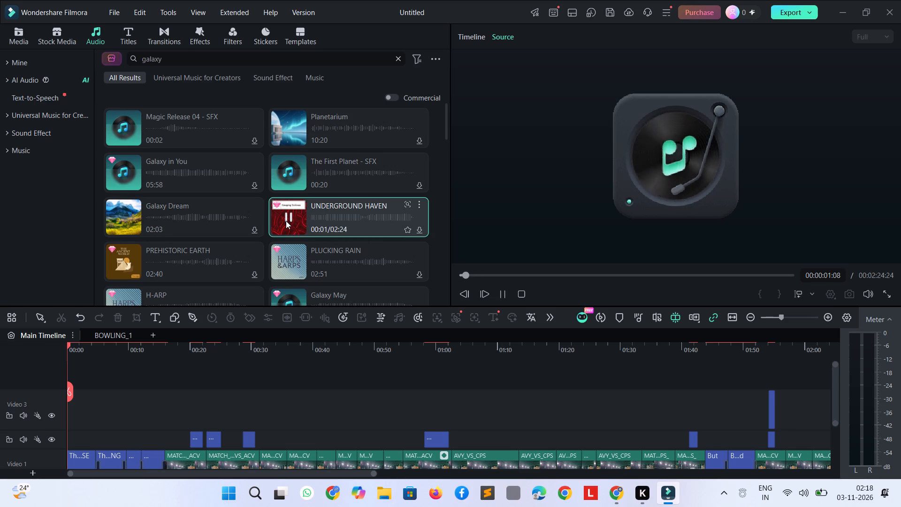
pyautogui.scroll(-3, 280, 207)
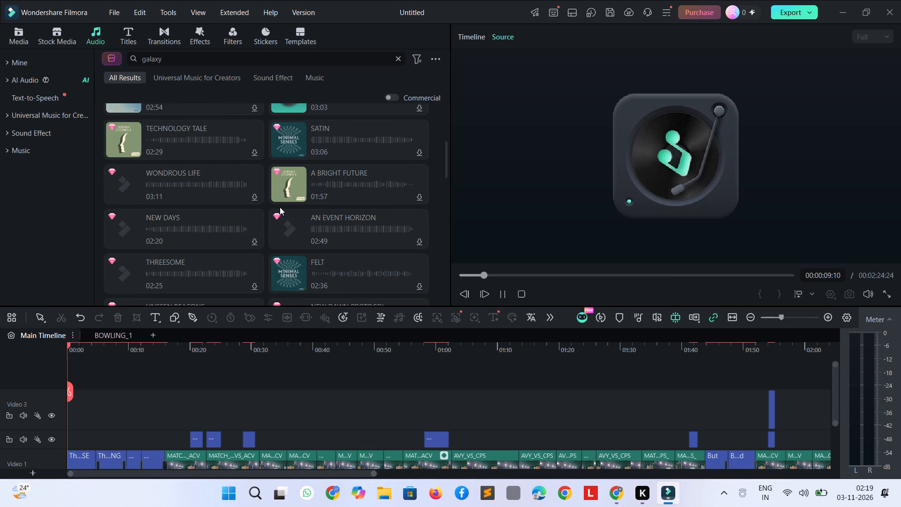
pyautogui.press('space')
pyautogui.scroll(-2, 271, 212)
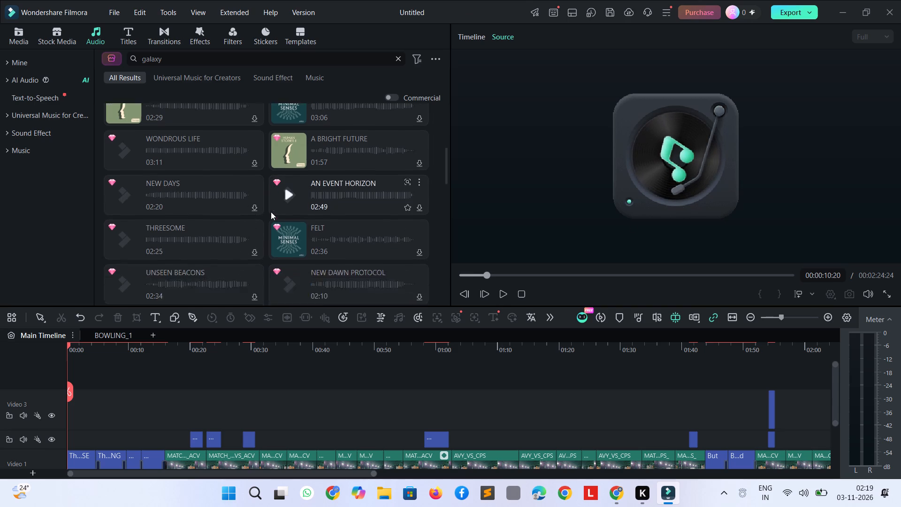
pyautogui.scroll(-1, 271, 212)
# Replace the audio library search term with "wonder" and run the search.
pyautogui.moveTo(219, 60); pyautogui.dragTo(107, 64)
pyautogui.press('BackSpace')
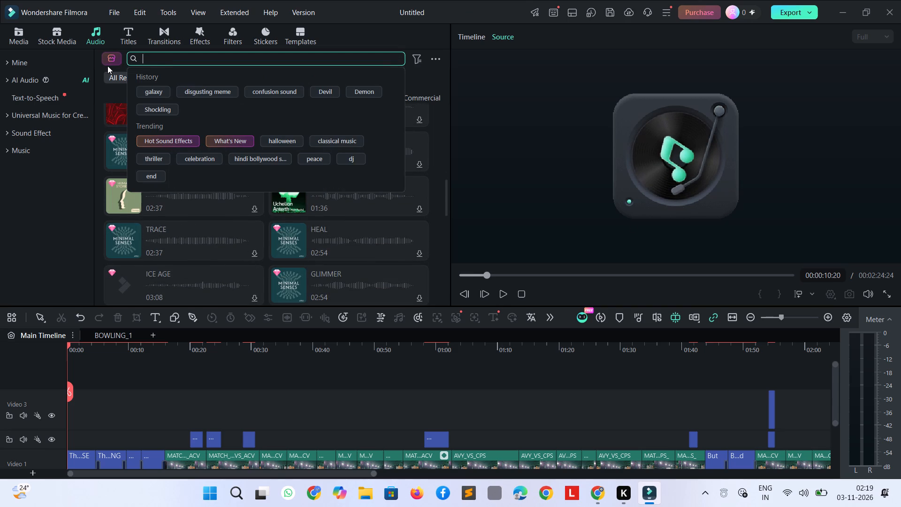
pyautogui.write('wONDER')
pyautogui.press('Return')
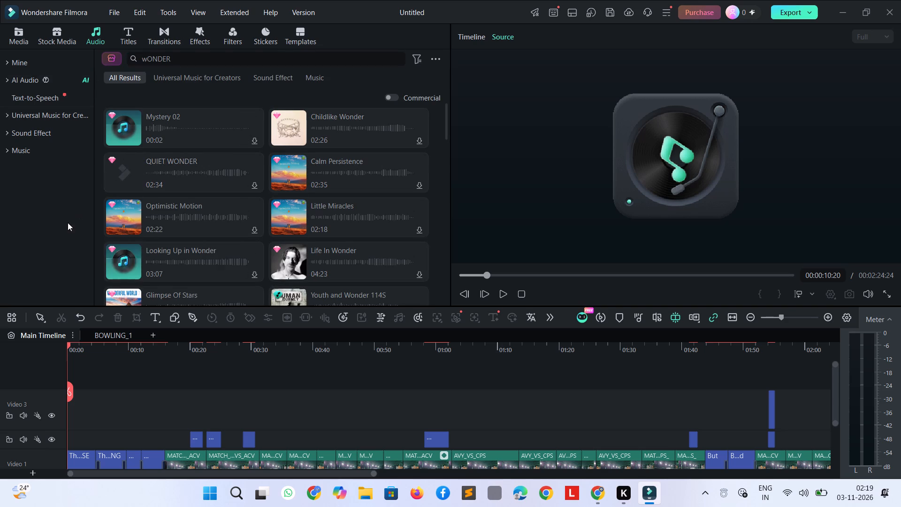
# Browse the "wonder" results in the audio library and rerun the search with the suggested term "wonder".
pyautogui.scroll(-2, 236, 215)
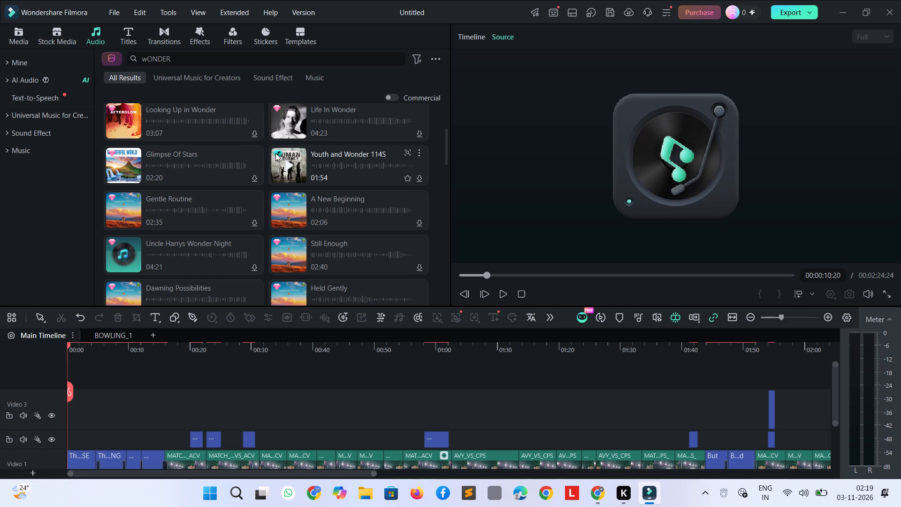
pyautogui.scroll(-6, 259, 252)
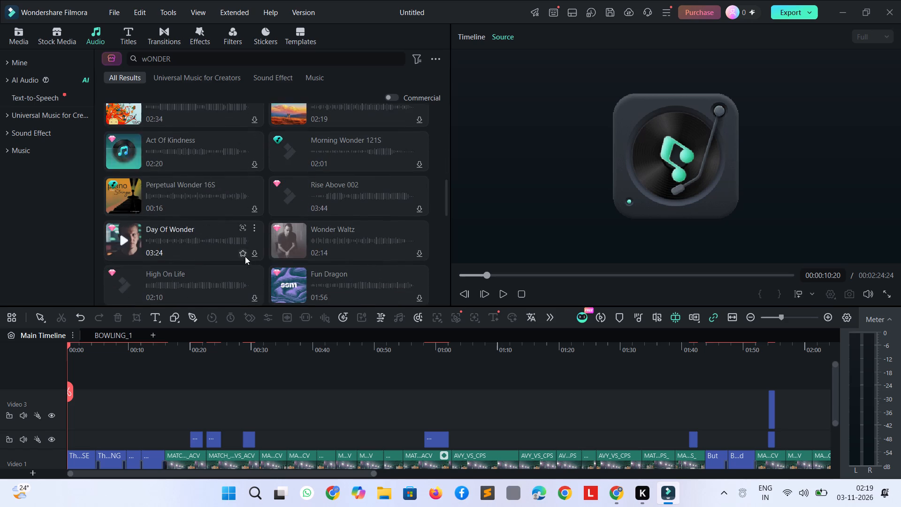
pyautogui.scroll(-6, 245, 256)
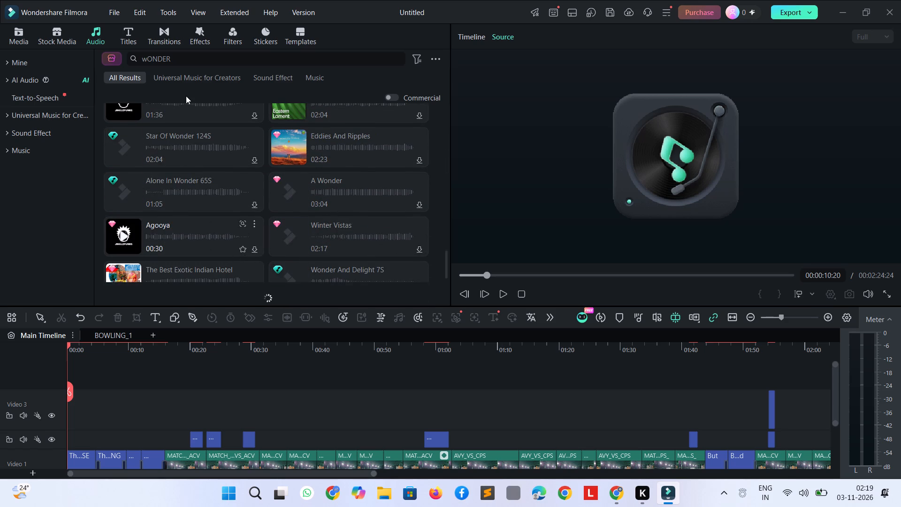
pyautogui.click(189, 63)
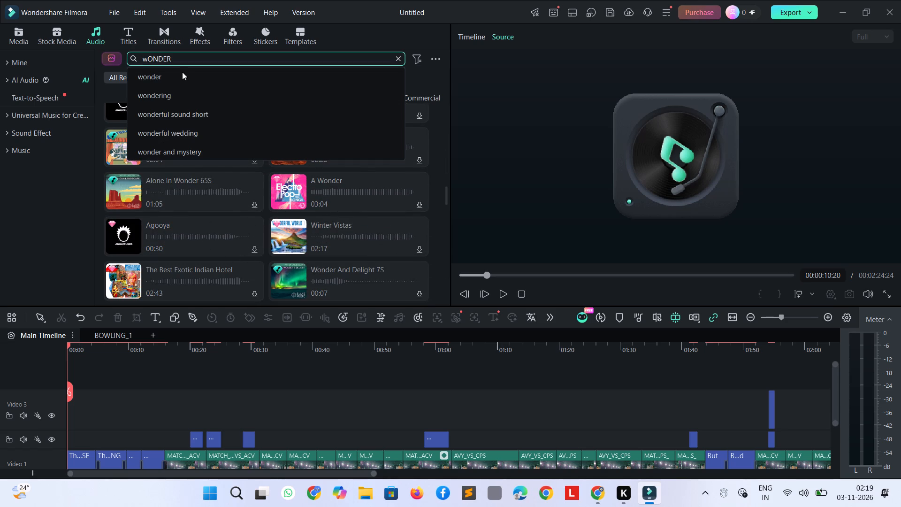
pyautogui.click(165, 73)
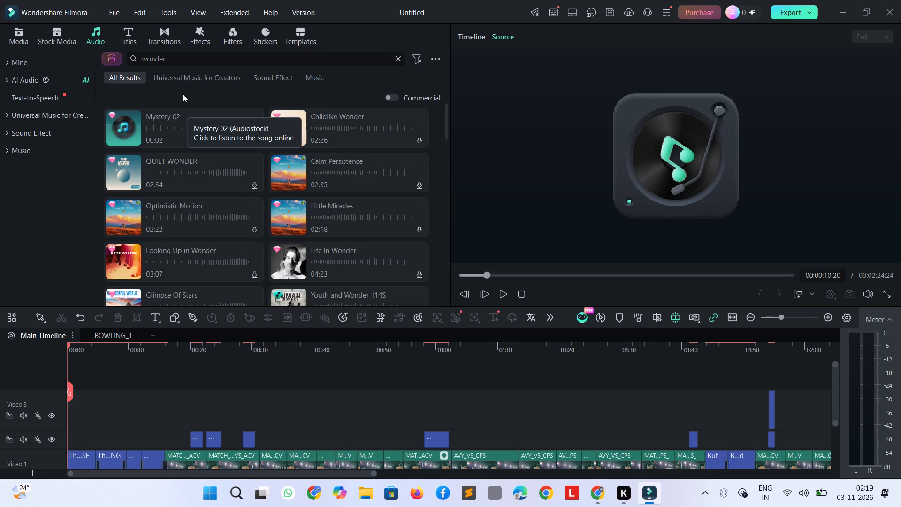
# Replace the audio library search term with "surprise" and run the search.
pyautogui.click(173, 64)
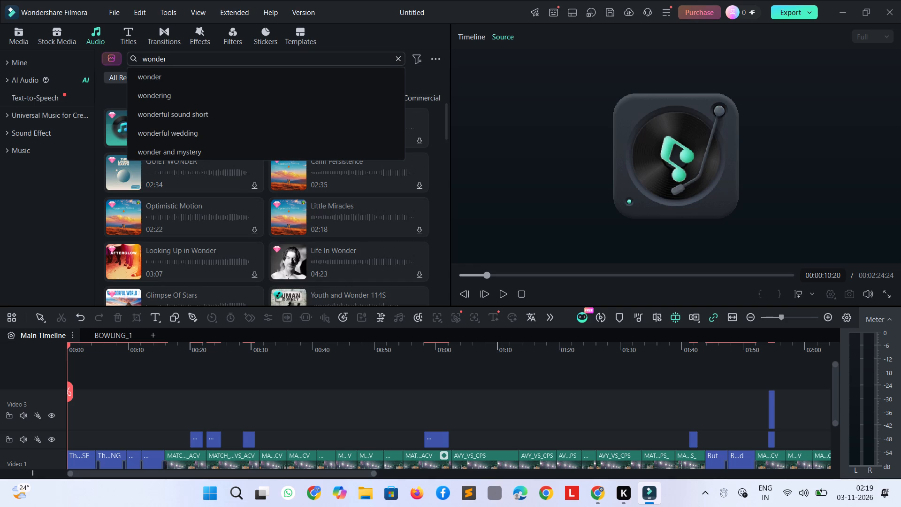
pyautogui.hotkey('ctrl', 'BackSpace')
pyautogui.write('SUR')
pyautogui.press('BackSpace')
pyautogui.press('BackSpace')
pyautogui.press('s')
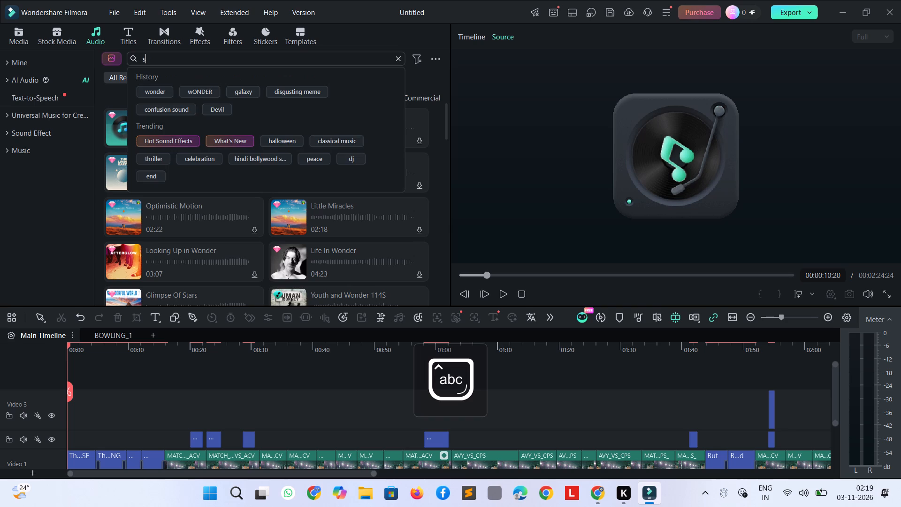
pyautogui.write('ur')
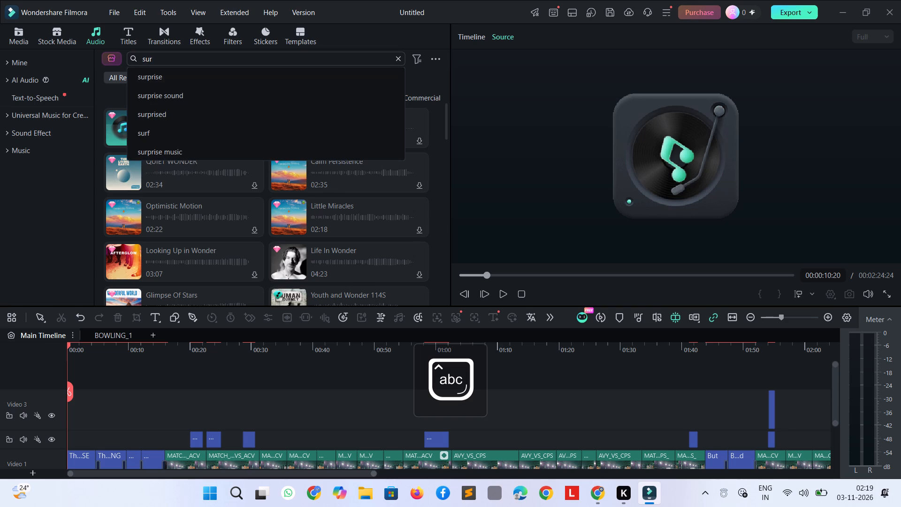
pyautogui.press('Down')
pyautogui.press('Return')
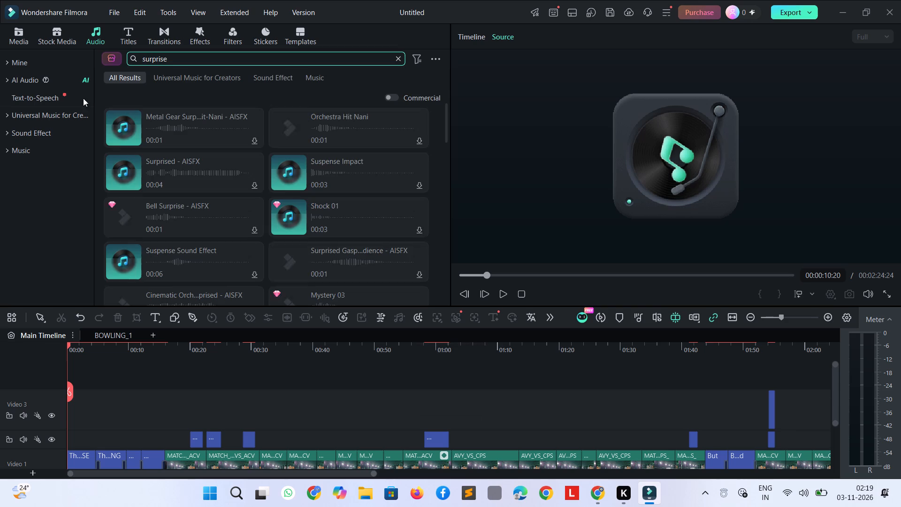
# Preview the Metal Gear, Surprised - AISFX, Suspense Impact, Orchestra Hit Nani and Suspense Sound Effect sounds, adjusting the system volume after the first one.
pyautogui.click(129, 127)
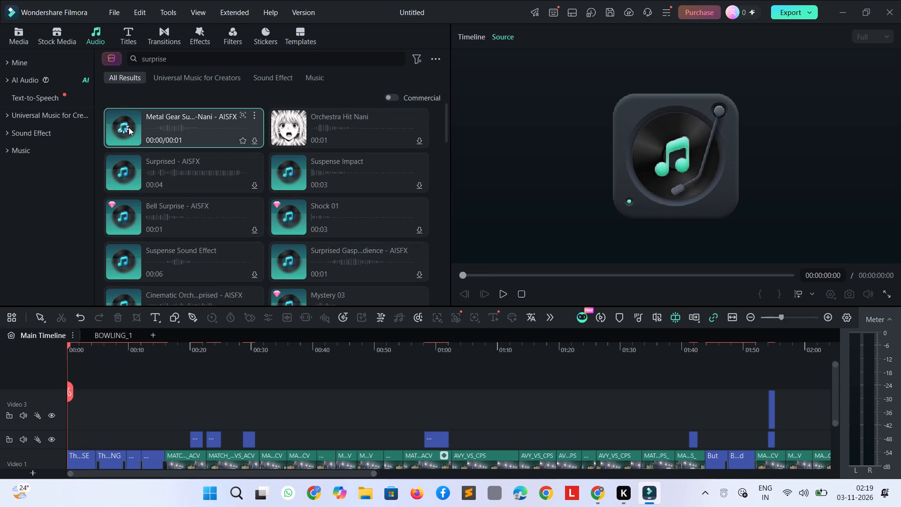
pyautogui.click(816, 500)
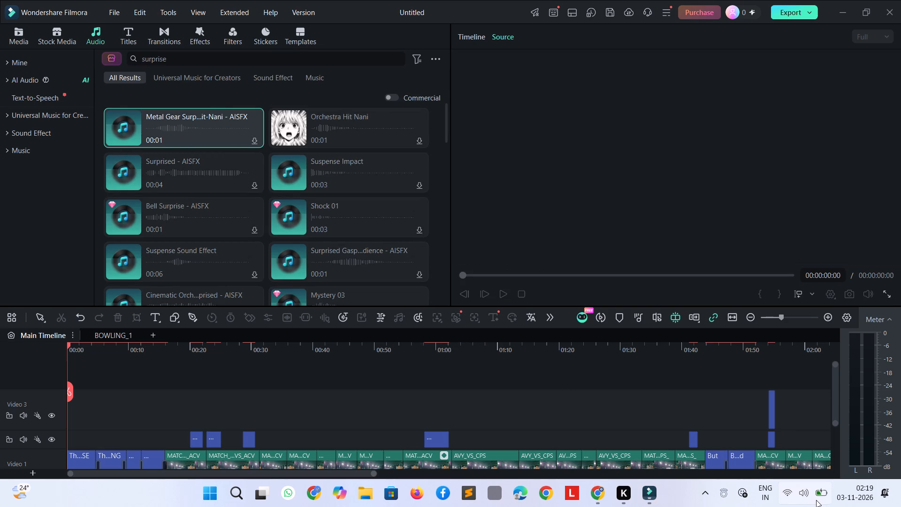
pyautogui.click(775, 422)
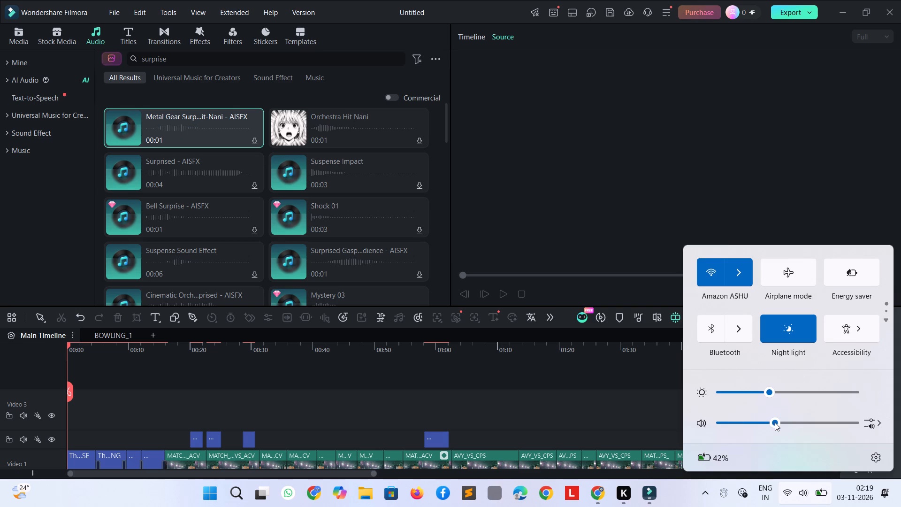
pyautogui.click(122, 176)
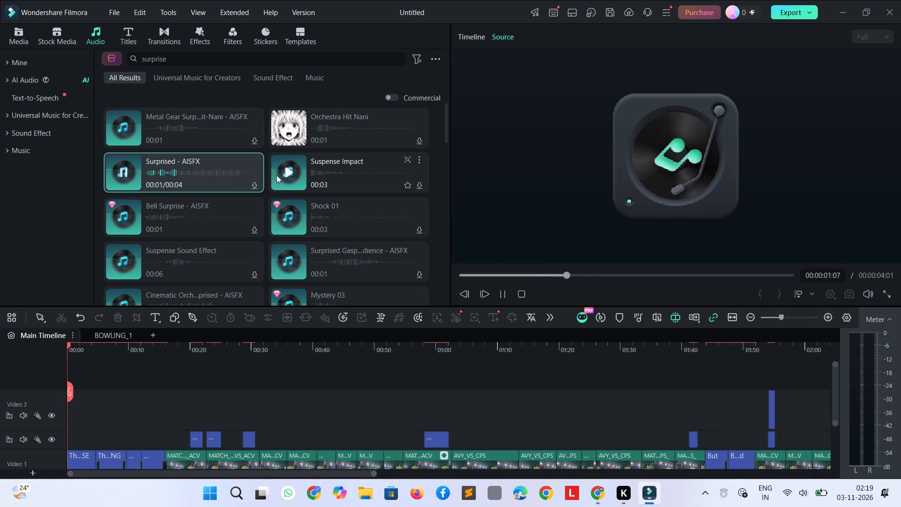
pyautogui.click(281, 174)
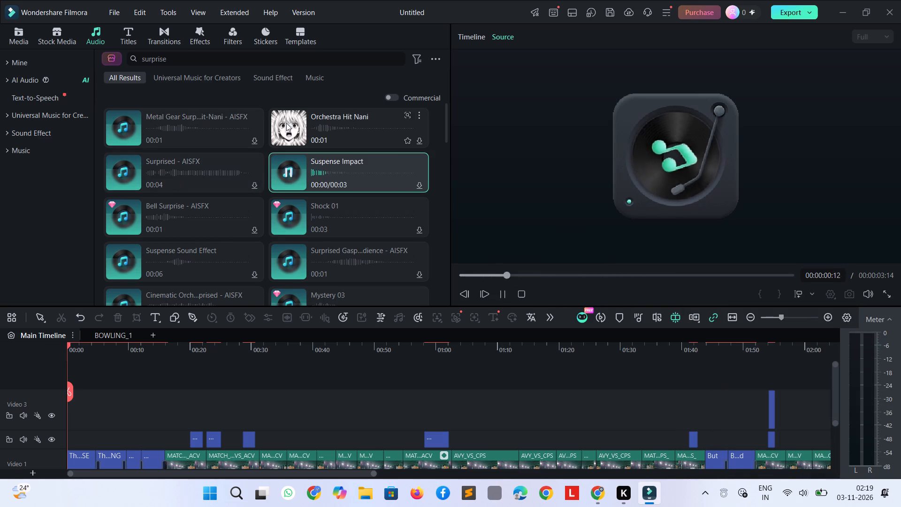
pyautogui.click(287, 123)
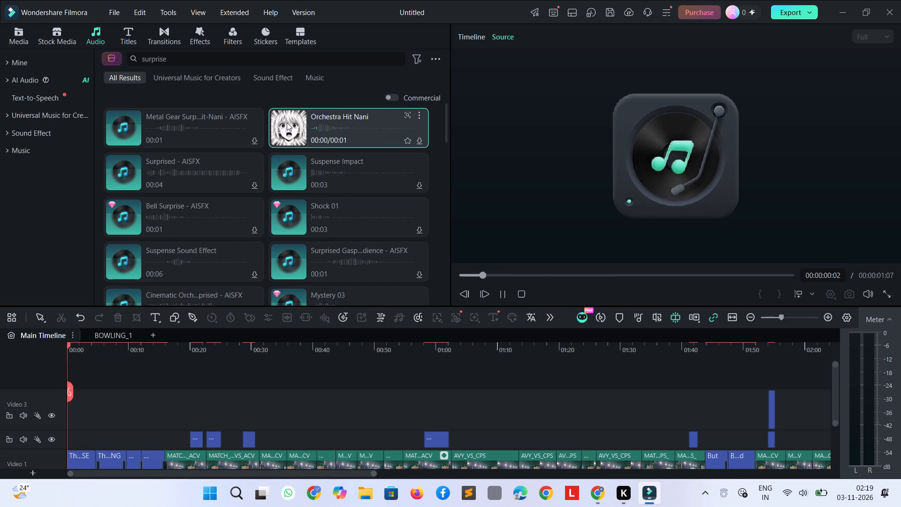
pyautogui.click(130, 259)
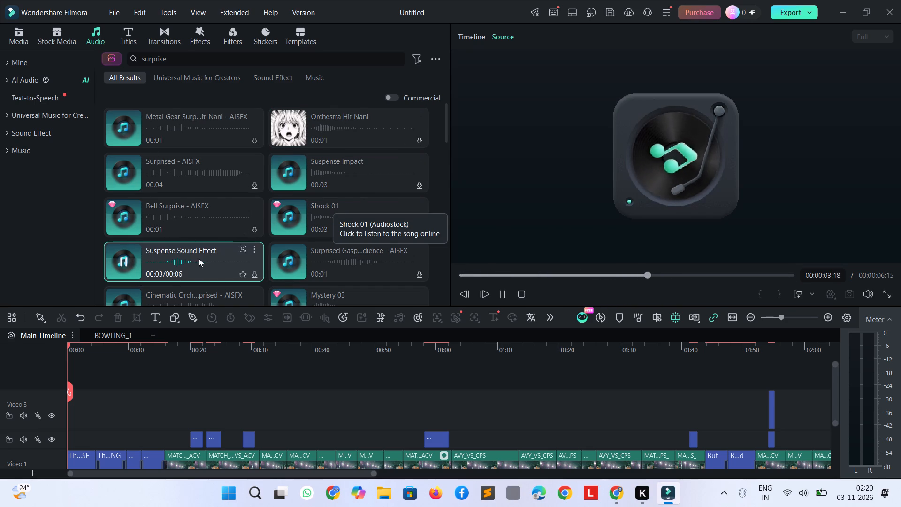
# Search the audio library for "avengers" and preview the tracks Avengers 189S and Avengers 11S.
pyautogui.moveTo(195, 56); pyautogui.dragTo(118, 64)
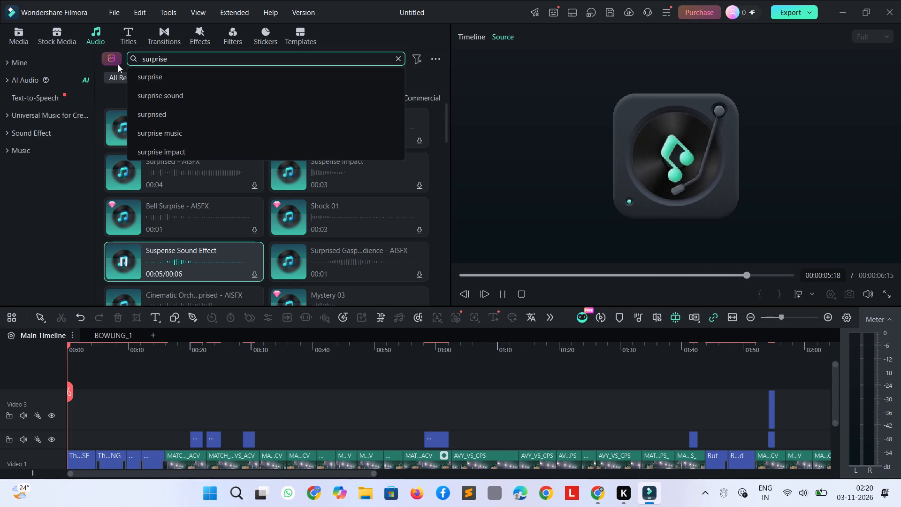
pyautogui.hotkey('ctrl', 'BackSpace')
pyautogui.write('avengers')
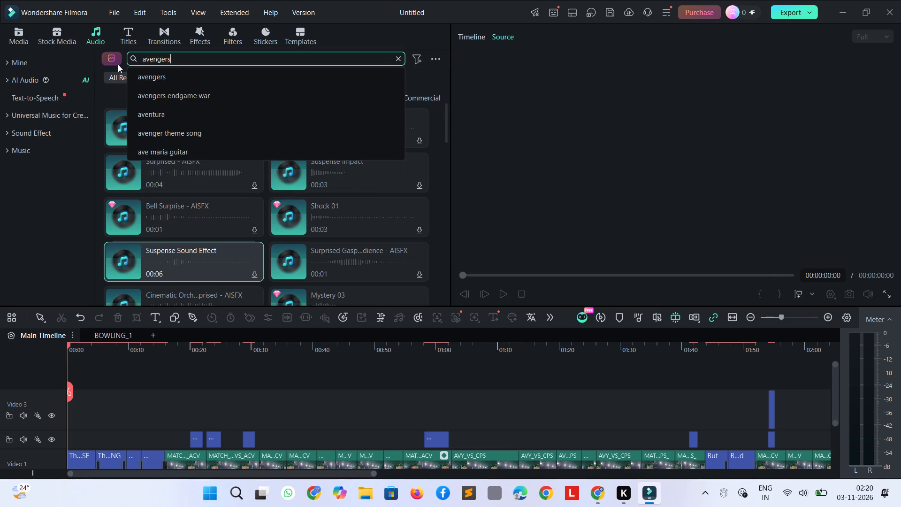
pyautogui.press('Return')
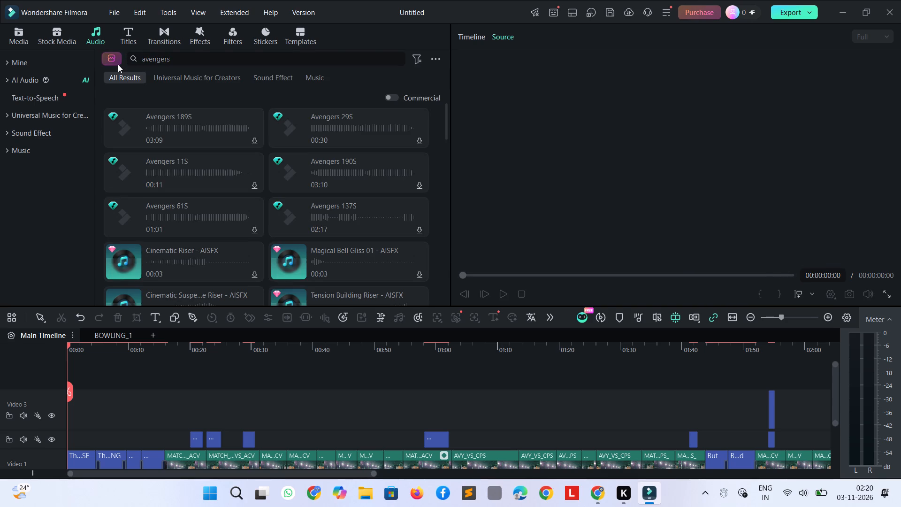
pyautogui.click(120, 123)
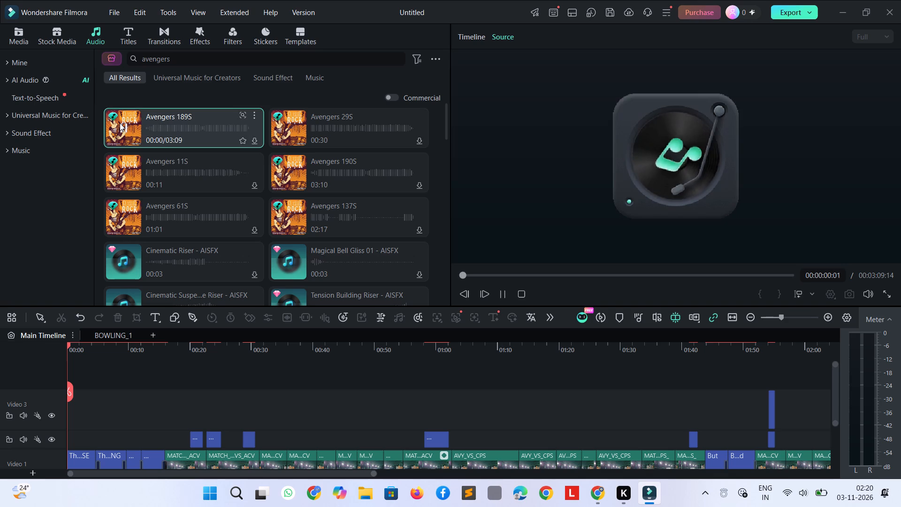
pyautogui.click(124, 191)
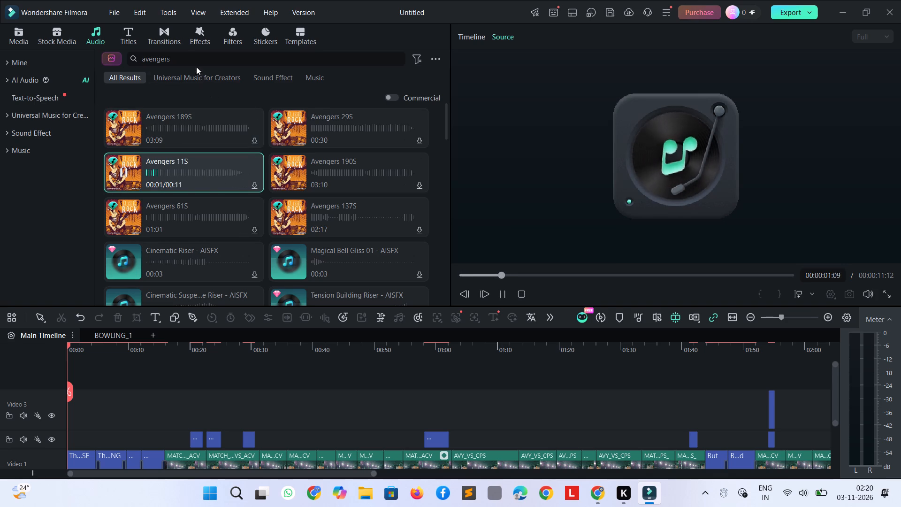
# Search the audio library for "marvel", preview Summer Memories and browse further down the results.
pyautogui.moveTo(196, 62); pyautogui.dragTo(73, 59)
pyautogui.write('marvel')
pyautogui.press('Return')
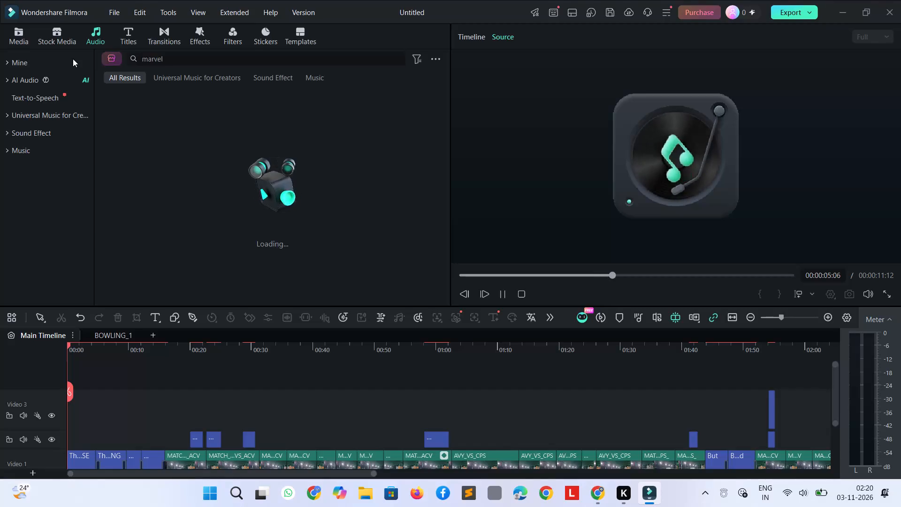
pyautogui.click(122, 177)
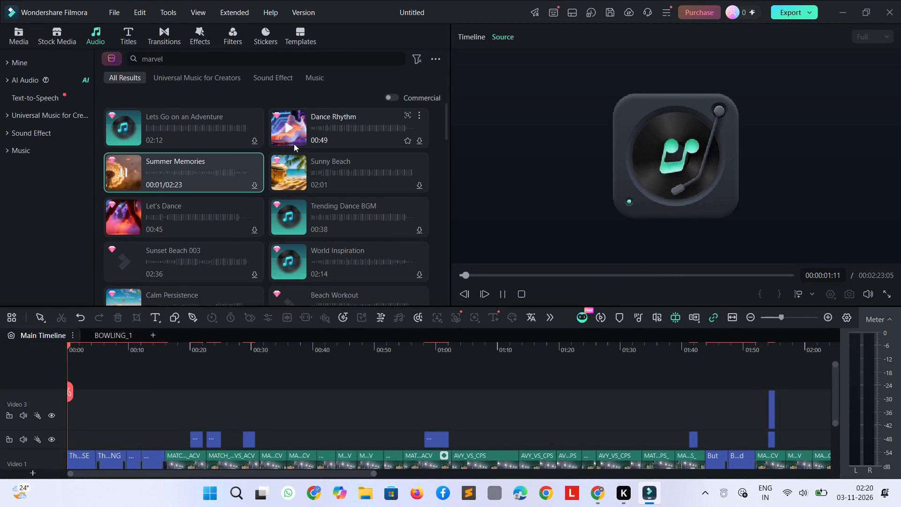
pyautogui.scroll(-1, 166, 249)
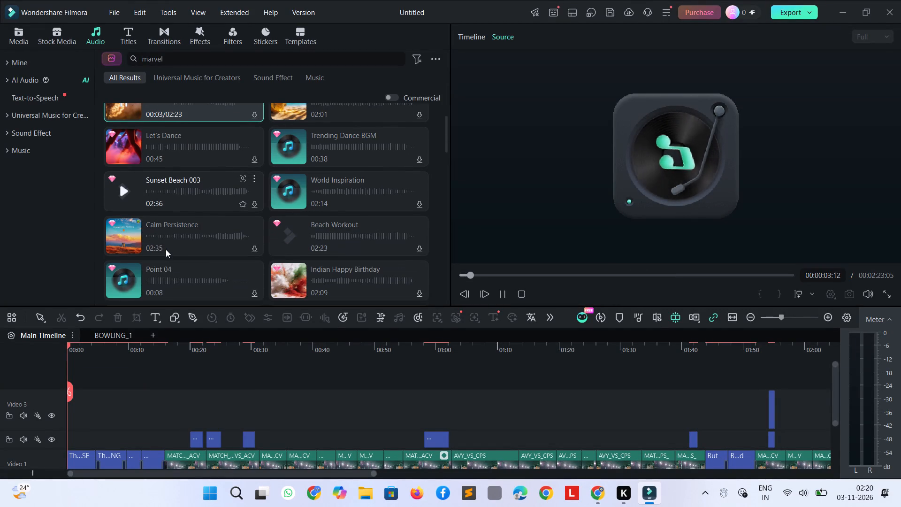
pyautogui.scroll(-3, 166, 249)
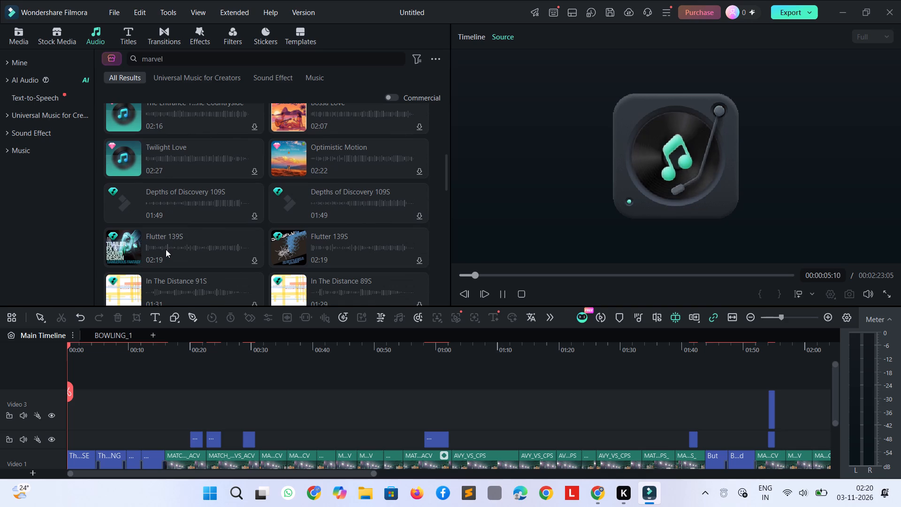
pyautogui.scroll(-2, 115, 255)
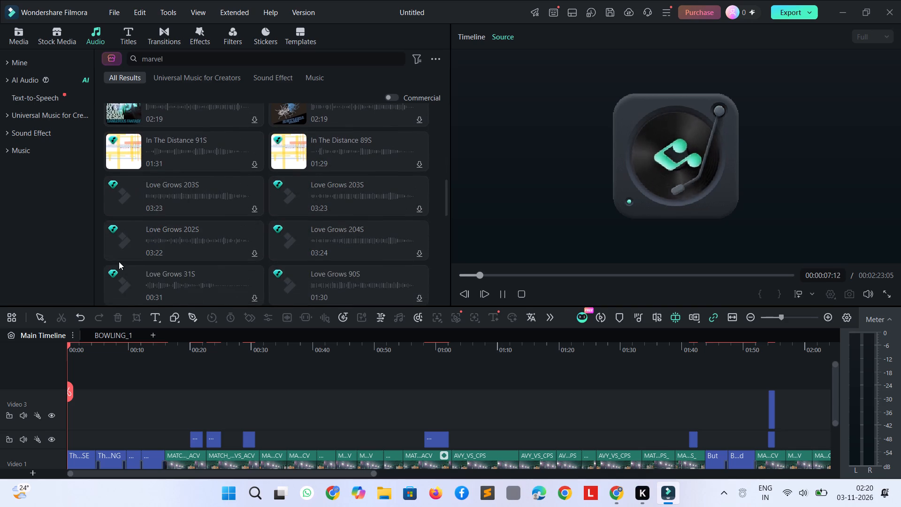
pyautogui.scroll(-2, 119, 261)
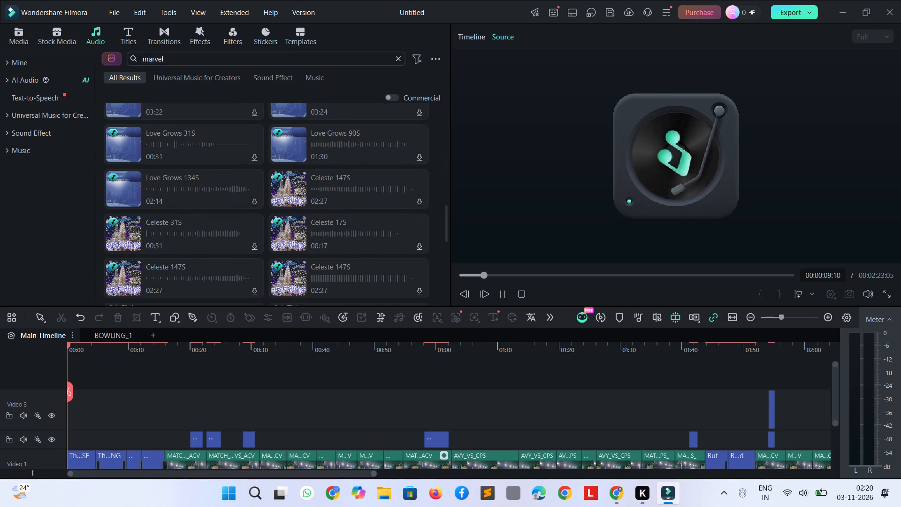
# Replace the audio library search term with the suggested "intro sound" and run the search.
pyautogui.moveTo(168, 57); pyautogui.dragTo(94, 69)
pyautogui.hotkey('ctrl', 'BackSpace')
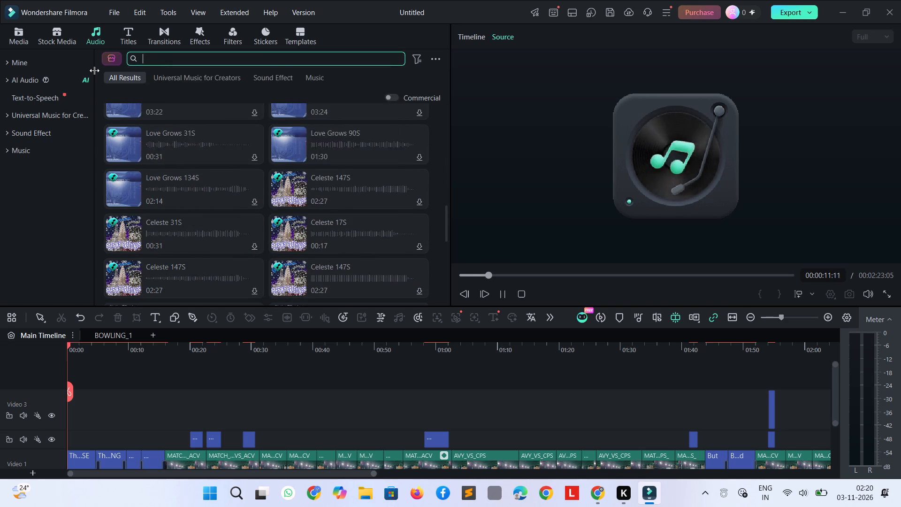
pyautogui.write('intro')
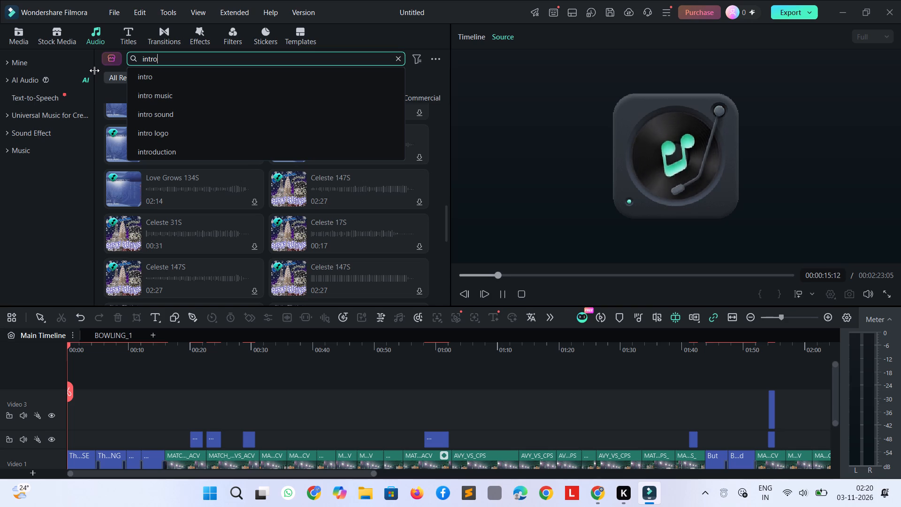
pyautogui.click(145, 119)
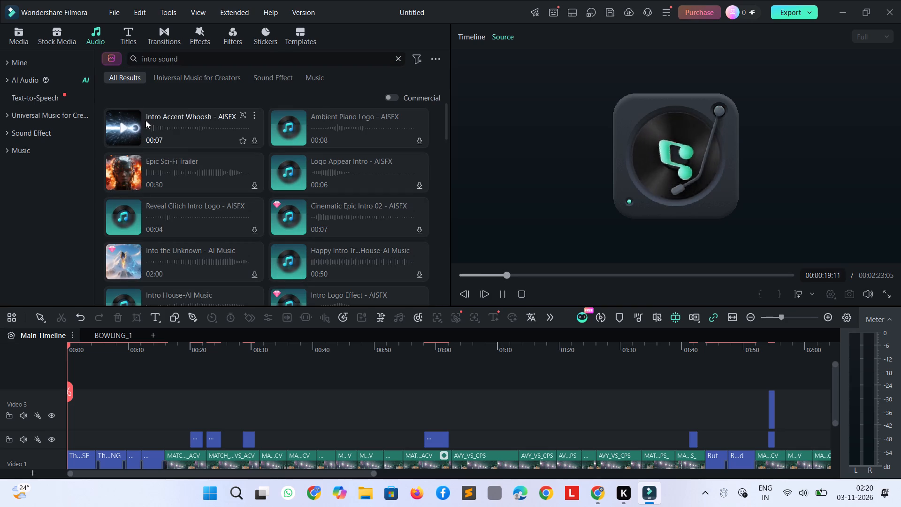
# Preview Intro Accent Whoosh, Ambient Piano Logo, Epic Sci-Fi Trailer, Reveal Glitch Intro Logo, Intro House and the 00:50 Happy Intro track.
pyautogui.click(132, 118)
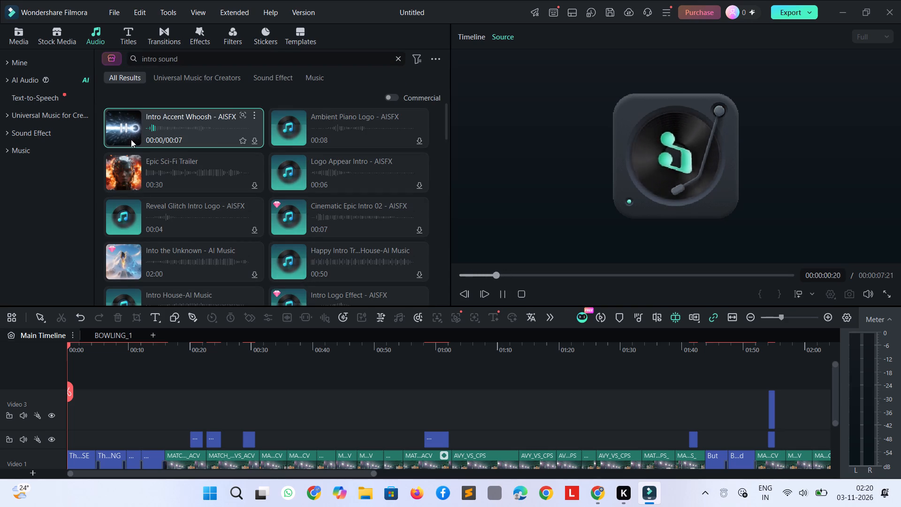
pyautogui.click(302, 134)
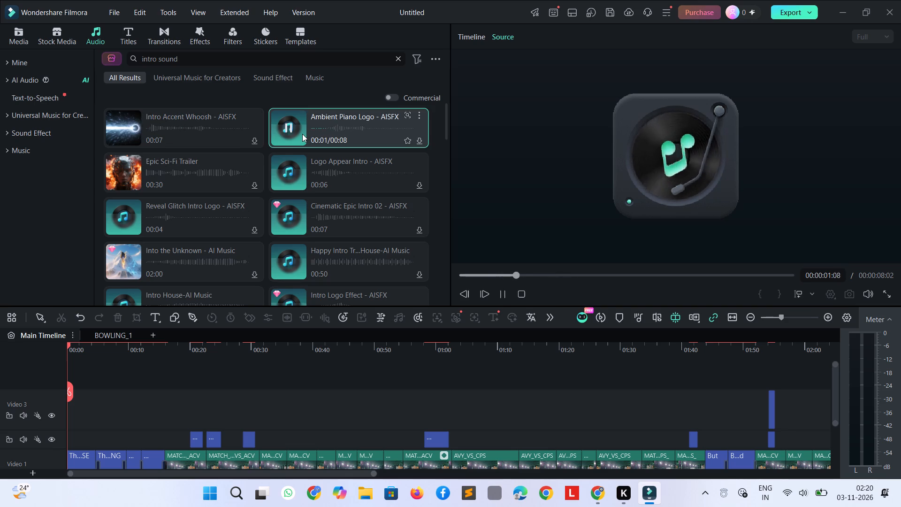
pyautogui.click(124, 172)
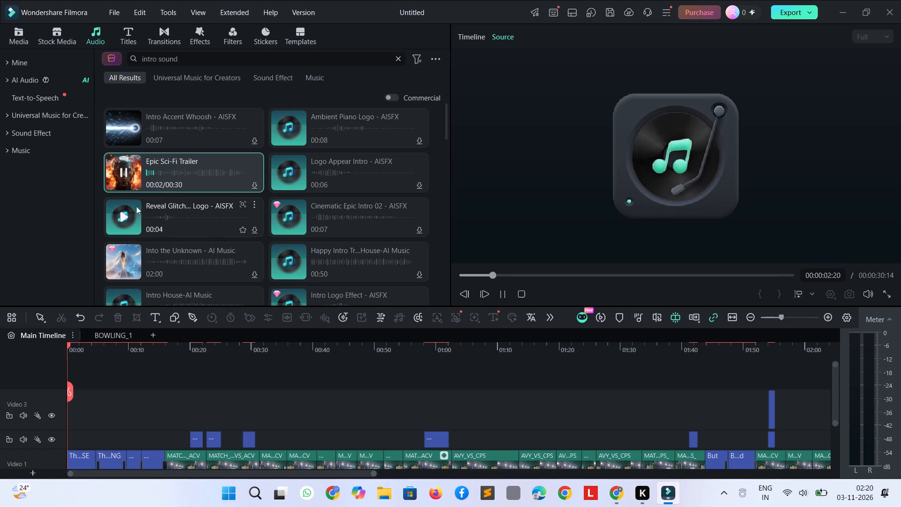
pyautogui.click(117, 219)
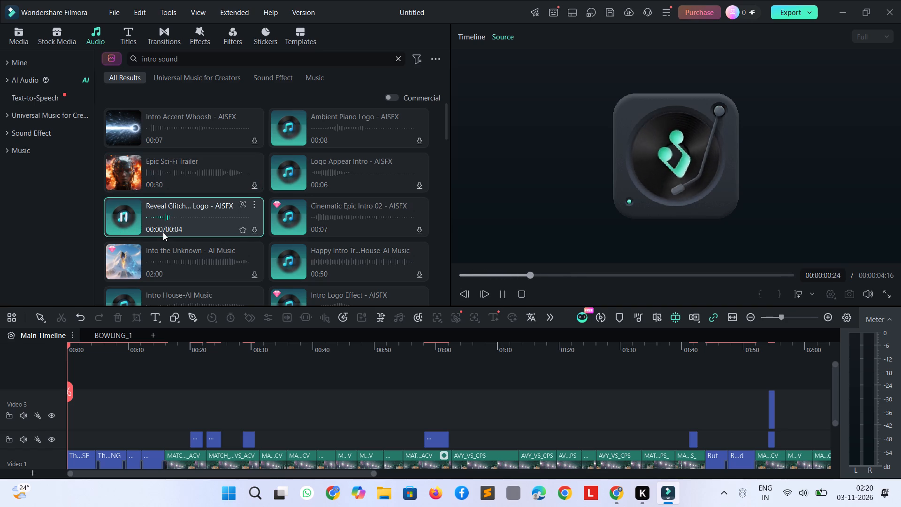
pyautogui.scroll(-2, 186, 224)
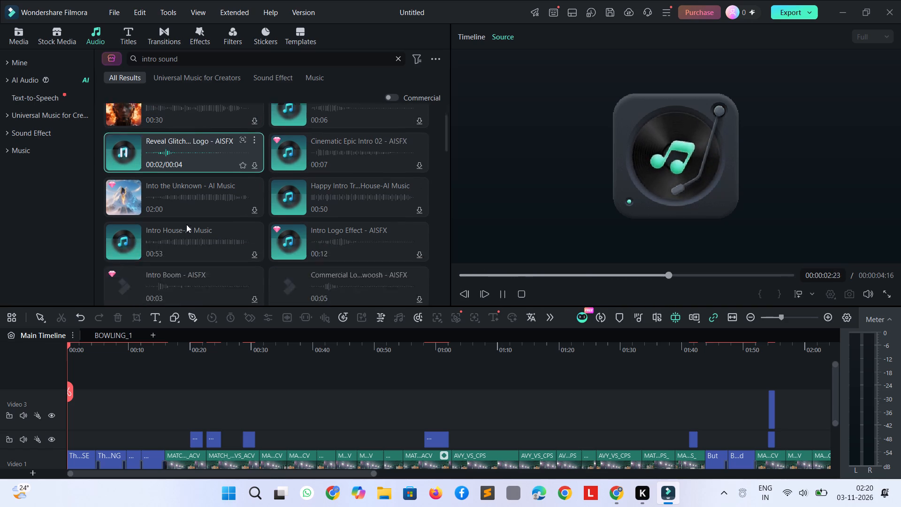
pyautogui.click(140, 158)
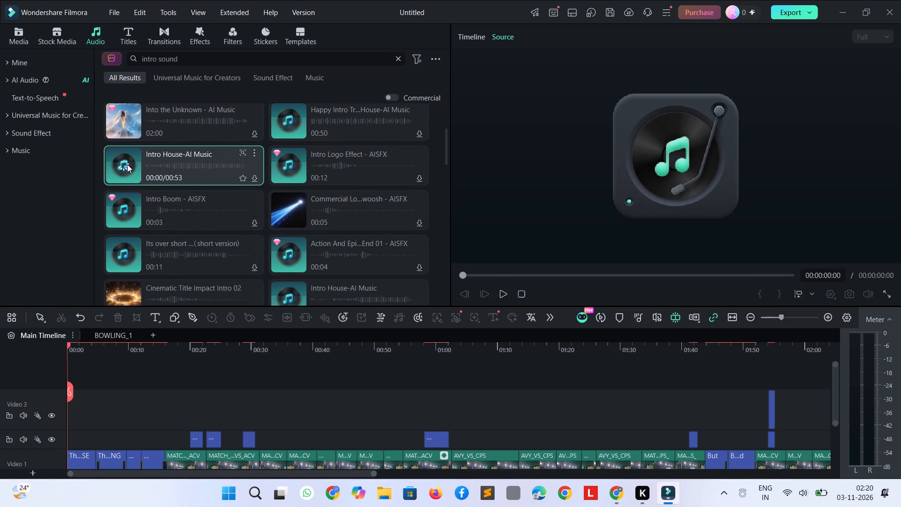
pyautogui.scroll(1, 252, 145)
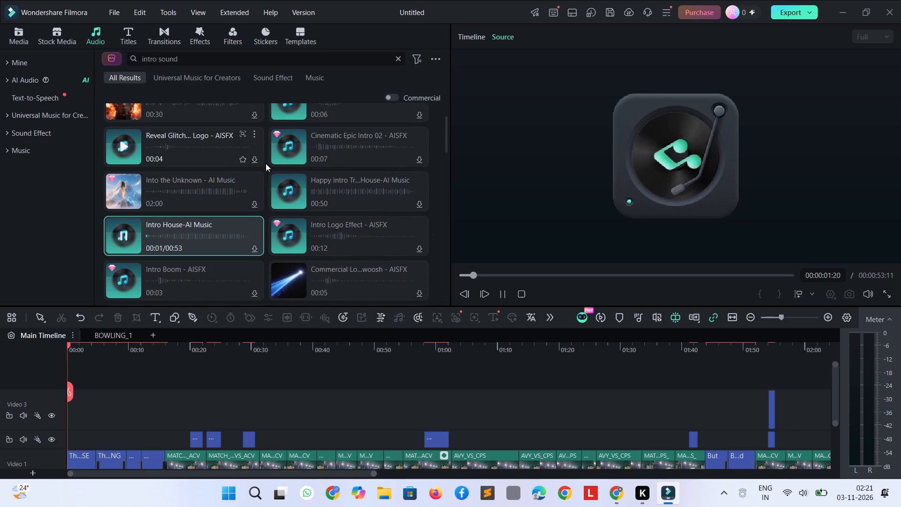
pyautogui.click(281, 197)
pyautogui.scroll(-1, 100, 225)
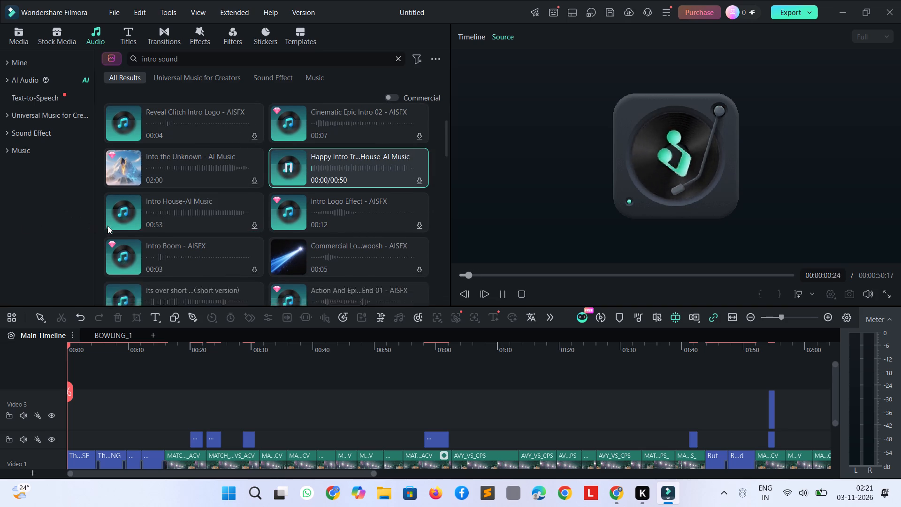
# Preview Its over short, Intro Logo Effect, Bright Magical Logo Intro and Cinematic Title Impact Intro 01, then replay Intro Logo Effect.
pyautogui.click(123, 255)
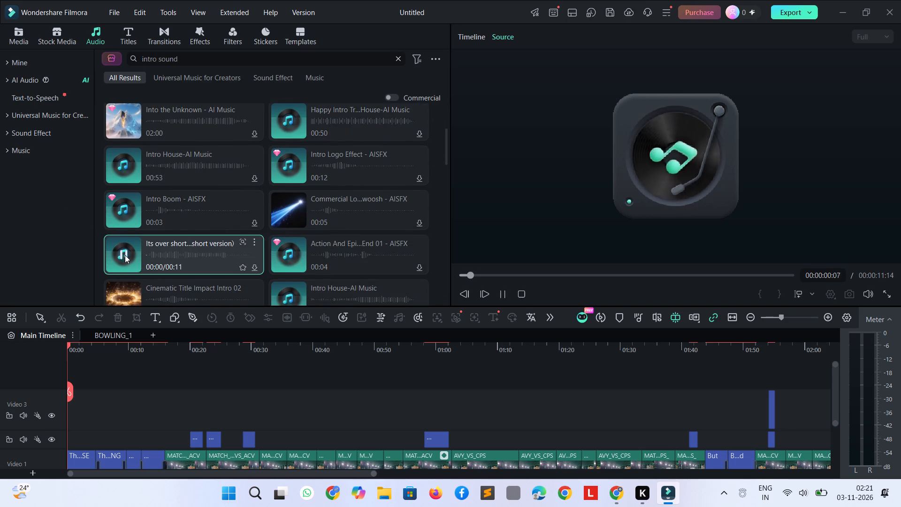
pyautogui.scroll(-2, 158, 240)
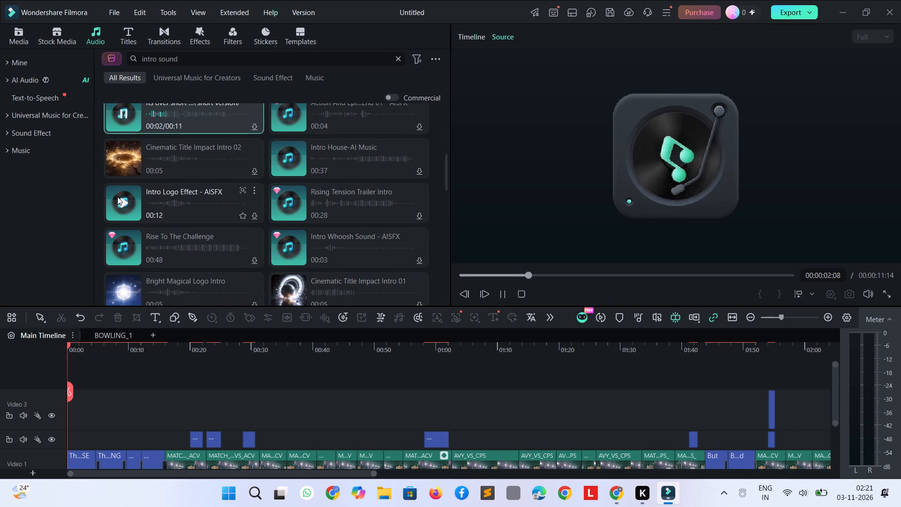
pyautogui.click(117, 197)
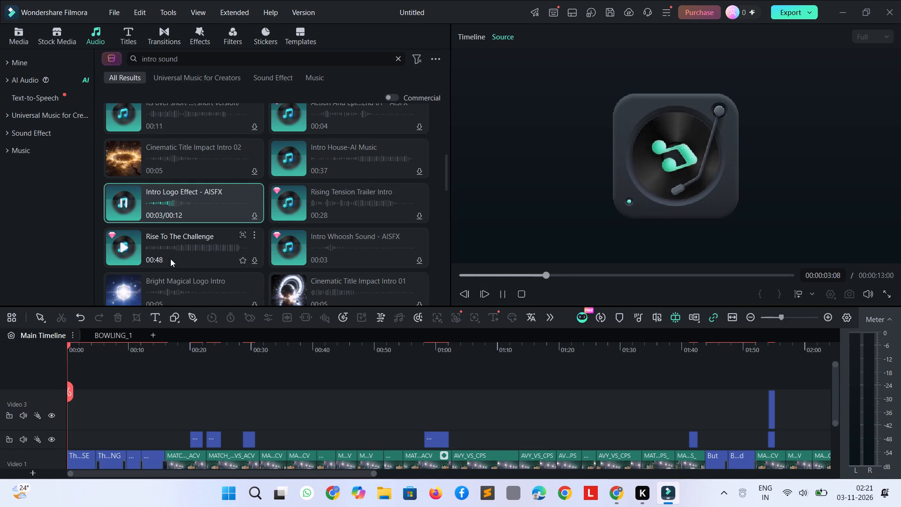
pyautogui.click(130, 289)
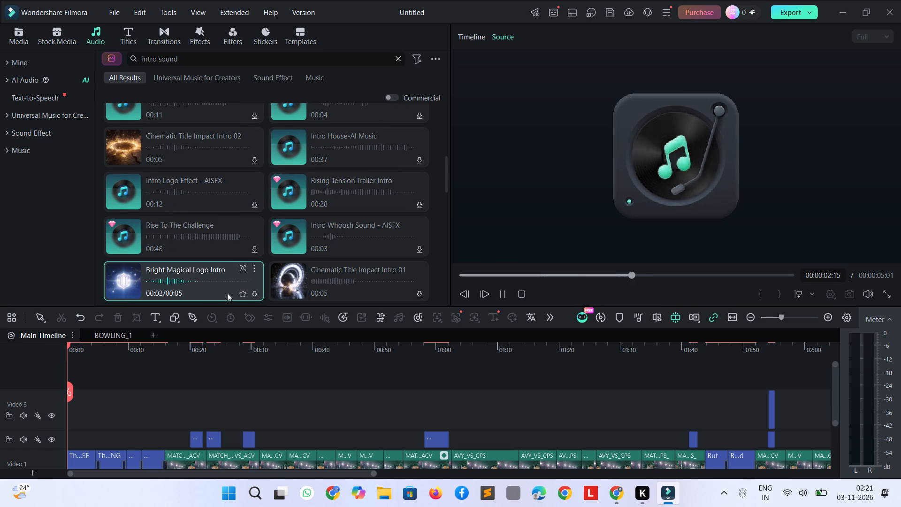
pyautogui.click(292, 285)
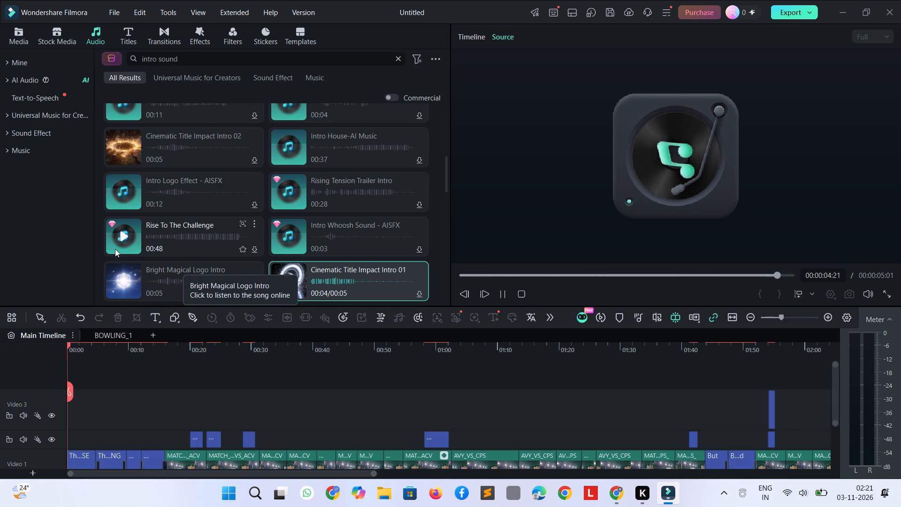
pyautogui.click(122, 200)
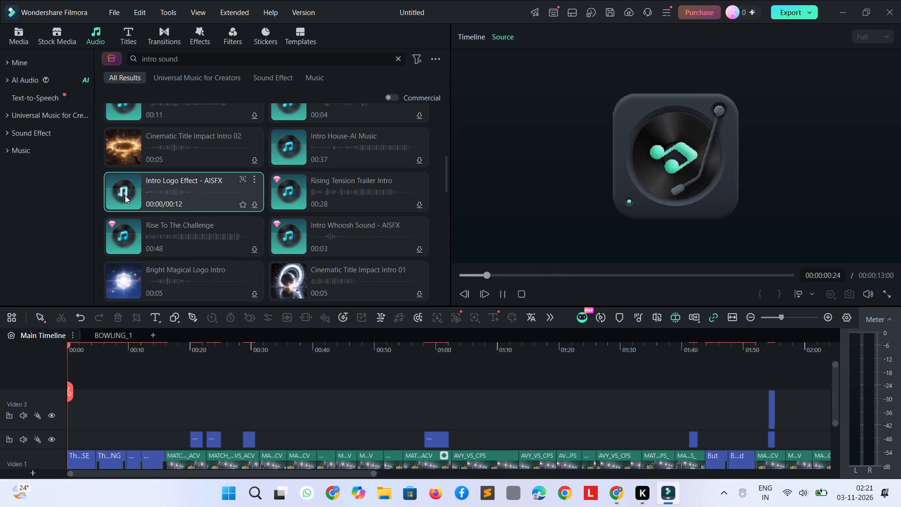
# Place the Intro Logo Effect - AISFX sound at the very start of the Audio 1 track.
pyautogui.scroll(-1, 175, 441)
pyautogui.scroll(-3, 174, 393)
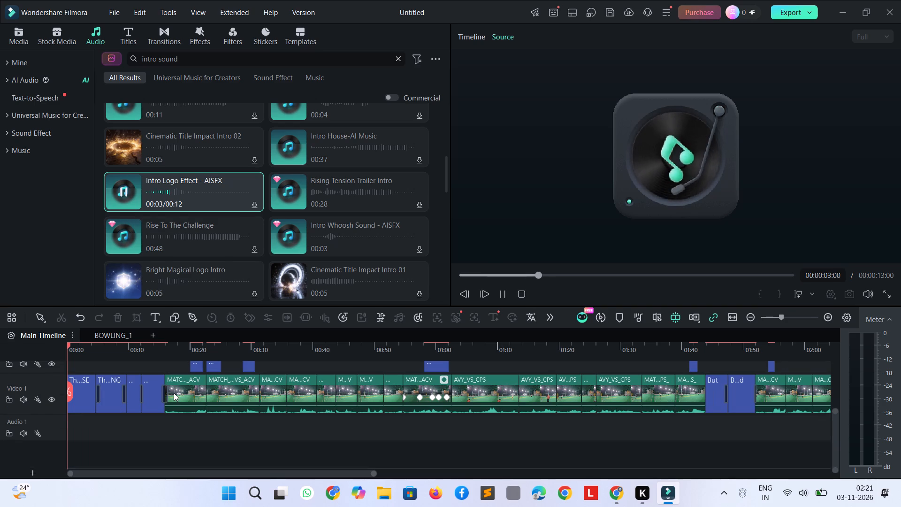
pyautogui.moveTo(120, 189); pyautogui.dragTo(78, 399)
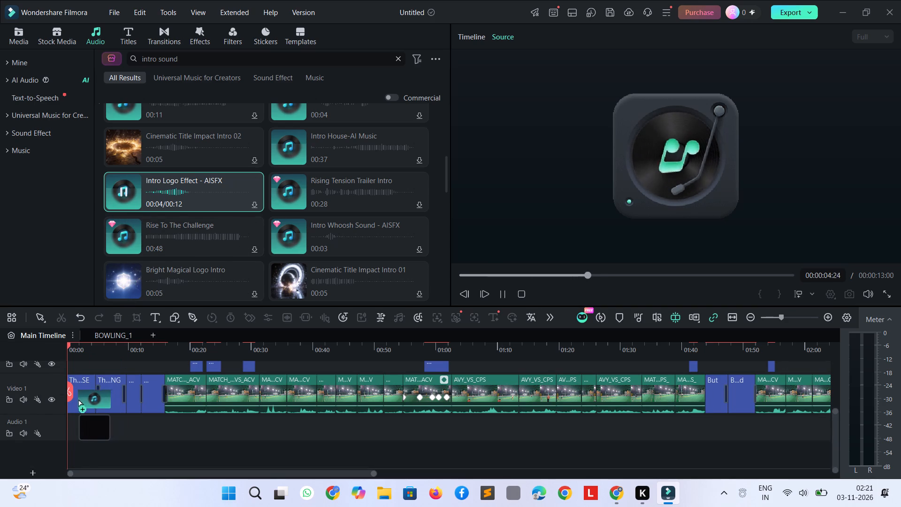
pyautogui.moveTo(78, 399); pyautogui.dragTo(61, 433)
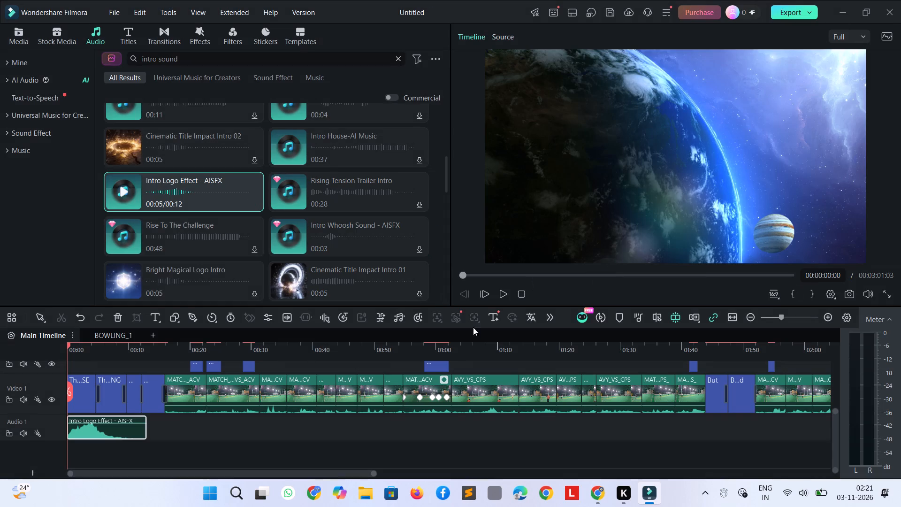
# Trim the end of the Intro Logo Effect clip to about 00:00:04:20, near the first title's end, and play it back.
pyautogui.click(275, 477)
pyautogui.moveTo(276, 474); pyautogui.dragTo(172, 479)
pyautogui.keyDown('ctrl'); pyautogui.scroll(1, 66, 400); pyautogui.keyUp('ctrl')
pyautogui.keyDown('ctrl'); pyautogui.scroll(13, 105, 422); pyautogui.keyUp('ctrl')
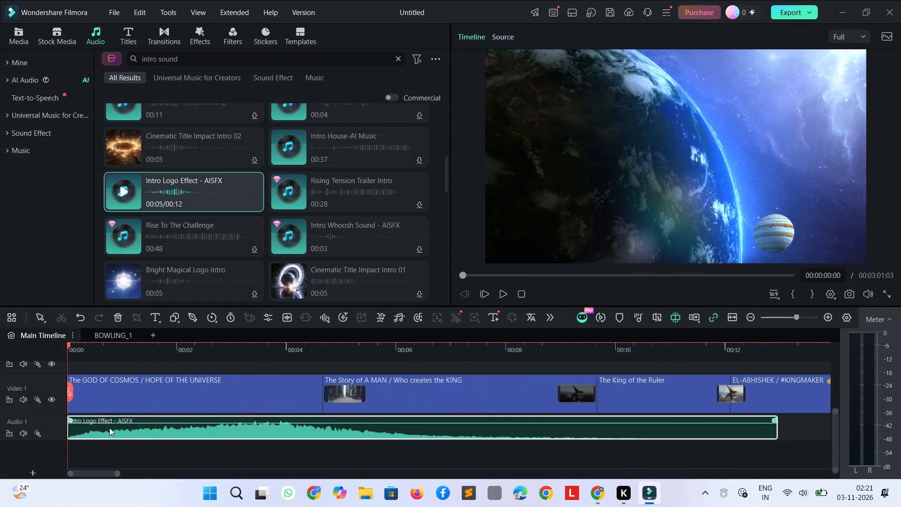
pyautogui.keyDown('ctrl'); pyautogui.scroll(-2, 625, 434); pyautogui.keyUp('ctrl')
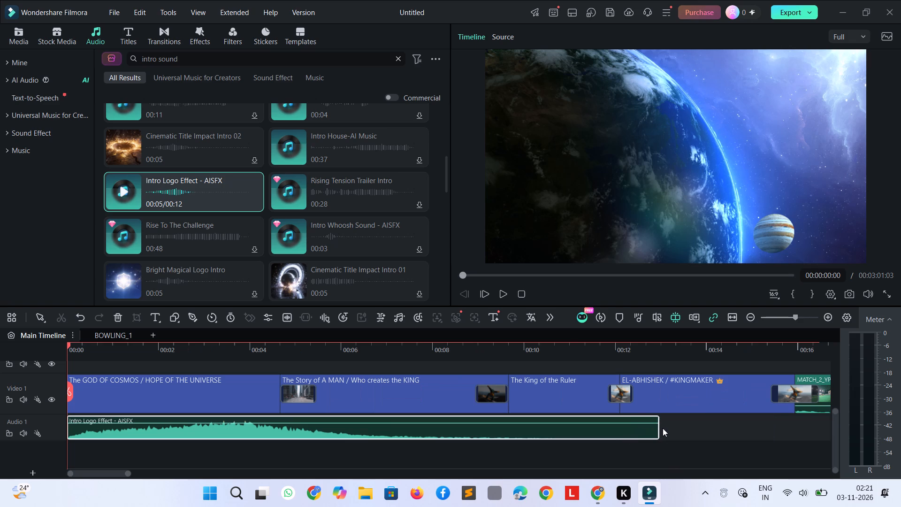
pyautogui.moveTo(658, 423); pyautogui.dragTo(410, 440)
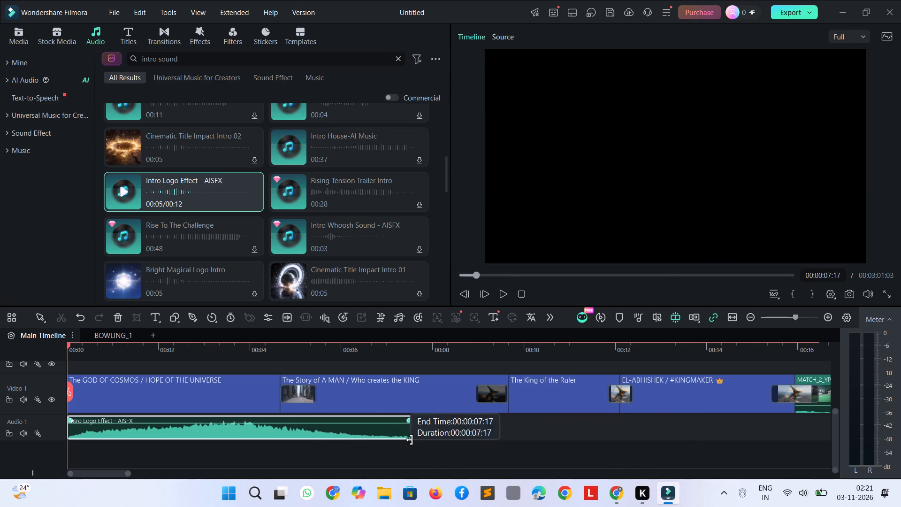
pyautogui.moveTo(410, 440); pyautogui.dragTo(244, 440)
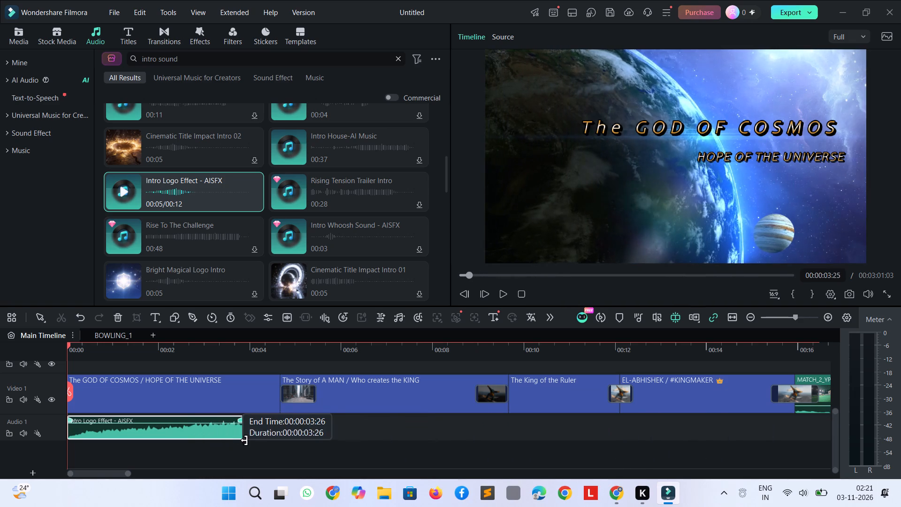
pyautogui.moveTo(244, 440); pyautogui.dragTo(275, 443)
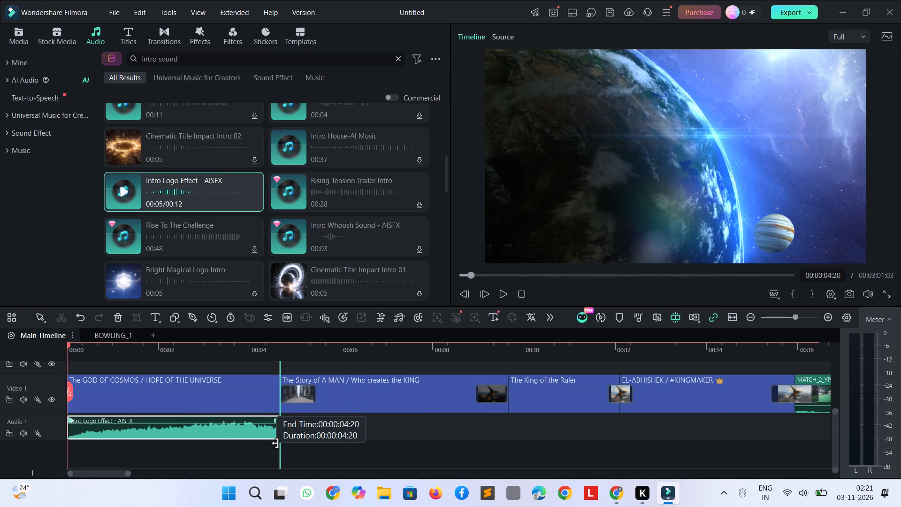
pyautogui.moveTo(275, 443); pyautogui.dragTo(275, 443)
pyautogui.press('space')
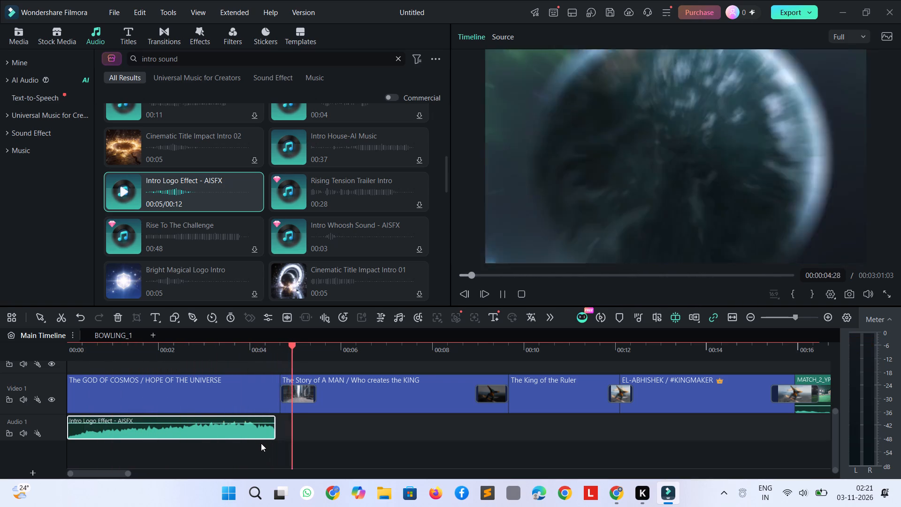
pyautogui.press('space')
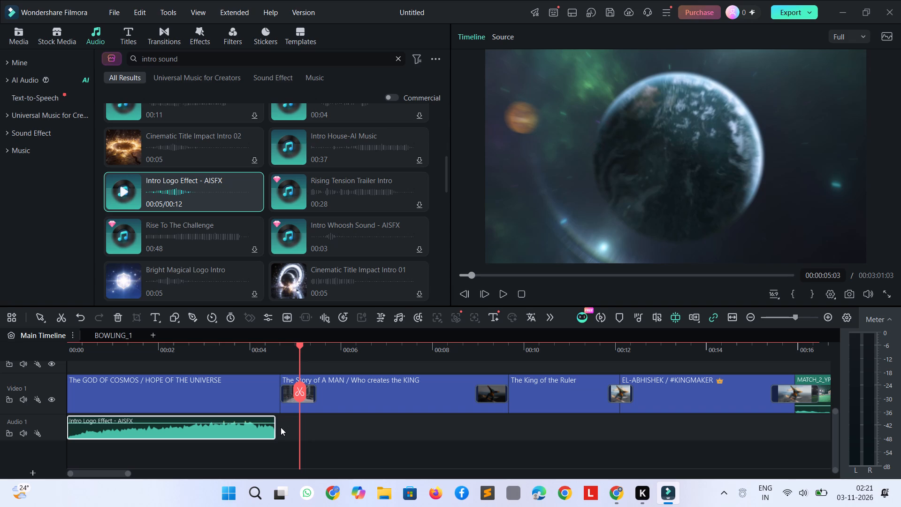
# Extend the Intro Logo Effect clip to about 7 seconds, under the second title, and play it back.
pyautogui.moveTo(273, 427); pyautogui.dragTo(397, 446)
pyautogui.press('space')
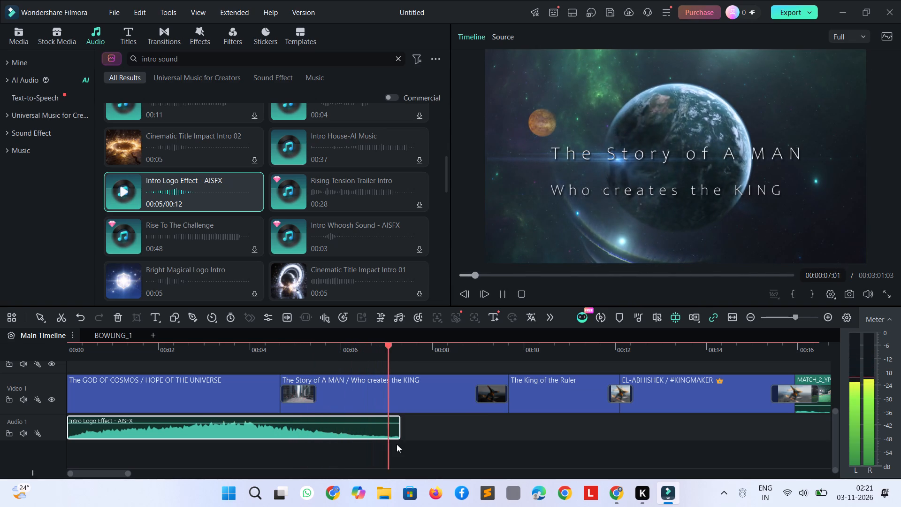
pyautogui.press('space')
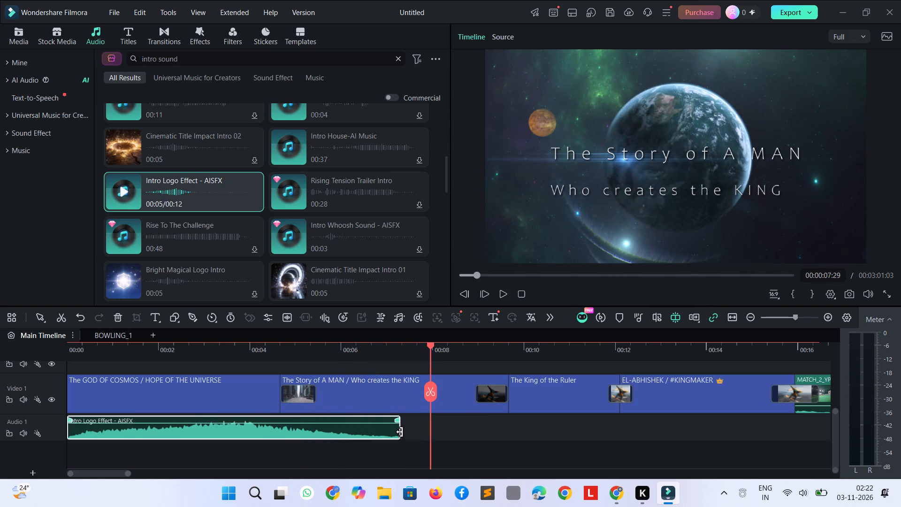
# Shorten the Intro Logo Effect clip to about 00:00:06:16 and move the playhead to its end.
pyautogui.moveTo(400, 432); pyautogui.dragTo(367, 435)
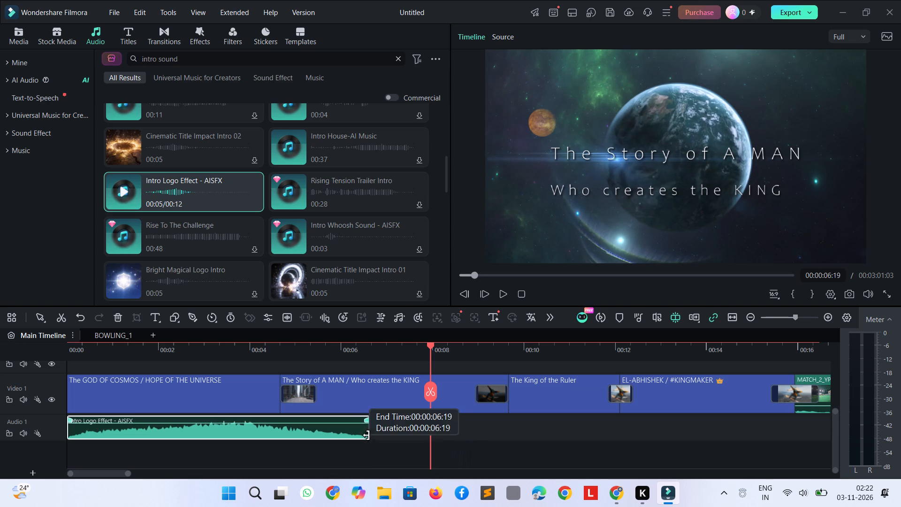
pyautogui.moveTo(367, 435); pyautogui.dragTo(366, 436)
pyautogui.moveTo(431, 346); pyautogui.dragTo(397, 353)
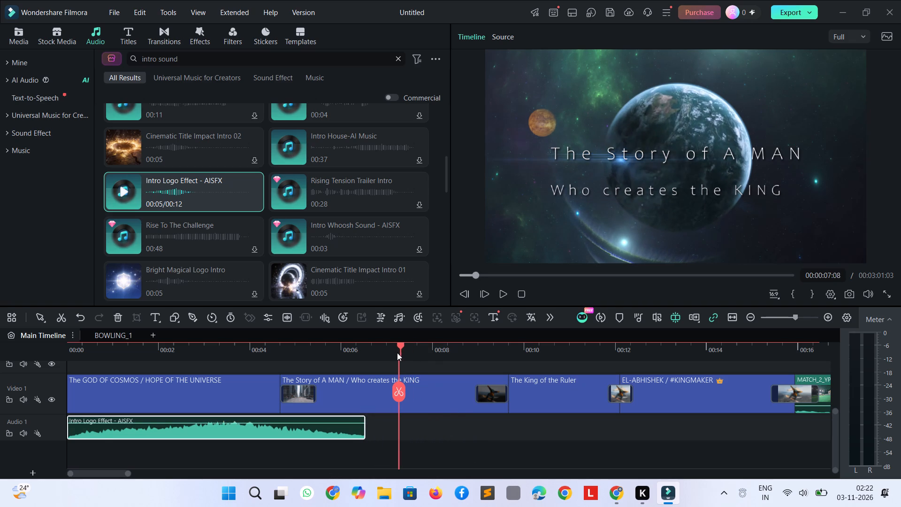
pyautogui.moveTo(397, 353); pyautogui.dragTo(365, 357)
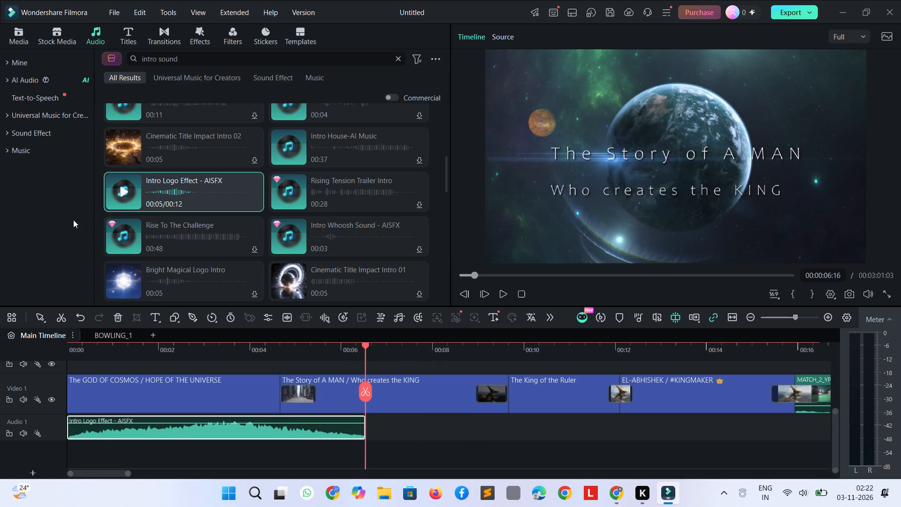
# Preview Cinematic Title Impact Intro 02 and Bright Magical Logo Intro from the intro sound results.
pyautogui.click(115, 146)
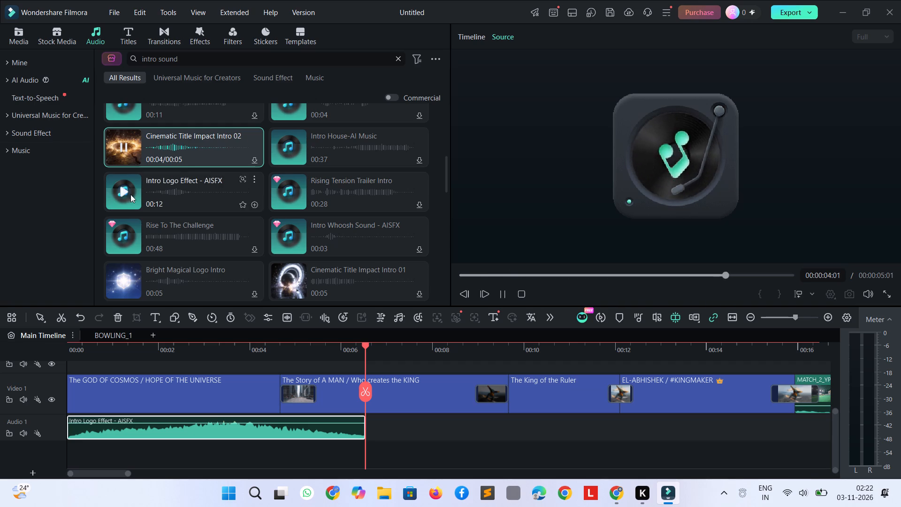
pyautogui.press('space')
pyautogui.click(126, 280)
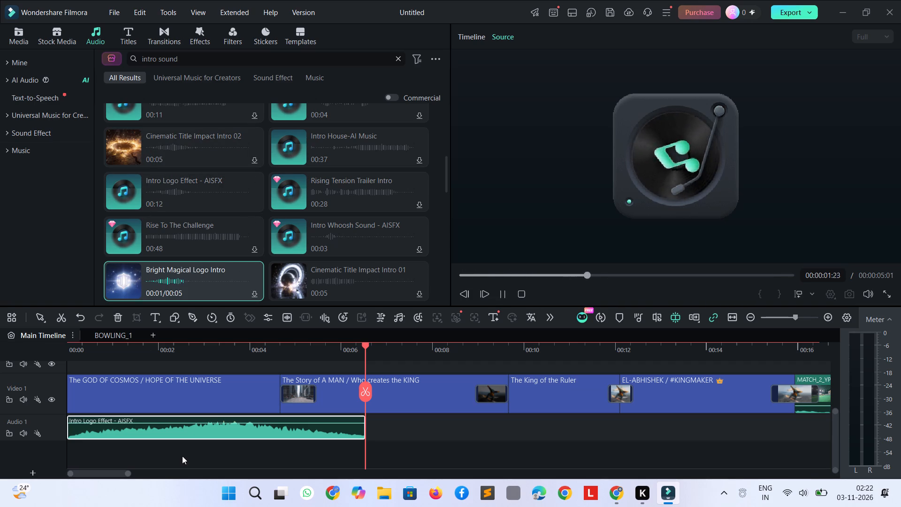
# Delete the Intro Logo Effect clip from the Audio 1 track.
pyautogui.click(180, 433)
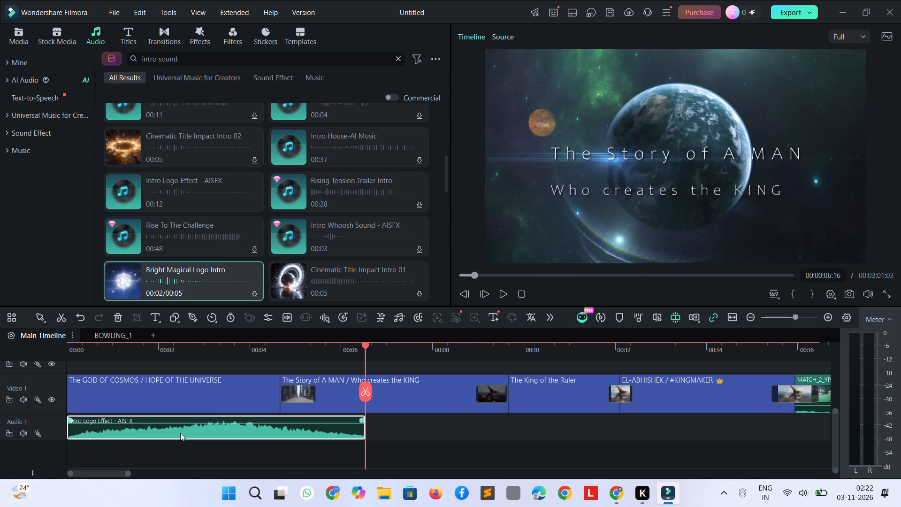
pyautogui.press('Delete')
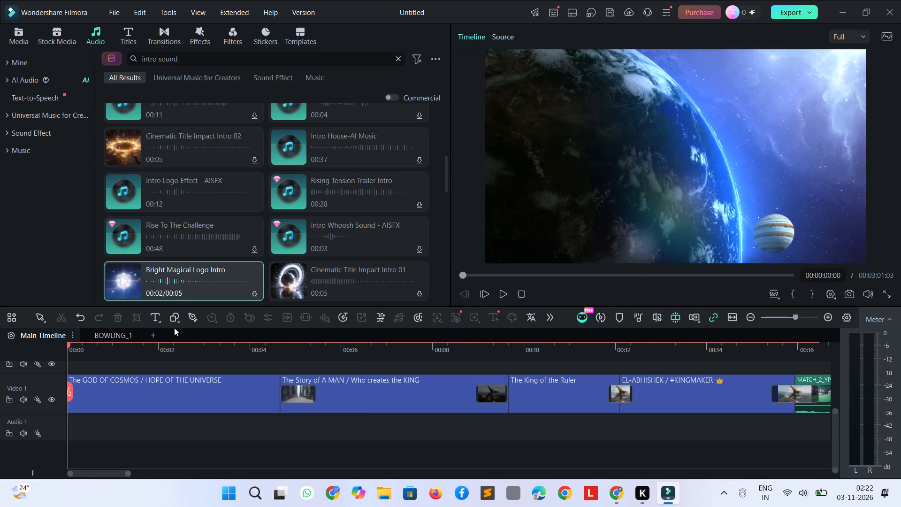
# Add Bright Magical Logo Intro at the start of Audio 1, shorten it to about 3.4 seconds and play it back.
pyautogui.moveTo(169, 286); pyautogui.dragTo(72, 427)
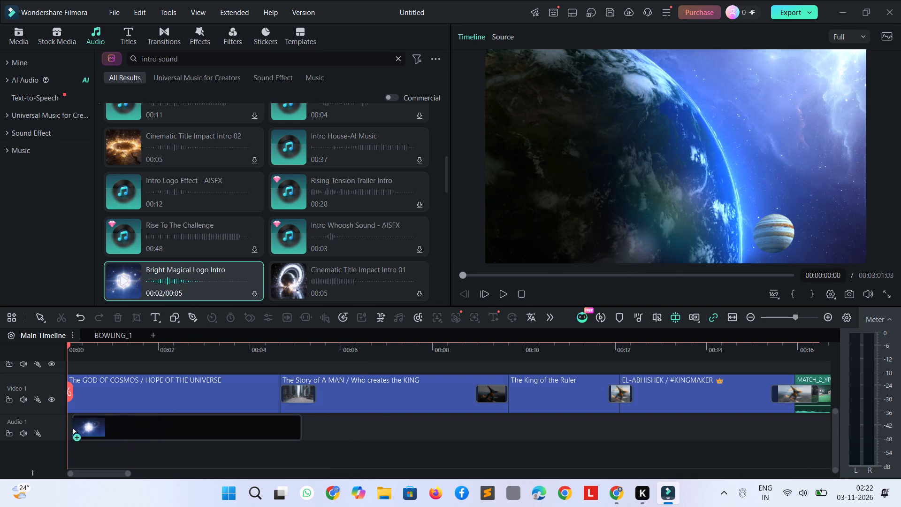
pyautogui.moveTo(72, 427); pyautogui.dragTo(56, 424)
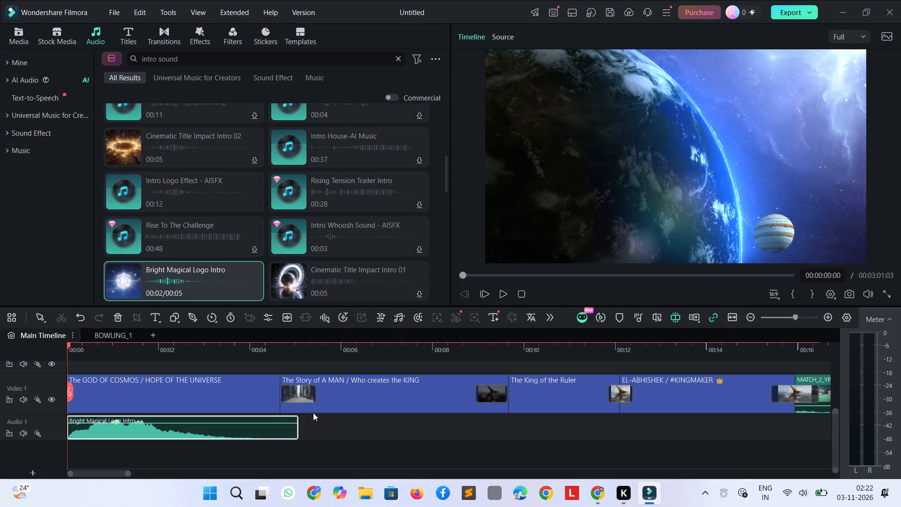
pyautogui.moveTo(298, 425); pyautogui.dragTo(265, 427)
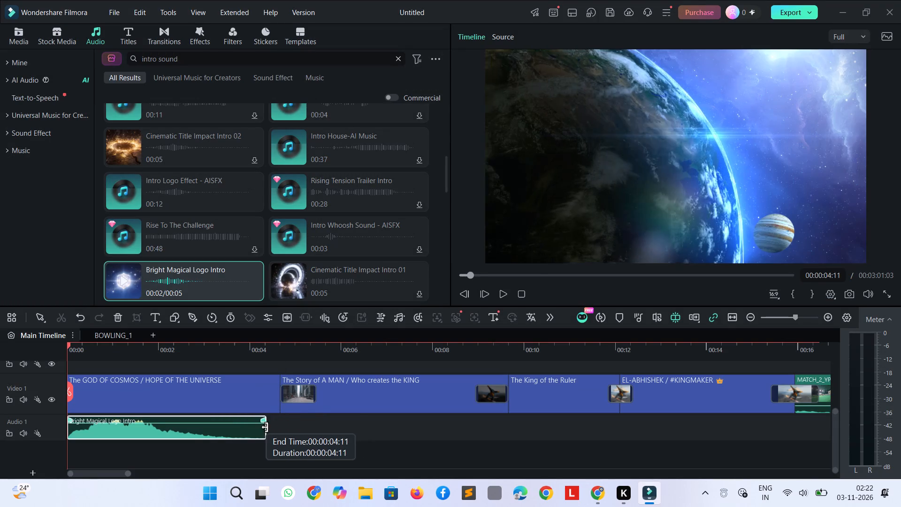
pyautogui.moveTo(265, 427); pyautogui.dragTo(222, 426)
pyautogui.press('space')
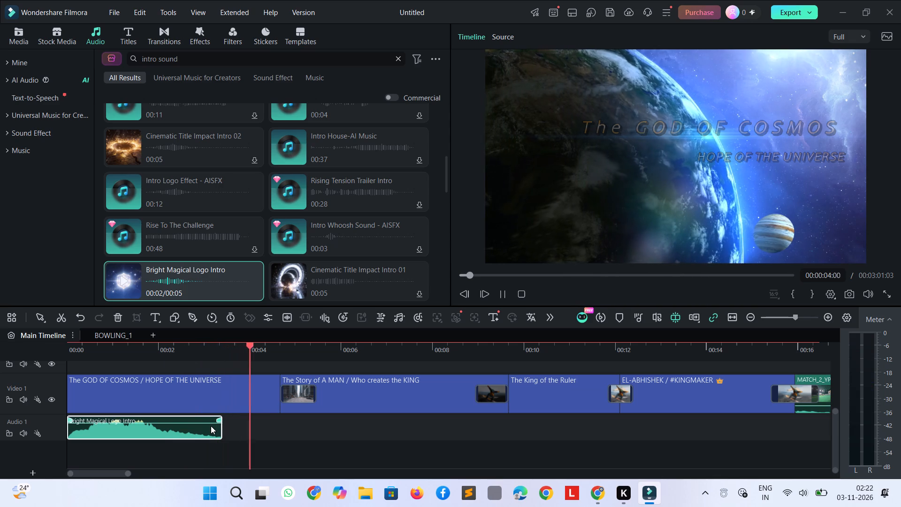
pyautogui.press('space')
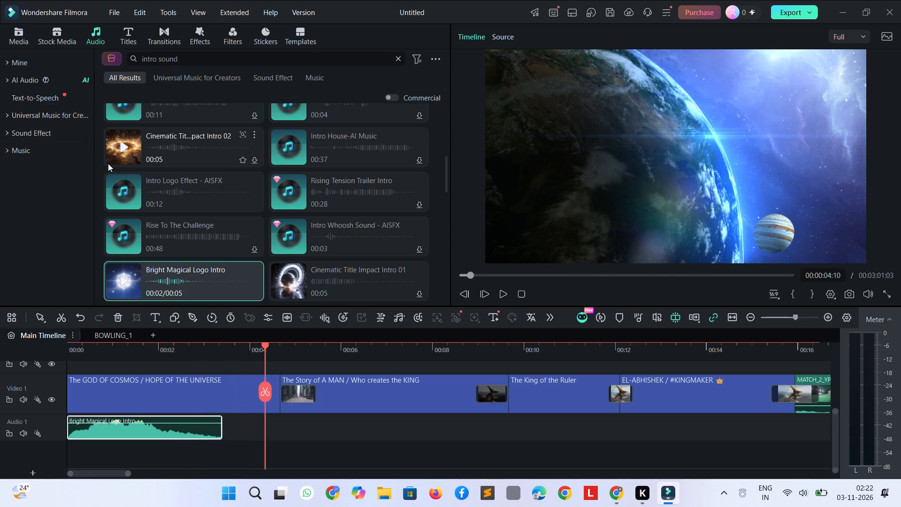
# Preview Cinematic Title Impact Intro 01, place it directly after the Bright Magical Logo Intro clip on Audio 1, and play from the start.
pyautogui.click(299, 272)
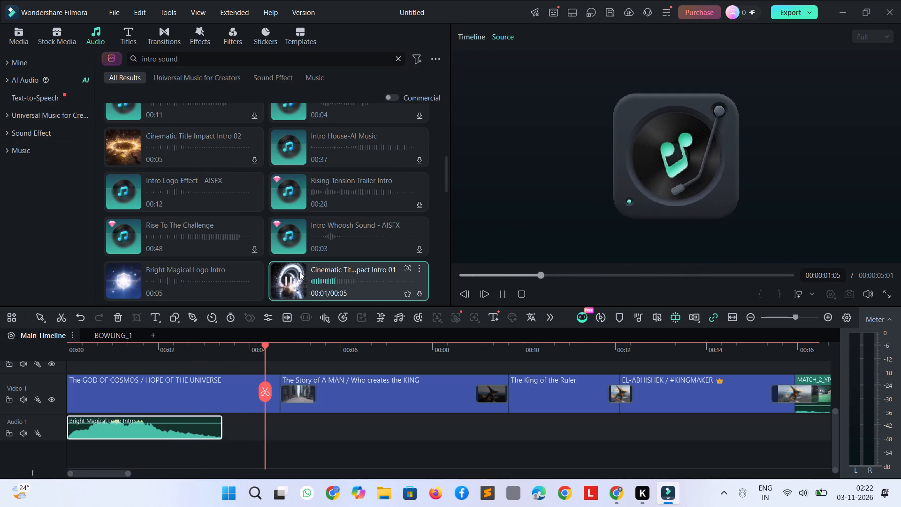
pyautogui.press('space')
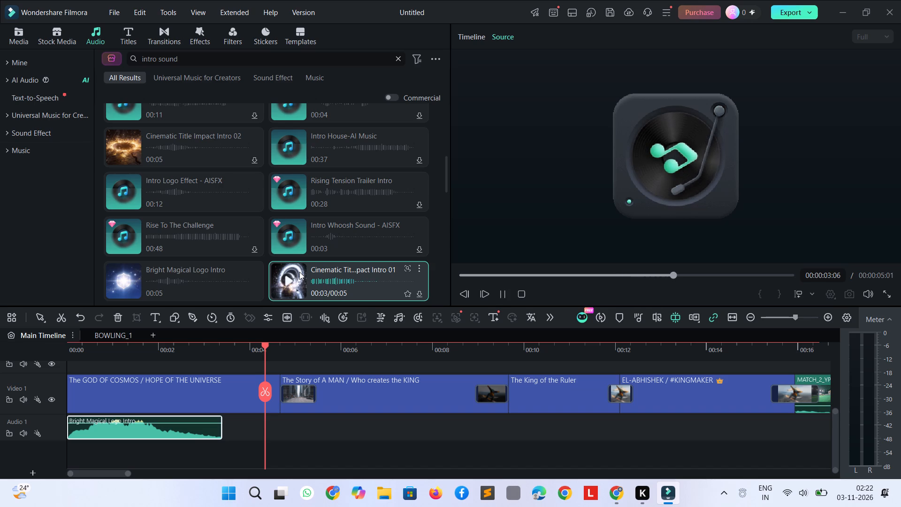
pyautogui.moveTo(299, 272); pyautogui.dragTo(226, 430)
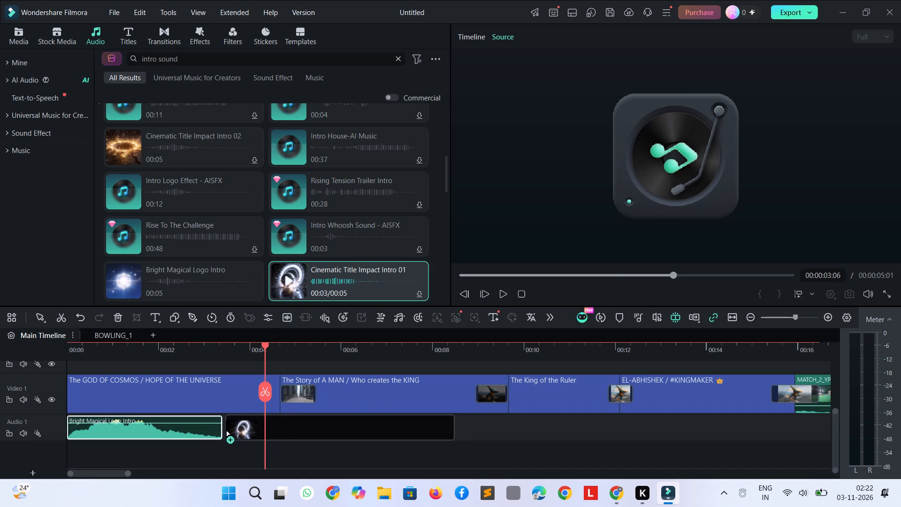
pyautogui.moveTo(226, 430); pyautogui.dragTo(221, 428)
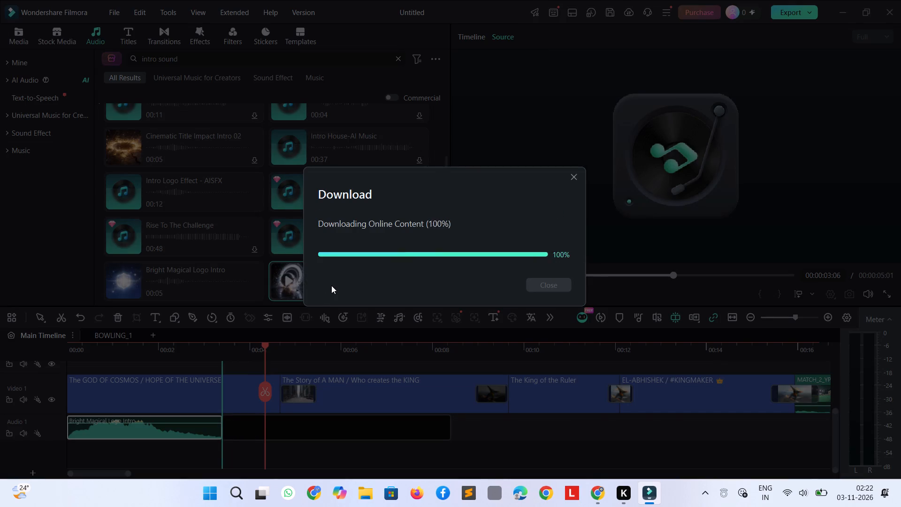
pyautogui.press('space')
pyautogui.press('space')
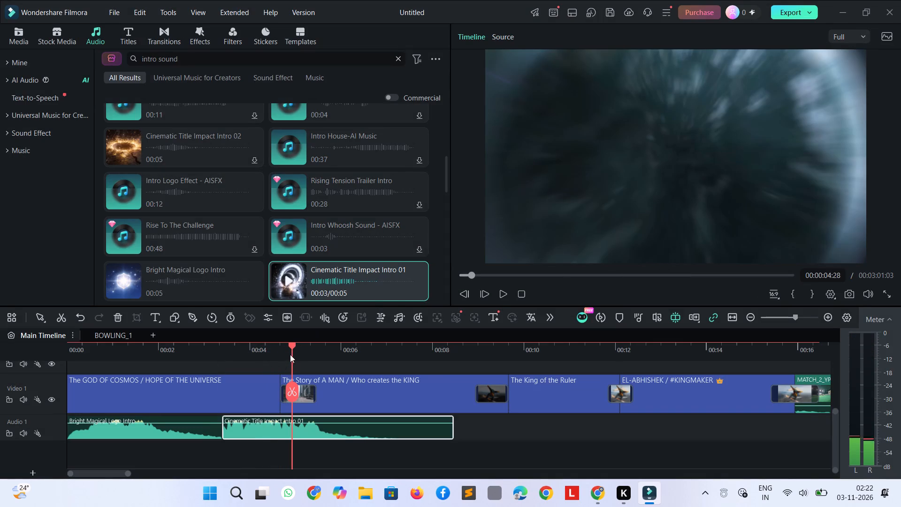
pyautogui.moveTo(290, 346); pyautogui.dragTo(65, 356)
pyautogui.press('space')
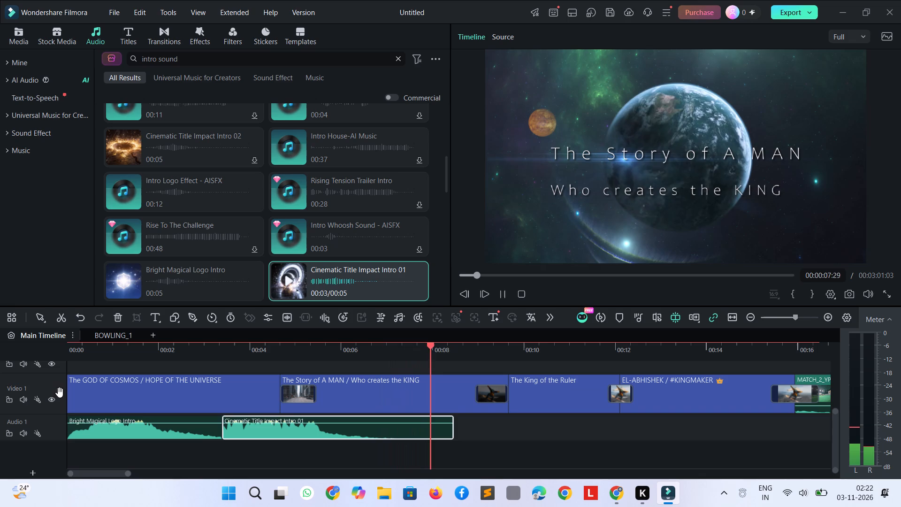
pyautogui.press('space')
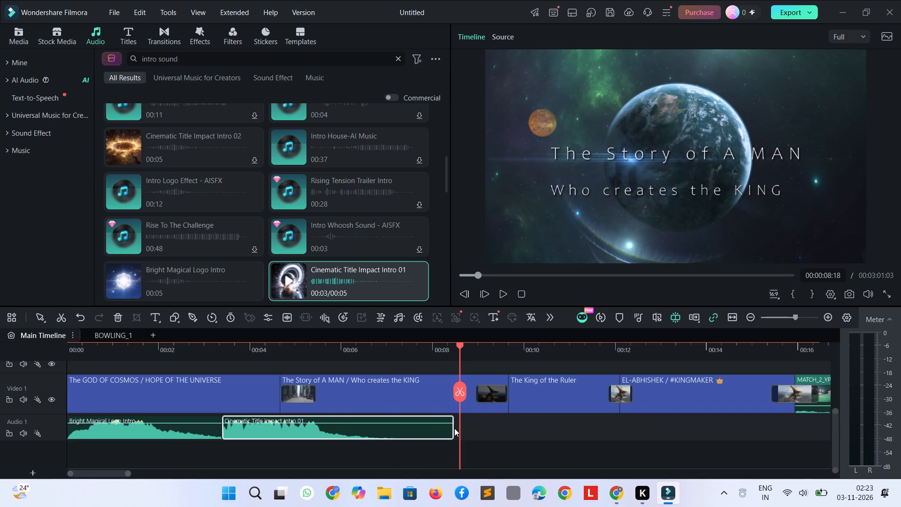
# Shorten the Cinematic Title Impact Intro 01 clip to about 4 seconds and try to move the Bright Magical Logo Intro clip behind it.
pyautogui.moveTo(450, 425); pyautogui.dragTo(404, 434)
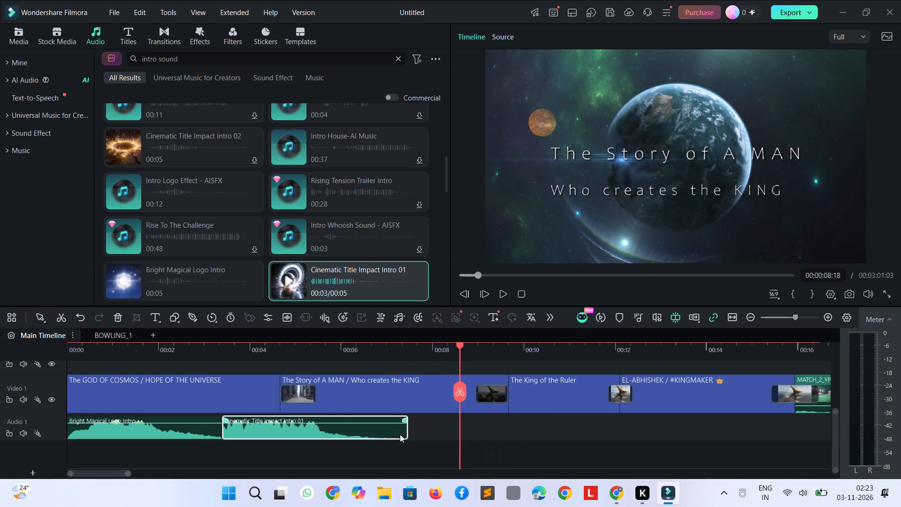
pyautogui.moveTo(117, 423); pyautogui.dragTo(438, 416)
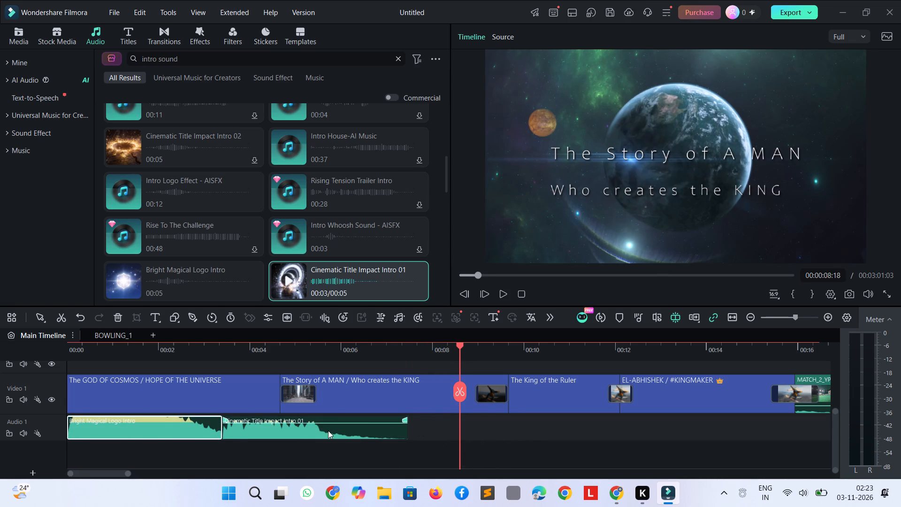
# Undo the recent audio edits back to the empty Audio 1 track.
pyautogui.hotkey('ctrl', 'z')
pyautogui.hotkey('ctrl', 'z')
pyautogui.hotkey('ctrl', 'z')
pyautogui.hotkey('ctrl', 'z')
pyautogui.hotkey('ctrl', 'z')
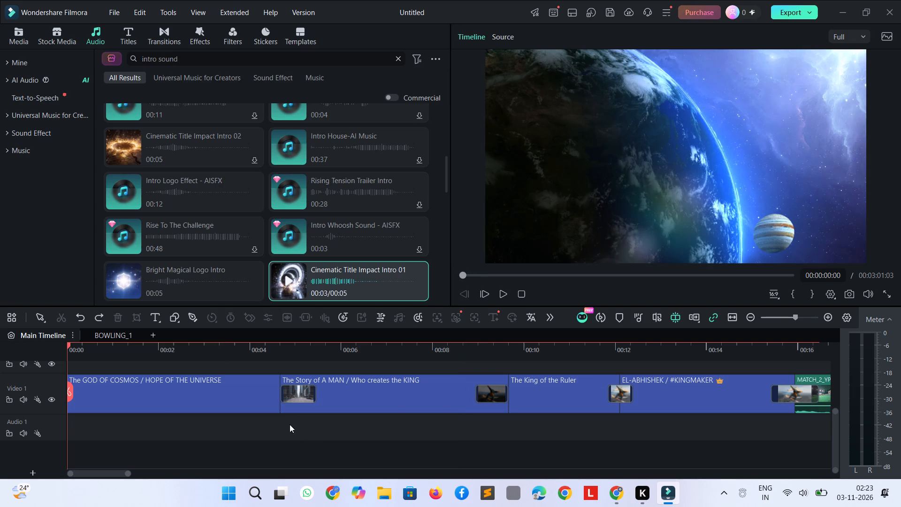
# Place Cinematic Title Impact Intro 01 at the start of Audio 1, under the first title, and play it back.
pyautogui.moveTo(301, 288); pyautogui.dragTo(76, 433)
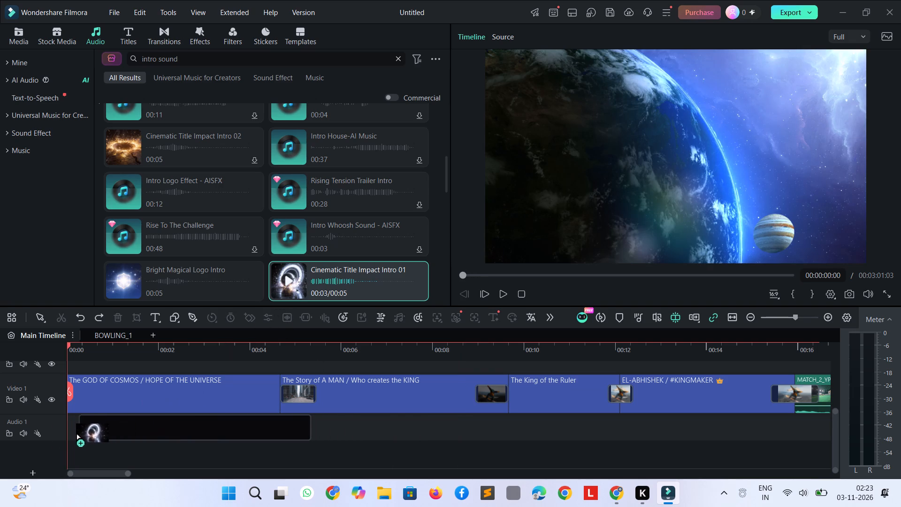
pyautogui.moveTo(76, 433); pyautogui.dragTo(61, 439)
pyautogui.press('space')
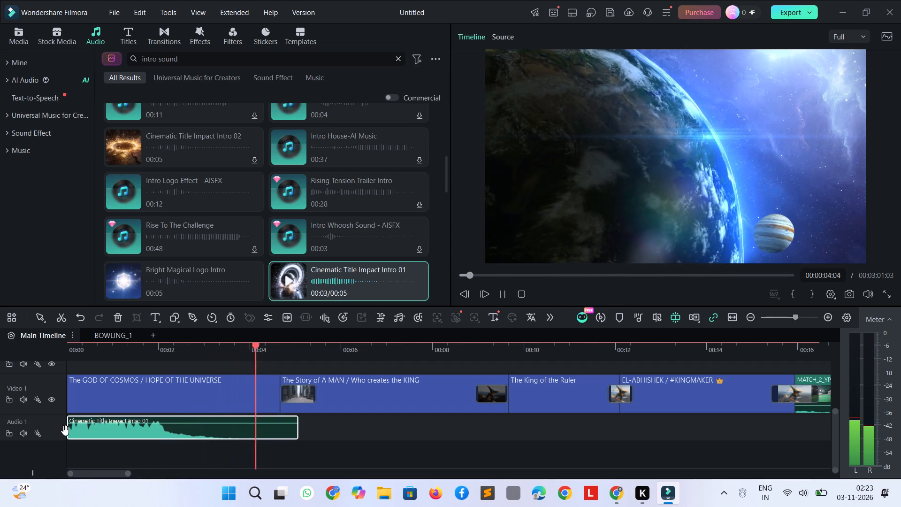
pyautogui.scroll(-3, 156, 272)
pyautogui.press('space')
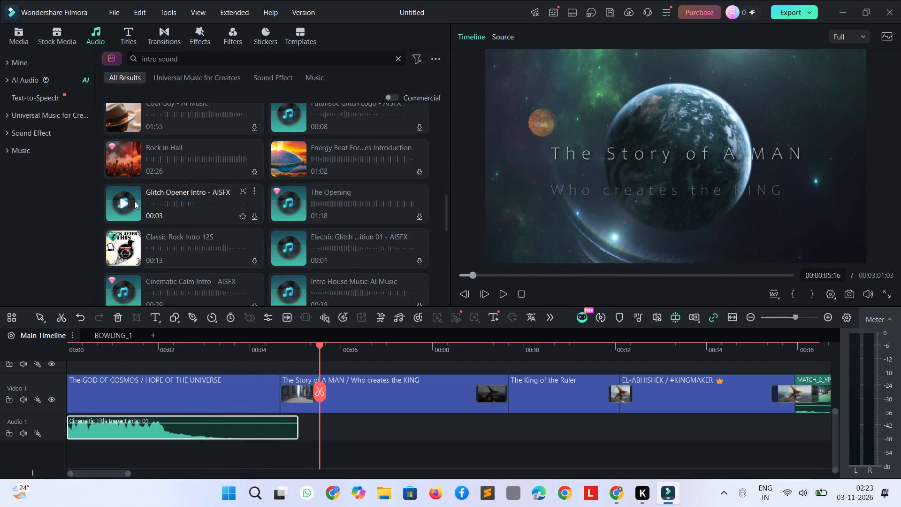
# Preview Glitch Opener Intro, Intro House Music, Electric Glitch and Mystical Sparkle Logo Intro among the intro sound results.
pyautogui.click(122, 205)
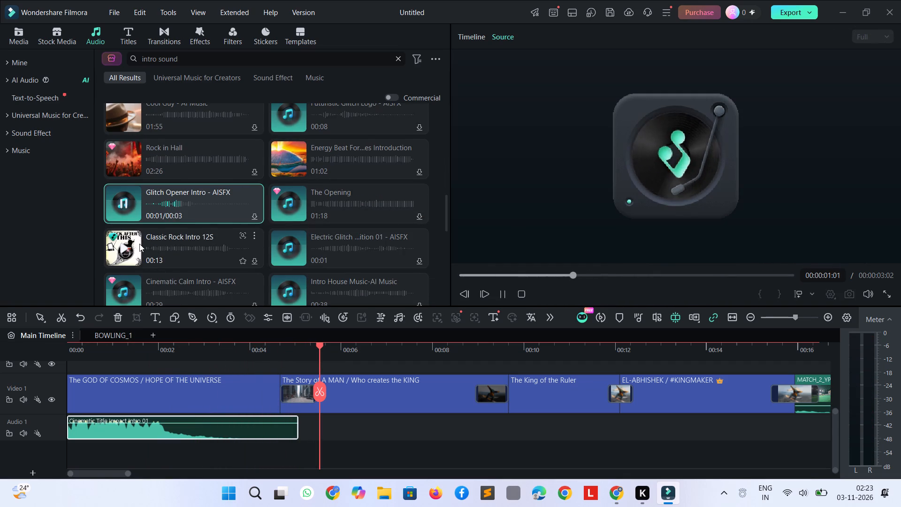
pyautogui.click(288, 285)
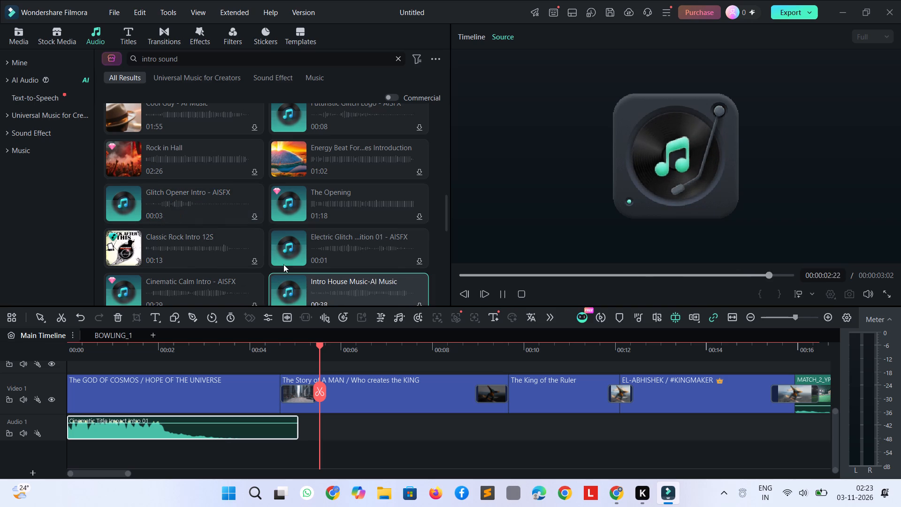
pyautogui.click(282, 238)
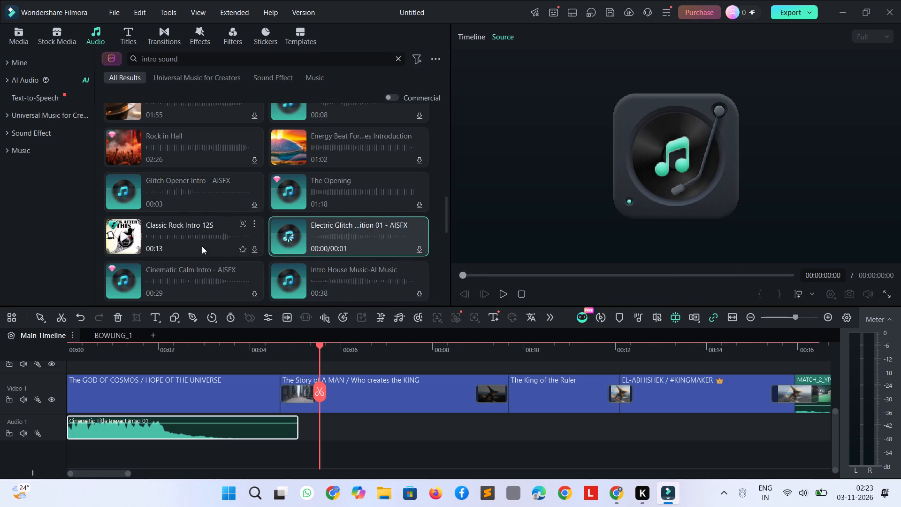
pyautogui.scroll(-2, 199, 246)
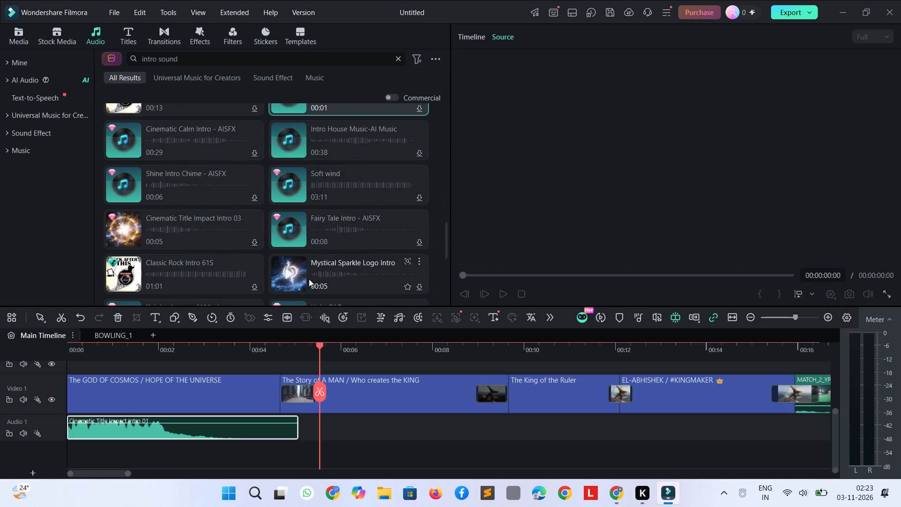
pyautogui.click(309, 279)
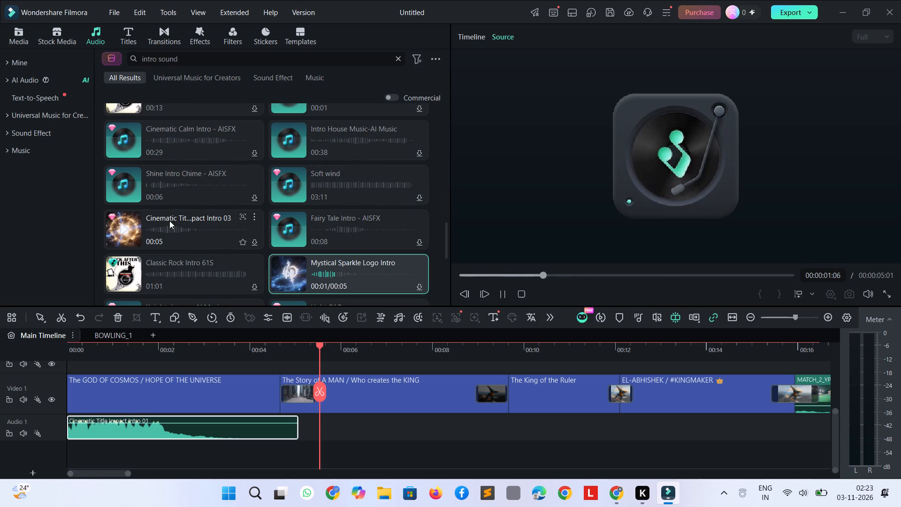
pyautogui.scroll(-3, 169, 221)
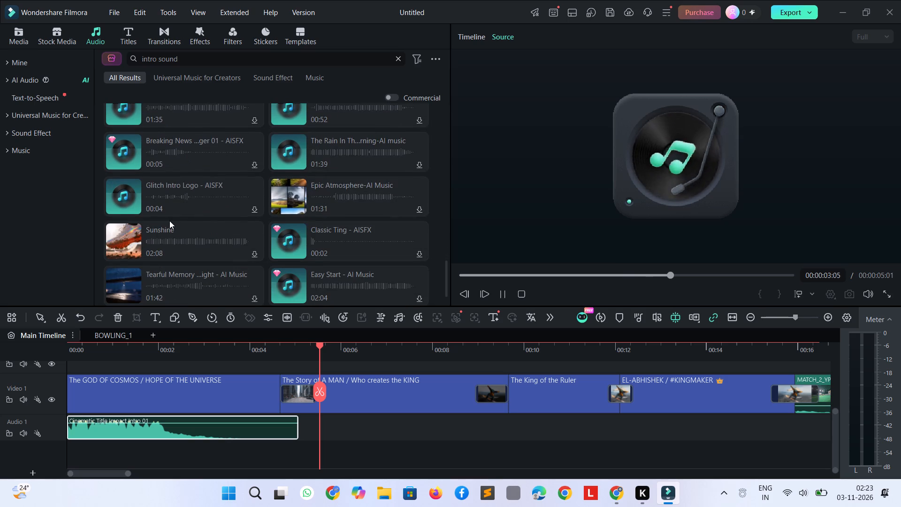
pyautogui.press('space')
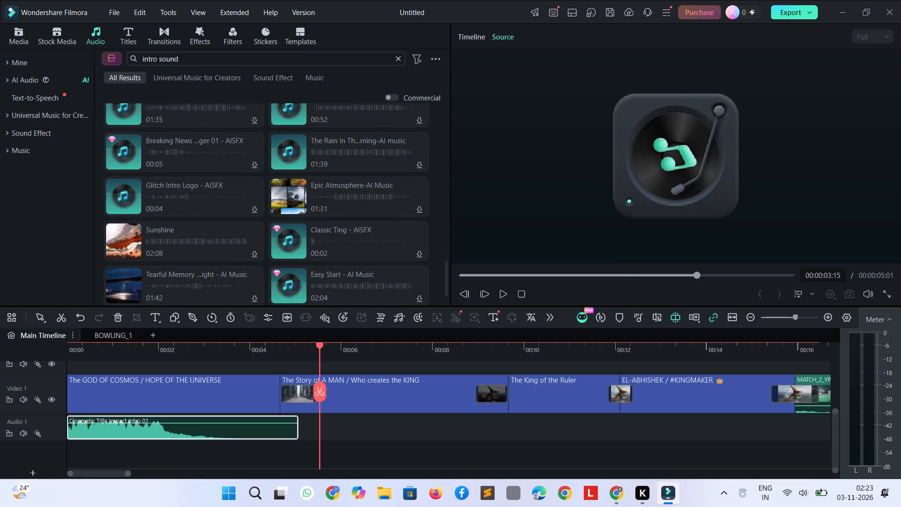
# Search the audio library for destruction and preview Earthquake2 05, Big Rock Explosion, Explosion With Flame 01, Shotgun Blast and Explosion With Flame 03.
pyautogui.moveTo(202, 62); pyautogui.dragTo(103, 64)
pyautogui.write('Dest')
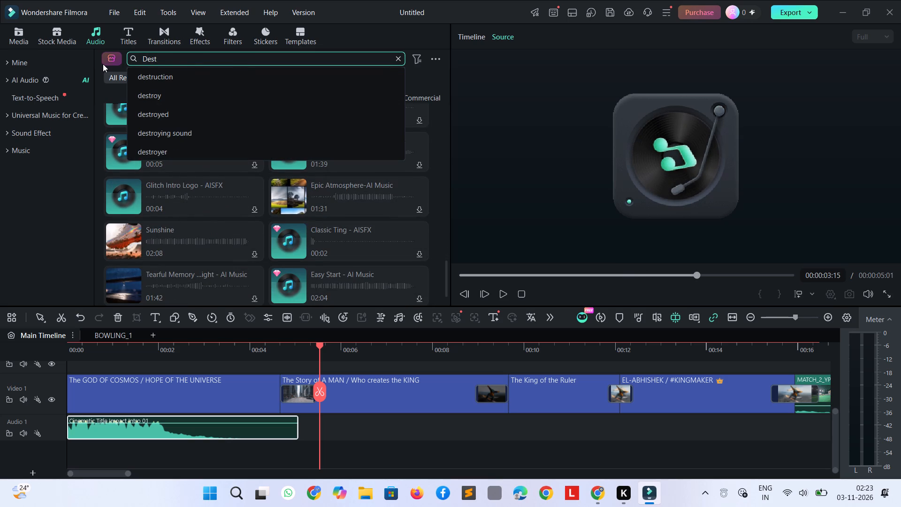
pyautogui.press('Down')
pyautogui.press('Return')
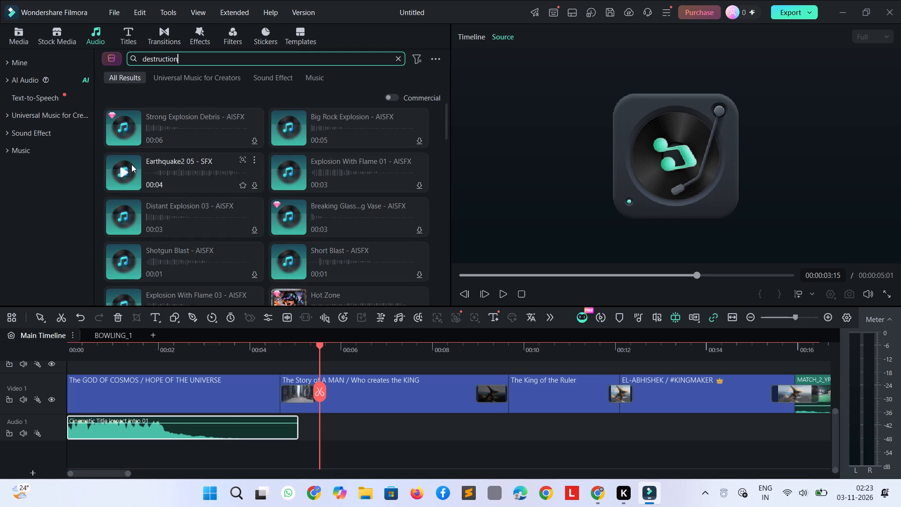
pyautogui.click(131, 164)
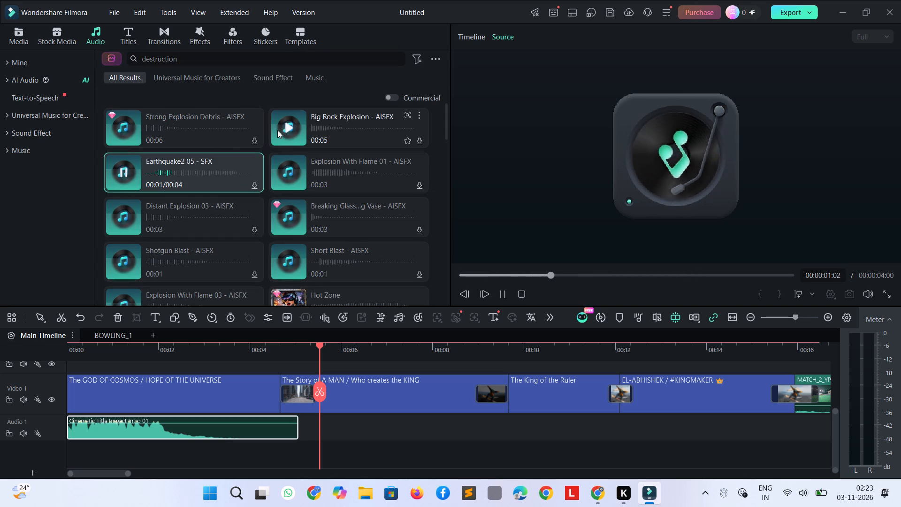
pyautogui.click(277, 130)
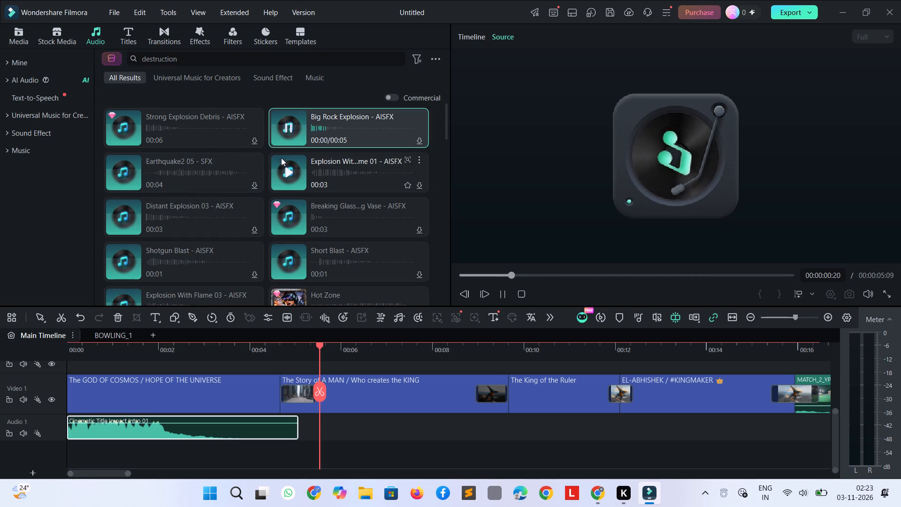
pyautogui.click(284, 174)
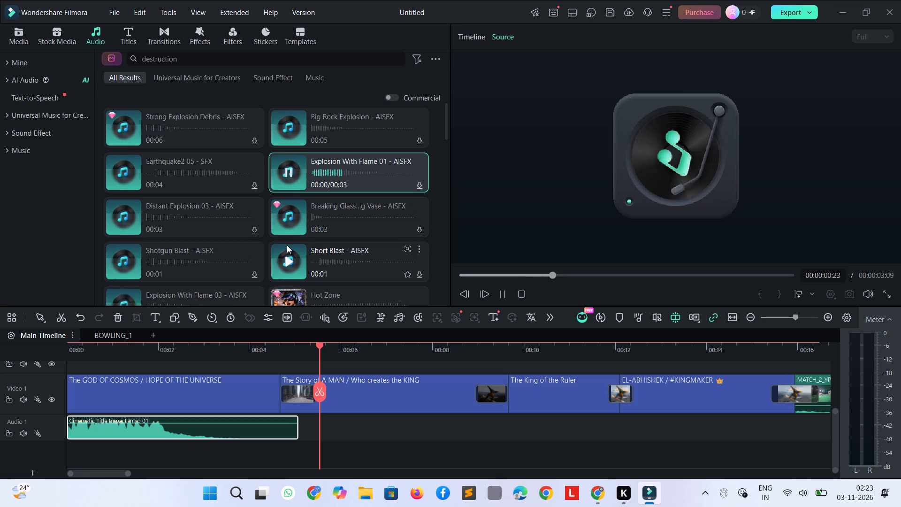
pyautogui.click(127, 266)
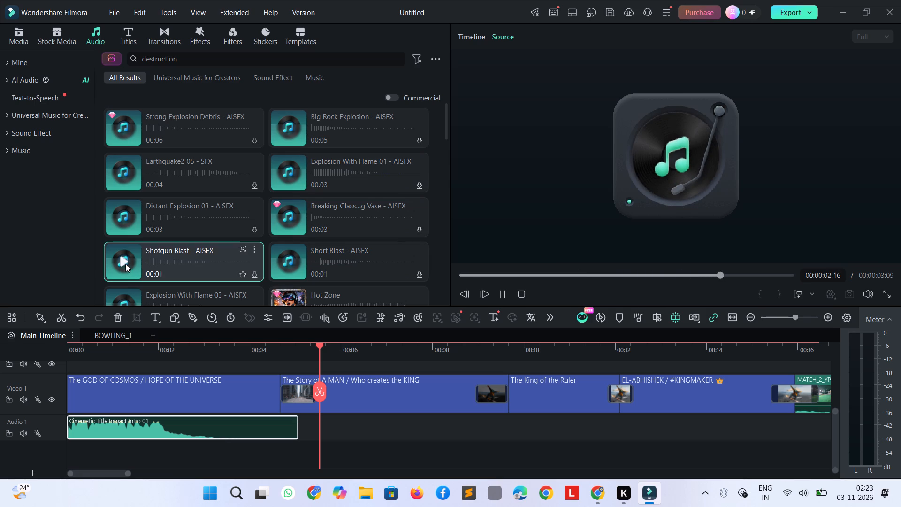
pyautogui.scroll(-1, 142, 254)
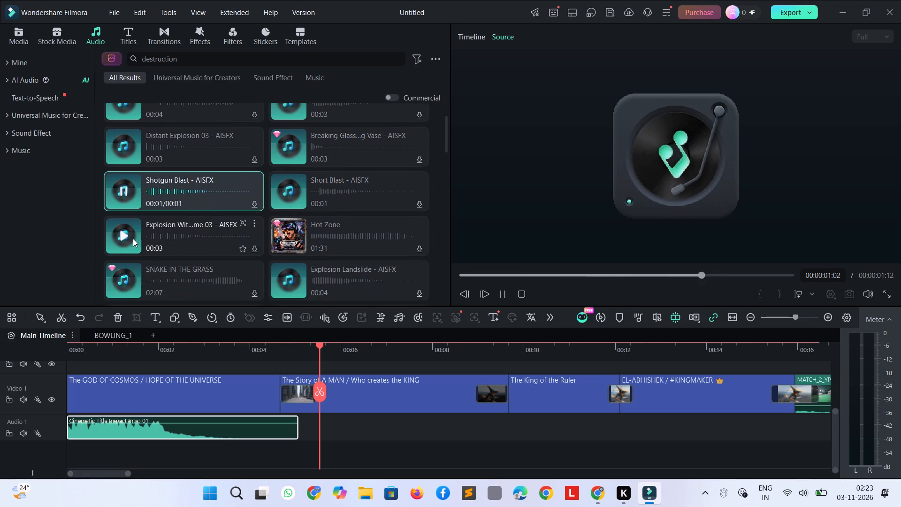
pyautogui.click(128, 225)
pyautogui.scroll(-2, 154, 264)
pyautogui.press('space')
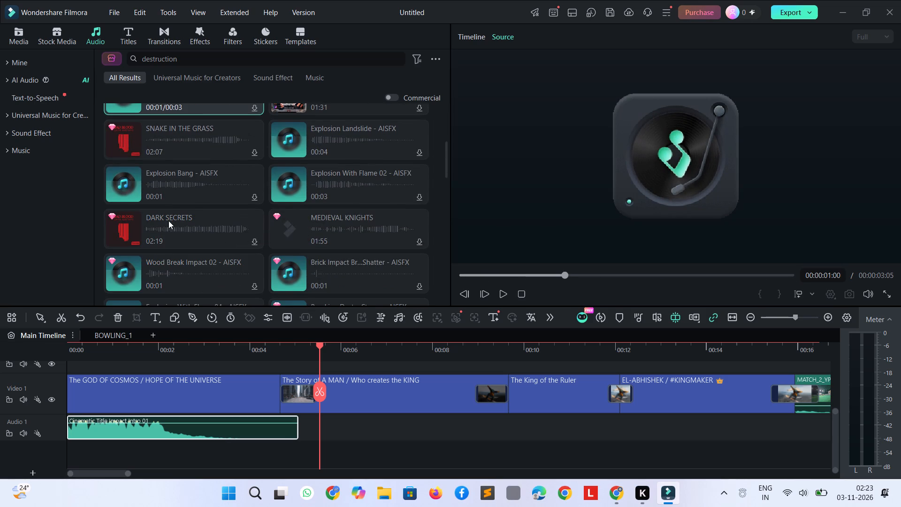
# Search the audio library for sunrise and preview Dawn In The Af...apping, Healing Sunshine, Sunrise Glow and Golden Hour 50s.
pyautogui.moveTo(244, 60); pyautogui.dragTo(128, 60)
pyautogui.write('sunrise')
pyautogui.press('Return')
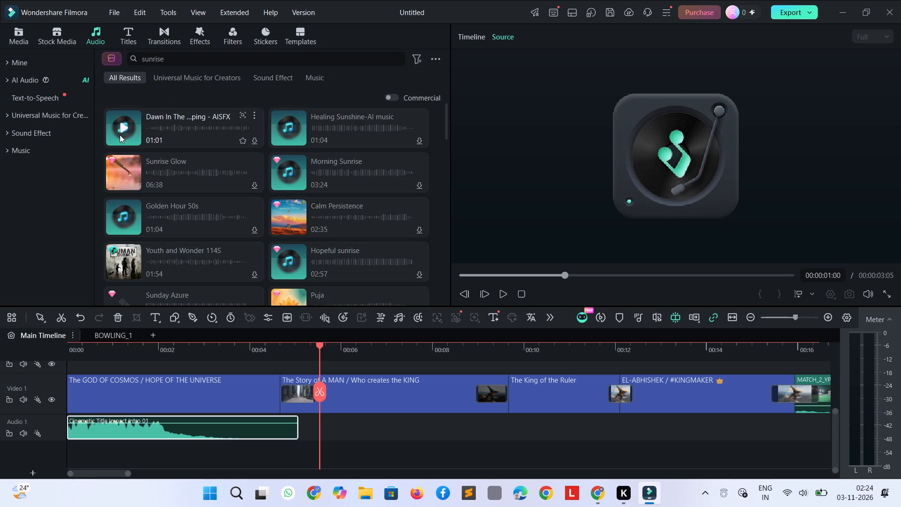
pyautogui.click(120, 124)
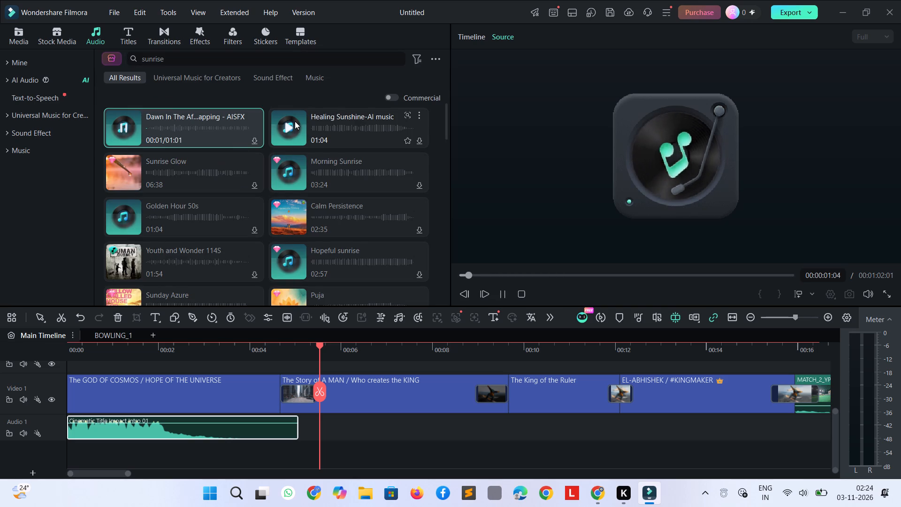
pyautogui.click(294, 121)
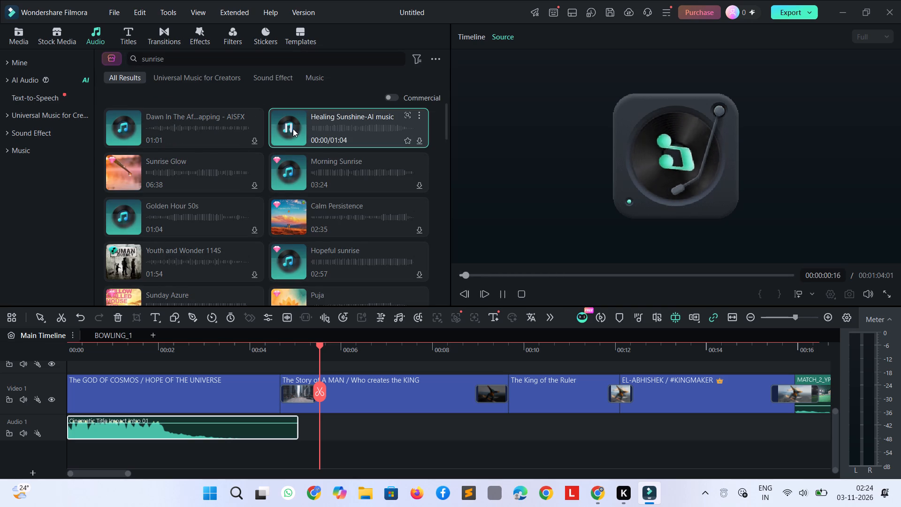
pyautogui.click(117, 162)
pyautogui.click(122, 212)
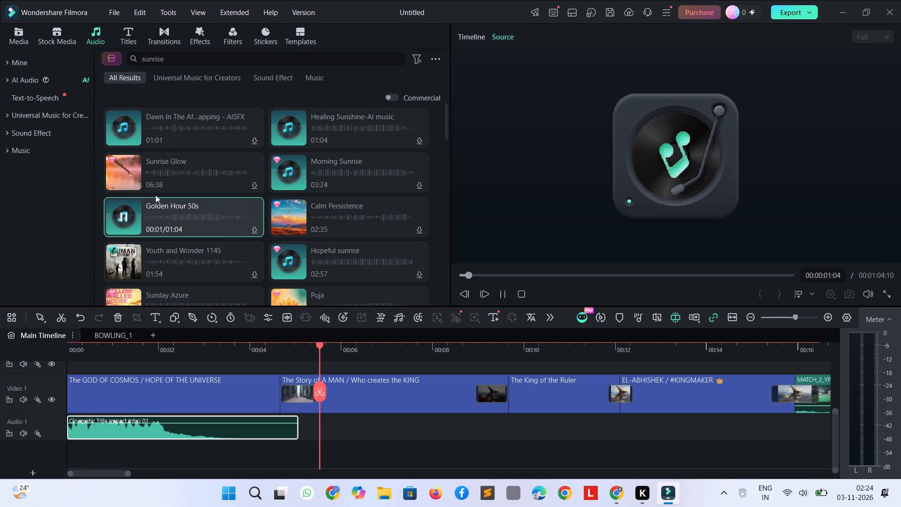
pyautogui.scroll(-1, 158, 240)
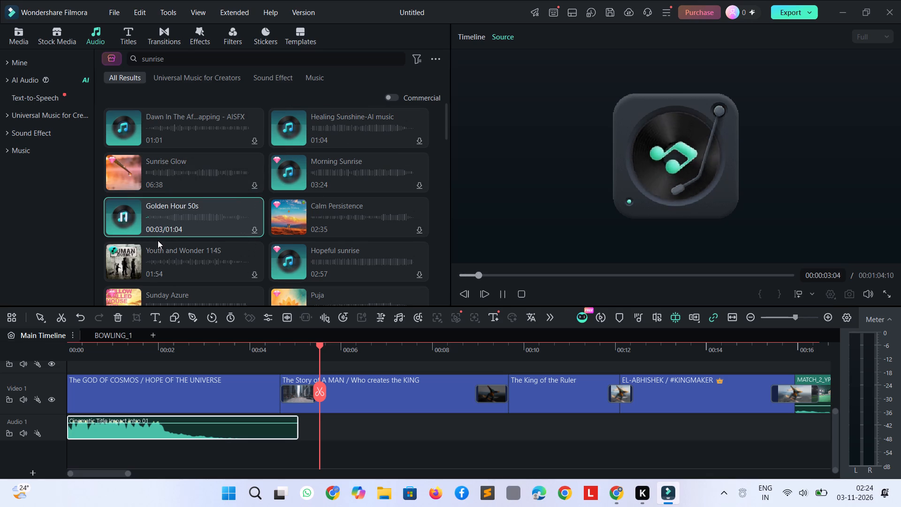
pyautogui.scroll(-2, 158, 240)
pyautogui.press('space')
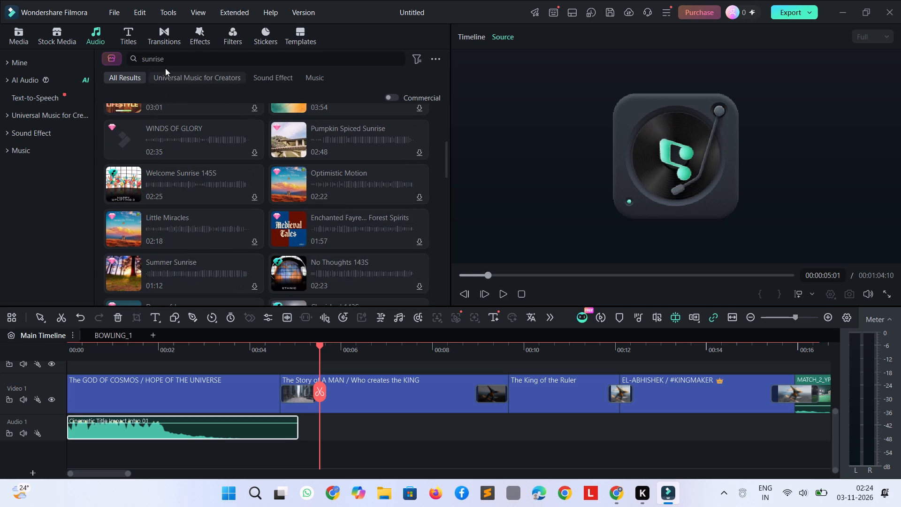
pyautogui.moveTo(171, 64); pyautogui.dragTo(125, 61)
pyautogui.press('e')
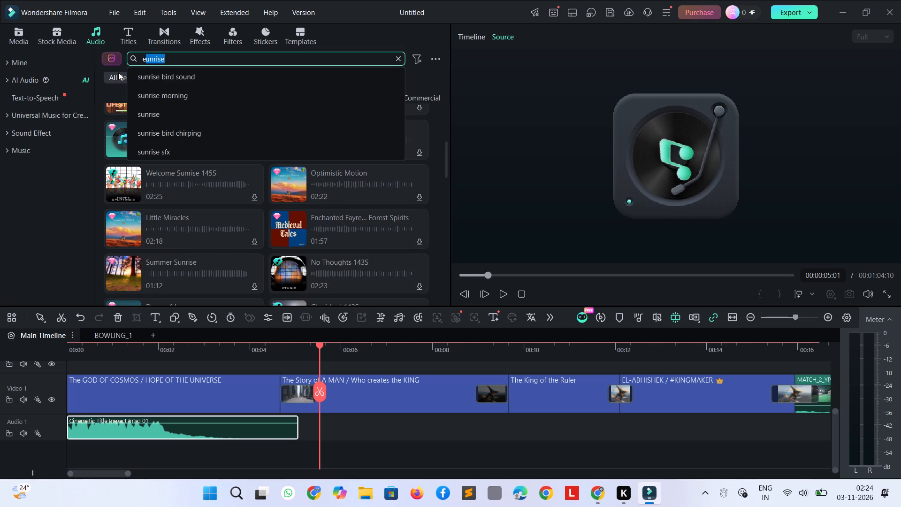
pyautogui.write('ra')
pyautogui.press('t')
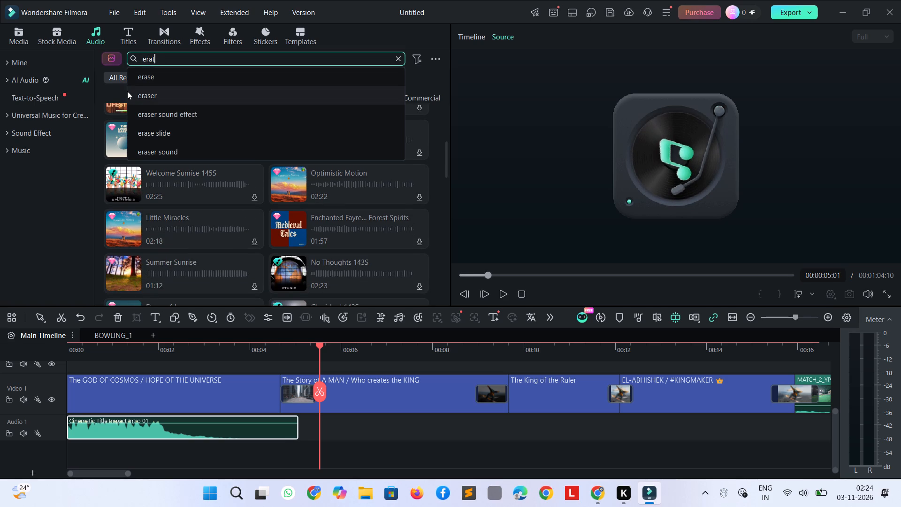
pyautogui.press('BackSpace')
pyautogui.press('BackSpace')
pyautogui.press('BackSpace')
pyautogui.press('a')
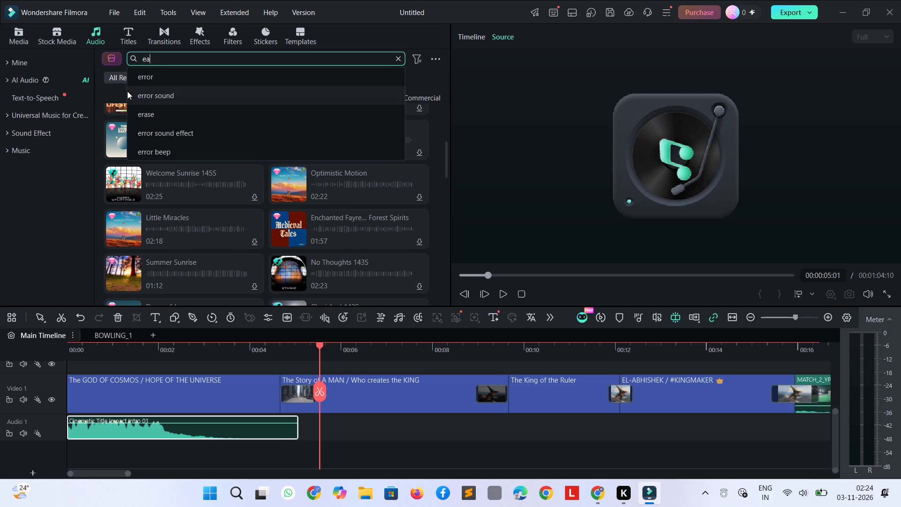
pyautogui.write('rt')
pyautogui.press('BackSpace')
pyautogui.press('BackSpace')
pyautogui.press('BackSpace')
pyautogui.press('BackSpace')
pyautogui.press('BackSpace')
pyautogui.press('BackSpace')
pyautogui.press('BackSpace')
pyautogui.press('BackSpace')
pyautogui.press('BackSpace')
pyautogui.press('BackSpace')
# Search the audio library for space.
pyautogui.write('sa')
pyautogui.press('BackSpace')
pyautogui.write('pace')
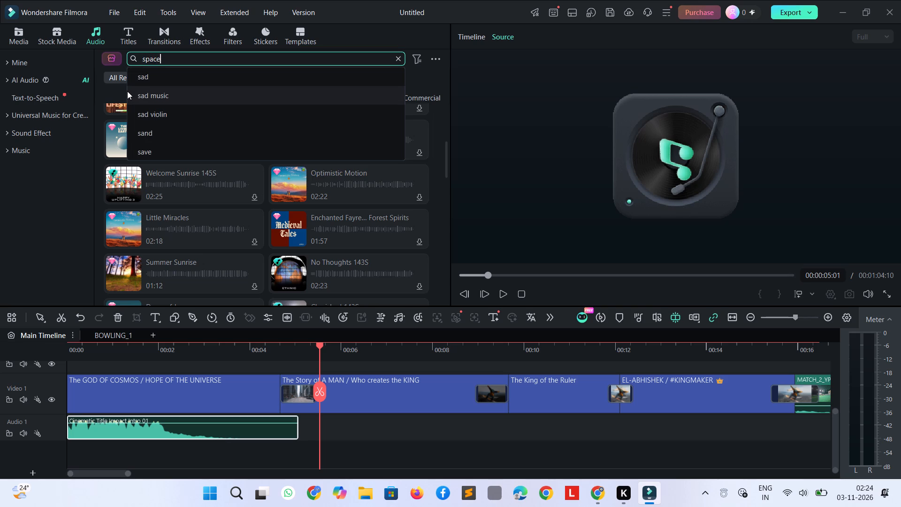
pyautogui.click(149, 73)
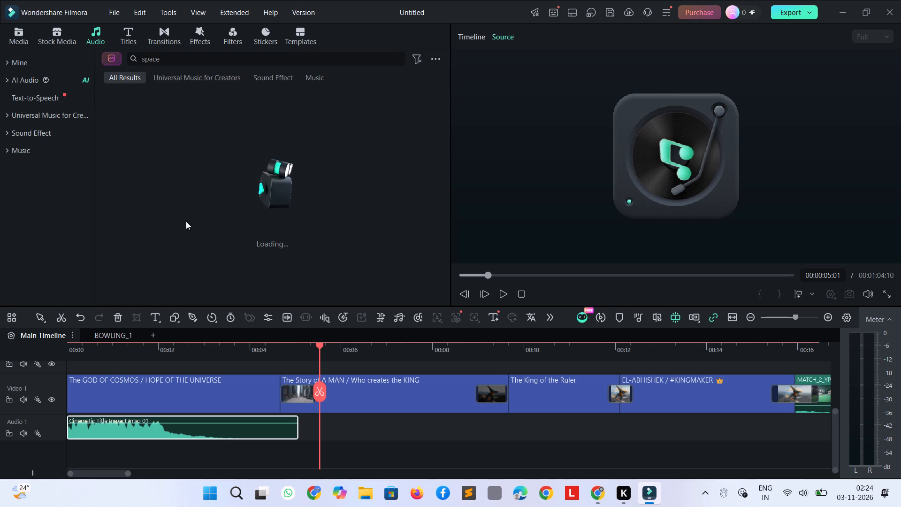
# Delete the Cinematic Title Impact Intro 01 clip from Audio 1.
pyautogui.click(252, 437)
pyautogui.press('Delete')
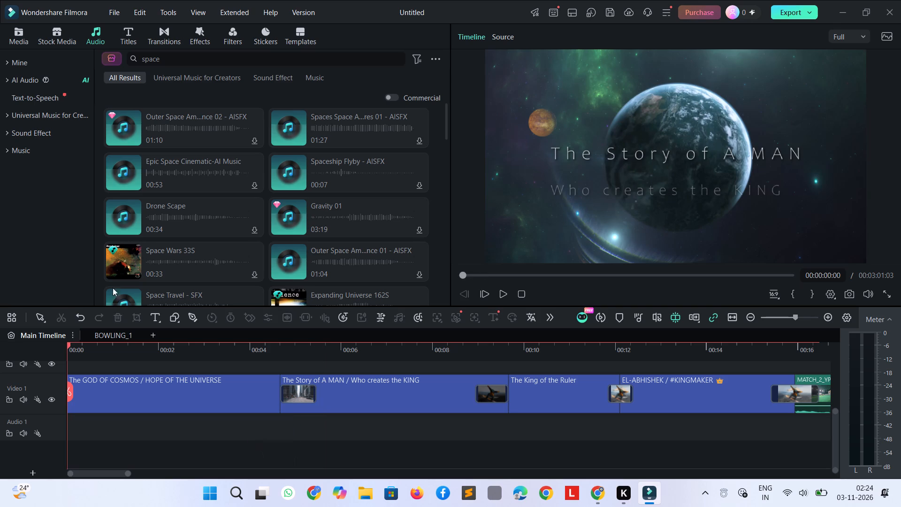
# Preview Epic Space Cinematic, Drone Scape, Spaceship Flyby, Spaces Space A...res 01, Space Travel, Space Documentary and Expanding Universe 162S.
pyautogui.click(122, 171)
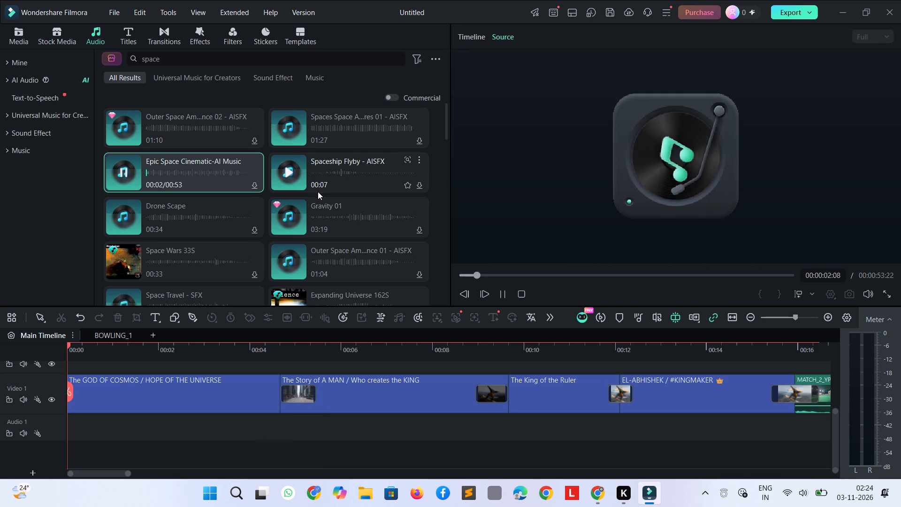
pyautogui.click(115, 217)
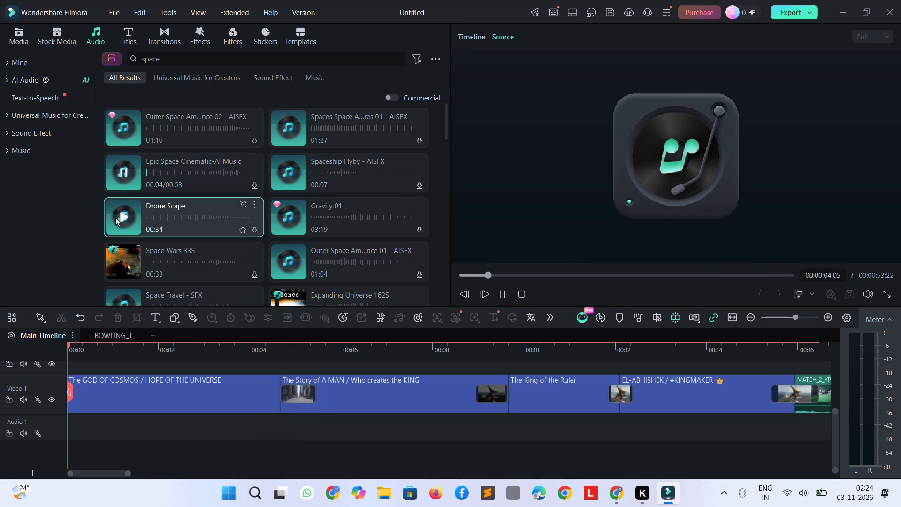
pyautogui.click(291, 172)
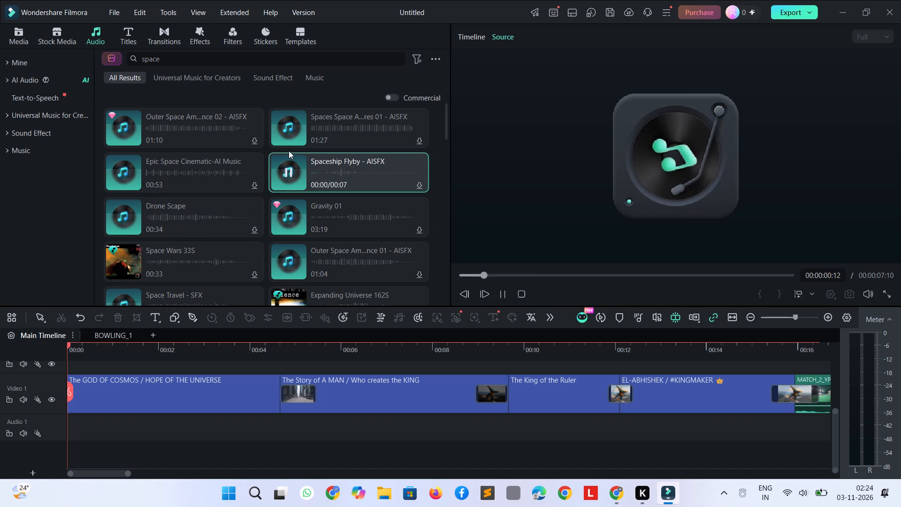
pyautogui.scroll(1, 289, 150)
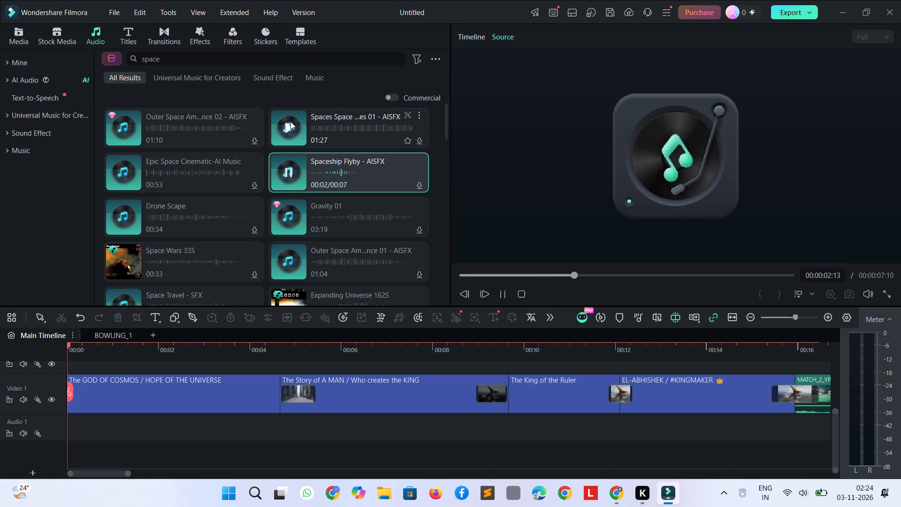
pyautogui.click(290, 122)
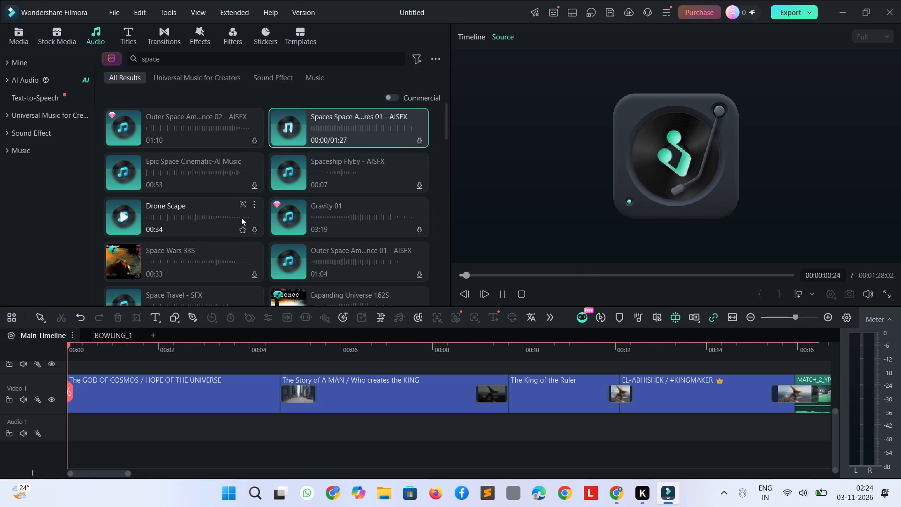
pyautogui.scroll(-2, 226, 225)
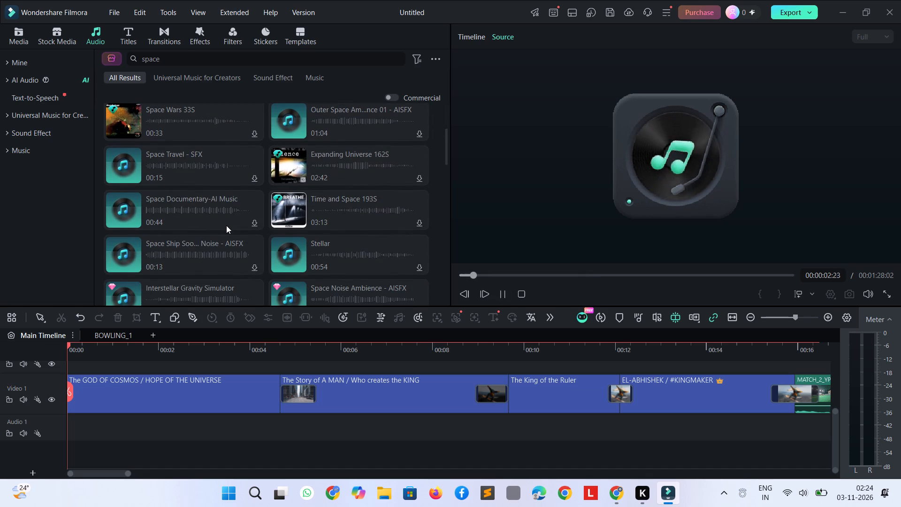
pyautogui.click(118, 172)
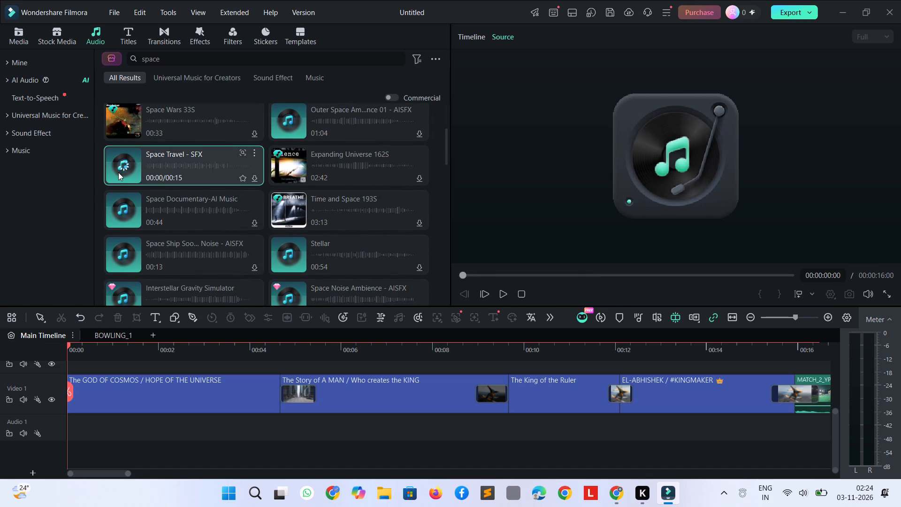
pyautogui.click(125, 205)
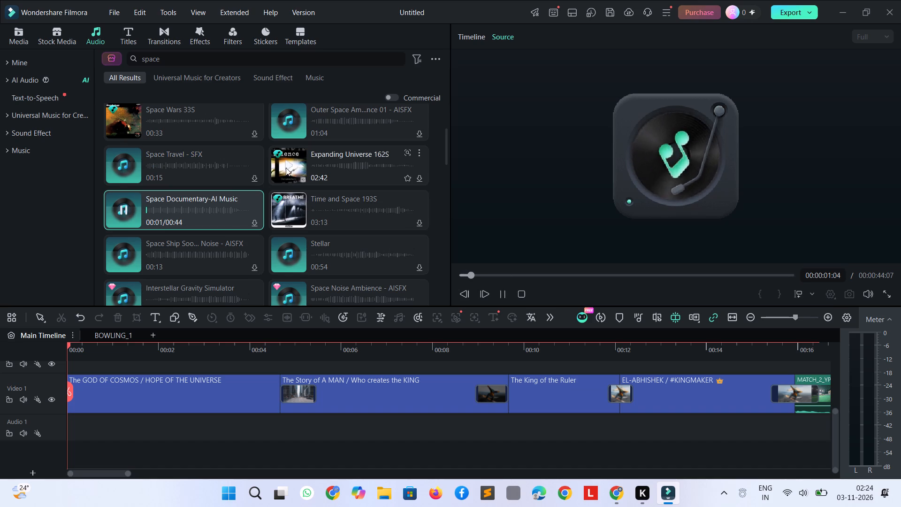
pyautogui.click(285, 164)
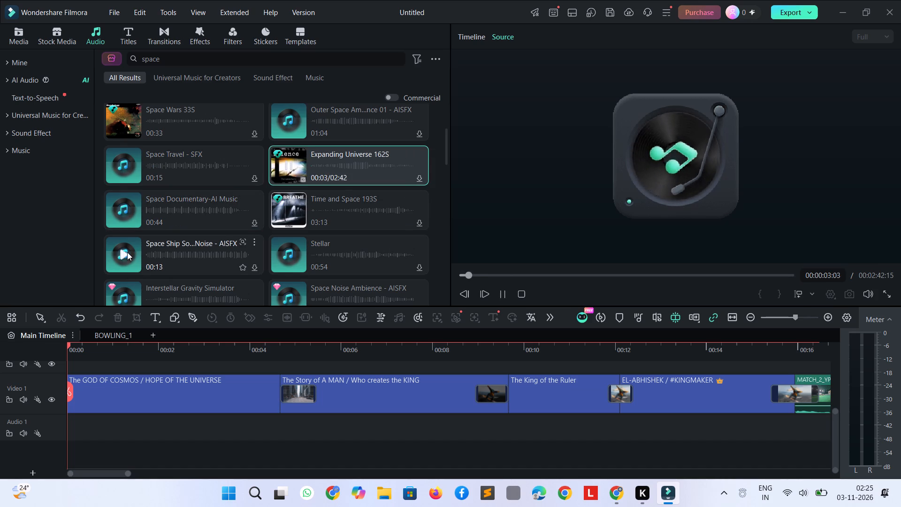
# Preview Stellar, Space Ship Soo... Noise, Euphoric Spac...eats, Dreamy Space Piano, Mysterious Spa...ature and Sentimental Sp...bient among the space results.
pyautogui.click(280, 254)
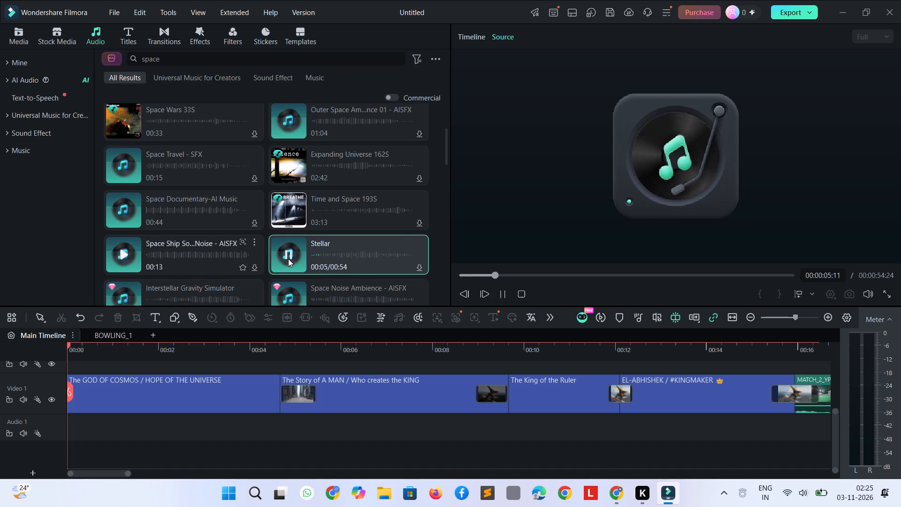
pyautogui.scroll(-1, 132, 255)
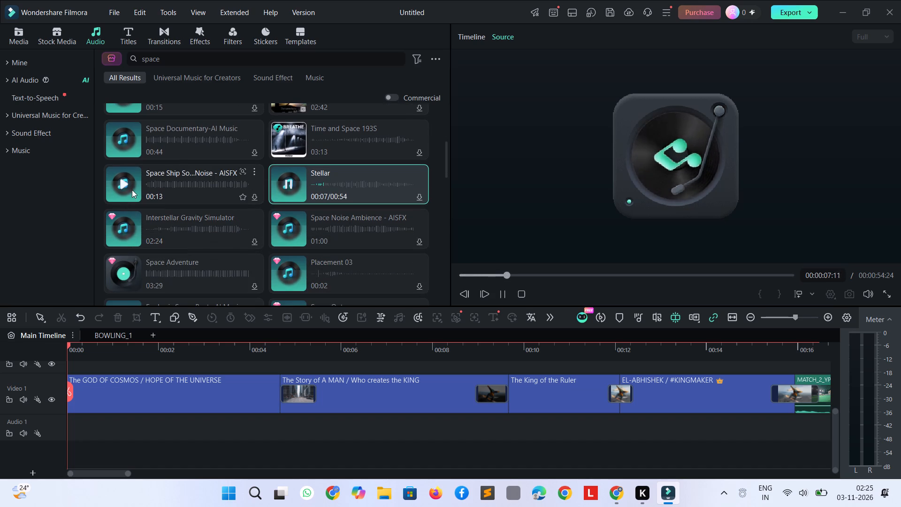
pyautogui.click(128, 182)
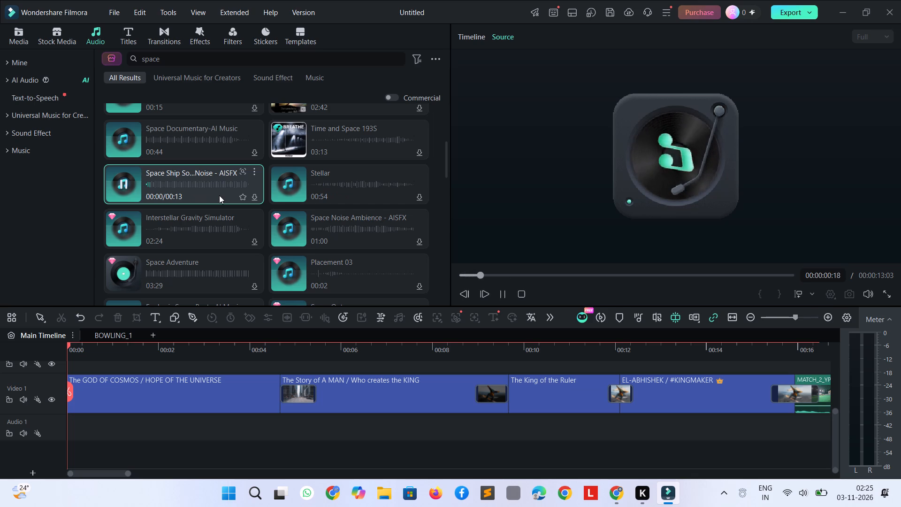
pyautogui.scroll(-2, 217, 201)
pyautogui.click(137, 176)
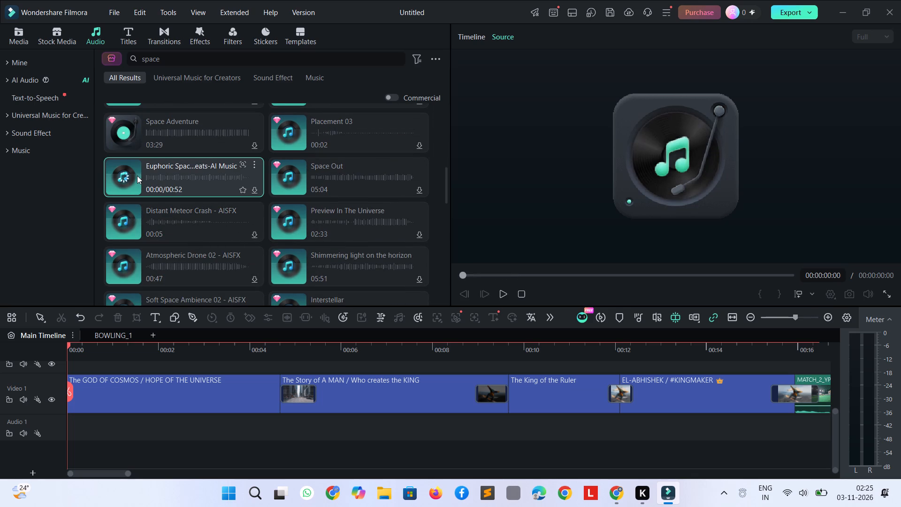
pyautogui.scroll(-2, 224, 221)
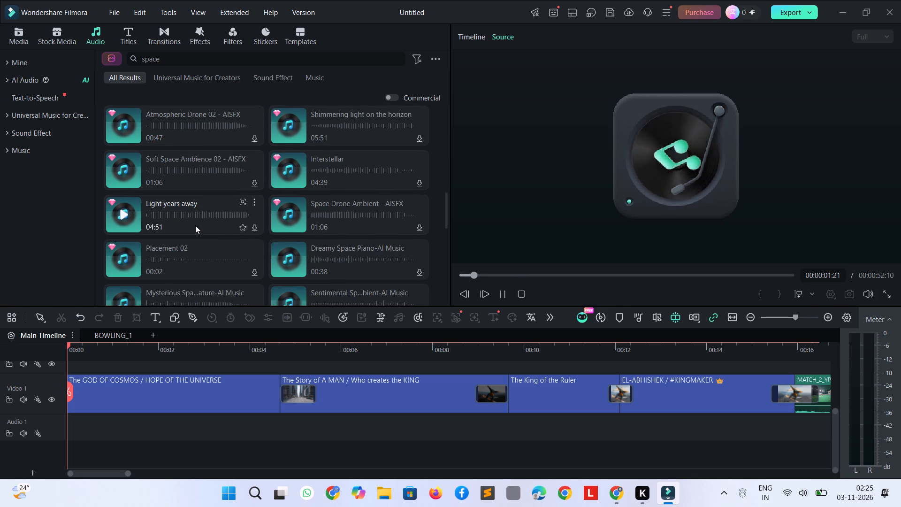
pyautogui.scroll(-1, 195, 225)
pyautogui.click(289, 186)
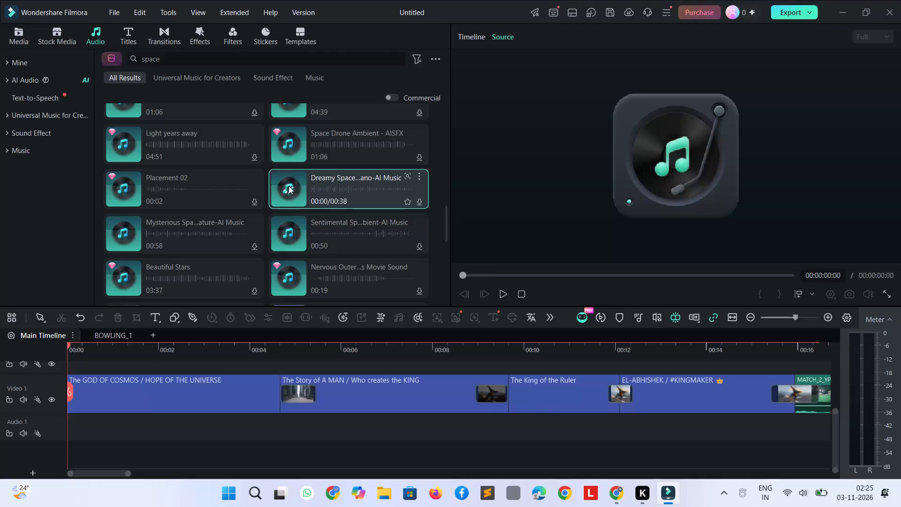
pyautogui.click(119, 230)
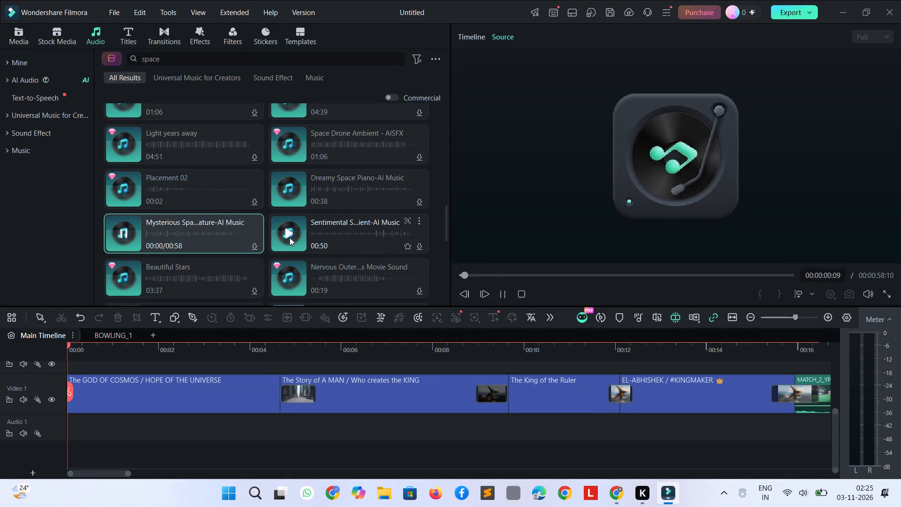
pyautogui.click(293, 228)
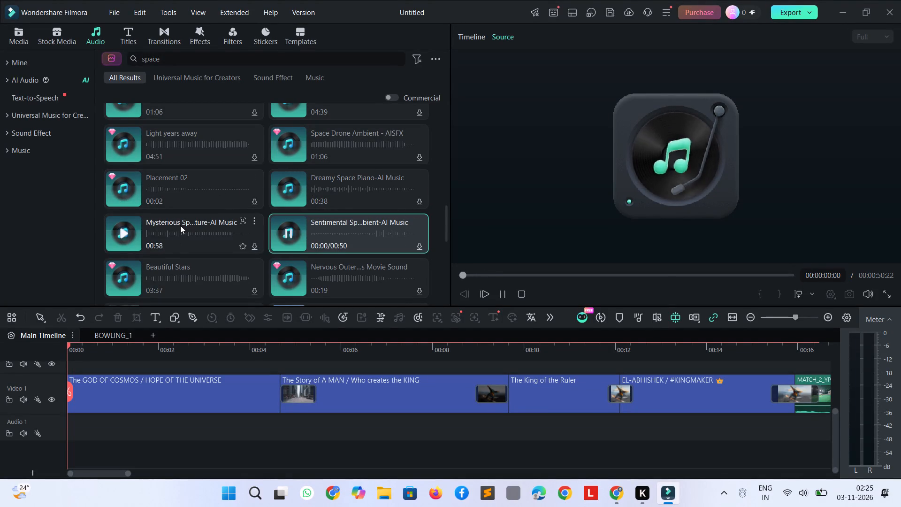
# Browse further through the space results and preview Stellar - 30 sec and Quiz Correct Bing 01.
pyautogui.scroll(-2, 180, 225)
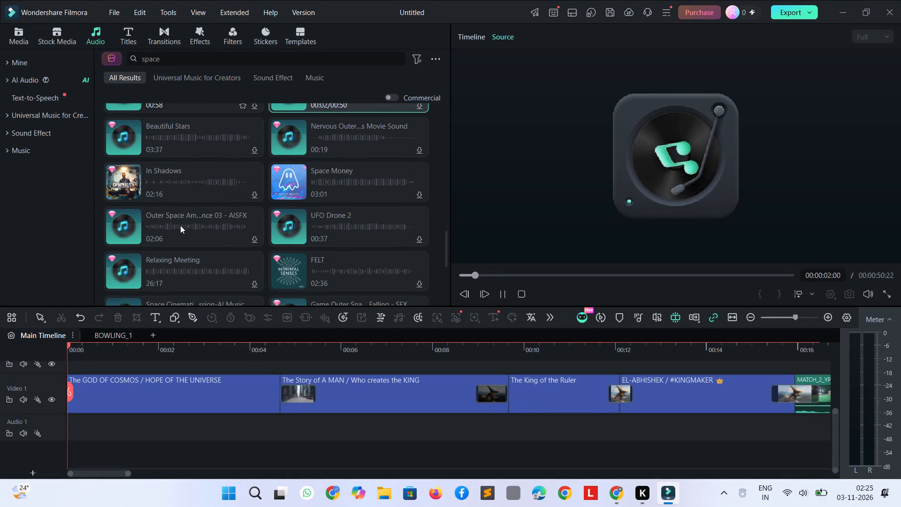
pyautogui.scroll(-3, 180, 225)
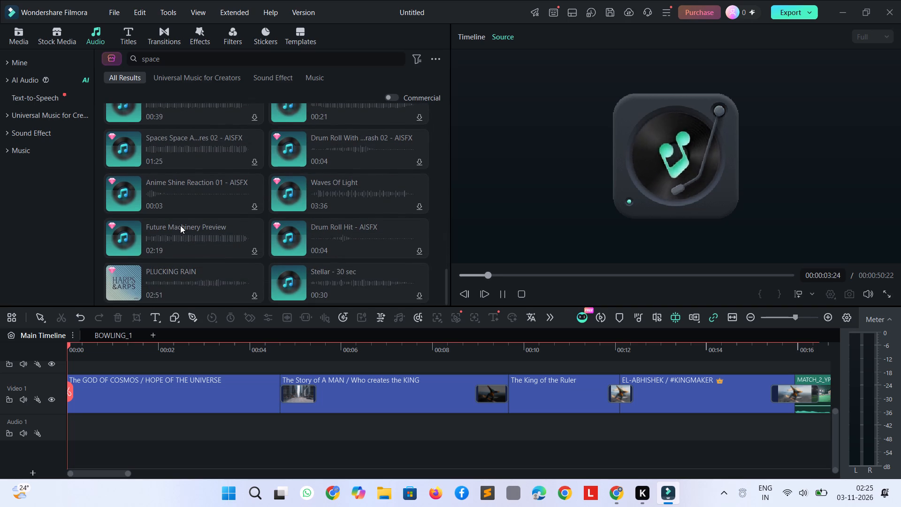
pyautogui.scroll(-1, 180, 225)
pyautogui.click(279, 274)
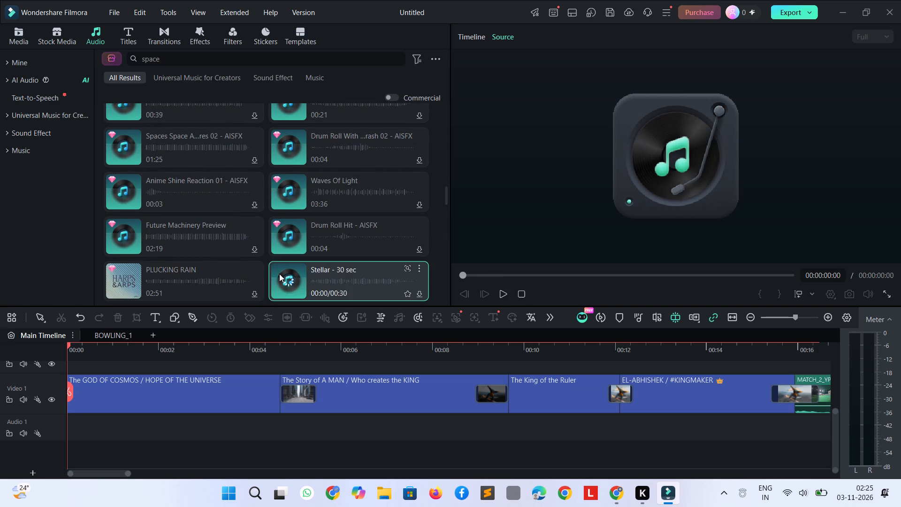
pyautogui.scroll(-2, 226, 241)
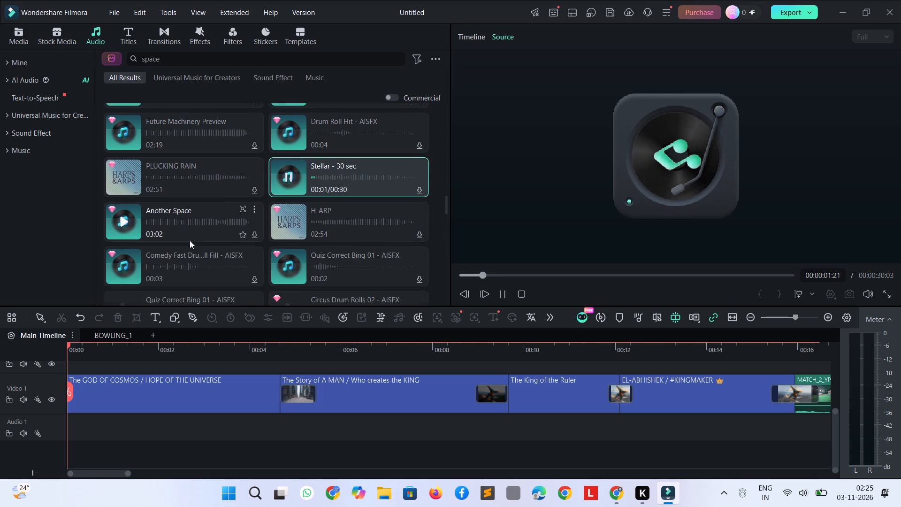
pyautogui.scroll(-2, 190, 240)
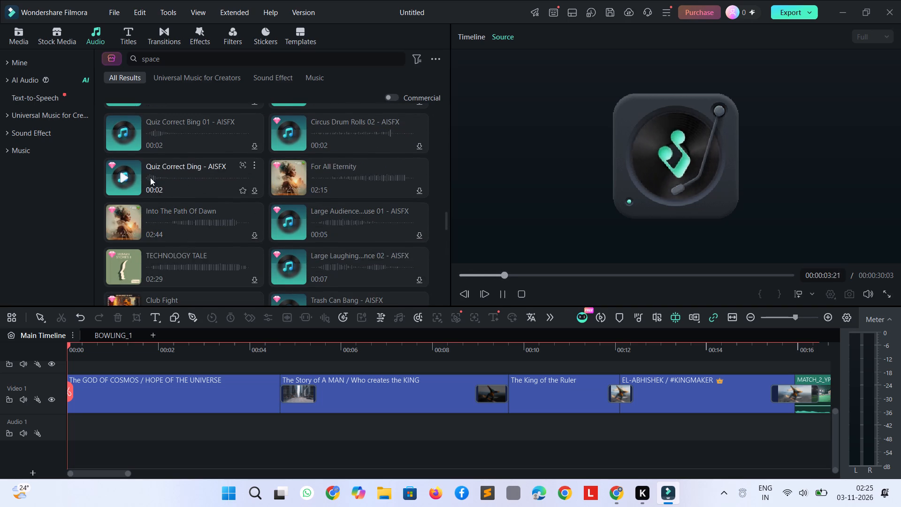
pyautogui.click(123, 135)
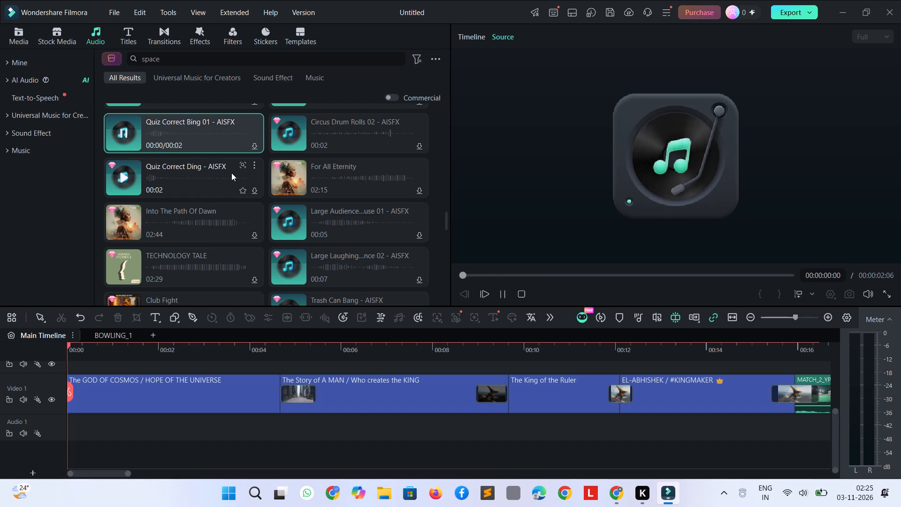
# Browse the space results and preview Epic Space Cinematic-AI Music, Drone Scape and Outer Space Am...nce 01 again.
pyautogui.scroll(-2, 262, 205)
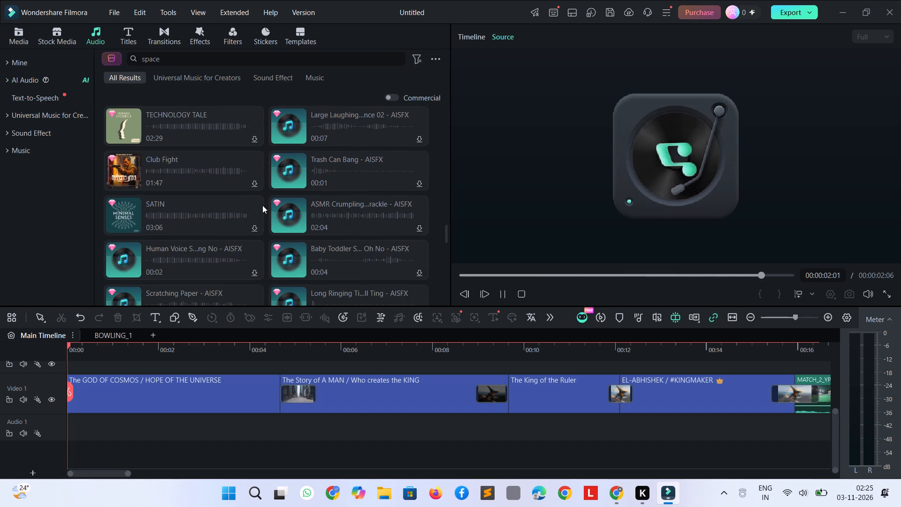
pyautogui.scroll(-6, 262, 205)
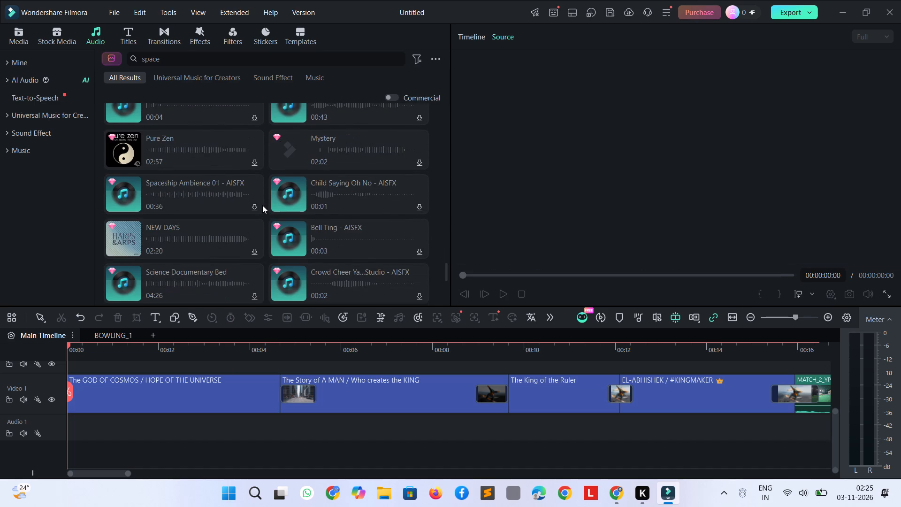
pyautogui.scroll(15, 262, 205)
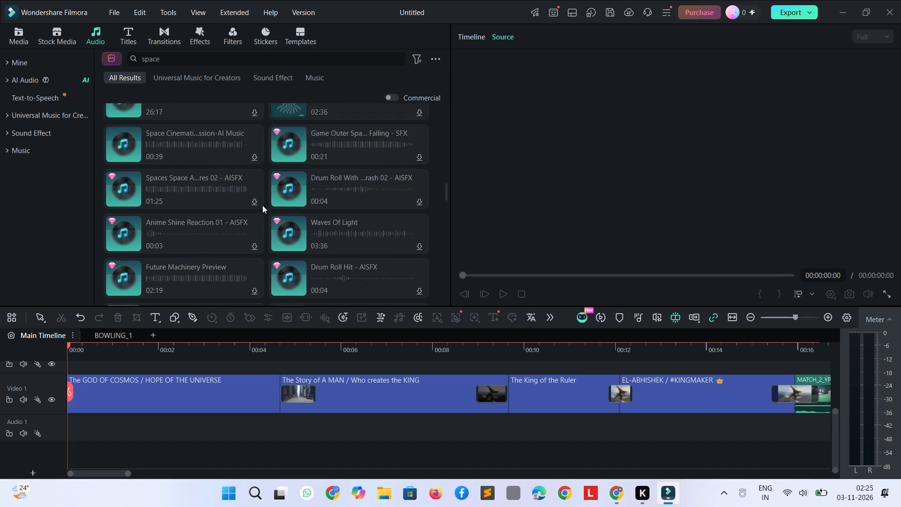
pyautogui.scroll(16, 262, 205)
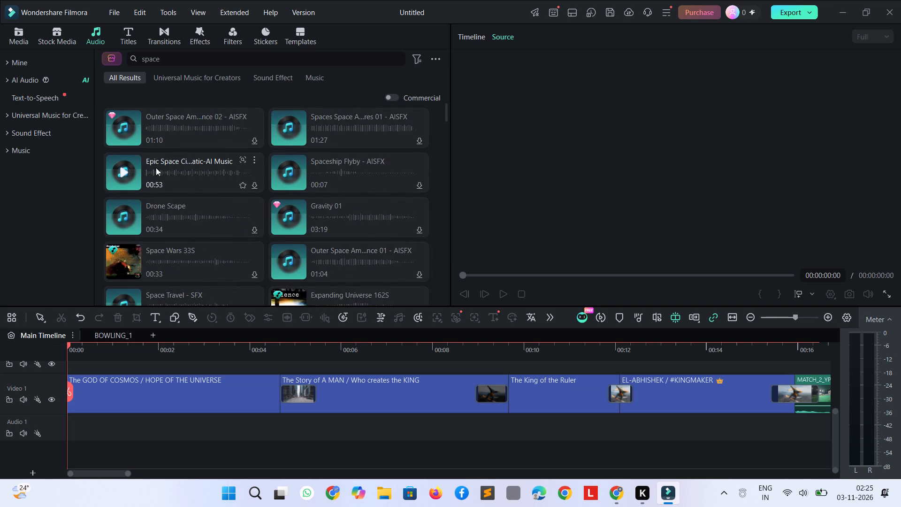
pyautogui.click(130, 169)
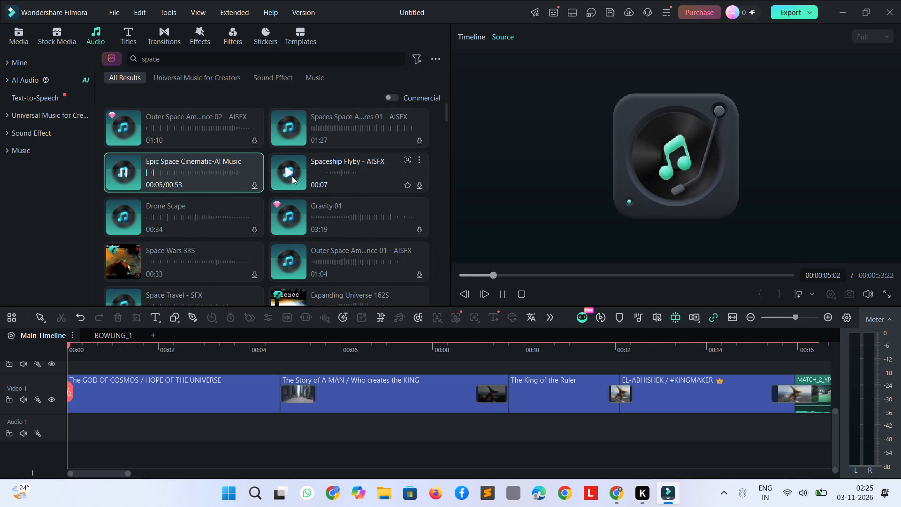
pyautogui.click(131, 209)
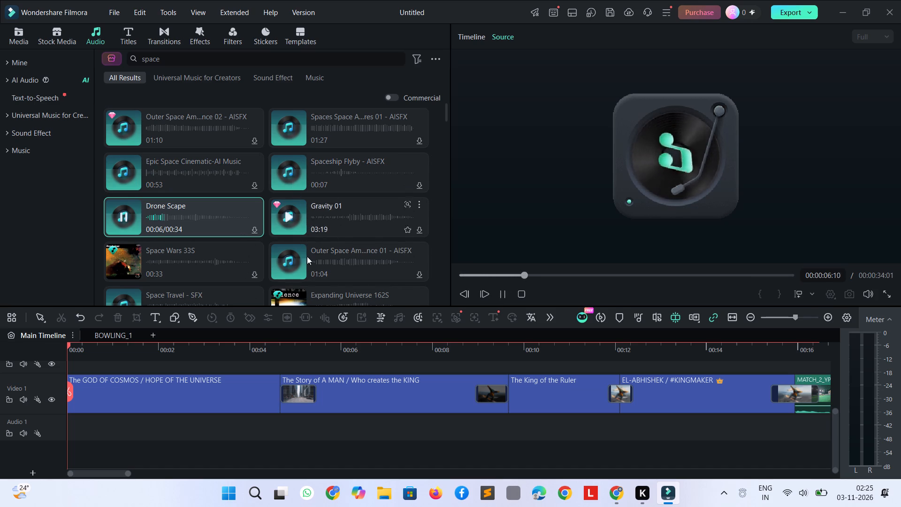
pyautogui.click(291, 261)
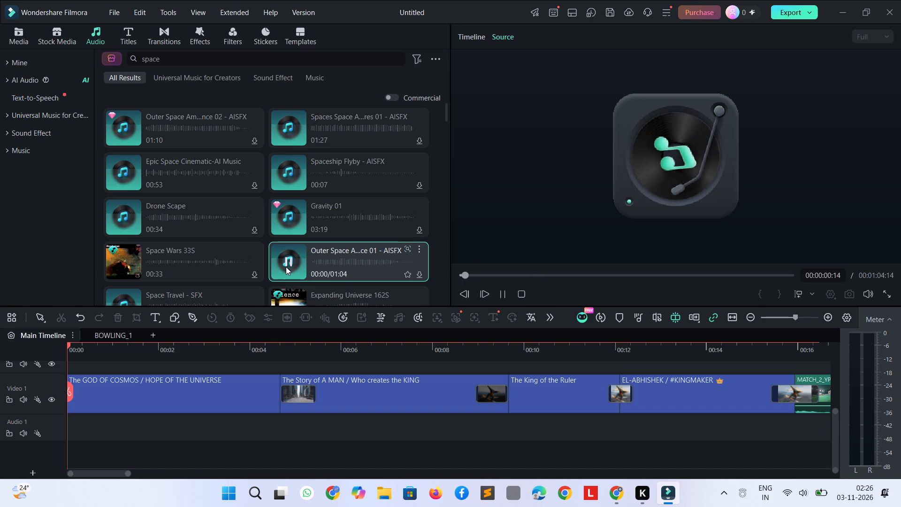
# Preview Space Documentary-AI Music, Space Travel - SFX, Spaceship Flyby and Spaces Space A...res 01 among the space results.
pyautogui.scroll(-1, 179, 247)
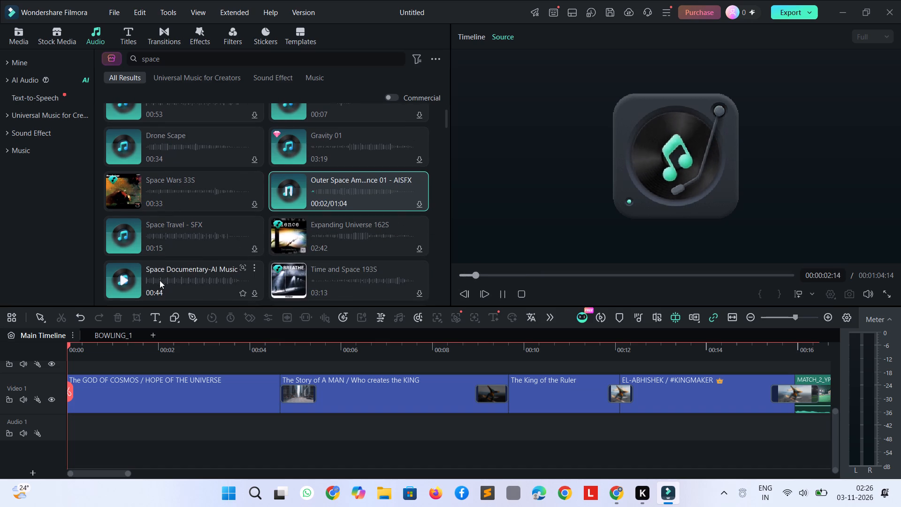
pyautogui.click(126, 277)
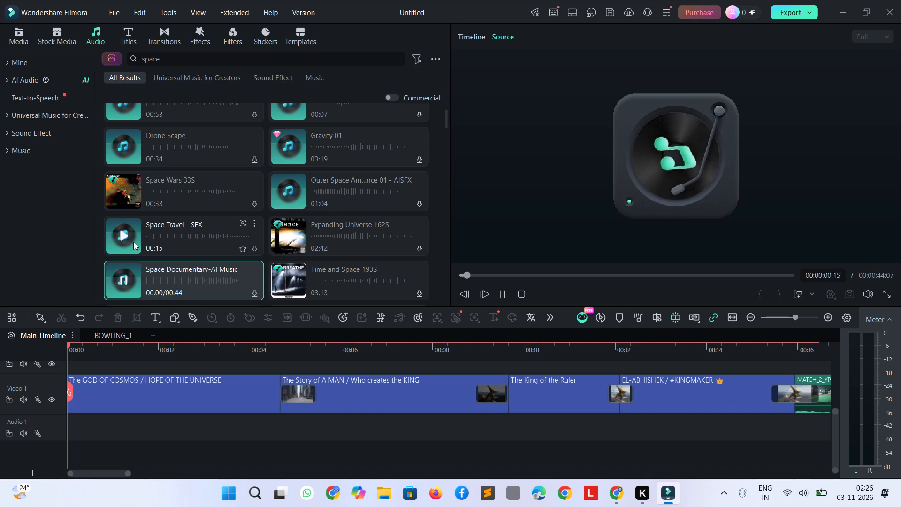
pyautogui.click(133, 242)
pyautogui.scroll(1, 287, 187)
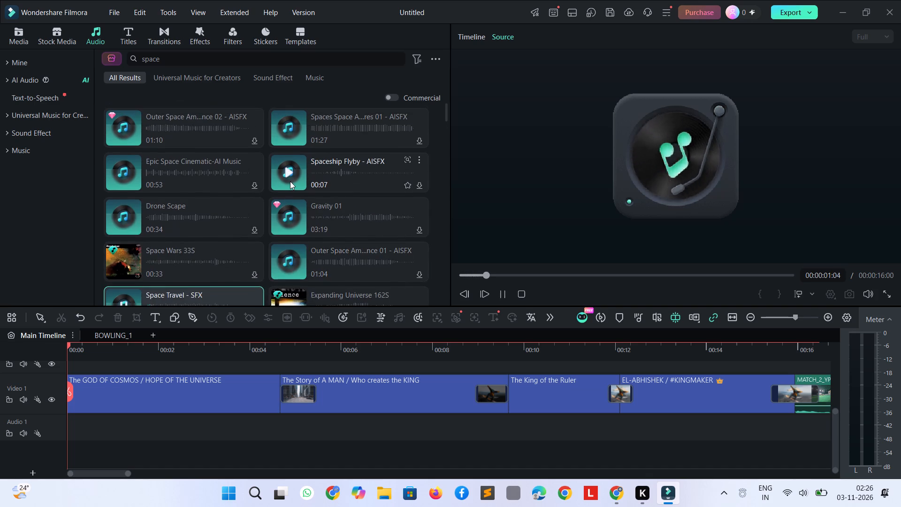
pyautogui.click(290, 181)
pyautogui.scroll(1, 290, 181)
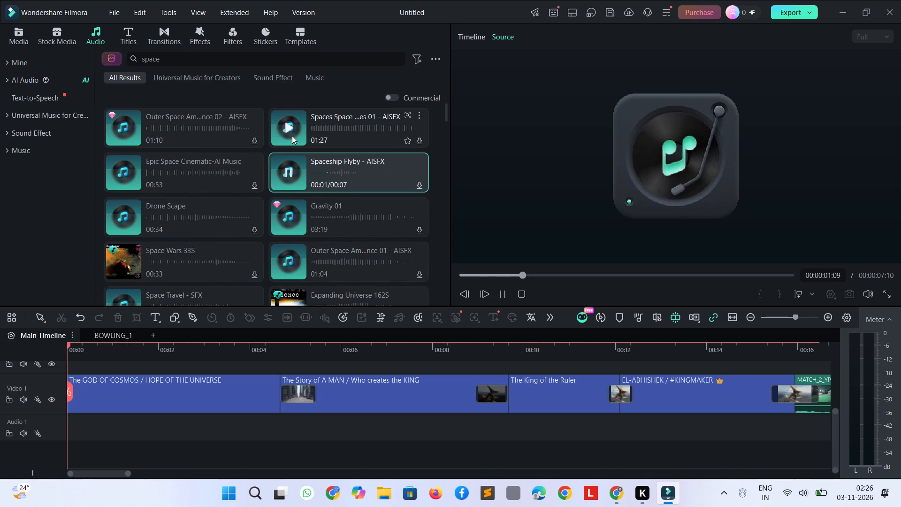
pyautogui.click(292, 135)
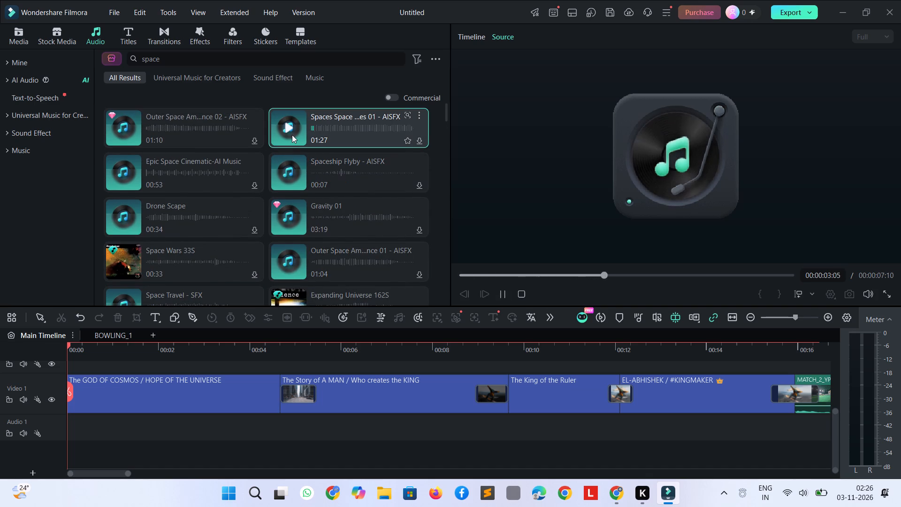
pyautogui.scroll(2, 301, 183)
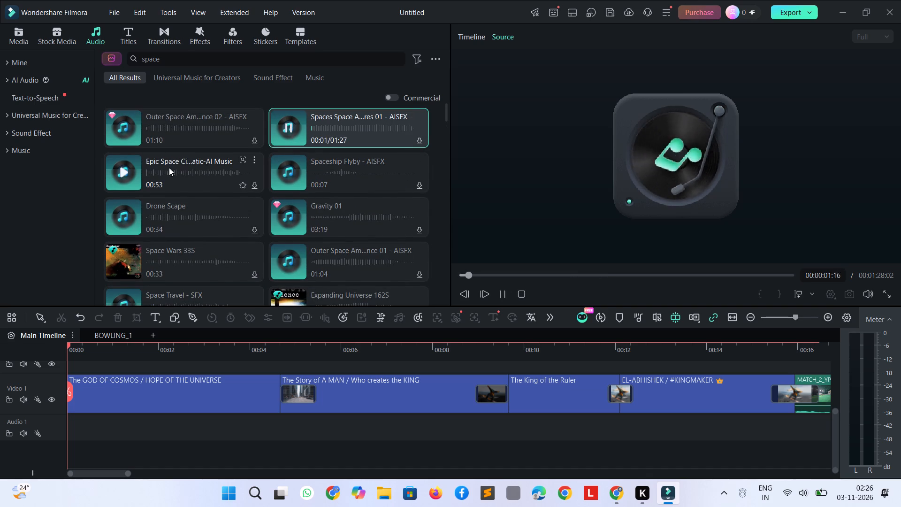
# Place Epic Space Cinematic-AI Music at the start of the Audio 1 track.
pyautogui.click(128, 171)
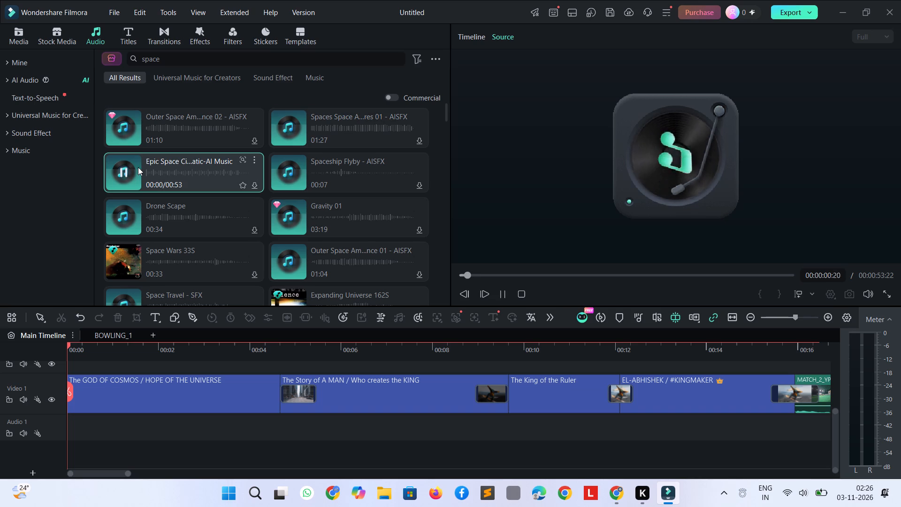
pyautogui.moveTo(136, 168); pyautogui.dragTo(67, 426)
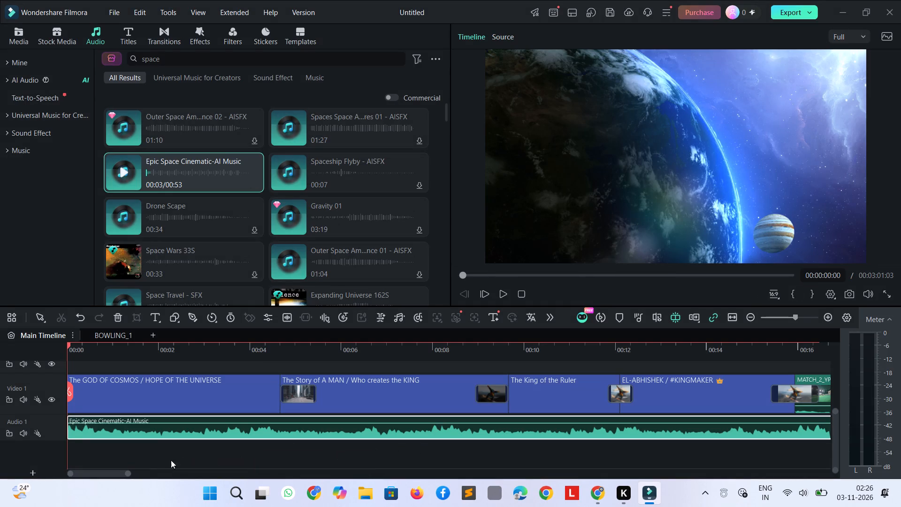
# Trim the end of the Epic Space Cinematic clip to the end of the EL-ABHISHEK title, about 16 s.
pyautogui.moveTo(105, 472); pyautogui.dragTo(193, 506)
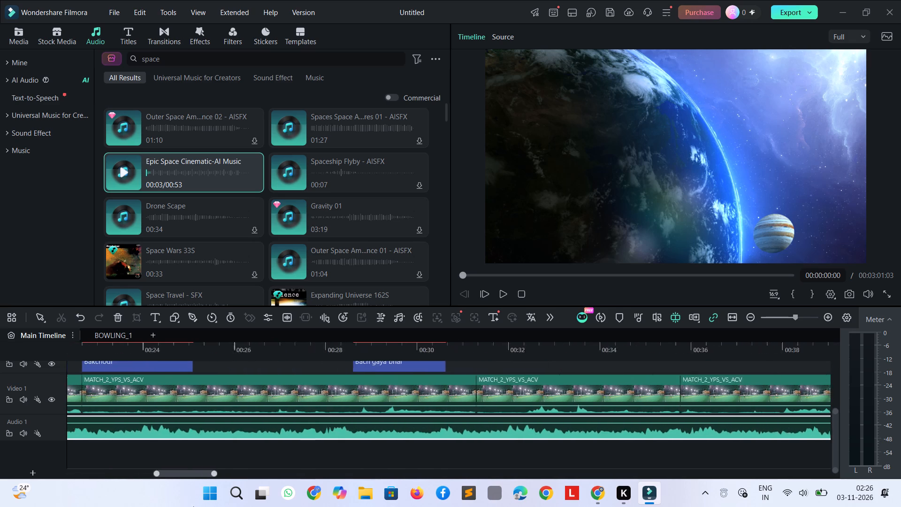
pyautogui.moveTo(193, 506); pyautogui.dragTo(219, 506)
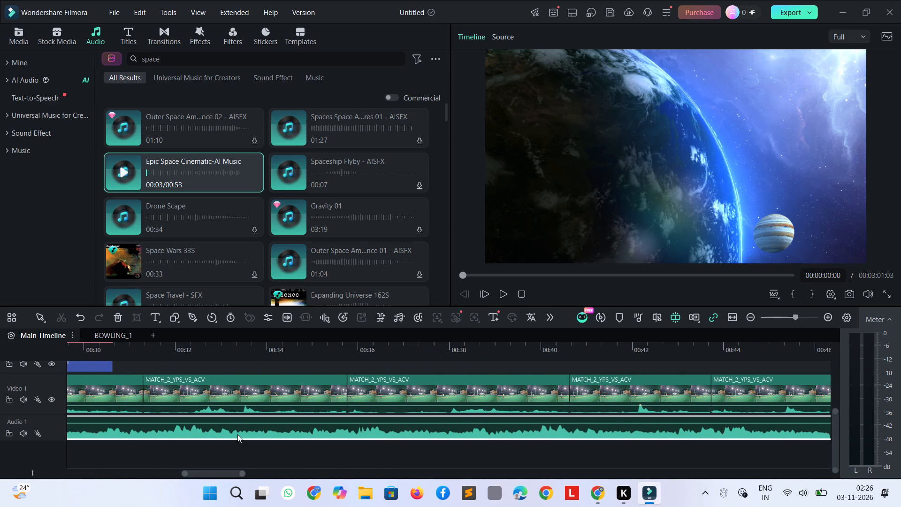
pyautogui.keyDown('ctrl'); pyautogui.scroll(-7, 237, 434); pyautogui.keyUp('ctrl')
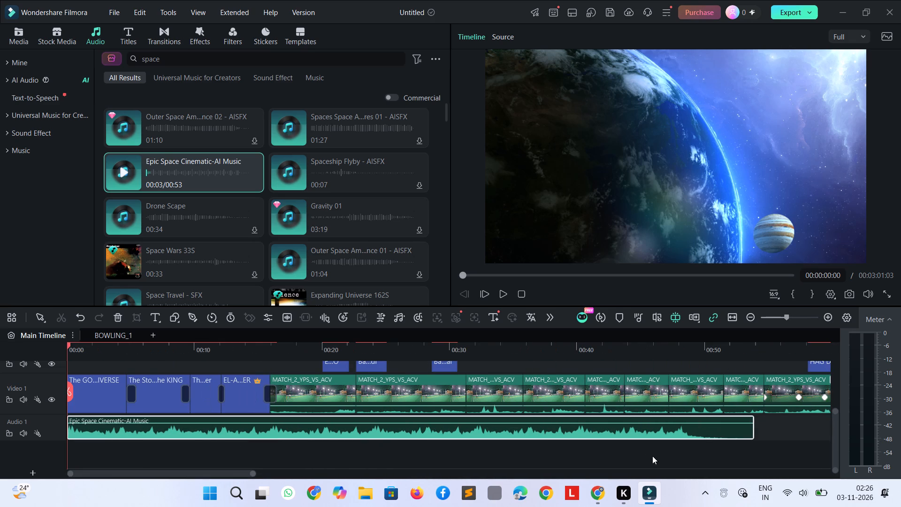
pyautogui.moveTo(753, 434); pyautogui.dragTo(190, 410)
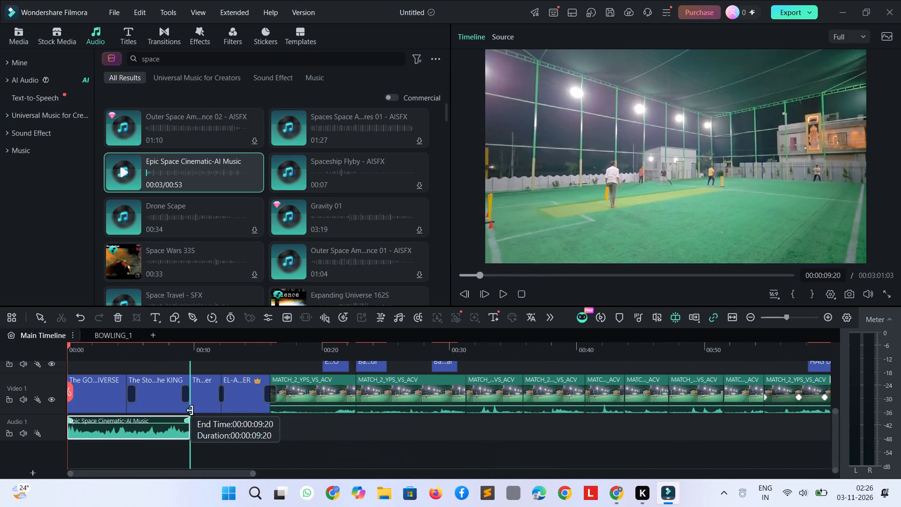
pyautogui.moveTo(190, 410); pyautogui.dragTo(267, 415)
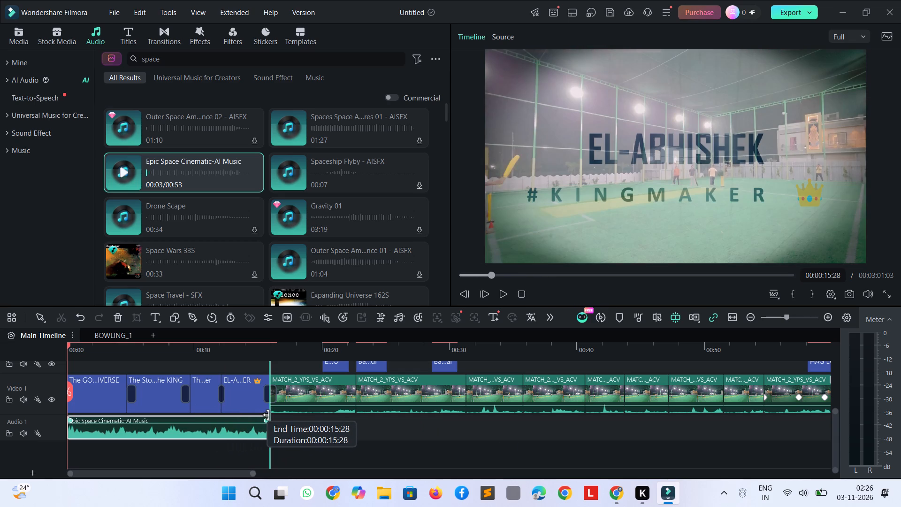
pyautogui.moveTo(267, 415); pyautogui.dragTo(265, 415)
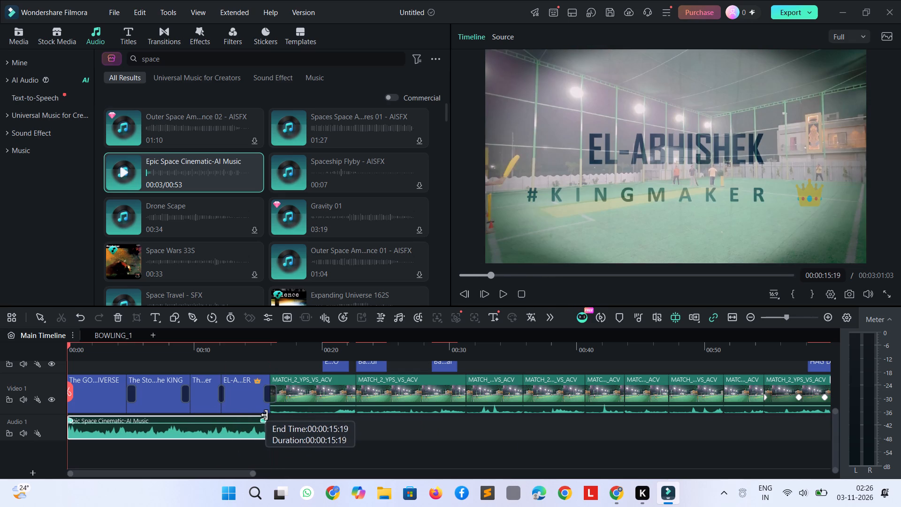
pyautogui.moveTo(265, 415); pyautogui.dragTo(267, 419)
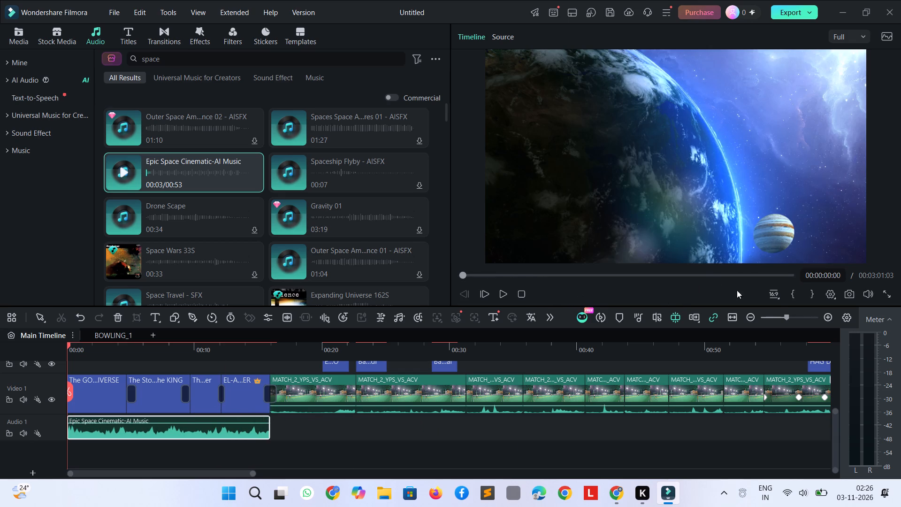
# Play the opening titles in full screen with the new music, stopping during the EL-ABHISHEK title.
pyautogui.click(891, 299)
pyautogui.press('space')
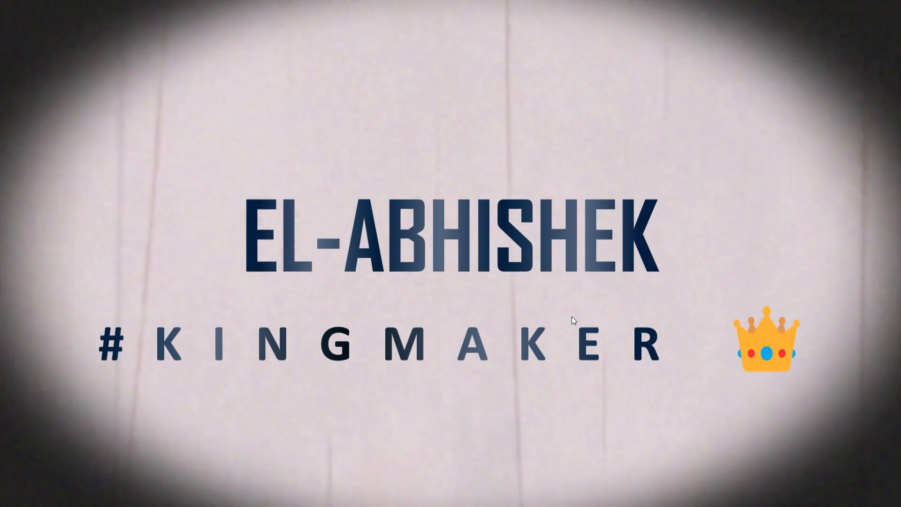
pyautogui.press('space')
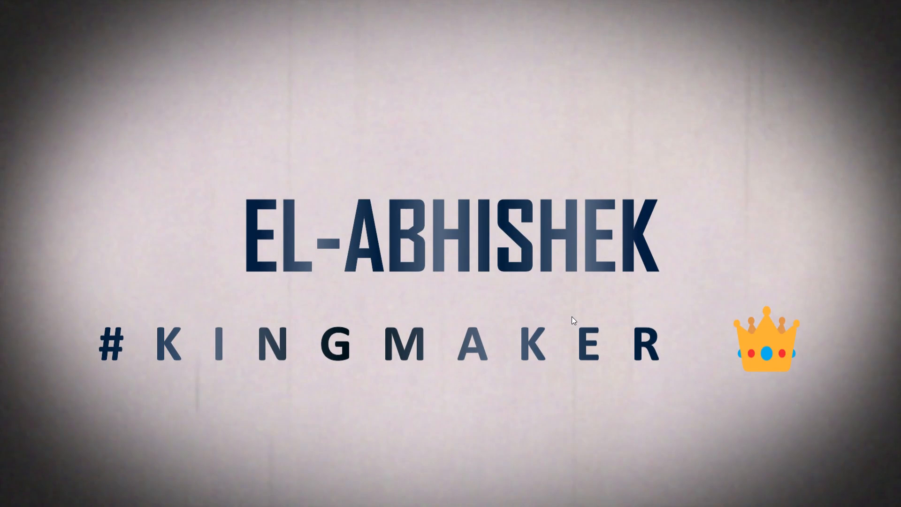
pyautogui.press('Escape')
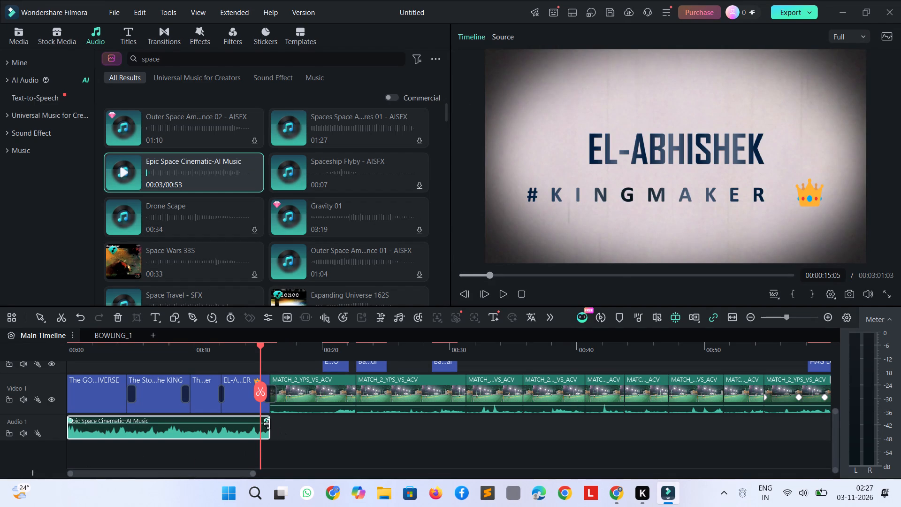
# Shorten the Epic Space Cinematic clip on Audio 1 to about 9 s, ending near the close of The Story of A MAN title.
pyautogui.moveTo(267, 424); pyautogui.dragTo(115, 432)
pyautogui.scroll(2, 113, 436)
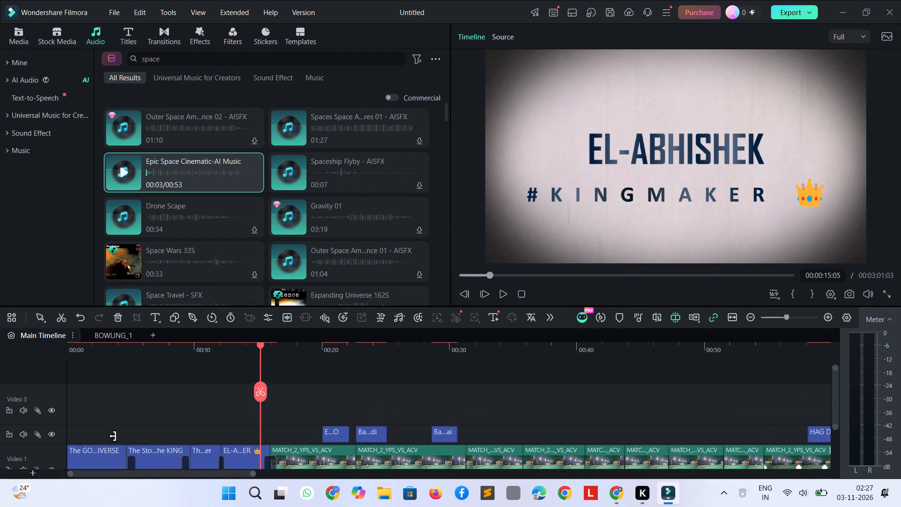
pyautogui.scroll(-2, 115, 437)
pyautogui.keyDown('ctrl'); pyautogui.scroll(4, 115, 438); pyautogui.keyUp('ctrl')
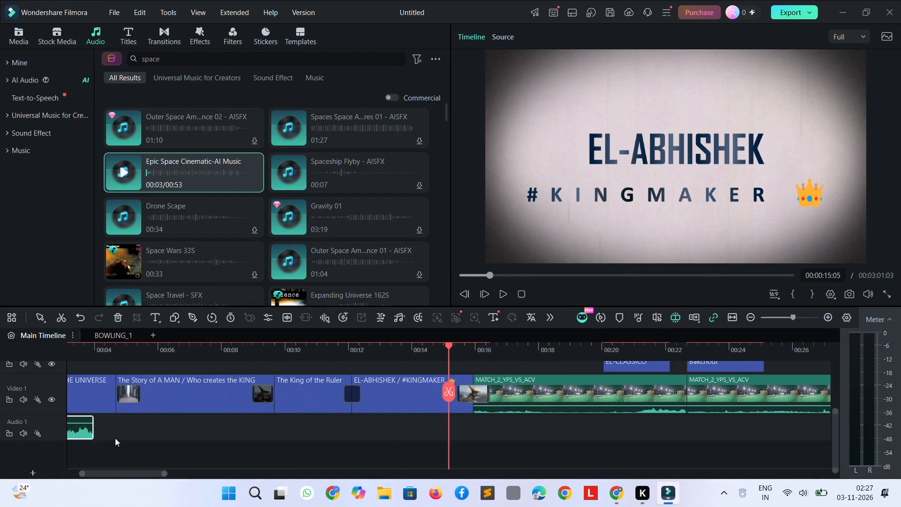
pyautogui.keyDown('ctrl'); pyautogui.scroll(3, 115, 438); pyautogui.keyUp('ctrl')
pyautogui.keyDown('ctrl'); pyautogui.scroll(-4, 116, 440); pyautogui.keyUp('ctrl')
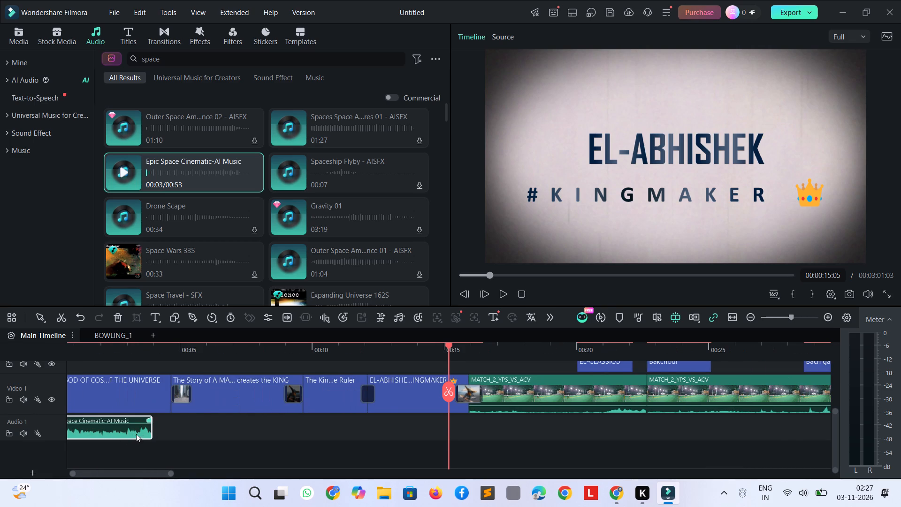
pyautogui.moveTo(152, 430); pyautogui.dragTo(248, 447)
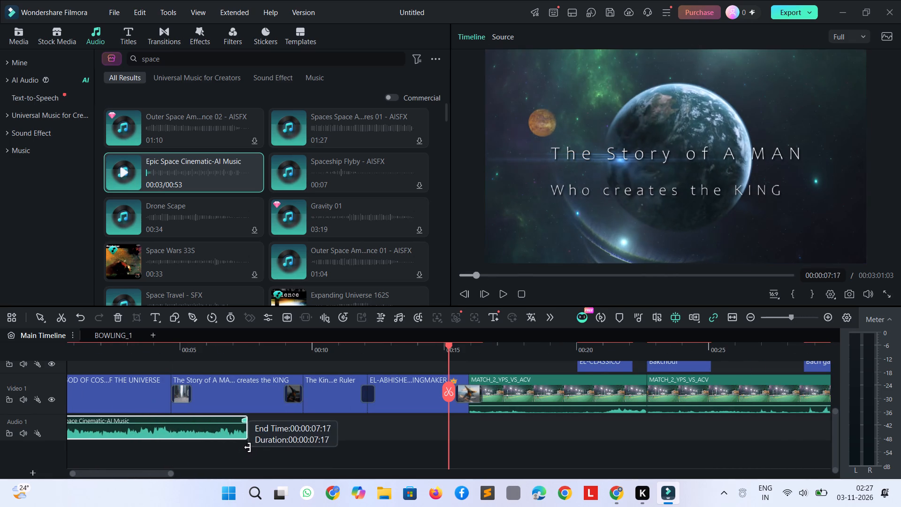
pyautogui.moveTo(248, 447); pyautogui.dragTo(282, 439)
# Briefly play the EL-ABHISHEK title's ending from the playhead to check it.
pyautogui.press('space')
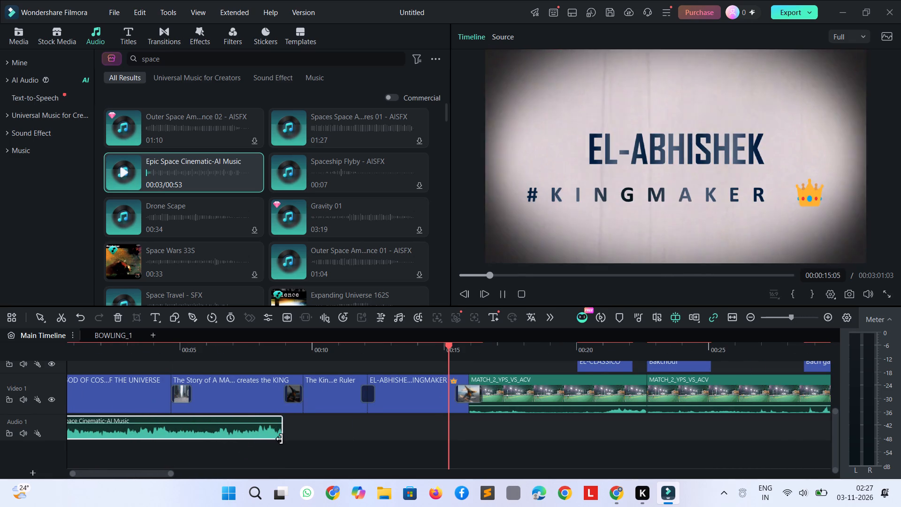
pyautogui.press('space')
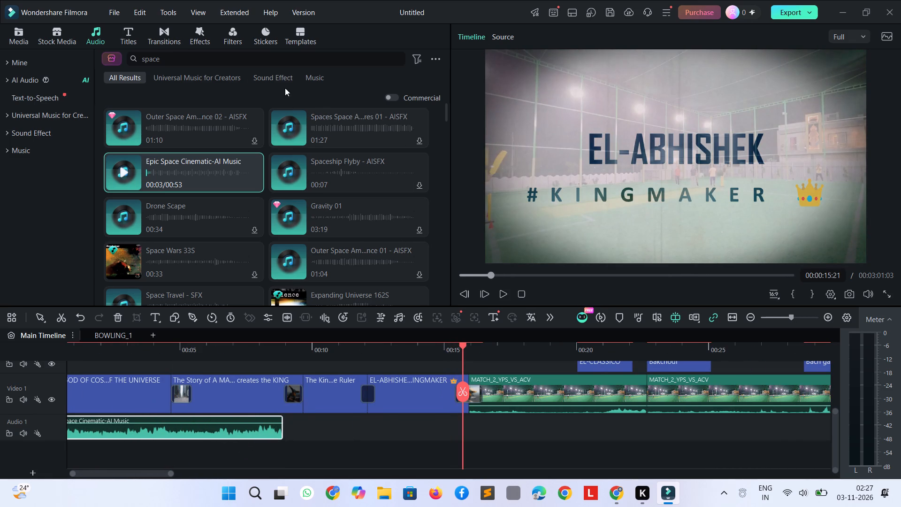
# Replace the space search in the audio library with a search for the suggested term "movie countdown".
pyautogui.moveTo(203, 56); pyautogui.dragTo(120, 62)
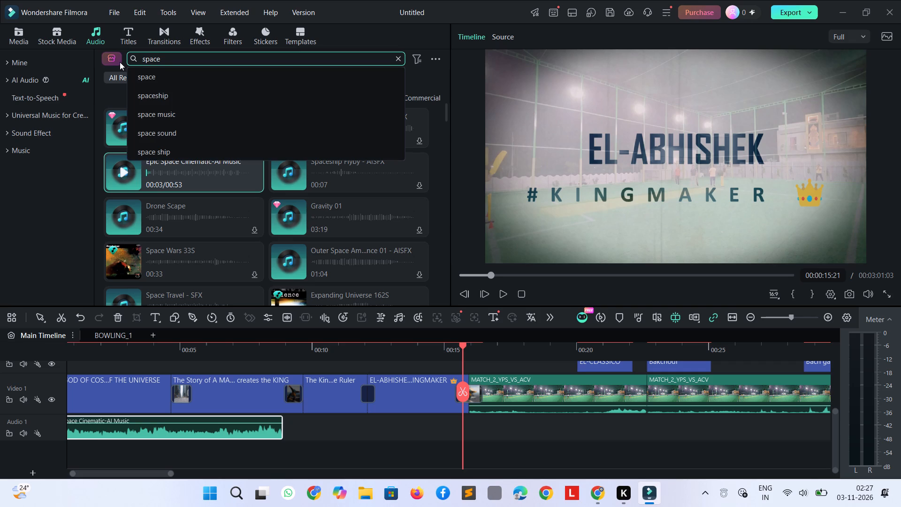
pyautogui.press('BackSpace')
pyautogui.press('BackSpace')
pyautogui.press('BackSpace')
pyautogui.press('BackSpace')
pyautogui.press('BackSpace')
pyautogui.press('BackSpace')
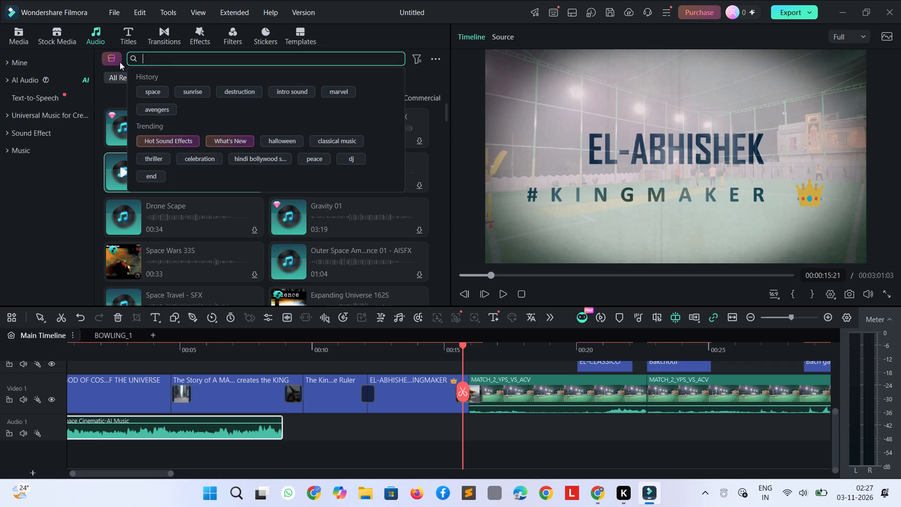
pyautogui.write('mo')
pyautogui.write('vie')
pyautogui.press('space')
pyautogui.write('co')
pyautogui.press('Down')
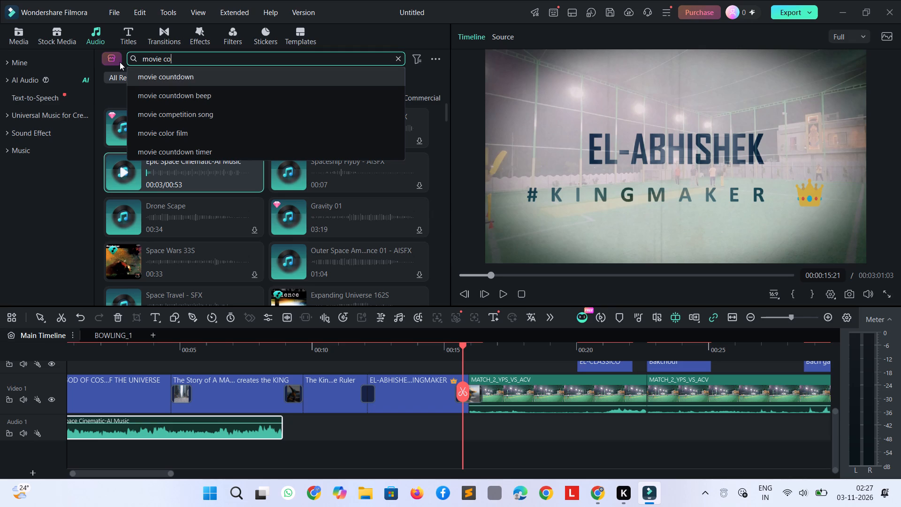
pyautogui.press('Return')
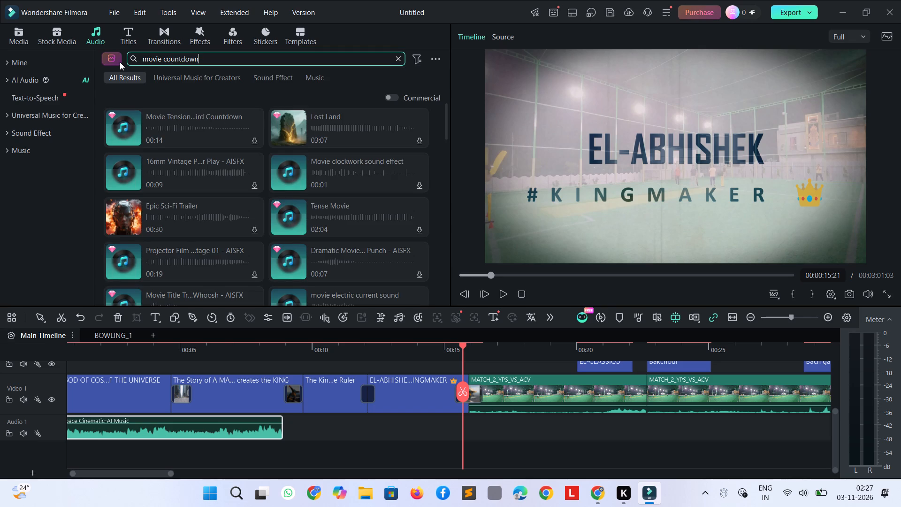
# Preview the 16mm Vintage Projector Play sound and place it on Audio 1, starting with the EL-ABHISHEK title.
pyautogui.click(124, 165)
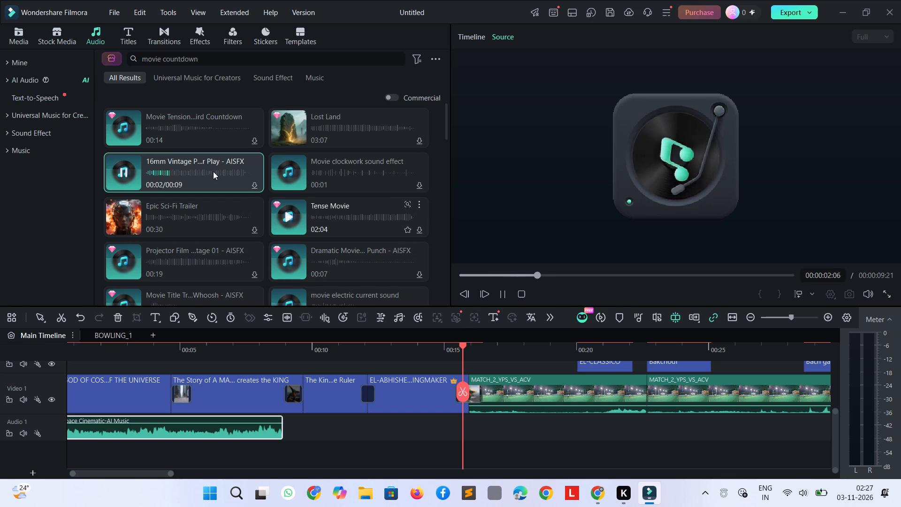
pyautogui.press('space')
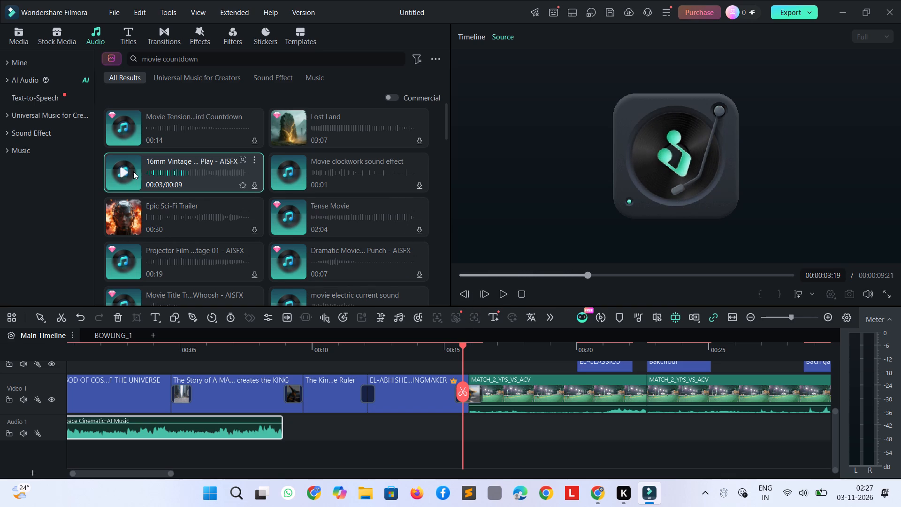
pyautogui.moveTo(121, 171); pyautogui.dragTo(361, 422)
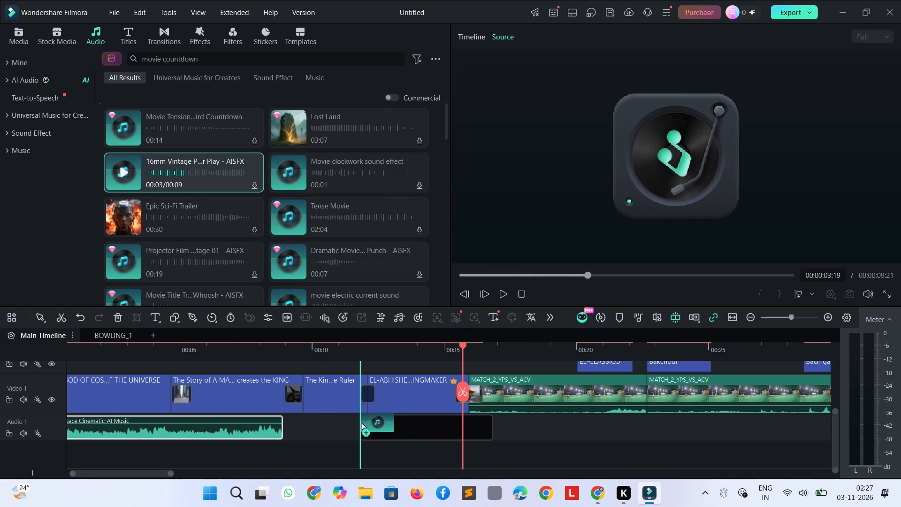
pyautogui.moveTo(361, 422); pyautogui.dragTo(369, 430)
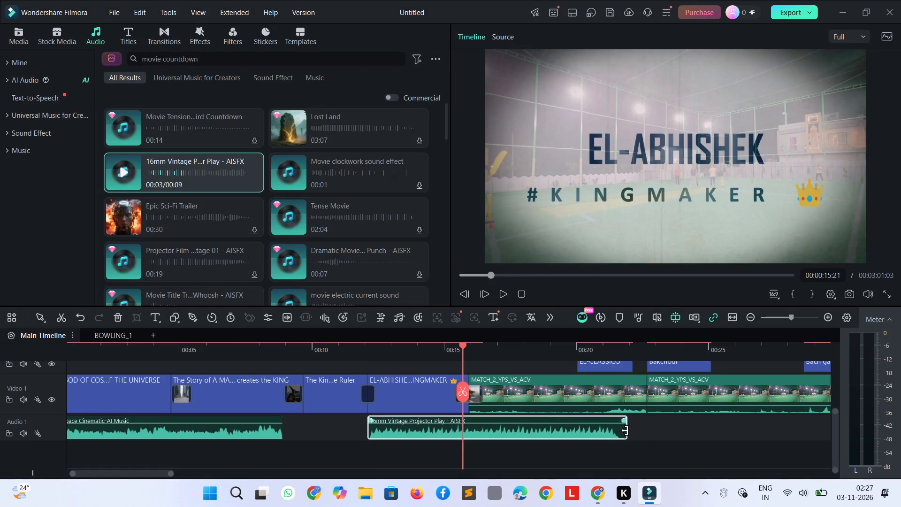
# Shorten the 16mm Vintage Projector Play clip to about 4 s so it ends with the EL-ABHISHEK title.
pyautogui.moveTo(625, 427); pyautogui.dragTo(558, 430)
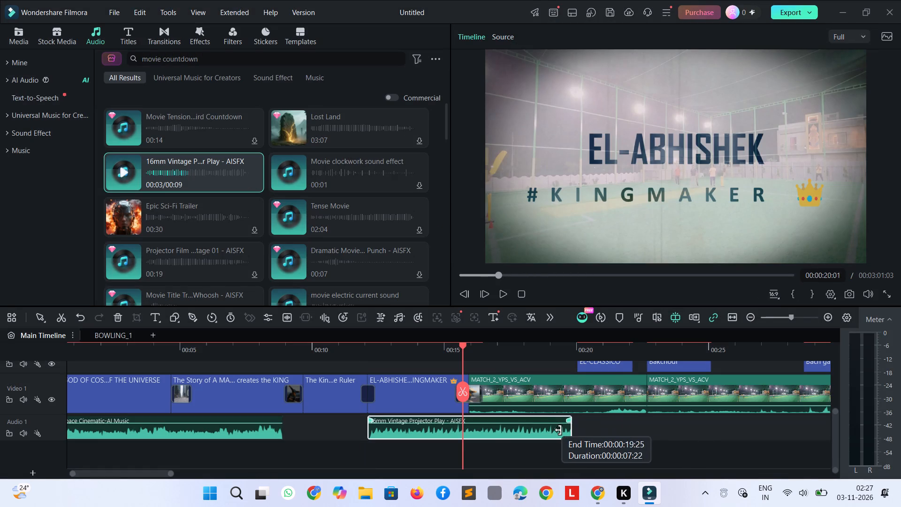
pyautogui.moveTo(558, 430); pyautogui.dragTo(465, 422)
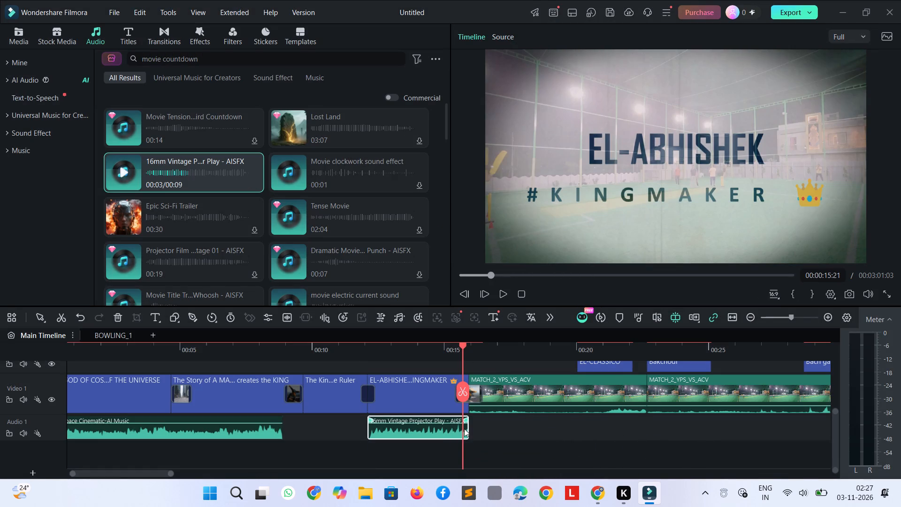
pyautogui.click(464, 432)
pyautogui.moveTo(464, 432); pyautogui.dragTo(465, 437)
# Add a fade-out of about half a second to the end of the 16mm Vintage Projector Play clip.
pyautogui.scroll(2, 458, 426)
pyautogui.scroll(-2, 458, 425)
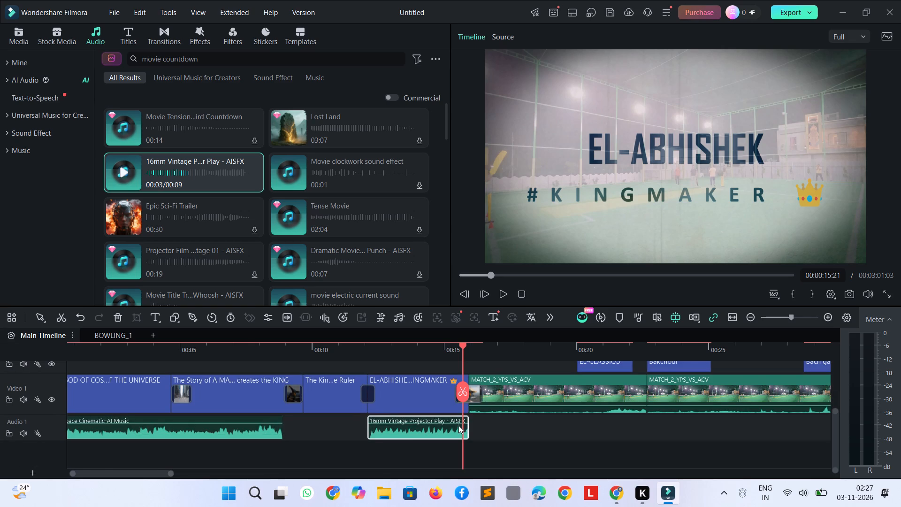
pyautogui.keyDown('ctrl'); pyautogui.scroll(8, 458, 425); pyautogui.keyUp('ctrl')
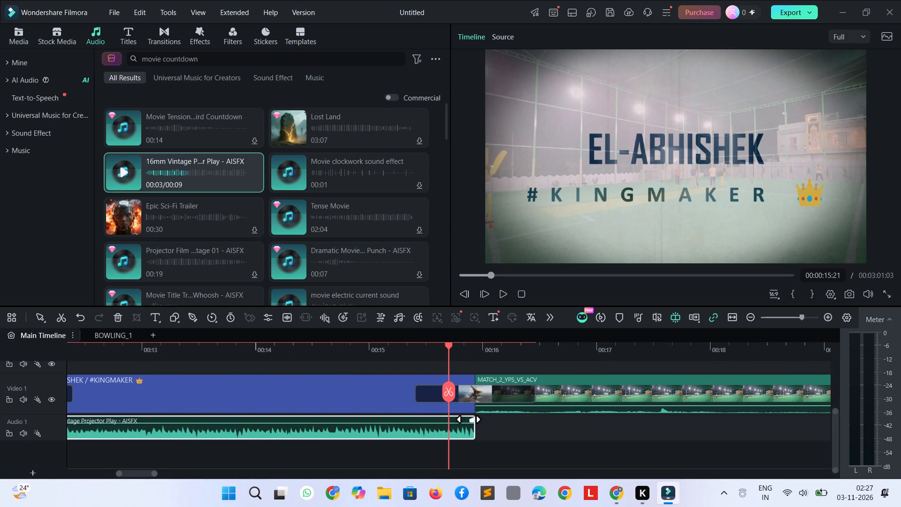
pyautogui.moveTo(469, 421); pyautogui.dragTo(470, 437)
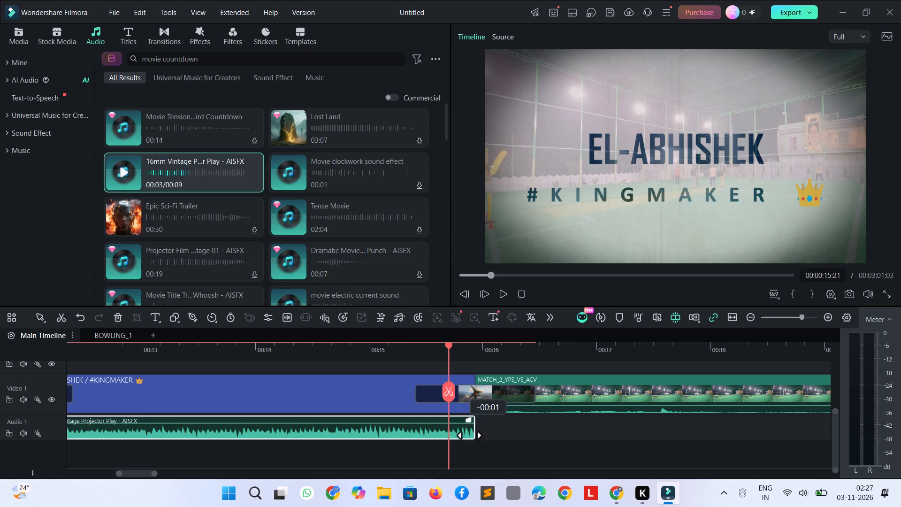
pyautogui.moveTo(470, 437); pyautogui.dragTo(431, 430)
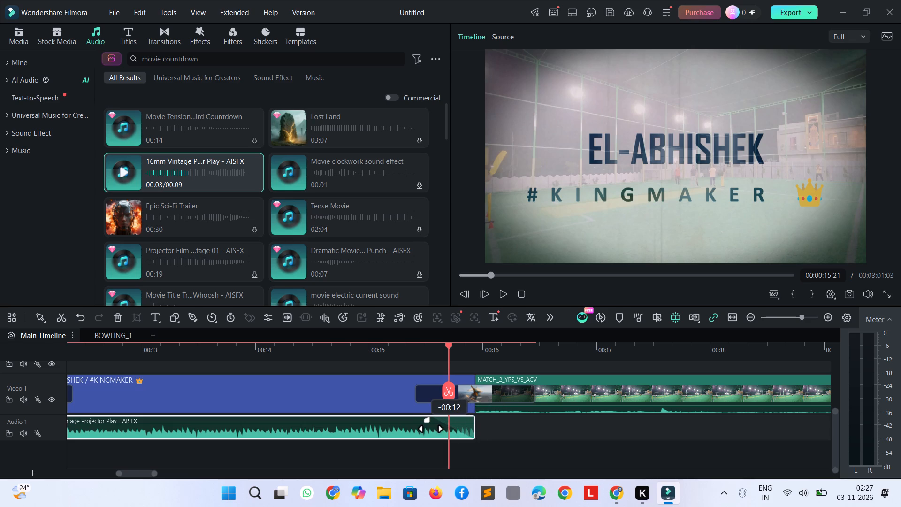
pyautogui.moveTo(431, 430); pyautogui.dragTo(416, 430)
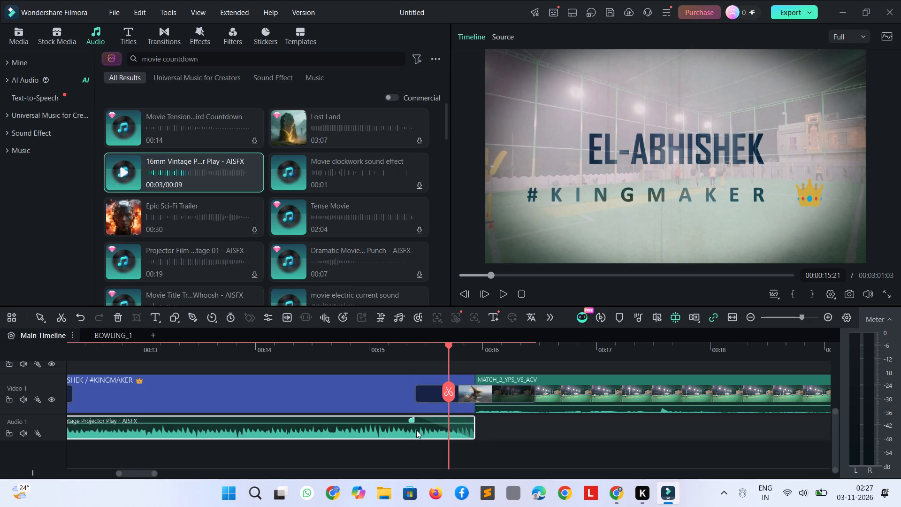
# Play the EL-ABHISHEK title and its transition into the match footage to check the projector sound and its fade-out.
pyautogui.press('space')
pyautogui.press('space')
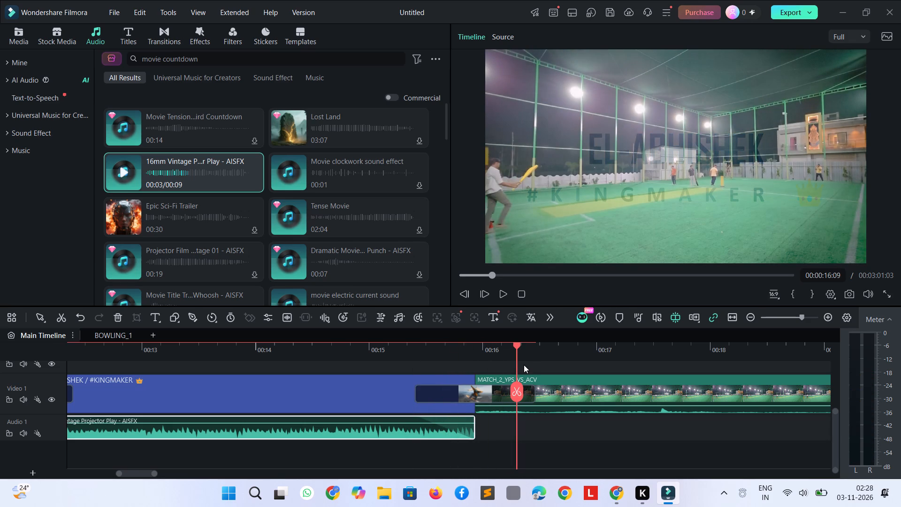
pyautogui.moveTo(518, 346); pyautogui.dragTo(41, 349)
pyautogui.press('space')
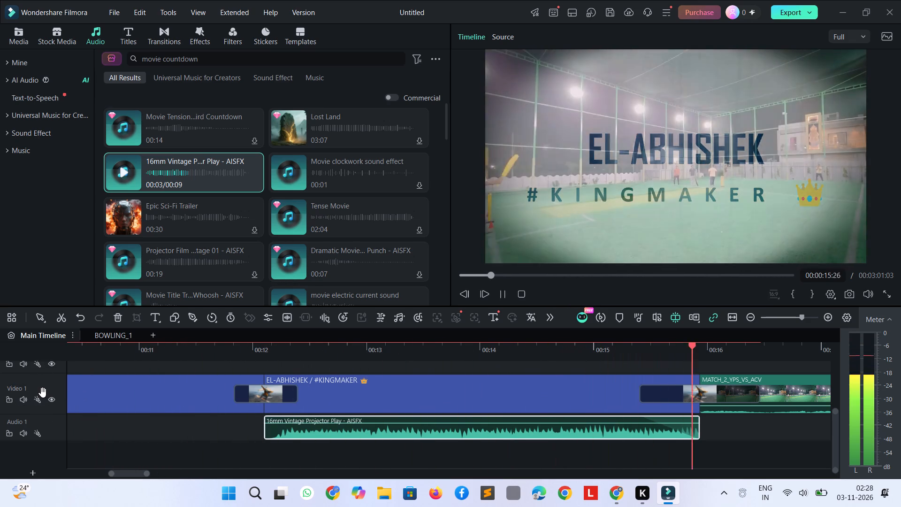
pyautogui.press('space')
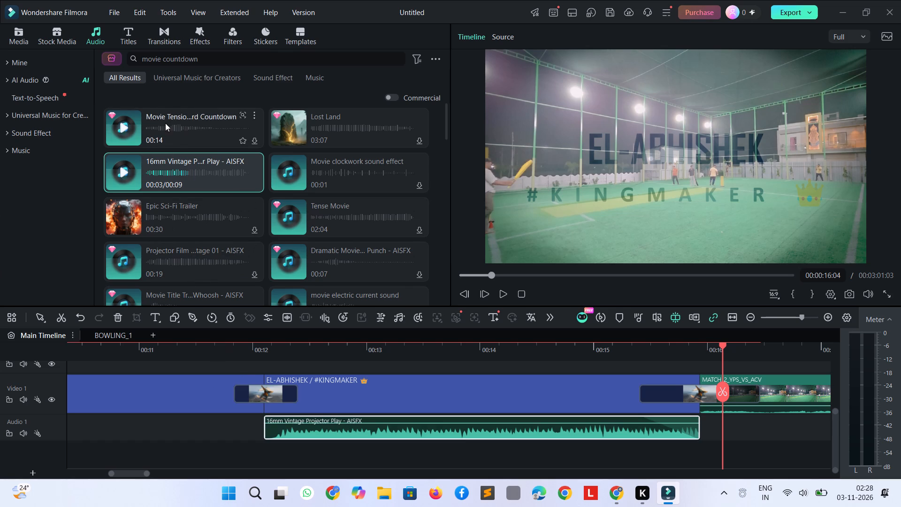
# Search the audio library for "shadow fight" and briefly preview the Show Down 93S track.
pyautogui.moveTo(211, 56); pyautogui.dragTo(120, 54)
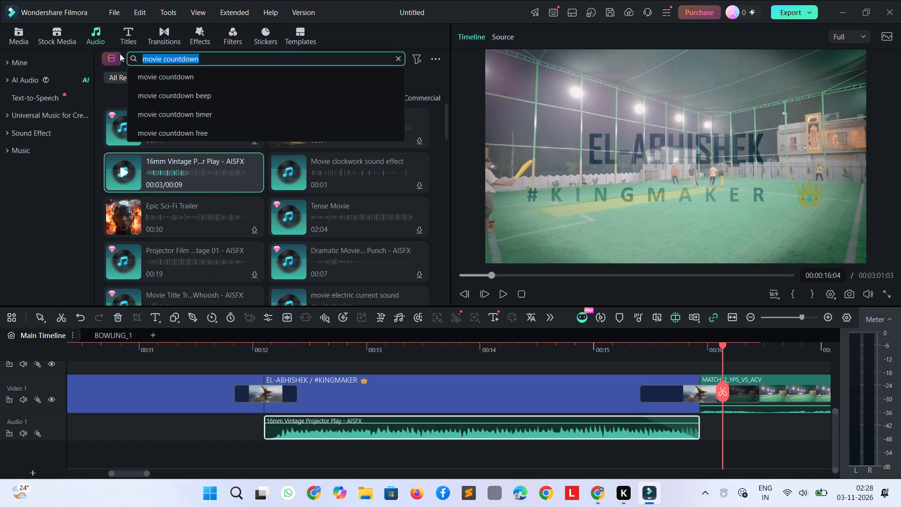
pyautogui.write('shj')
pyautogui.press('BackSpace')
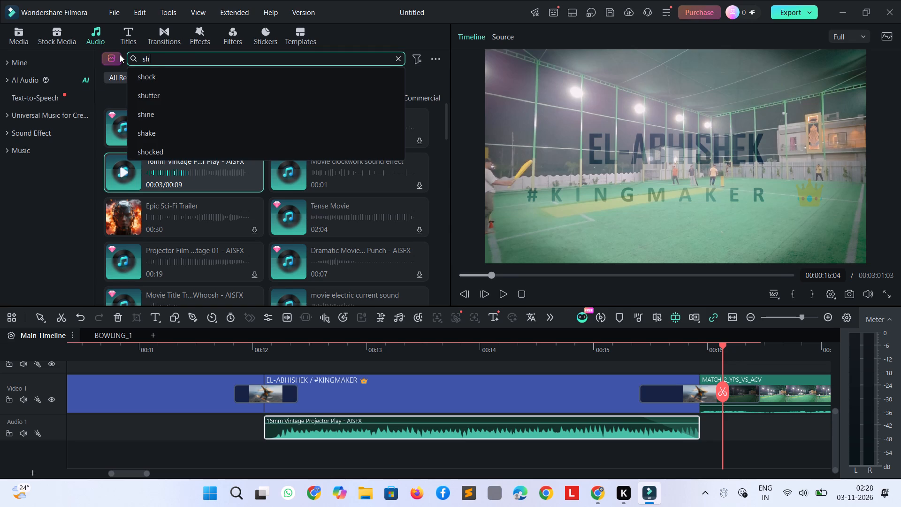
pyautogui.write('adow fi')
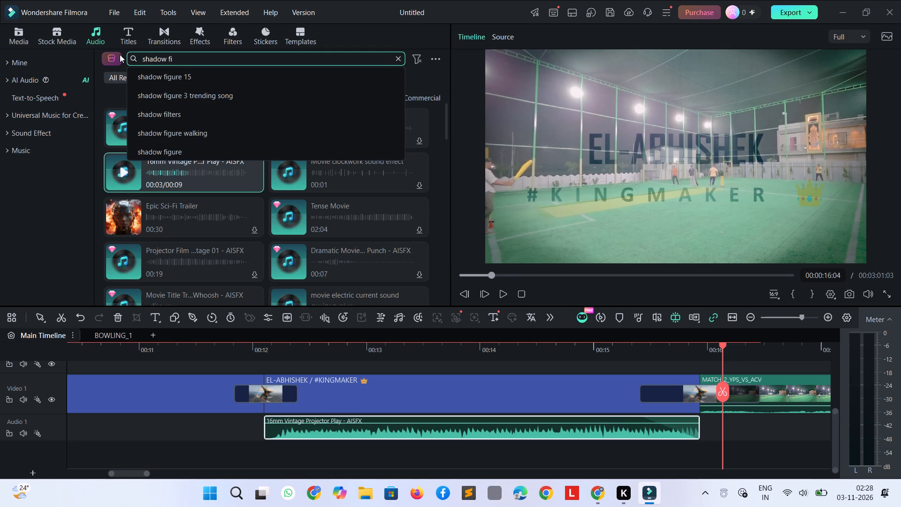
pyautogui.write('ght')
pyautogui.press('Return')
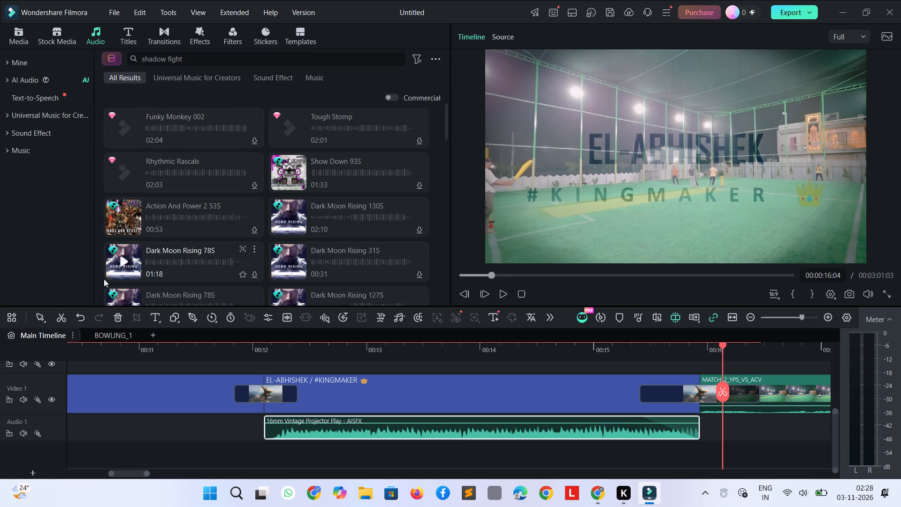
pyautogui.click(283, 166)
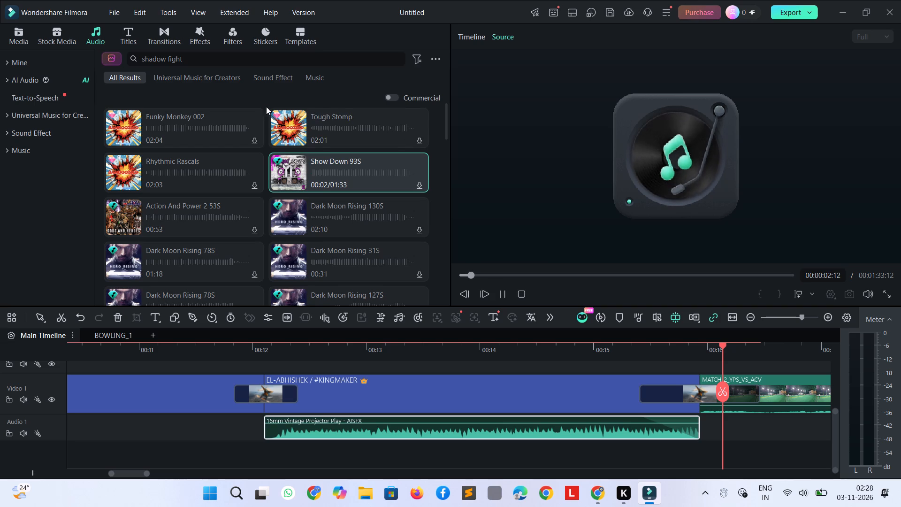
pyautogui.press('space')
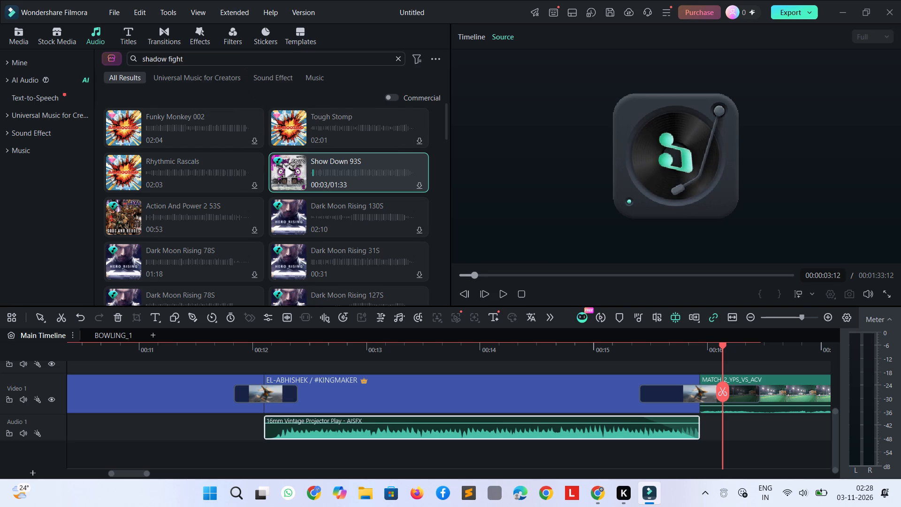
# Search the audio library for "japnese samurai" music.
pyautogui.moveTo(240, 62); pyautogui.dragTo(89, 55)
pyautogui.write('aci')
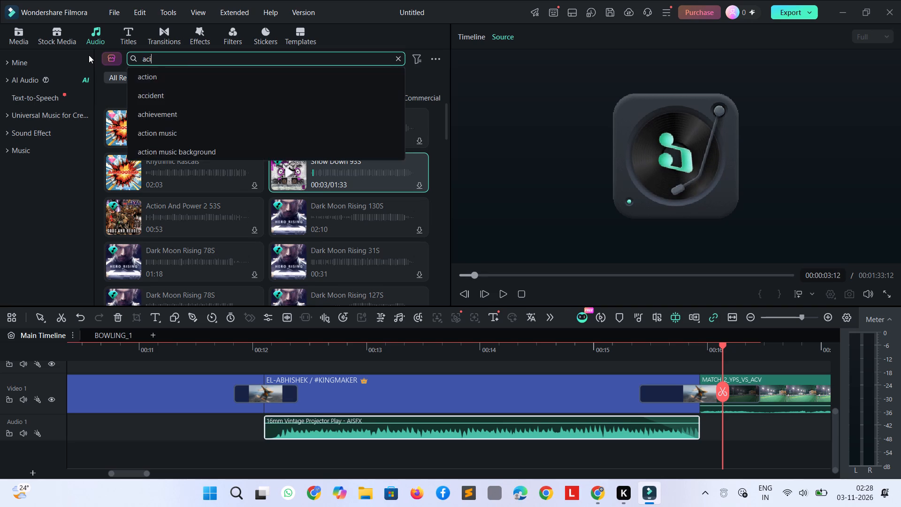
pyautogui.press('BackSpace')
pyautogui.press('BackSpace')
pyautogui.press('BackSpace')
pyautogui.write('jap')
pyautogui.write('nese sam')
pyautogui.write('urai')
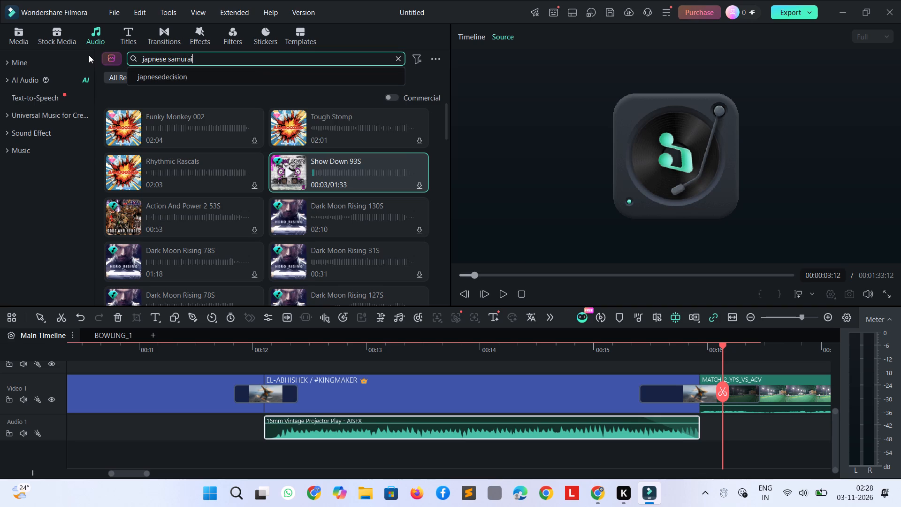
pyautogui.press('Return')
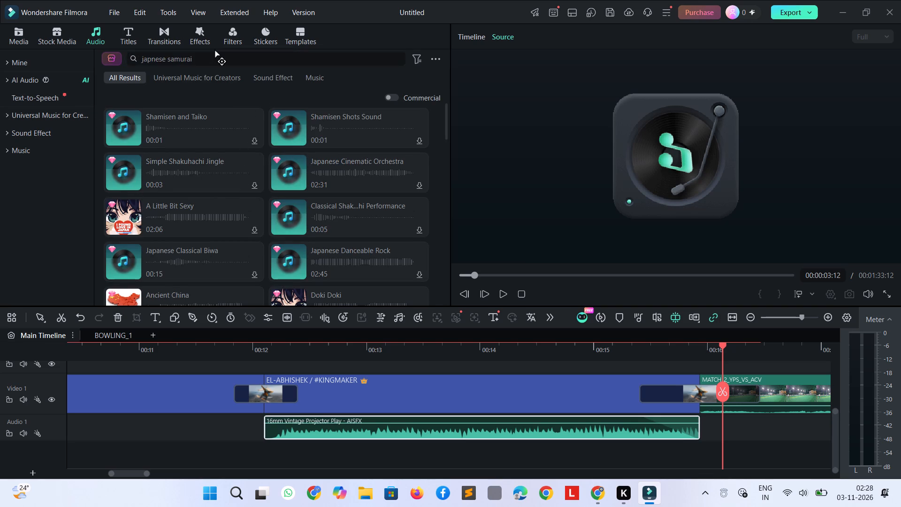
# Search the audio library for "Ninja", preview Ninja House BPM116 and browse the other tracks in the results.
pyautogui.moveTo(212, 57); pyautogui.dragTo(126, 56)
pyautogui.press('BackSpace')
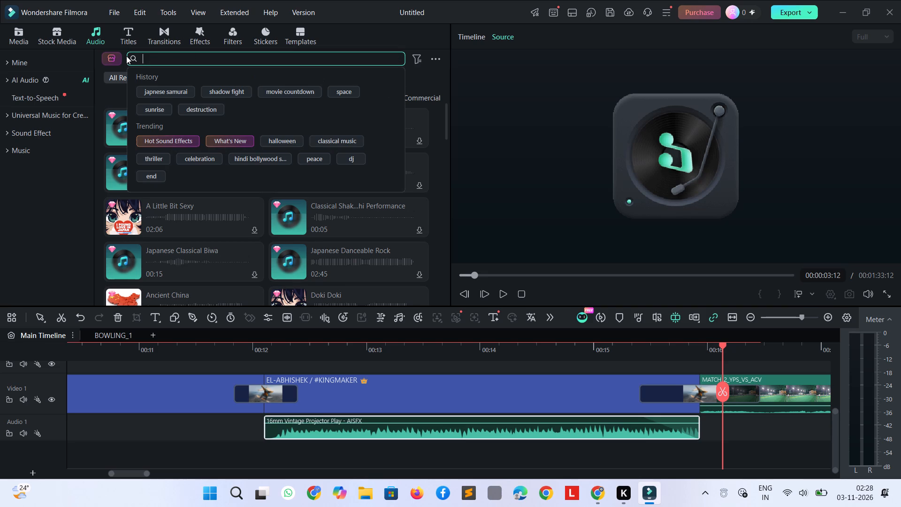
pyautogui.write('Nin')
pyautogui.write('ja')
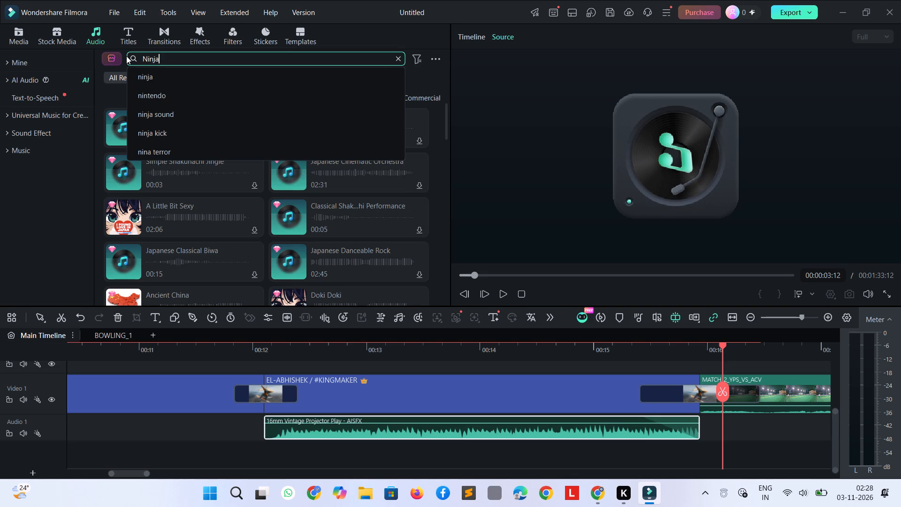
pyautogui.press('Return')
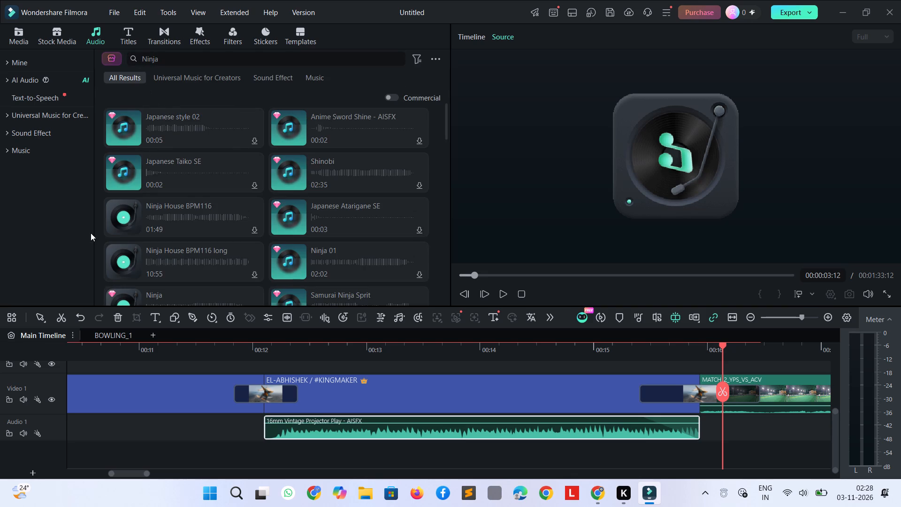
pyautogui.click(118, 221)
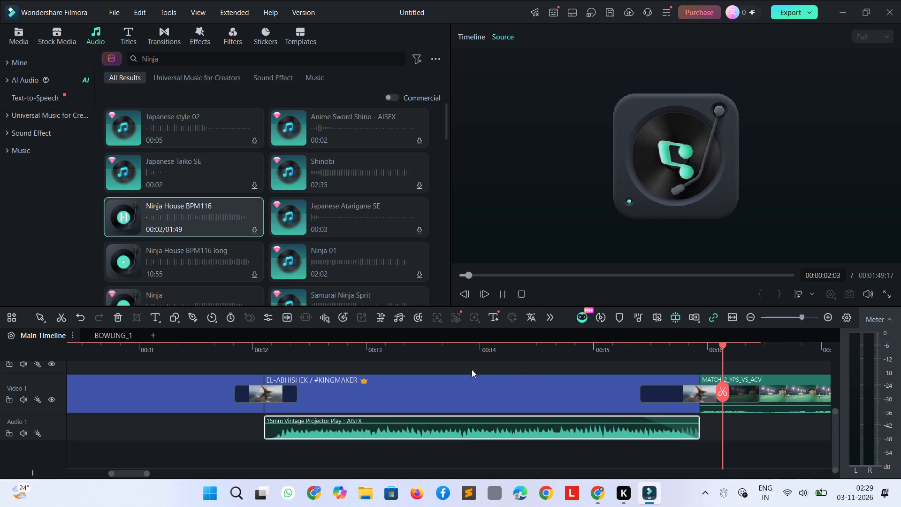
pyautogui.scroll(-1, 278, 178)
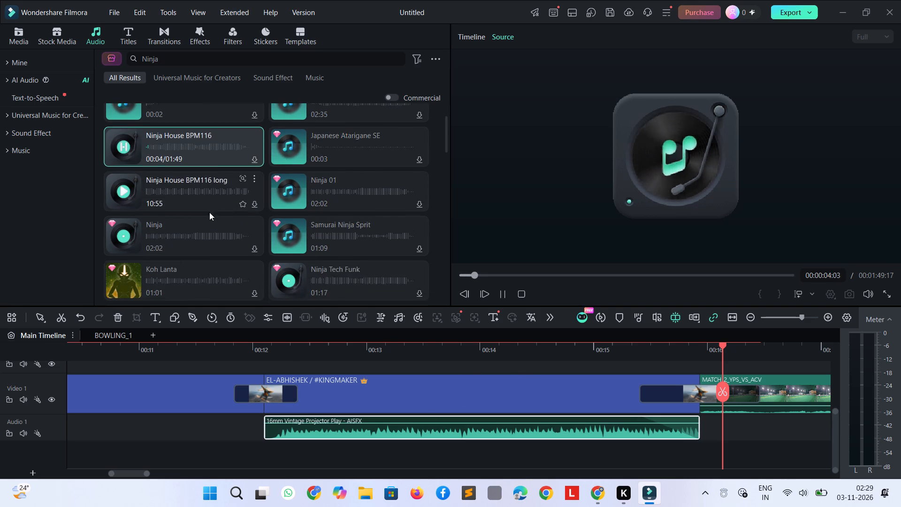
pyautogui.scroll(-3, 205, 215)
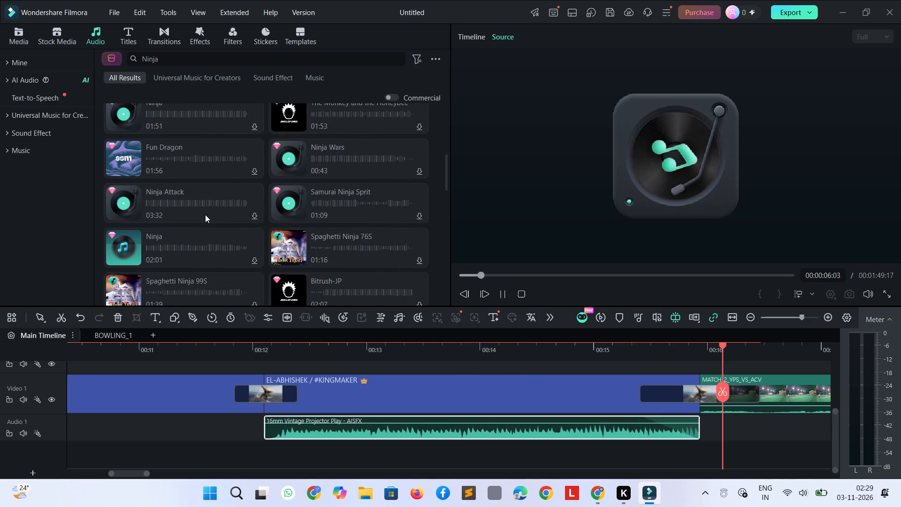
pyautogui.press('space')
# Search the audio library for "dungeun" and briefly preview the Tasuhan Baram 10S and first Tasuhan Baram 222S tracks.
pyautogui.moveTo(191, 55); pyautogui.dragTo(115, 53)
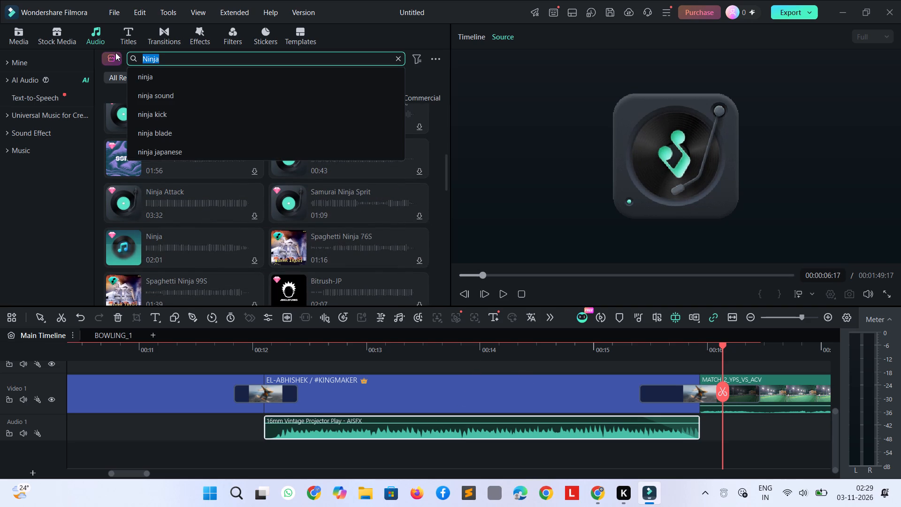
pyautogui.write('dungeun')
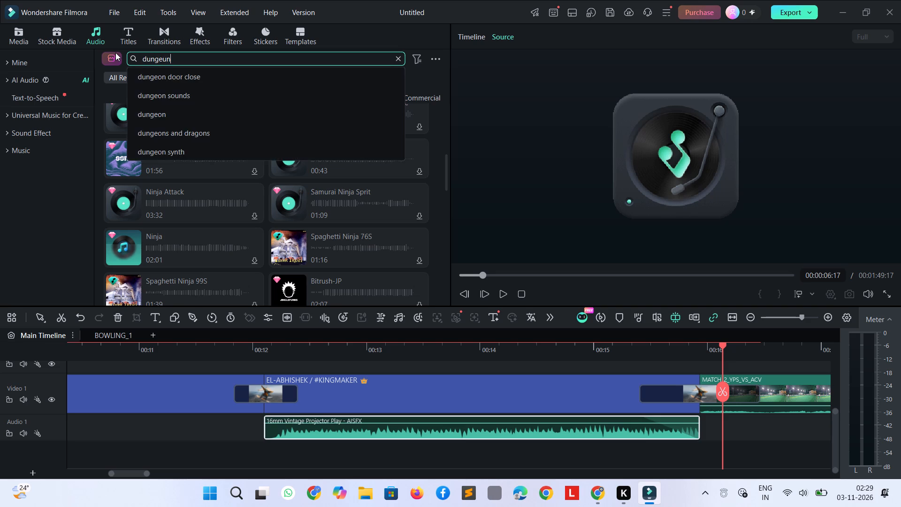
pyautogui.press('Return')
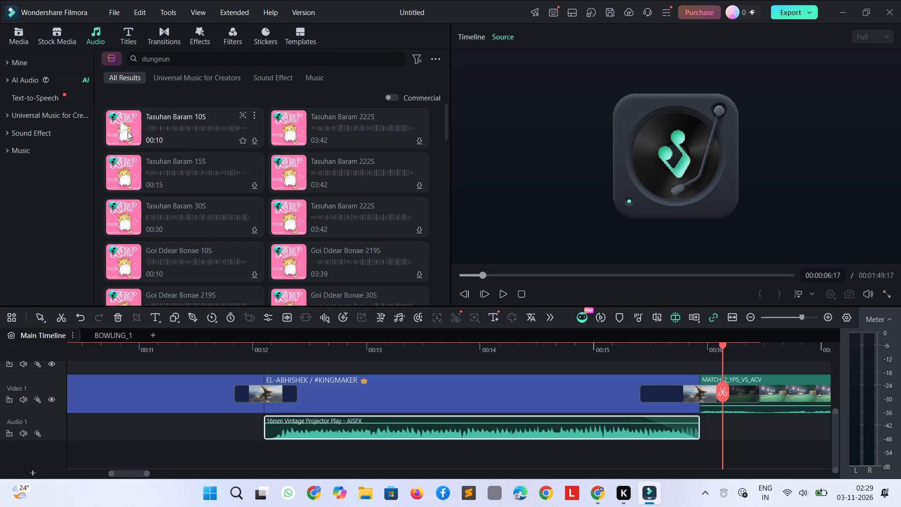
pyautogui.click(128, 131)
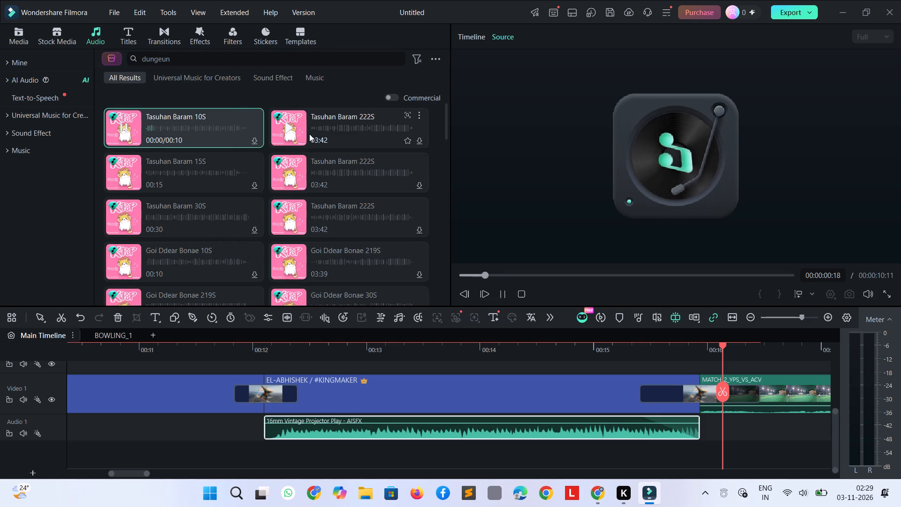
pyautogui.press('space')
pyautogui.click(275, 131)
pyautogui.press('space')
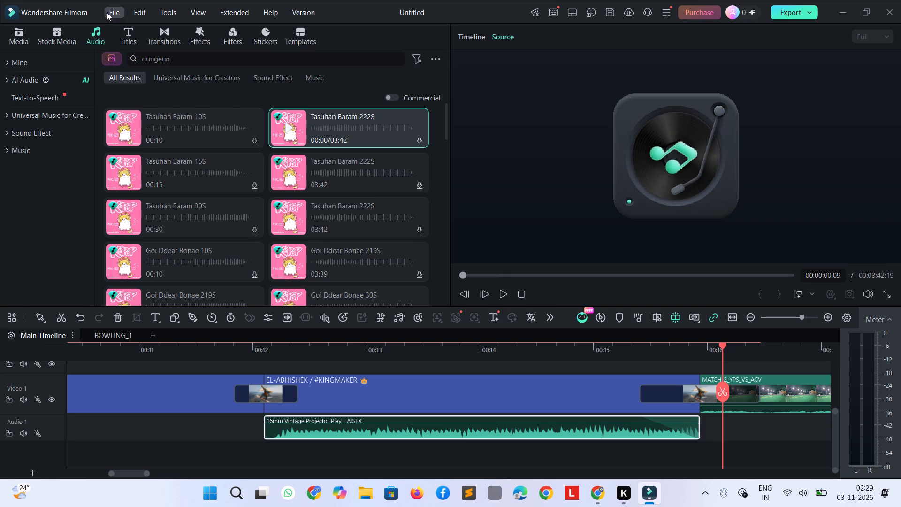
# Search the audio library for "dungeon sounds" and browse the tracks it offers.
pyautogui.click(168, 54)
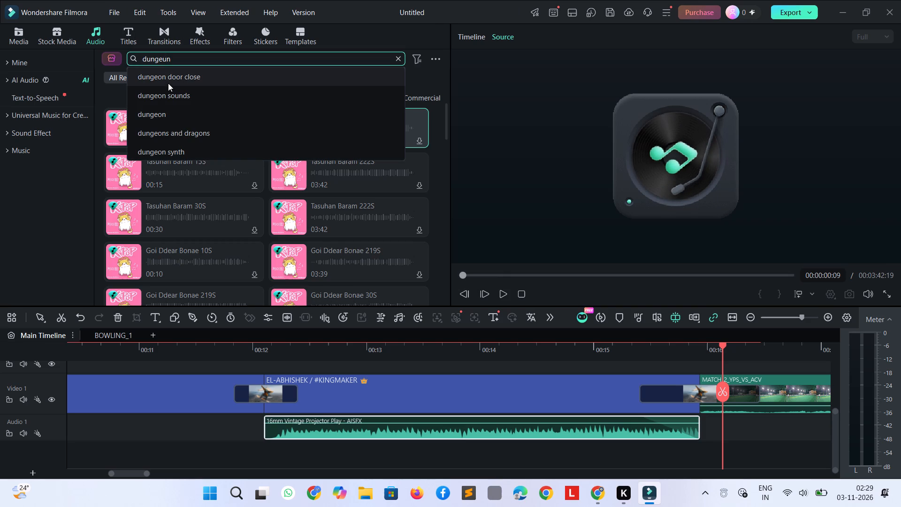
pyautogui.click(166, 90)
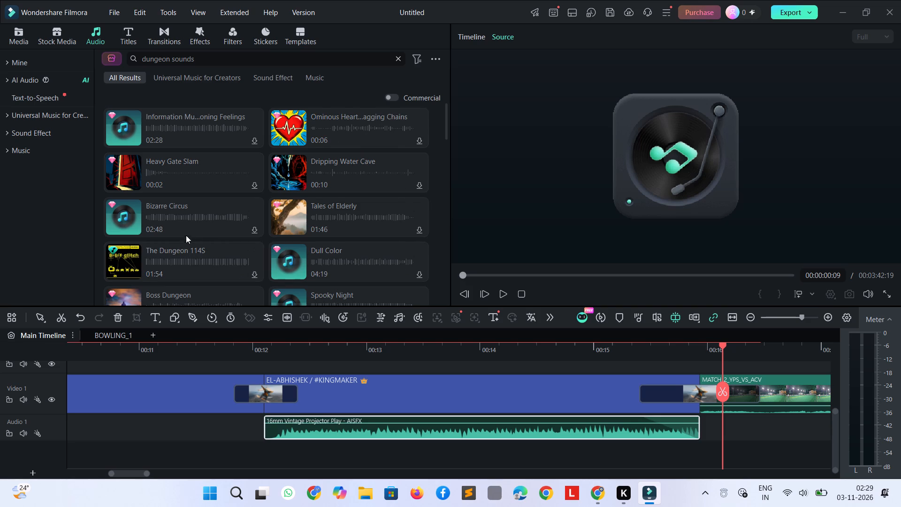
pyautogui.scroll(-4, 143, 218)
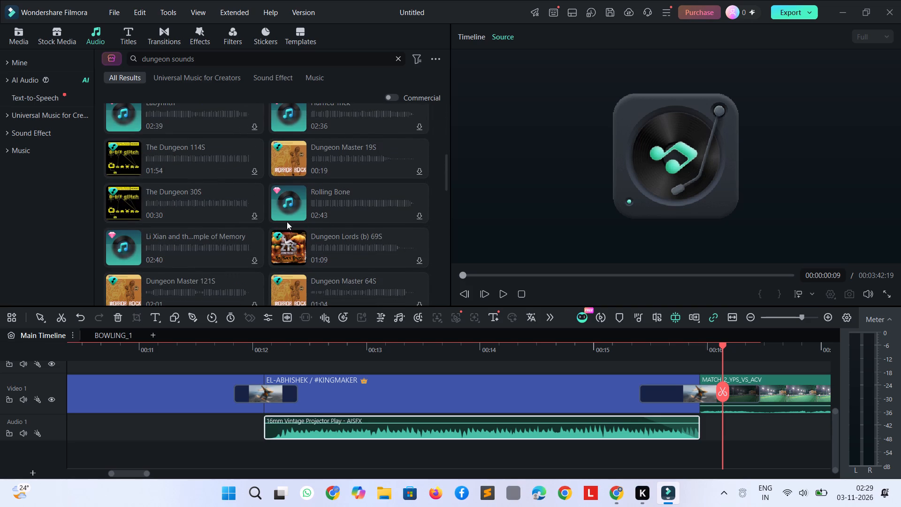
pyautogui.scroll(-1, 269, 222)
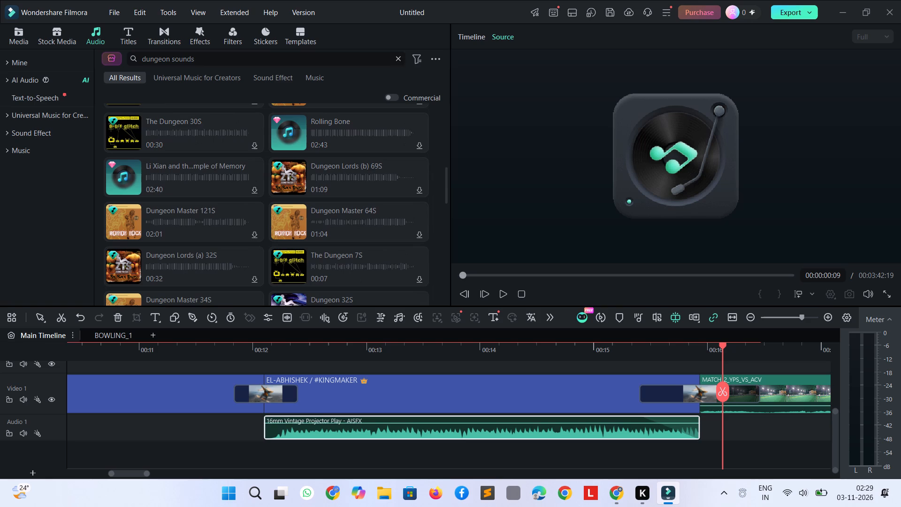
# Search the audio library for "dungeon synth" and briefly preview the Story Telling Synth and Ethereal Synth Swell sounds.
pyautogui.click(199, 63)
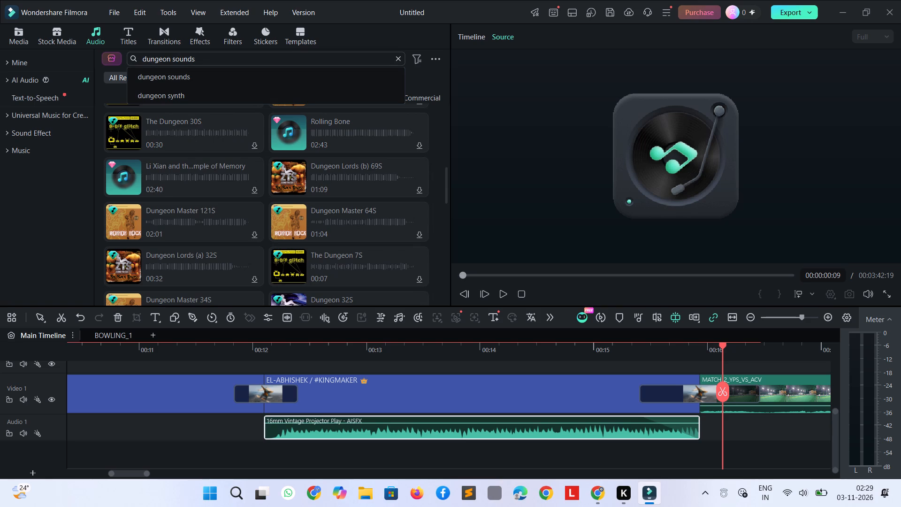
pyautogui.click(183, 95)
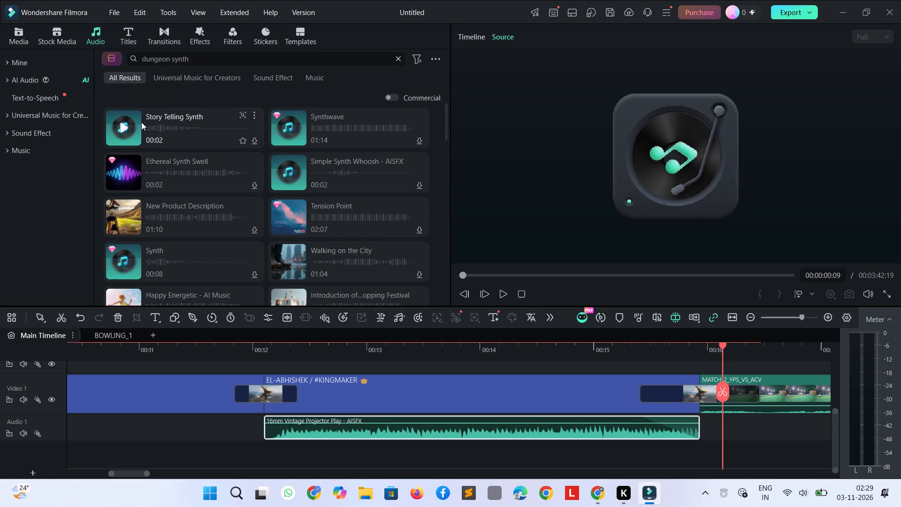
pyautogui.click(119, 123)
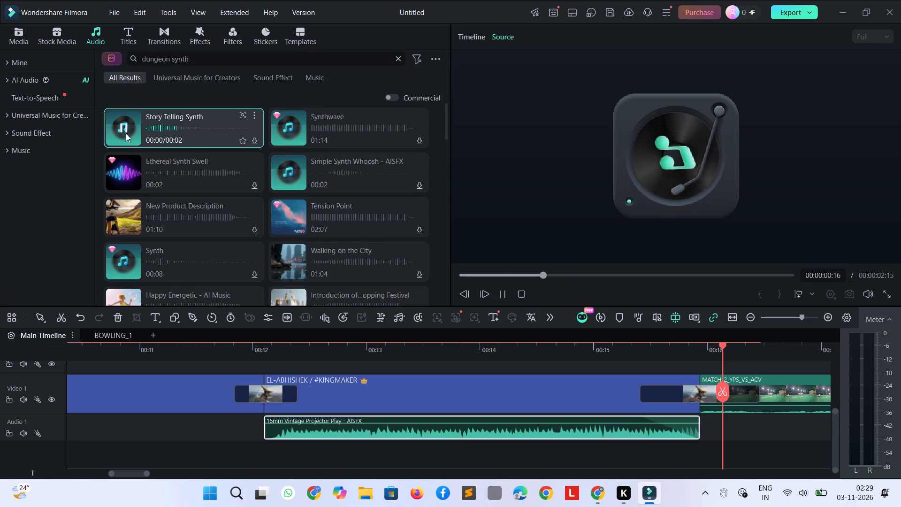
pyautogui.click(125, 172)
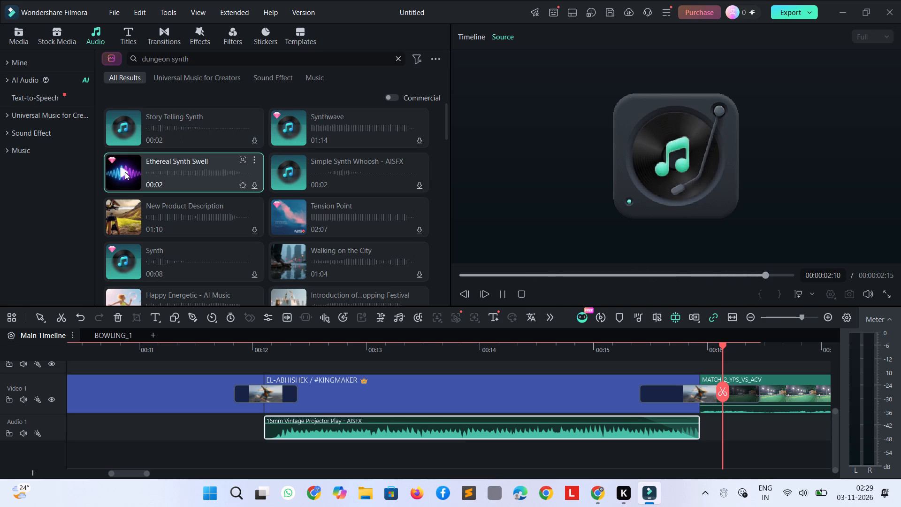
pyautogui.click(125, 172)
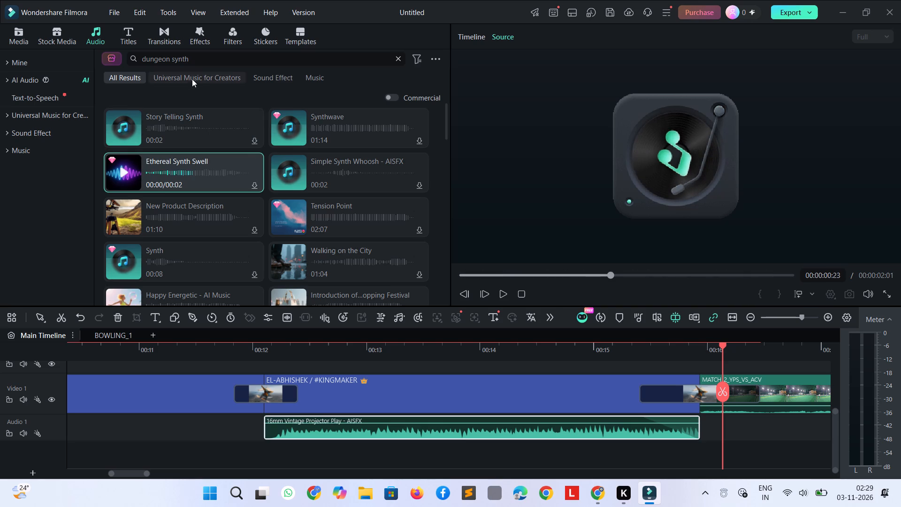
# Search the audio library for "fight bell".
pyautogui.moveTo(196, 59); pyautogui.dragTo(108, 65)
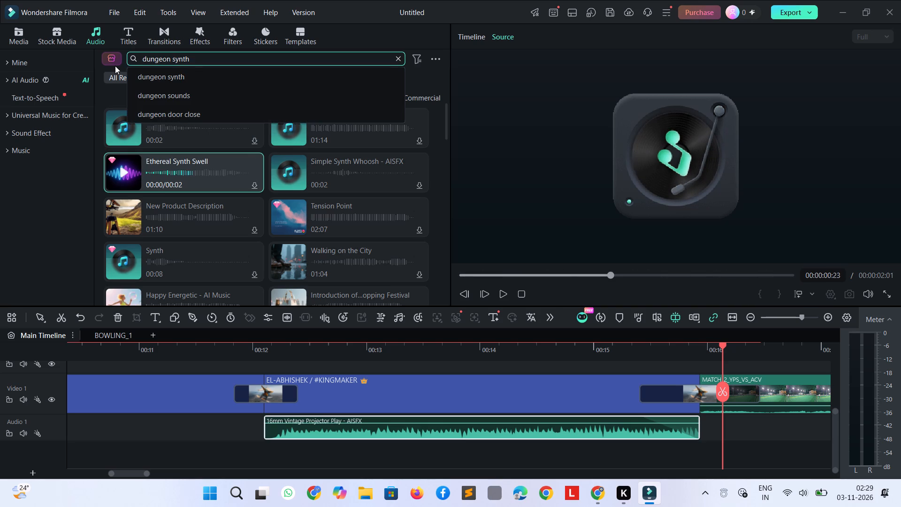
pyautogui.press('BackSpace')
pyautogui.press('BackSpace')
pyautogui.press('BackSpace')
pyautogui.press('BackSpace')
pyautogui.press('BackSpace')
pyautogui.press('BackSpace')
pyautogui.press('BackSpace')
pyautogui.press('BackSpace')
pyautogui.press('BackSpace')
pyautogui.press('BackSpace')
pyautogui.press('BackSpace')
pyautogui.press('BackSpace')
pyautogui.press('BackSpace')
pyautogui.press('BackSpace')
pyautogui.press('BackSpace')
pyautogui.press('BackSpace')
pyautogui.press('BackSpace')
pyautogui.press('BackSpace')
pyautogui.write('fight bell')
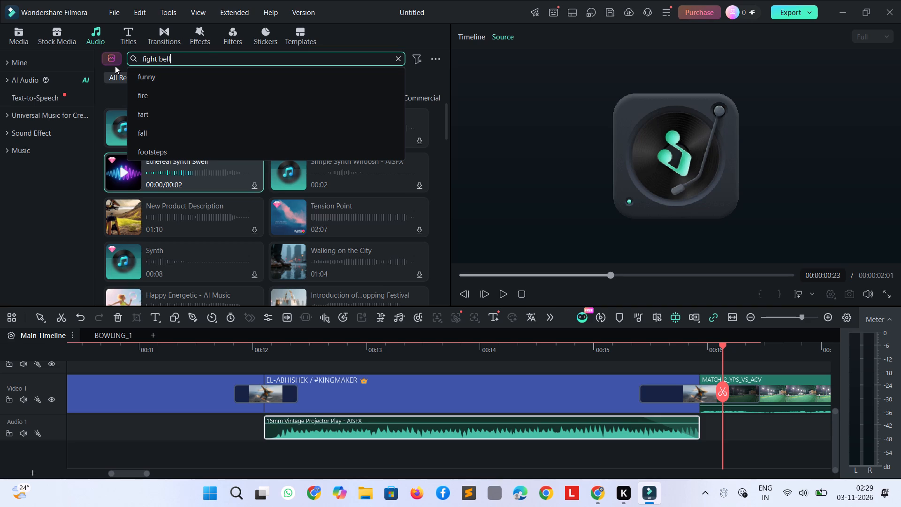
pyautogui.press('Down')
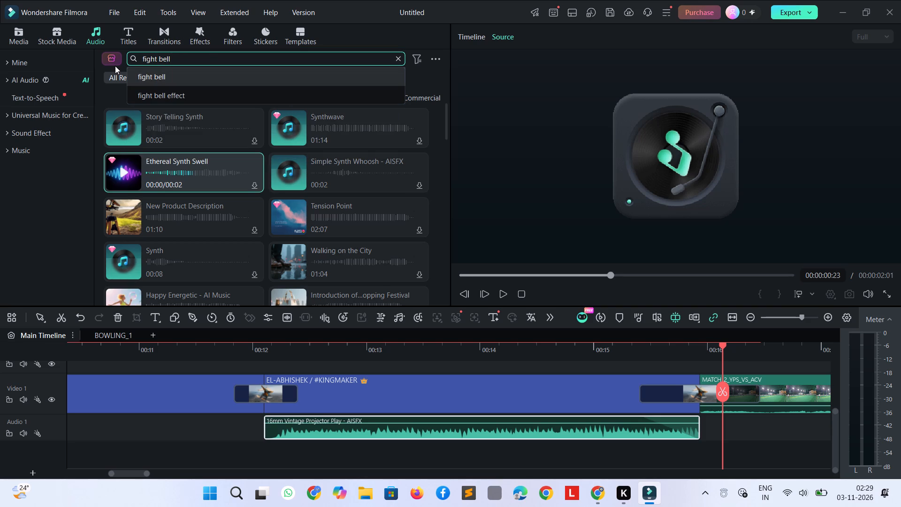
pyautogui.press('Return')
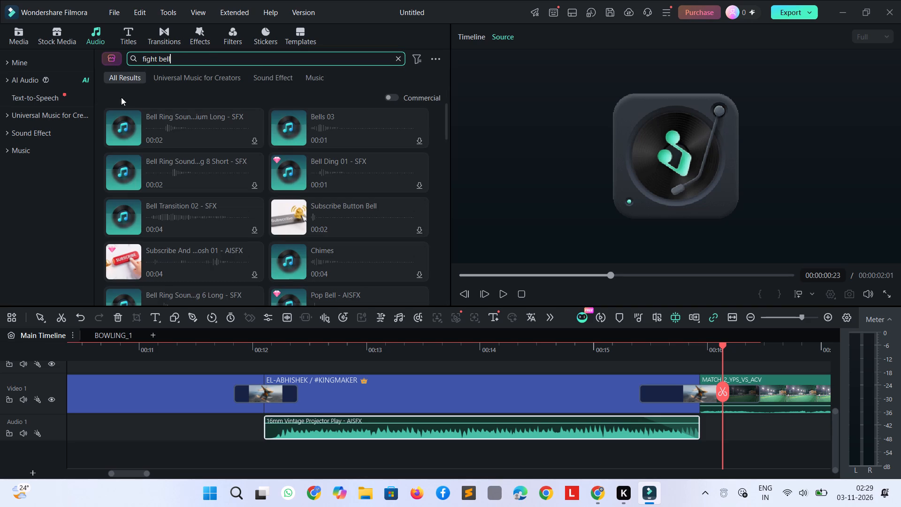
# Preview the first bell sounds, including Bells 03, Bell Transition 02, Chimes and Subscribe Button Bell.
pyautogui.click(128, 129)
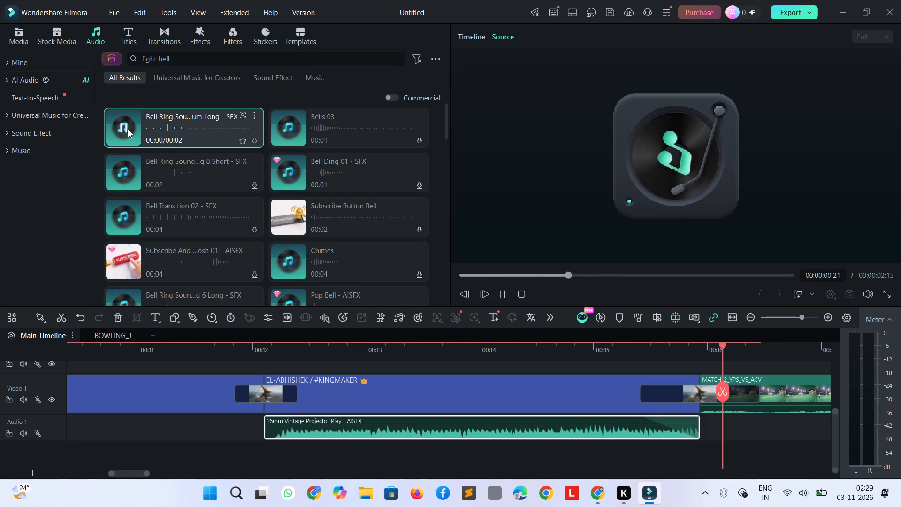
pyautogui.click(293, 133)
pyautogui.click(287, 125)
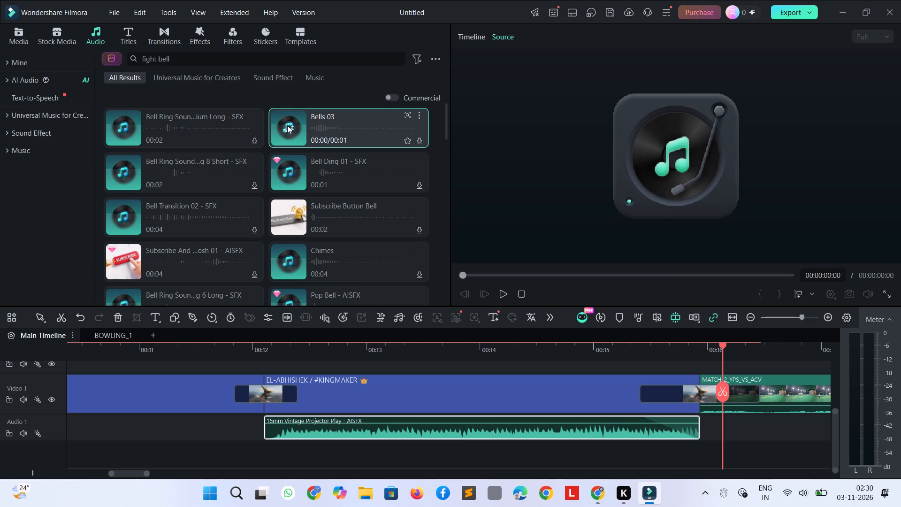
pyautogui.click(112, 167)
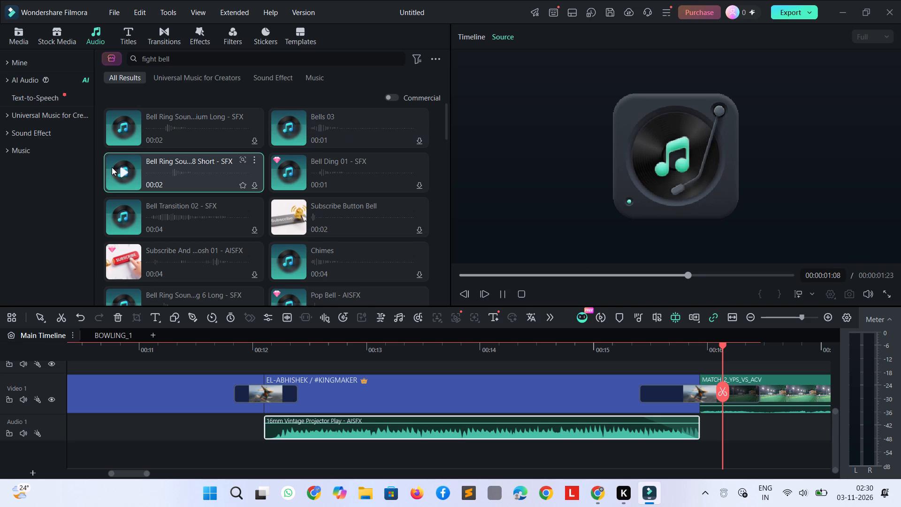
pyautogui.click(123, 209)
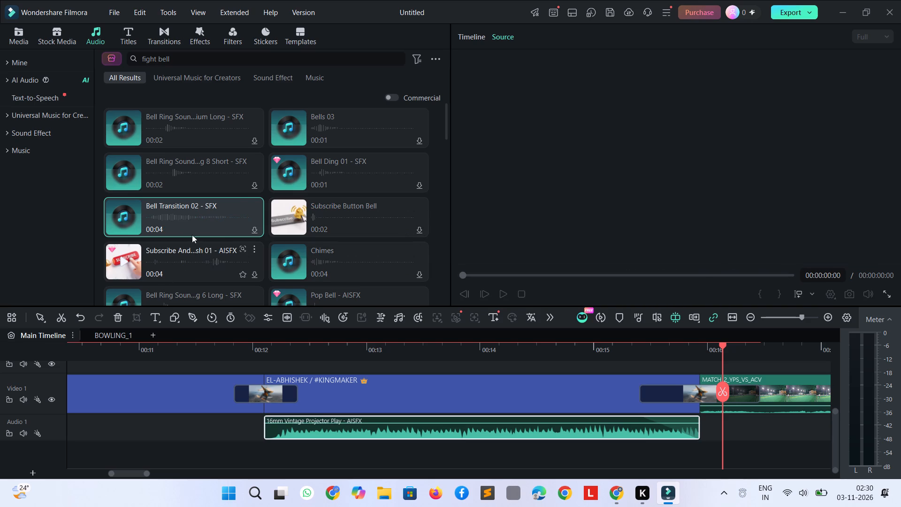
pyautogui.click(276, 258)
pyautogui.click(283, 226)
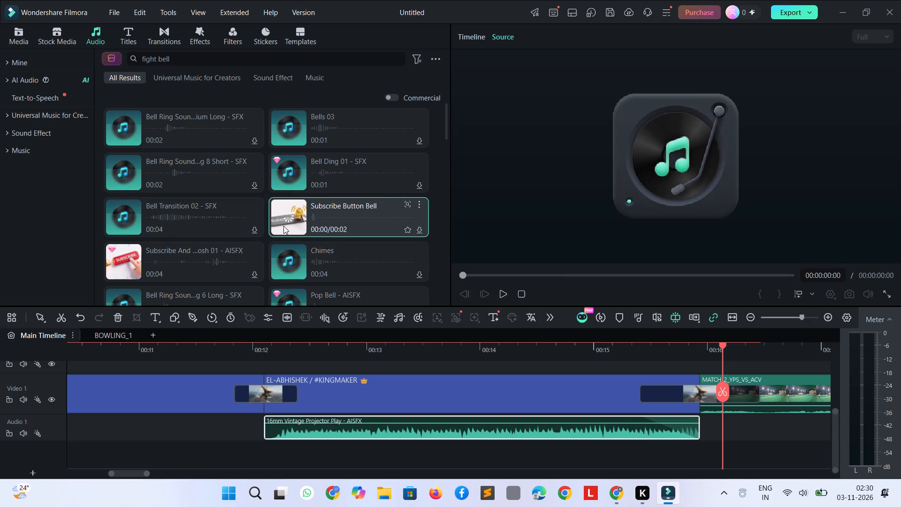
# Preview more bell sounds, including Horror Bell, Catholic Church Bell 02, bells 021 and Bell Ding-Count Down End.
pyautogui.scroll(-2, 243, 192)
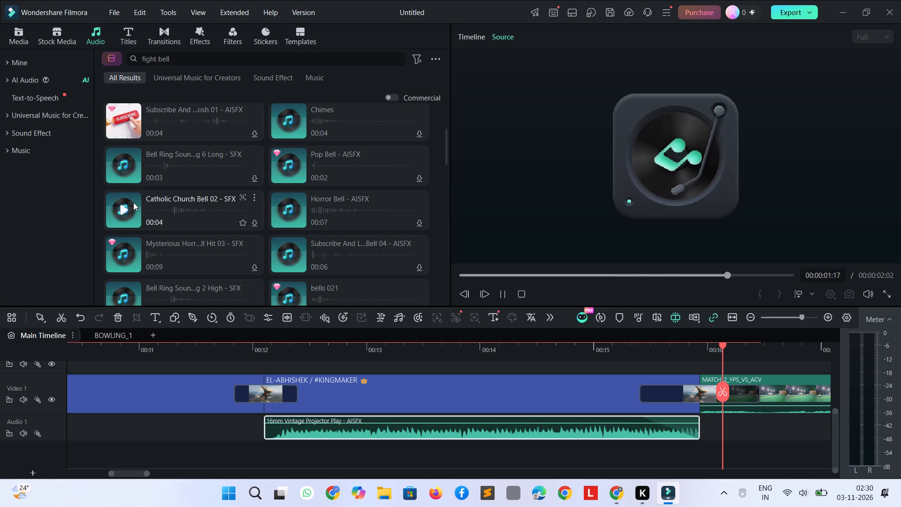
pyautogui.click(285, 217)
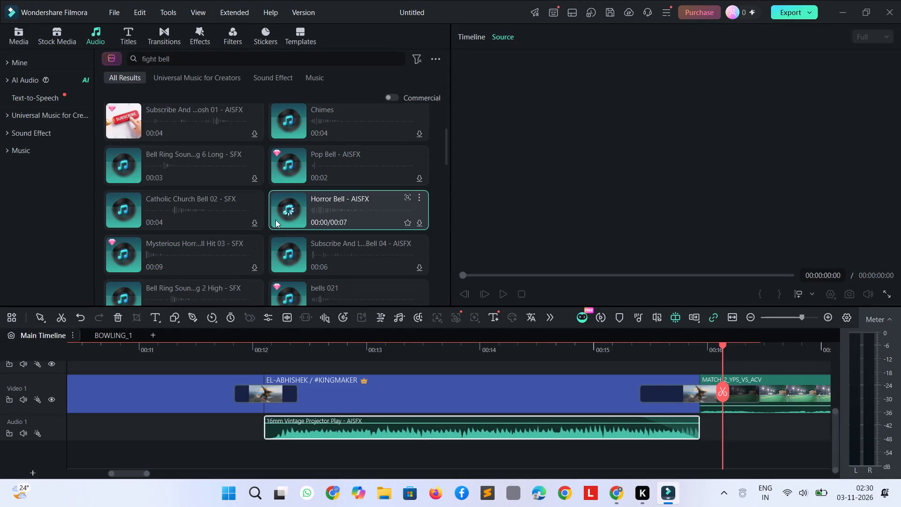
pyautogui.click(115, 209)
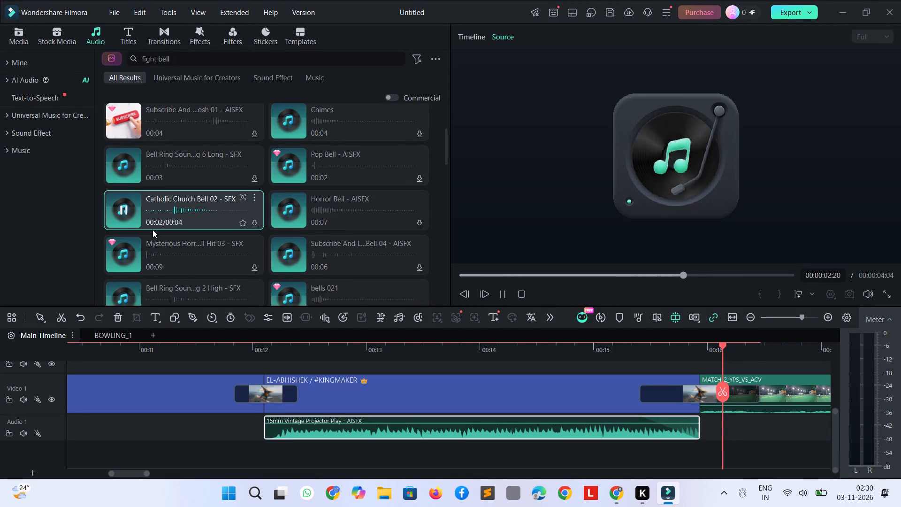
pyautogui.scroll(-1, 153, 230)
pyautogui.click(126, 224)
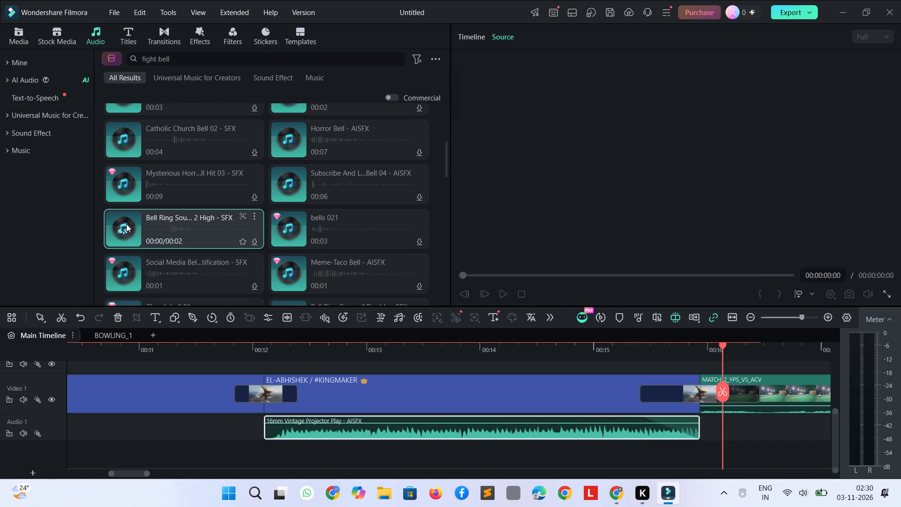
pyautogui.click(299, 233)
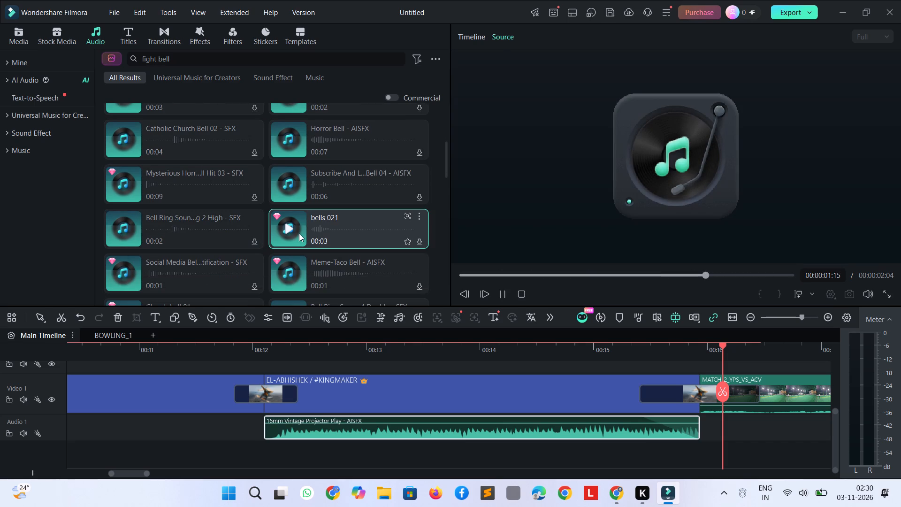
pyautogui.scroll(-2, 137, 247)
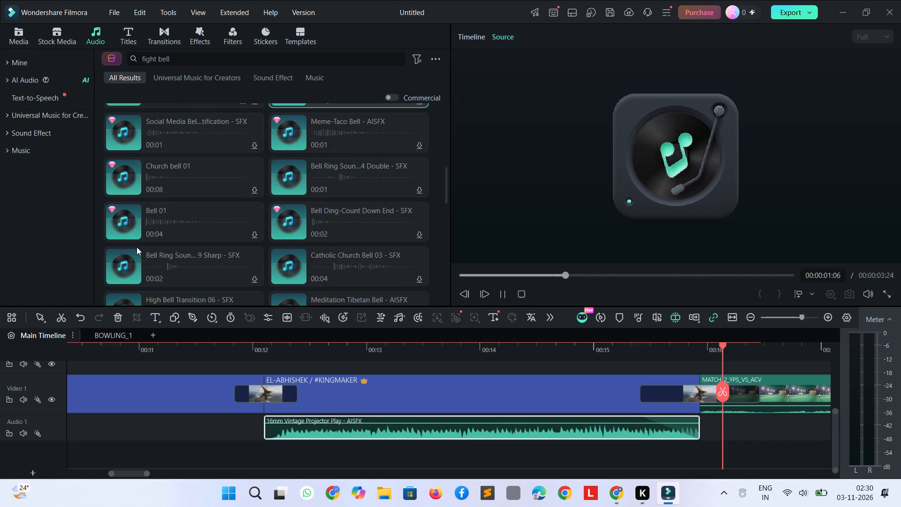
pyautogui.click(277, 216)
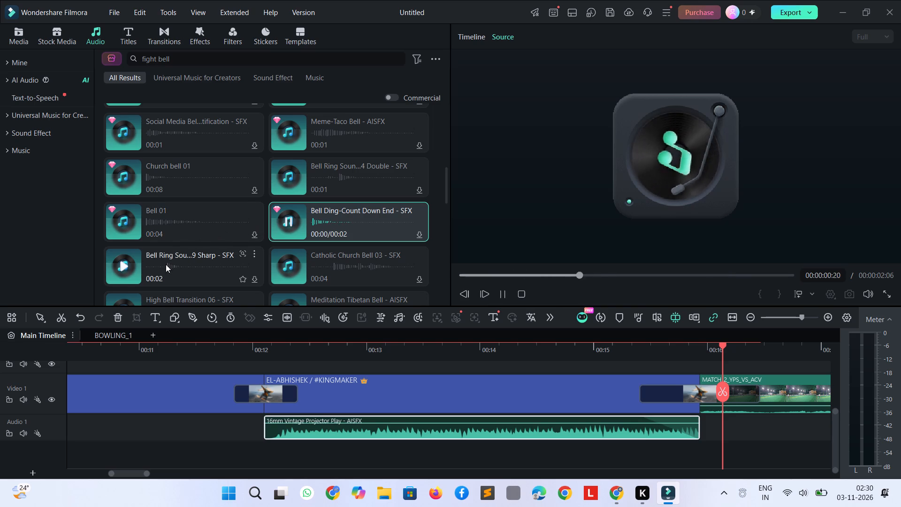
# Compare Boxing Bell Ring 02, the Let's Fight AI Music 01 track, Boom With Bell Ring and Bell Transition 09 by previewing them.
pyautogui.scroll(-1, 166, 264)
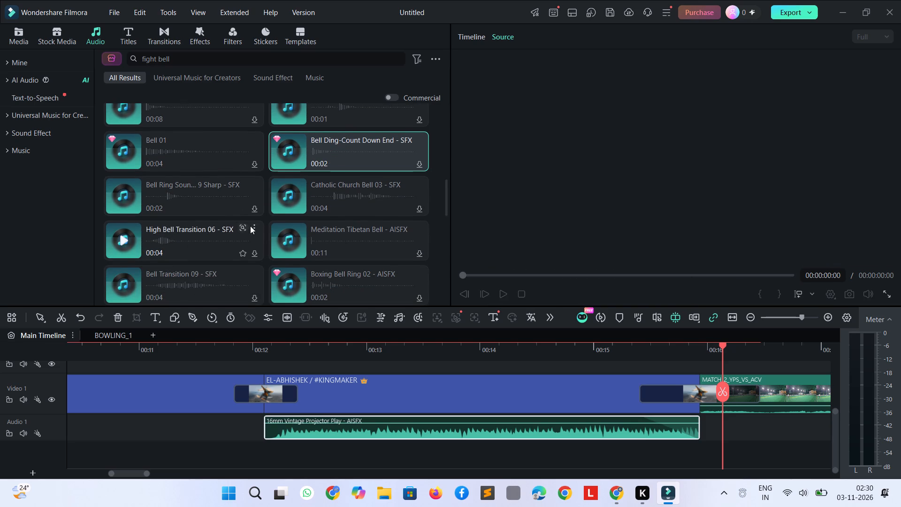
pyautogui.click(287, 282)
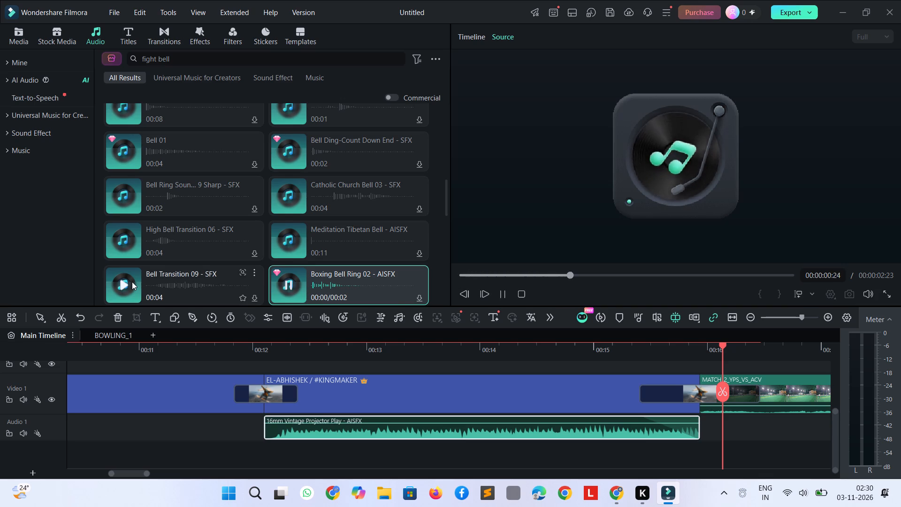
pyautogui.click(132, 282)
pyautogui.scroll(-1, 142, 234)
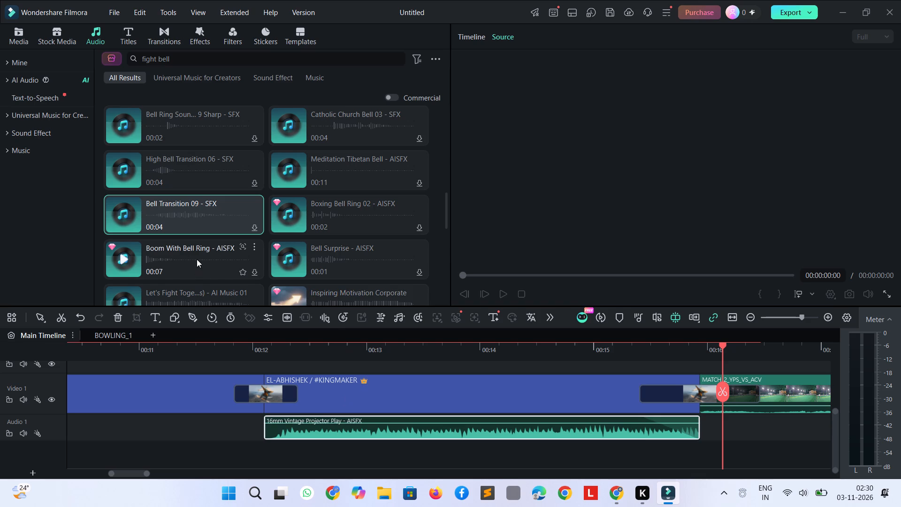
pyautogui.click(124, 299)
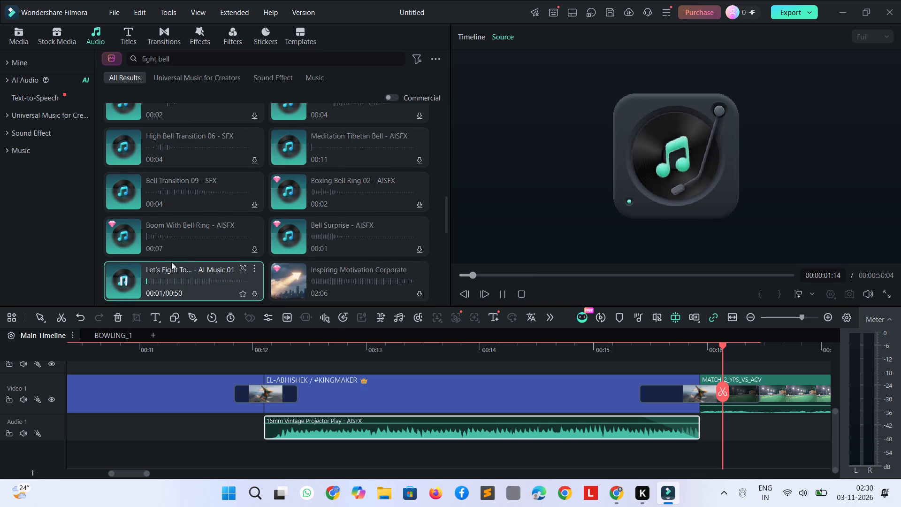
pyautogui.scroll(-2, 171, 262)
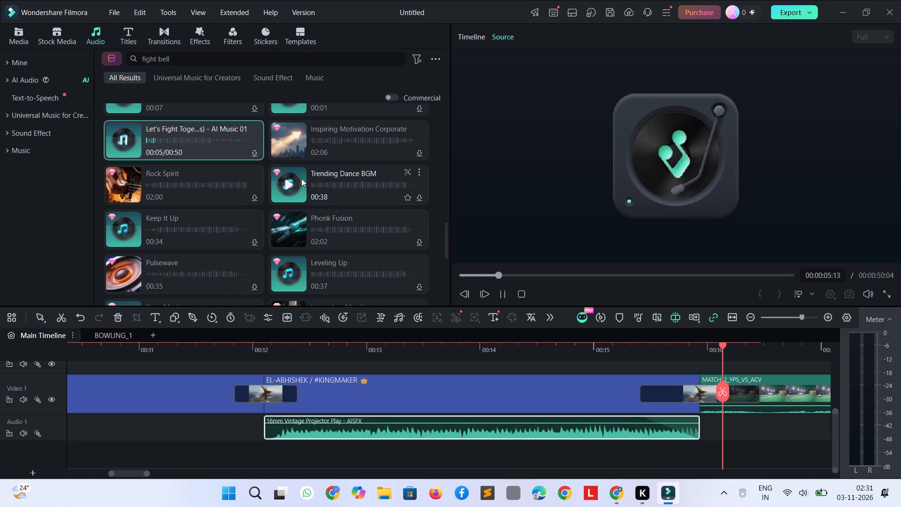
pyautogui.scroll(1, 206, 214)
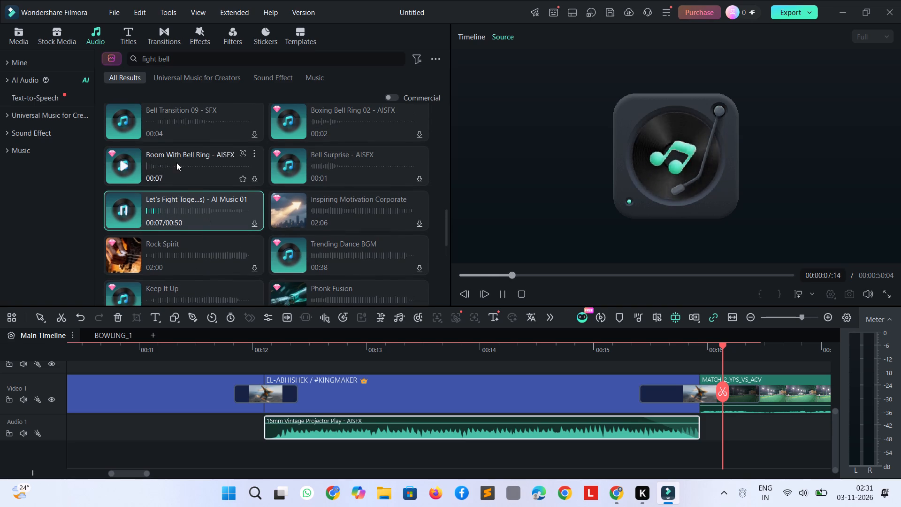
pyautogui.scroll(1, 176, 162)
pyautogui.click(116, 236)
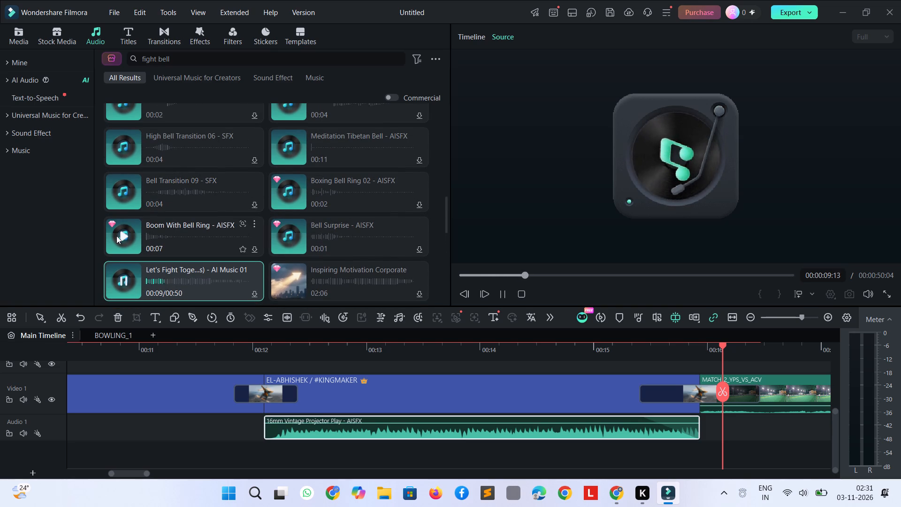
pyautogui.click(121, 192)
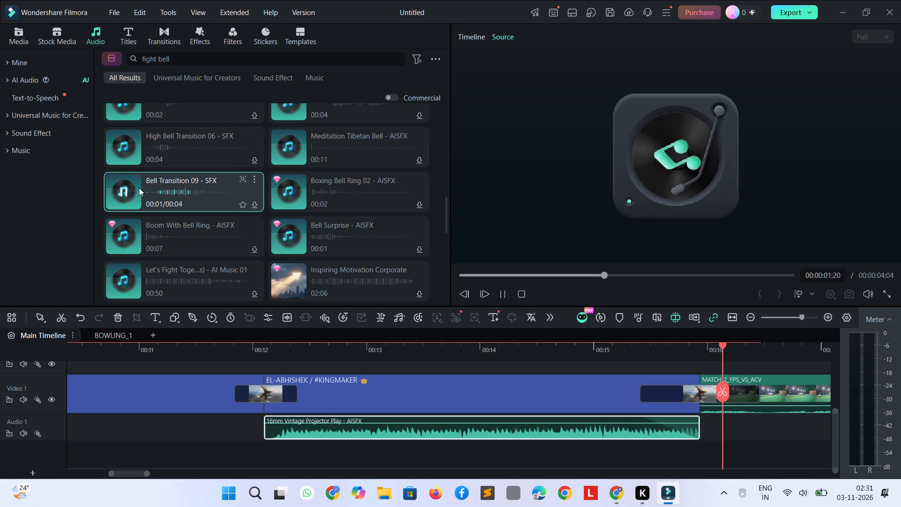
# Insert Bell Transition 09 into Audio 1 at about 5.7 seconds, under the Story of A MAN title, and play the timeline.
pyautogui.moveTo(139, 187); pyautogui.dragTo(109, 451)
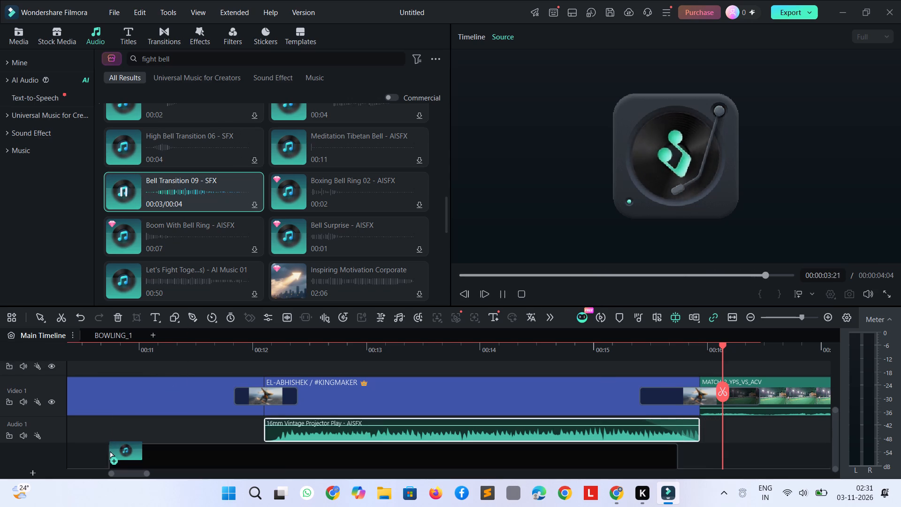
pyautogui.moveTo(109, 451); pyautogui.dragTo(145, 418)
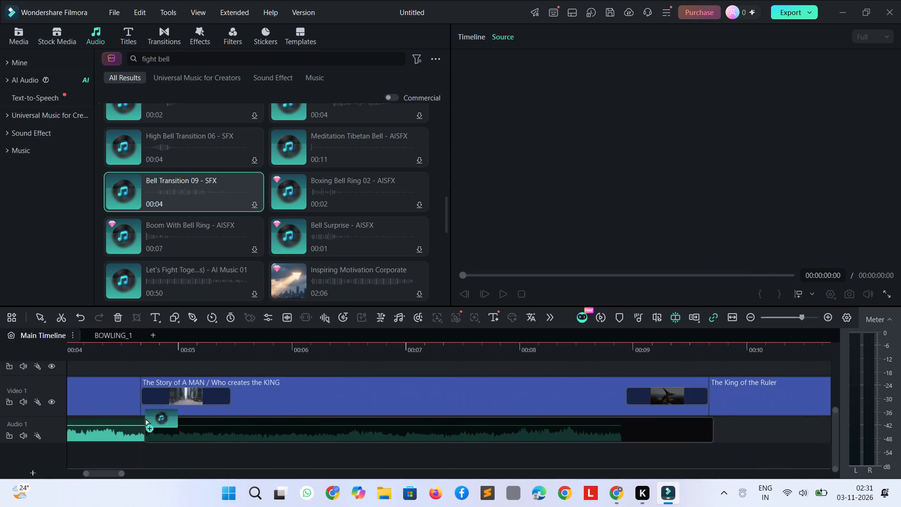
pyautogui.moveTo(145, 418); pyautogui.dragTo(258, 419)
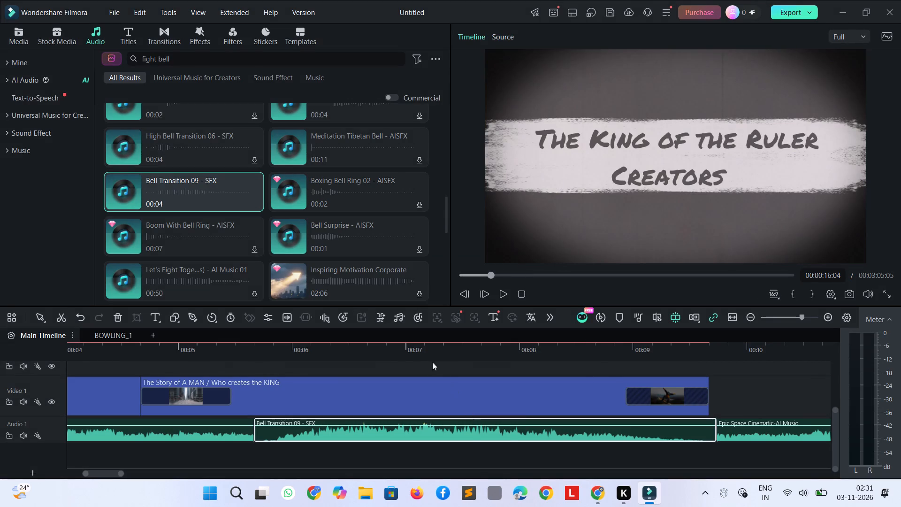
pyautogui.press('space')
pyautogui.press('space')
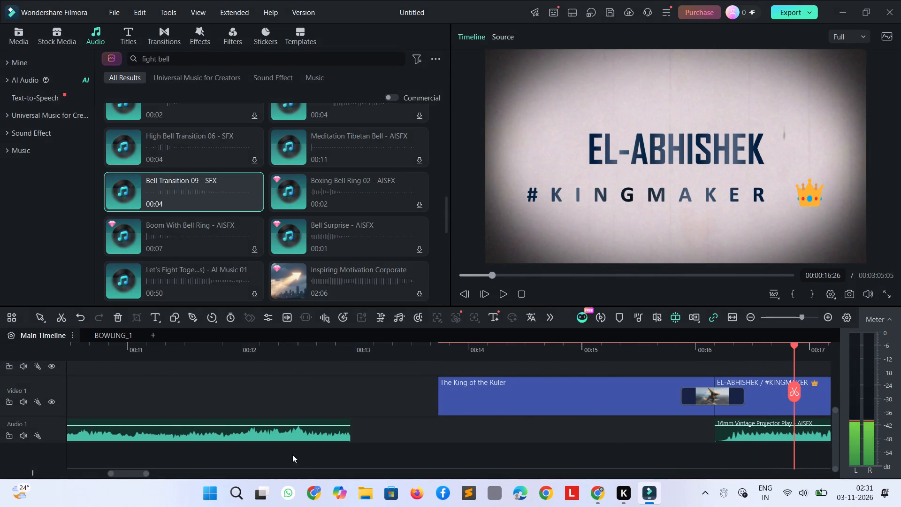
# Move the Epic Space Cinematic clip that follows the bell about 1 second later on Audio 1 and play the timeline.
pyautogui.click(262, 422)
pyautogui.moveTo(254, 436); pyautogui.dragTo(370, 435)
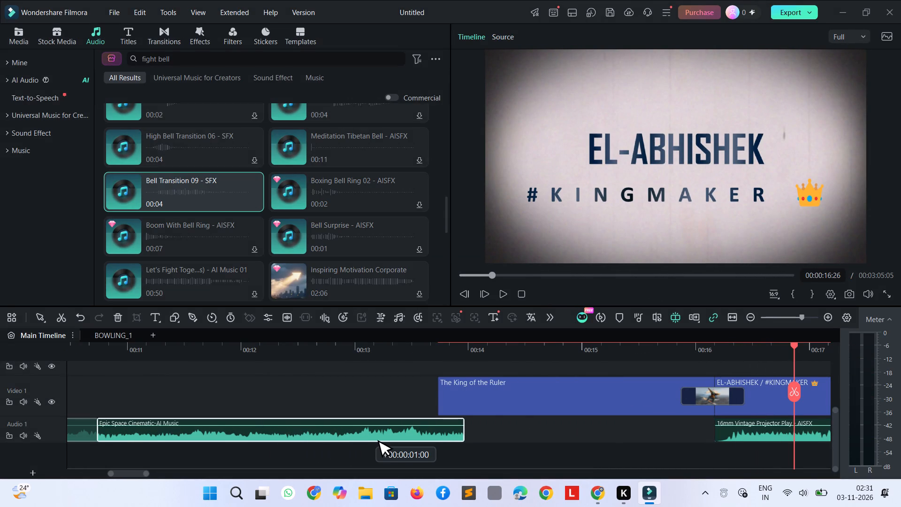
pyautogui.moveTo(370, 435); pyautogui.dragTo(368, 435)
pyautogui.press('space')
pyautogui.press('space')
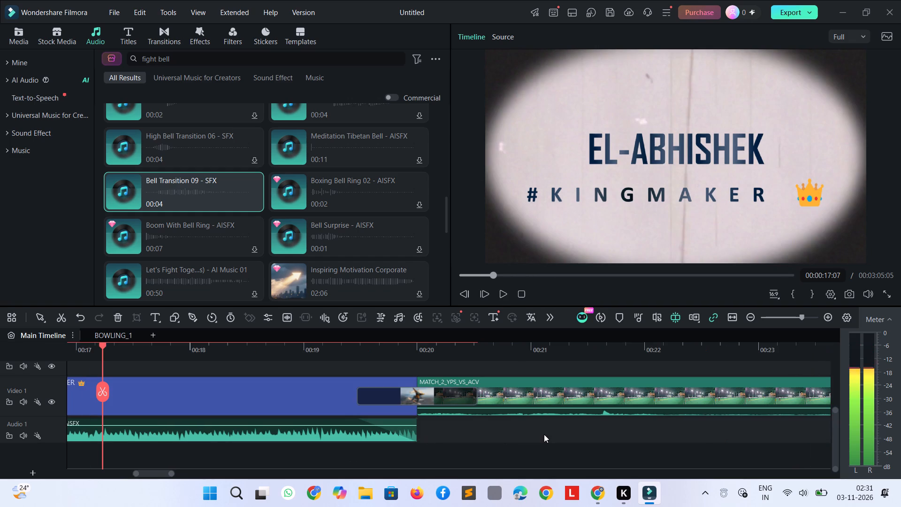
# Play from the bell's end and extend the start of the following Epic Space Cinematic clip about 0.3 seconds earlier.
pyautogui.keyDown('ctrl'); pyautogui.scroll(-2, 512, 430); pyautogui.keyUp('ctrl')
pyautogui.keyDown('ctrl'); pyautogui.scroll(-3, 408, 416); pyautogui.keyUp('ctrl')
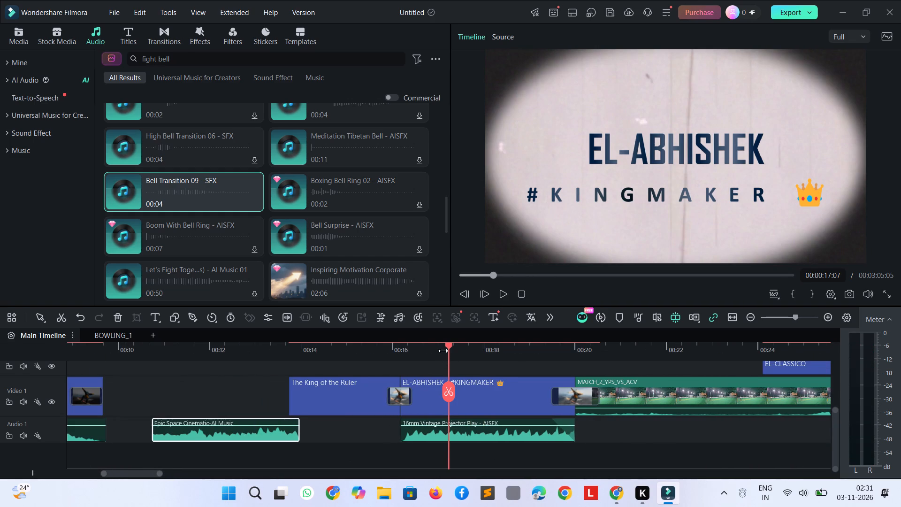
pyautogui.moveTo(449, 346); pyautogui.dragTo(106, 366)
pyautogui.press('space')
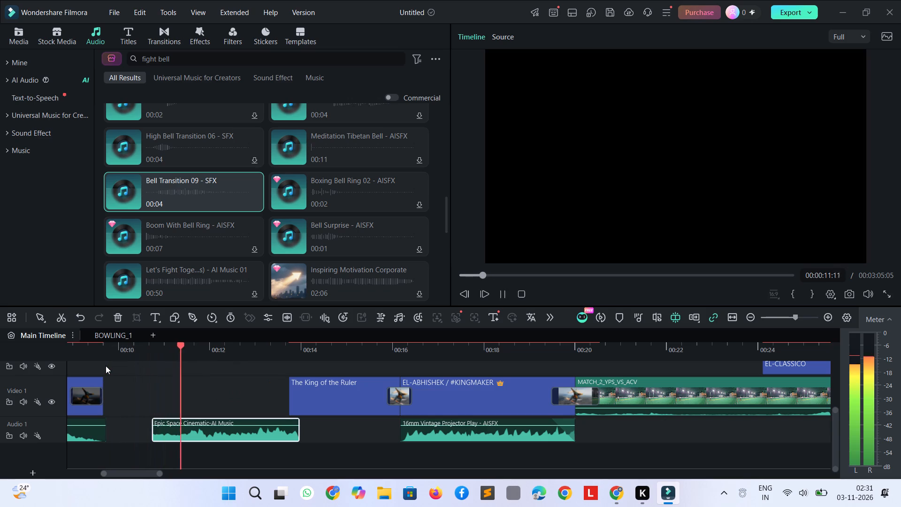
pyautogui.press('space')
pyautogui.click(327, 398)
pyautogui.click(131, 398)
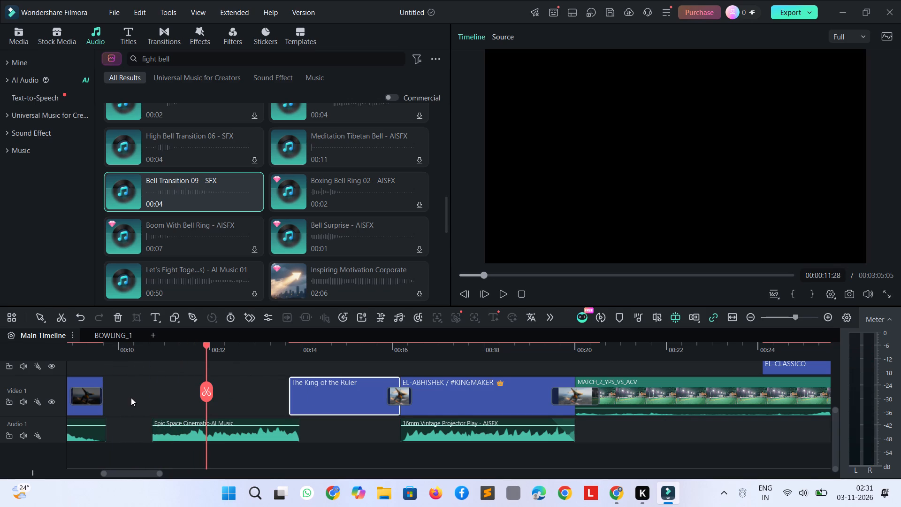
pyautogui.click(177, 439)
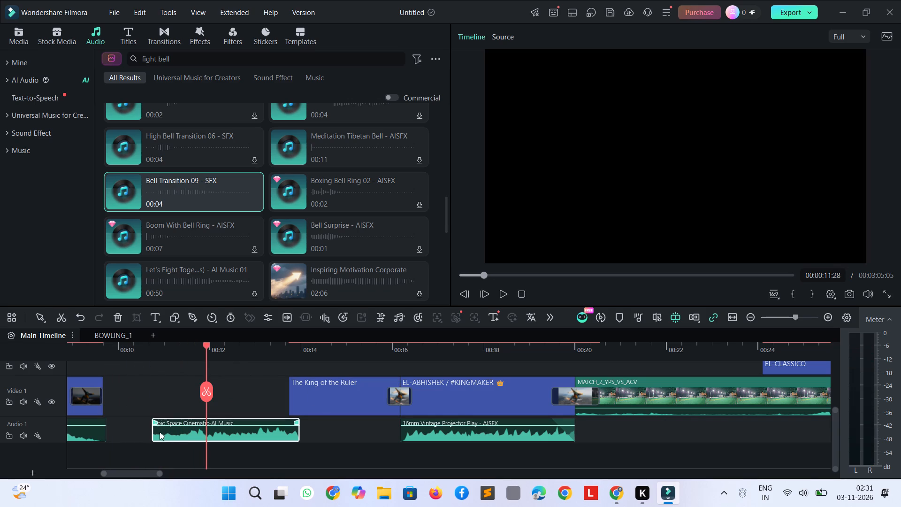
pyautogui.moveTo(152, 428); pyautogui.dragTo(139, 428)
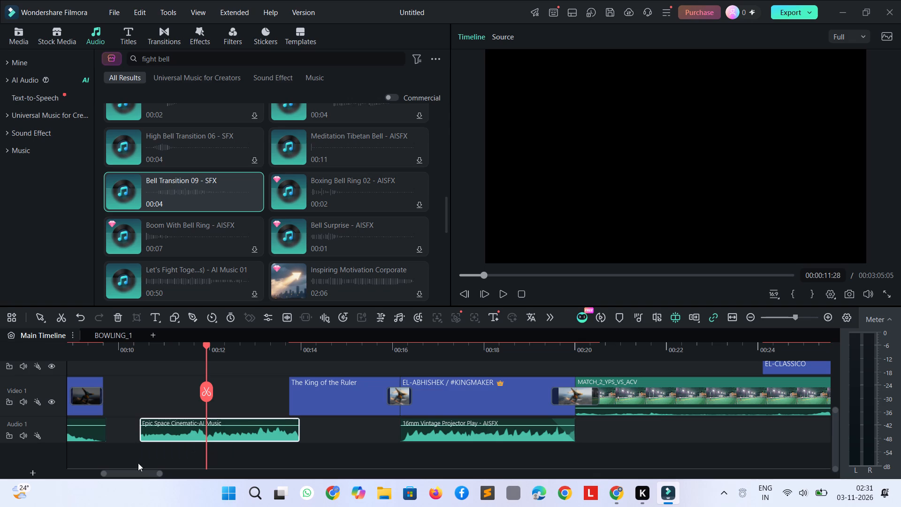
# Turn on automatic gap closing for the main track and merge its existing gaps.
pyautogui.click(696, 319)
pyautogui.click(713, 340)
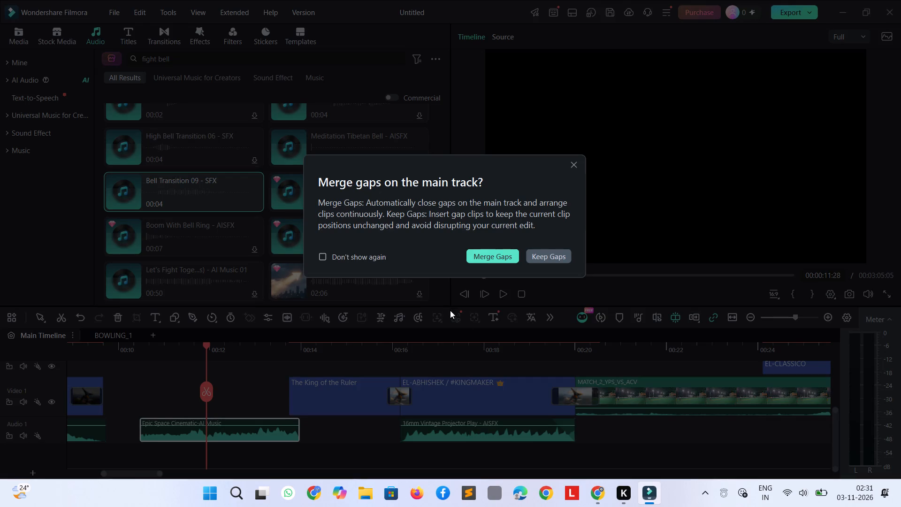
pyautogui.click(489, 257)
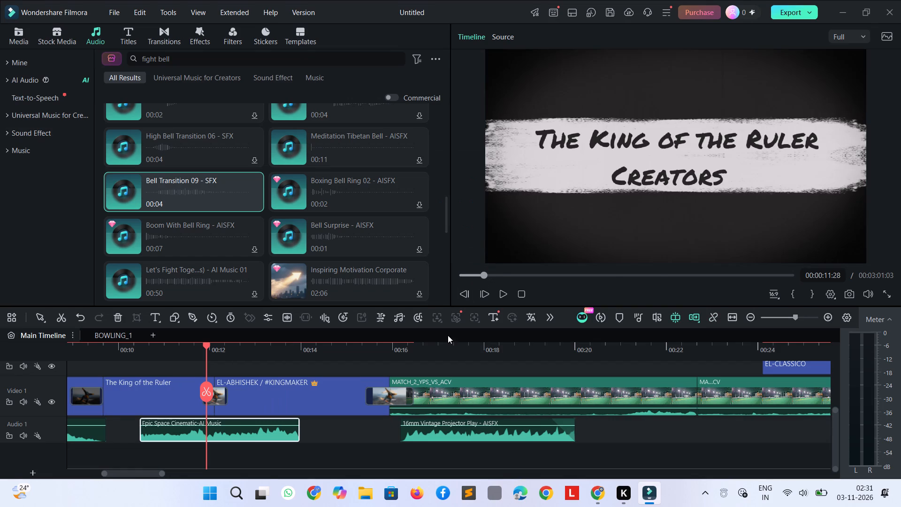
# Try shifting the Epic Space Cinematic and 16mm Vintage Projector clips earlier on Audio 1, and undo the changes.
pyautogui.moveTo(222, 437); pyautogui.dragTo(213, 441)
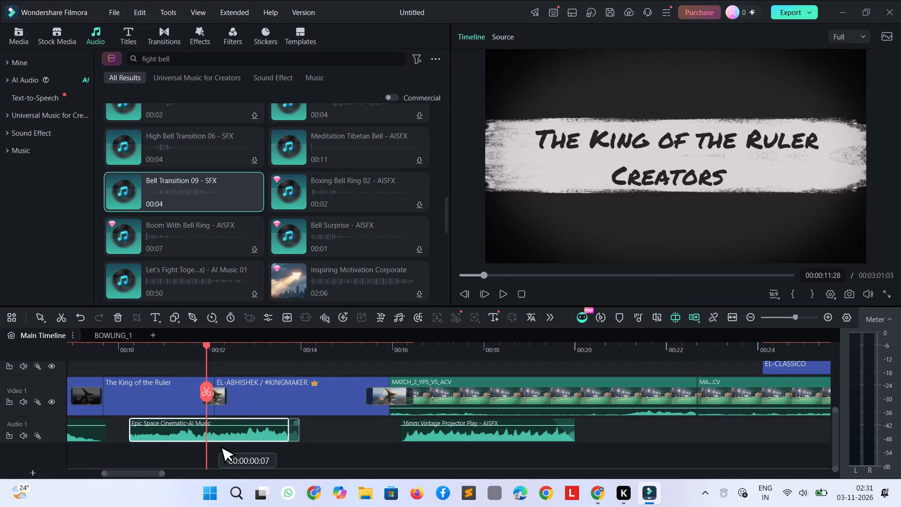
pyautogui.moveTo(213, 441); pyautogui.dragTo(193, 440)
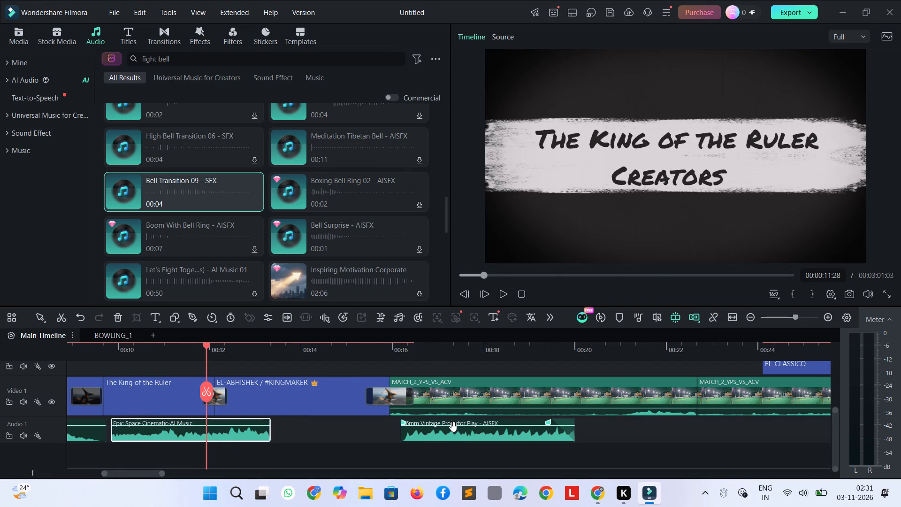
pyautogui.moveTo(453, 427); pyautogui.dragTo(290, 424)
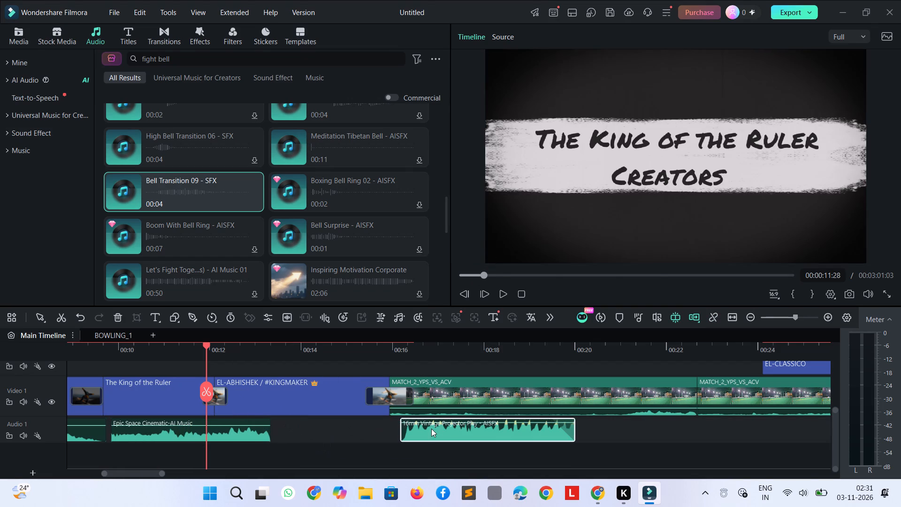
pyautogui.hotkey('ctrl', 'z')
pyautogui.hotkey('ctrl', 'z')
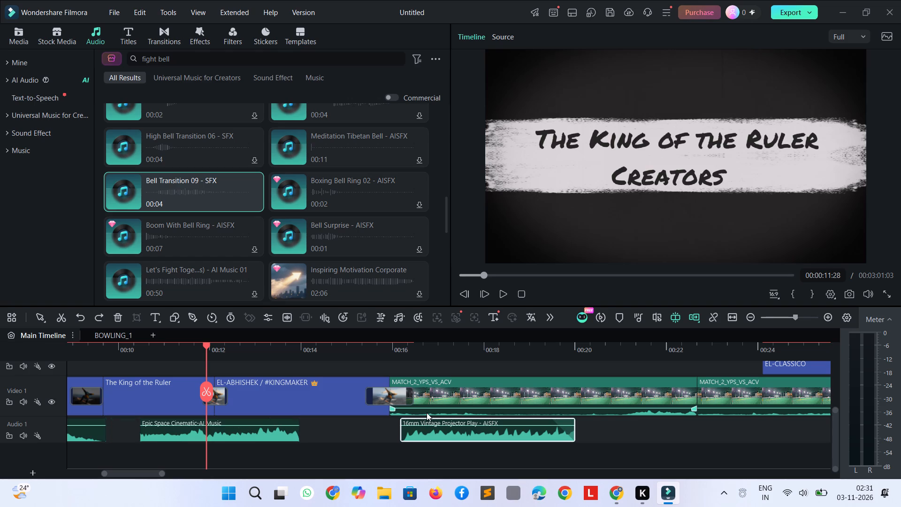
# Close the Audio 1 gaps by moving Epic Space Cinematic up behind the bell and 16mm Vintage Projector Play directly behind the music.
pyautogui.click(265, 437)
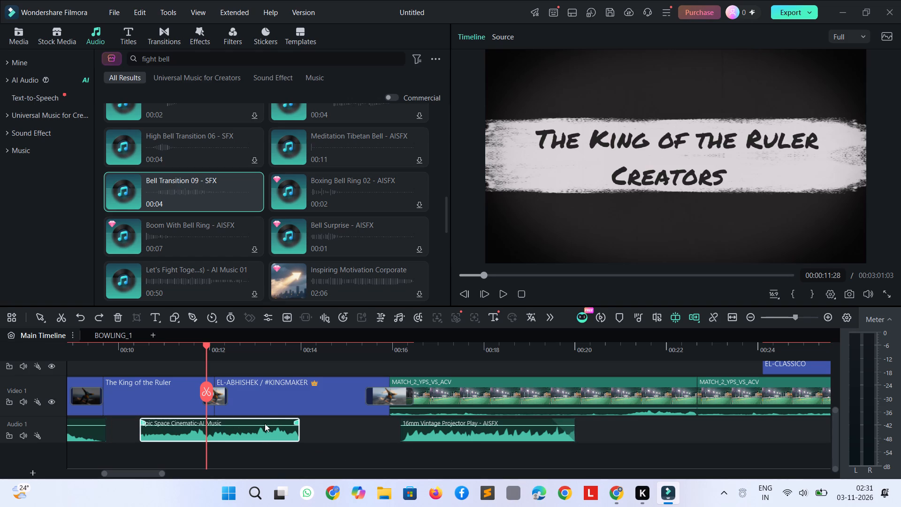
pyautogui.moveTo(263, 429); pyautogui.dragTo(228, 429)
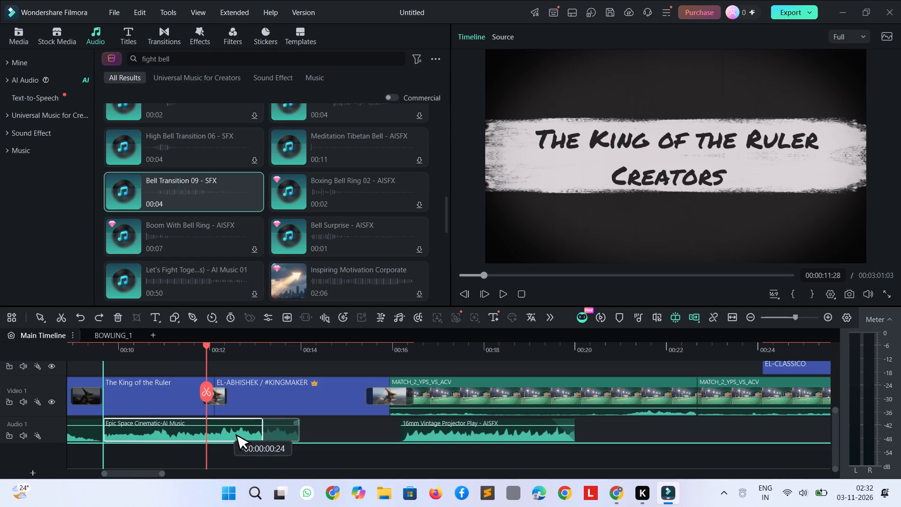
pyautogui.moveTo(228, 429); pyautogui.dragTo(231, 430)
pyautogui.click(461, 435)
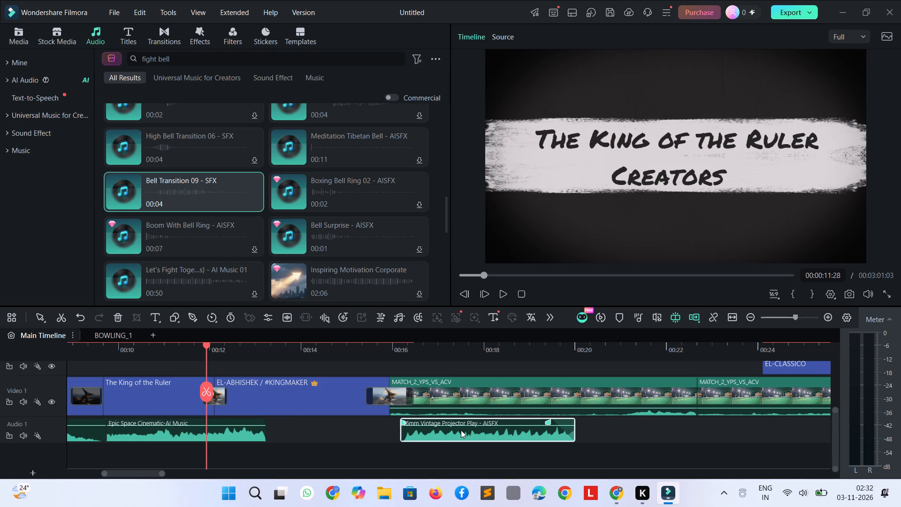
pyautogui.moveTo(461, 430); pyautogui.dragTo(328, 438)
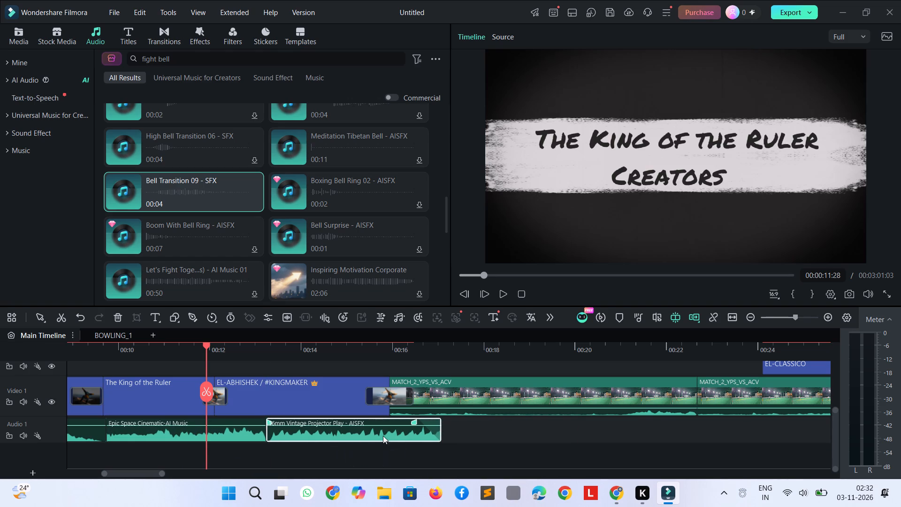
# Trim the end of the 16mm Vintage Projector clip to 00:00:15:28, where the EL-ABHISHEK title ends, and play the section.
pyautogui.moveTo(439, 429); pyautogui.dragTo(397, 438)
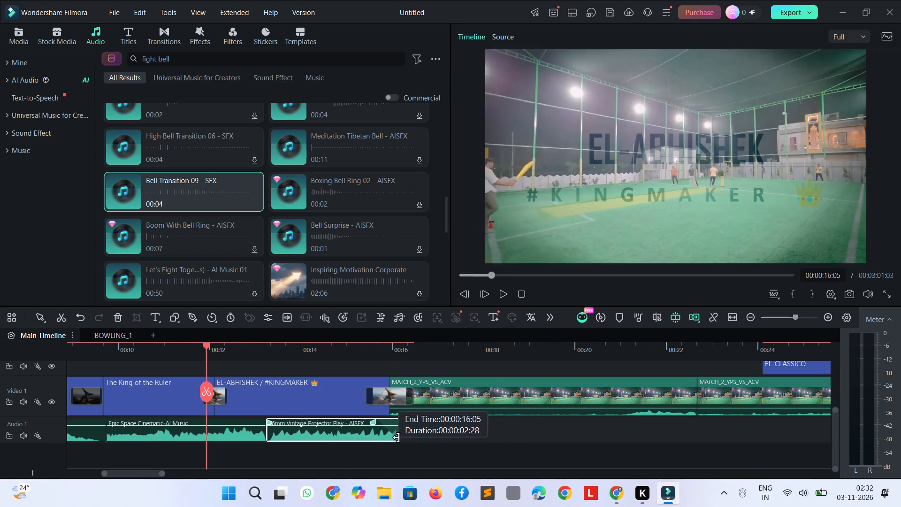
pyautogui.moveTo(397, 438); pyautogui.dragTo(389, 437)
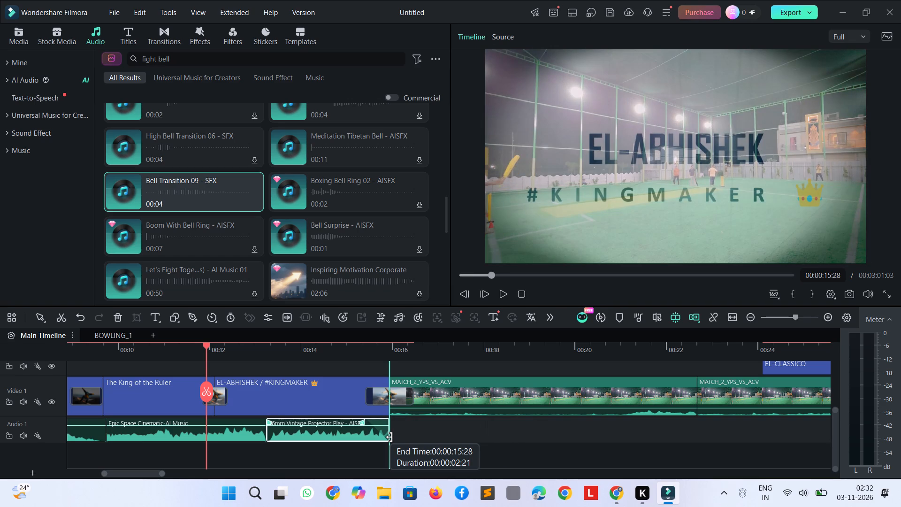
pyautogui.moveTo(389, 437); pyautogui.dragTo(385, 437)
pyautogui.press('space')
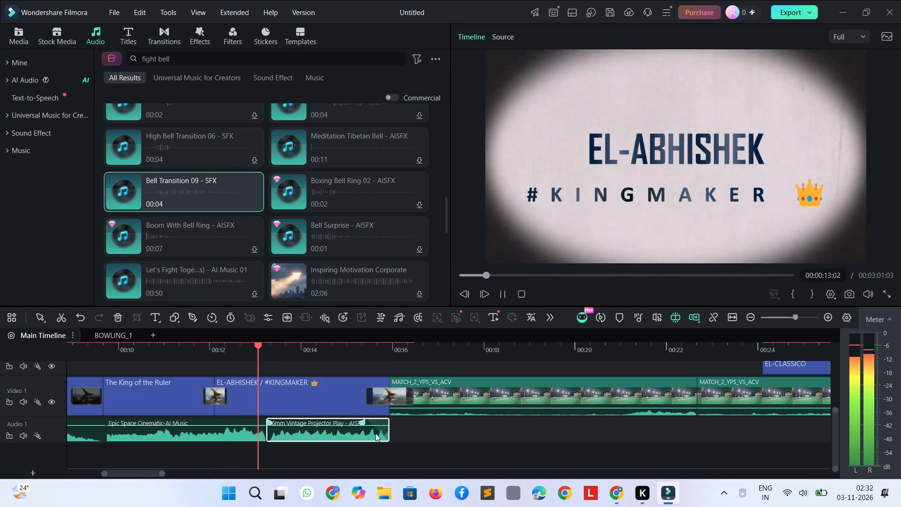
pyautogui.press('space')
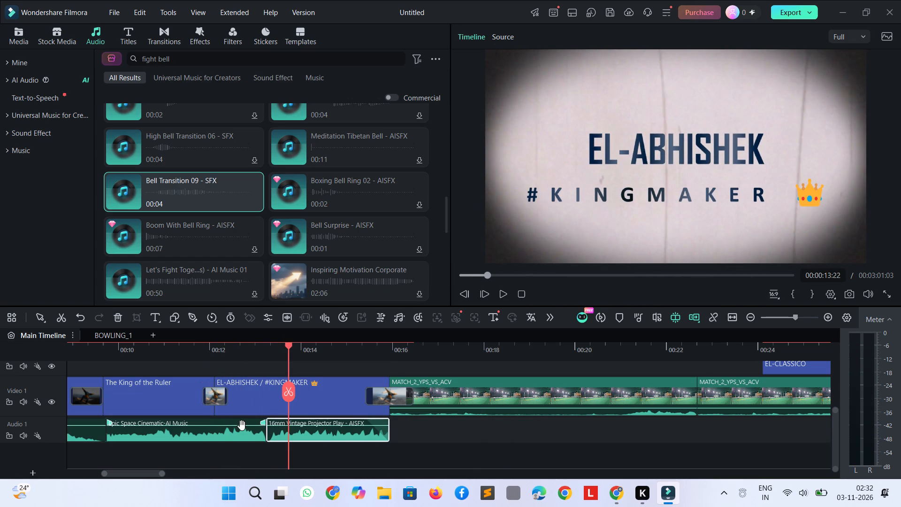
# Trim the end of the Epic Space Cinematic clip back to the start of the EL-ABHISHEK title and play the timeline.
pyautogui.click(242, 425)
pyautogui.moveTo(262, 430); pyautogui.dragTo(214, 435)
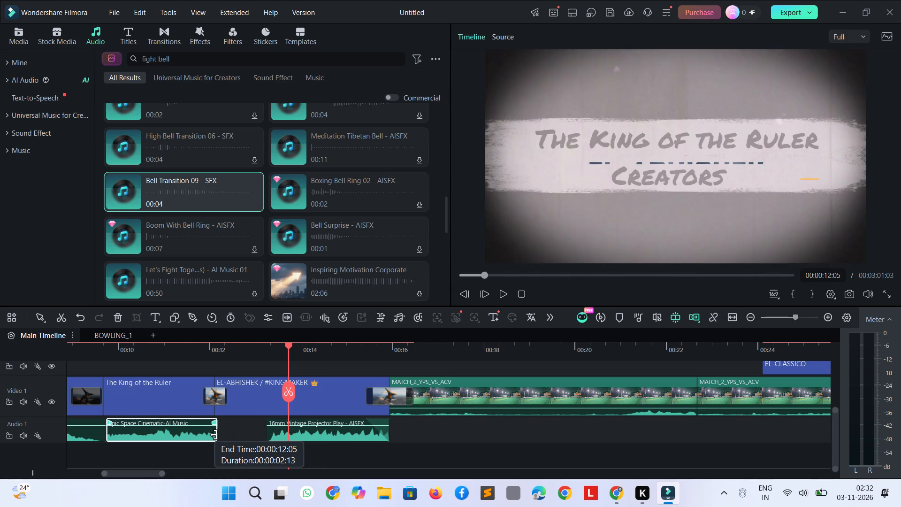
pyautogui.moveTo(214, 435); pyautogui.dragTo(210, 435)
pyautogui.press('space')
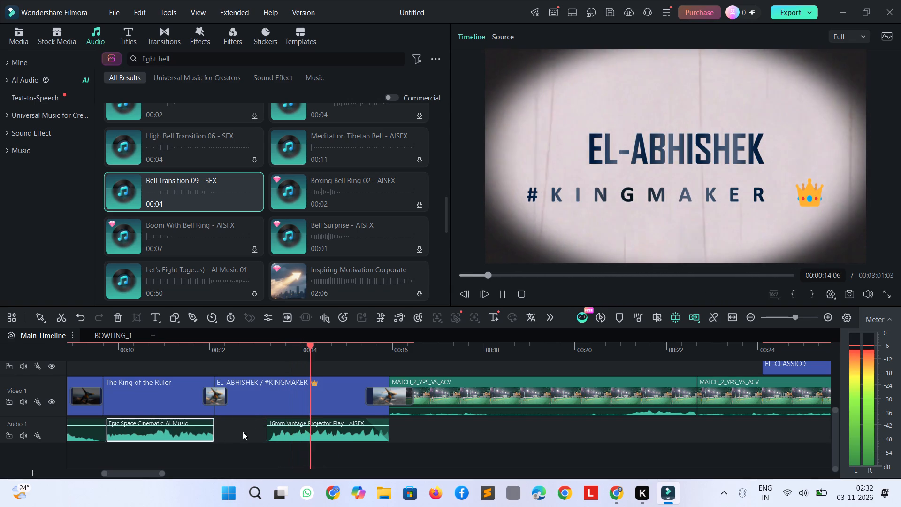
pyautogui.press('space')
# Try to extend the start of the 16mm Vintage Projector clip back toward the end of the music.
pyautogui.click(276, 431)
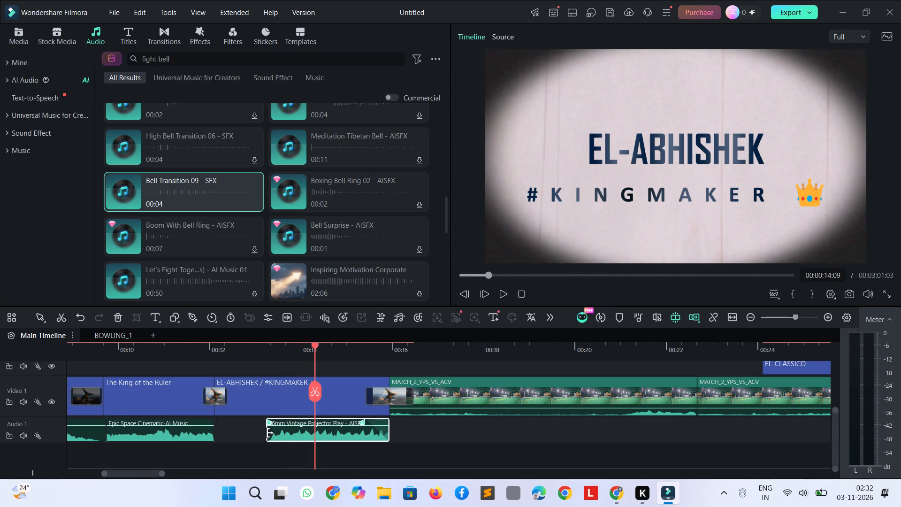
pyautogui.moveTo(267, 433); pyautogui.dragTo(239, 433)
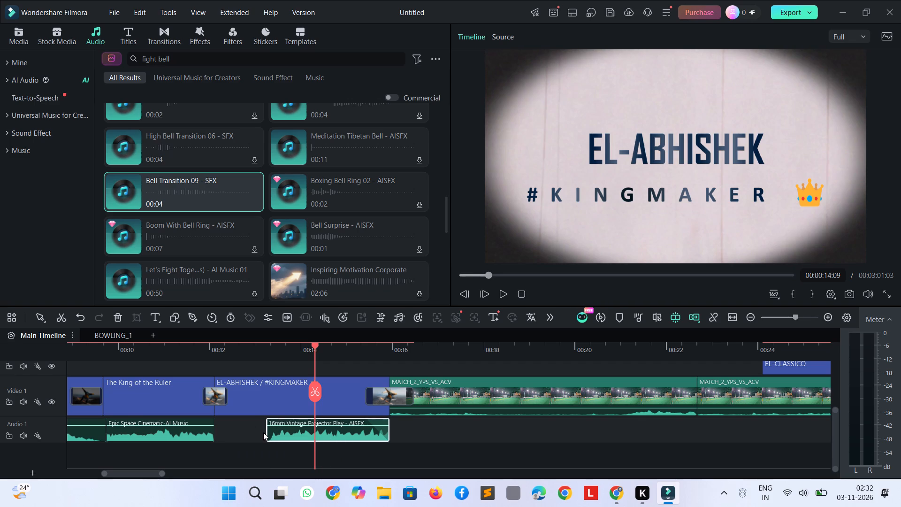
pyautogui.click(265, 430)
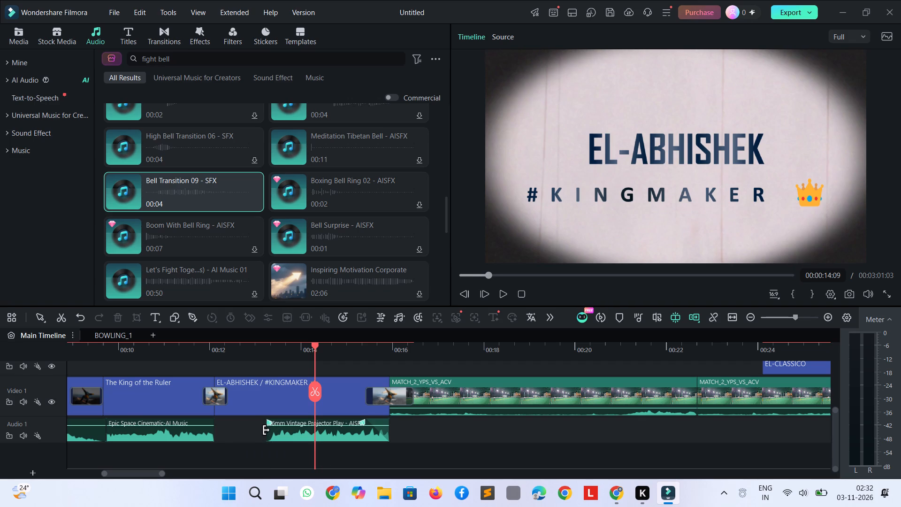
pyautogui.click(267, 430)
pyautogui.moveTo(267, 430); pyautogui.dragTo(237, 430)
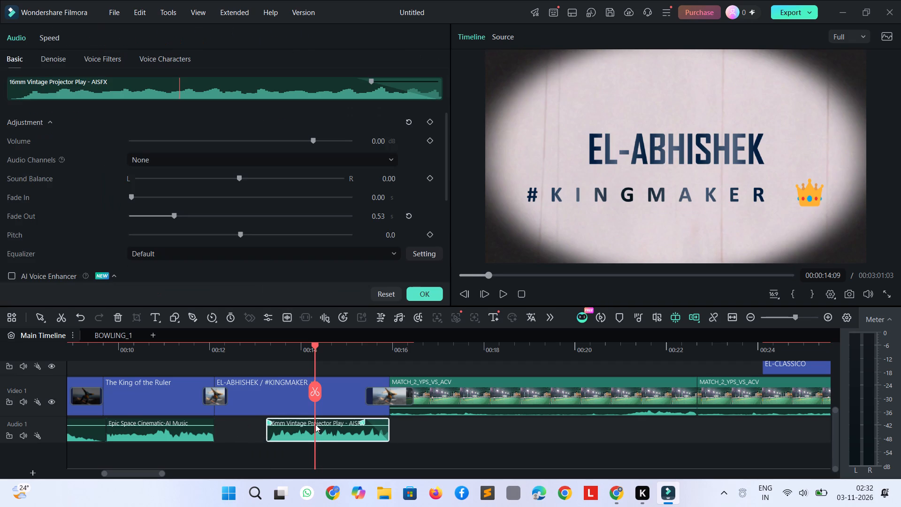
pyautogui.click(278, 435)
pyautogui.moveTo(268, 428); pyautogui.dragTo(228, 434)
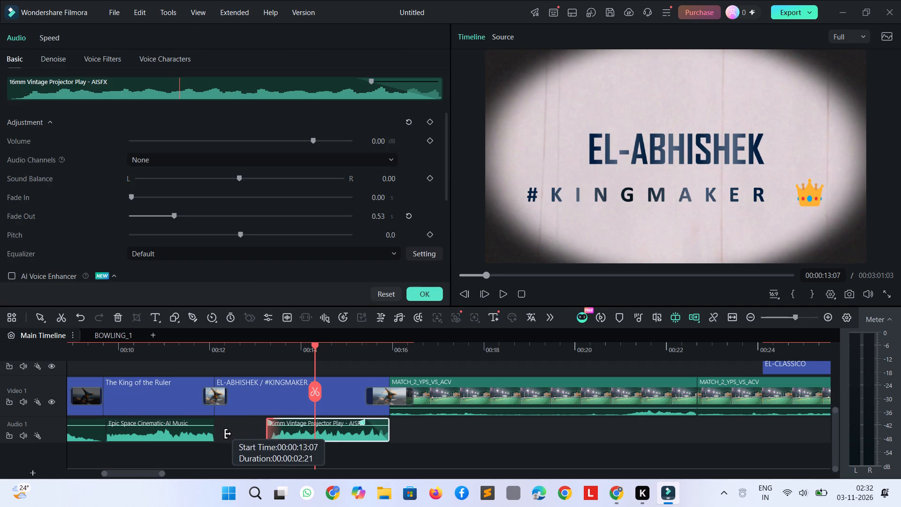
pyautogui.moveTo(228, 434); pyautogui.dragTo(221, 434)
# Move the 16mm Vintage Projector clip about 1 second earlier, just after the music under the EL-ABHISHEK title, and play it.
pyautogui.moveTo(287, 432); pyautogui.dragTo(241, 438)
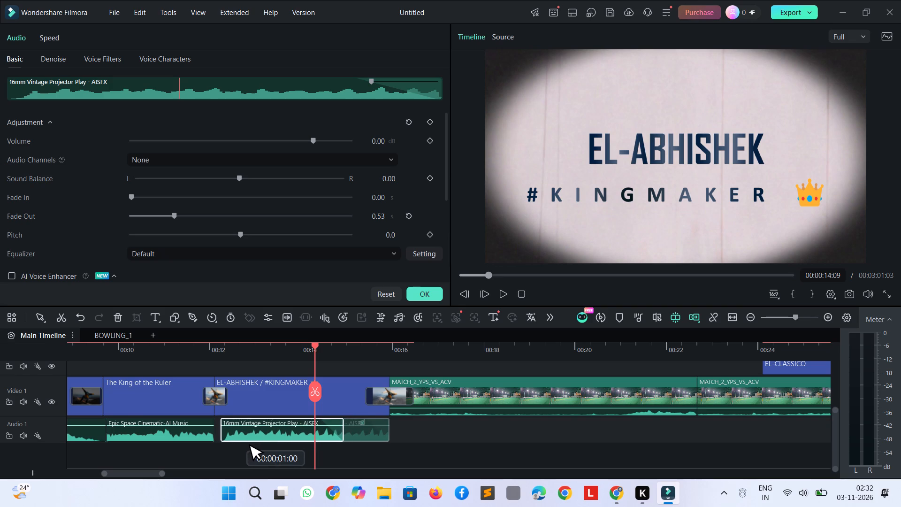
pyautogui.moveTo(241, 438); pyautogui.dragTo(240, 438)
pyautogui.press('space')
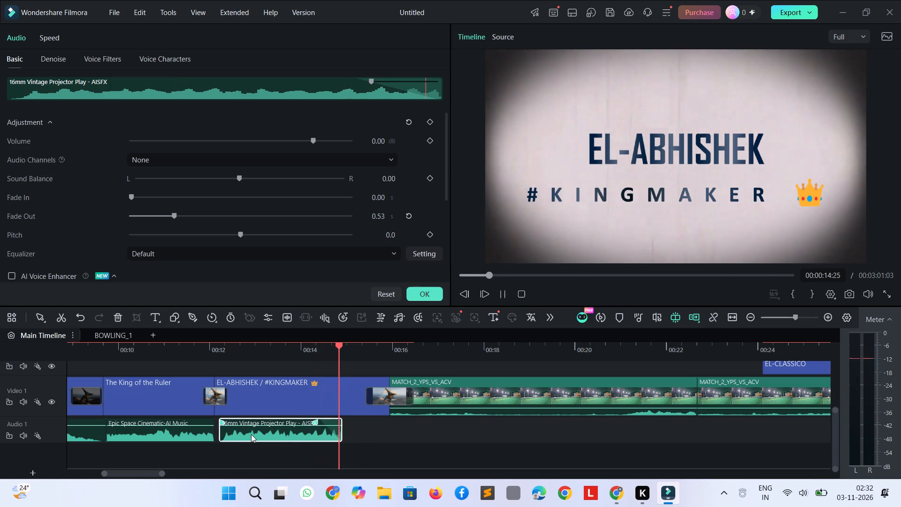
pyautogui.press('space')
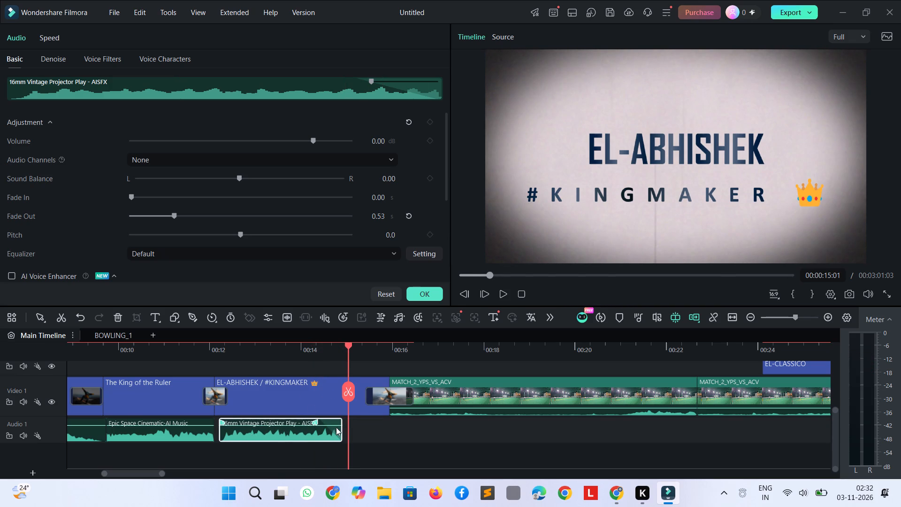
# Extend the end of the 16mm Vintage Projector clip to about 00:00:15:23 and play the opening titles full screen from the start.
pyautogui.moveTo(342, 430); pyautogui.dragTo(381, 437)
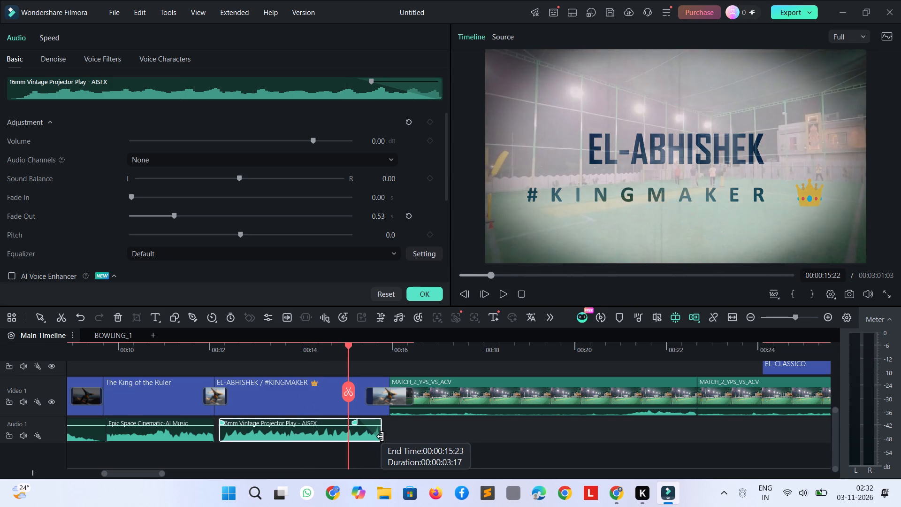
pyautogui.moveTo(381, 437); pyautogui.dragTo(383, 438)
pyautogui.press('space')
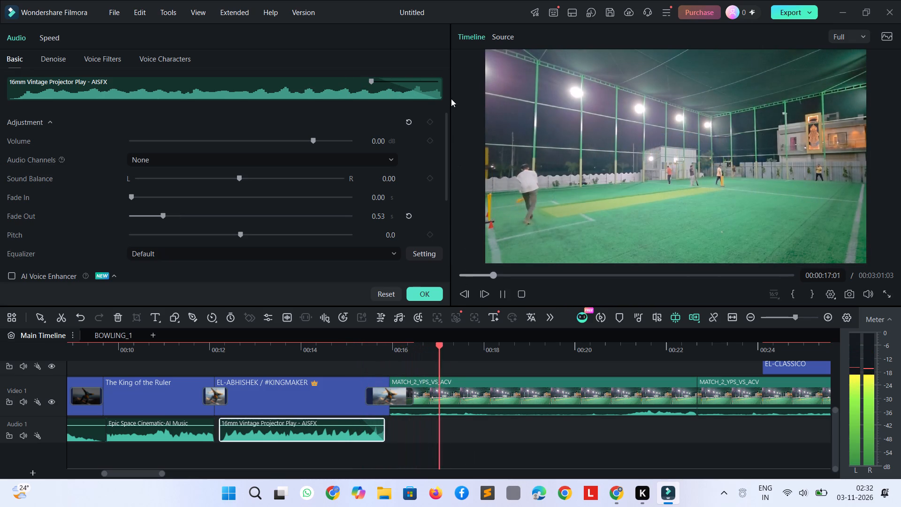
pyautogui.press('space')
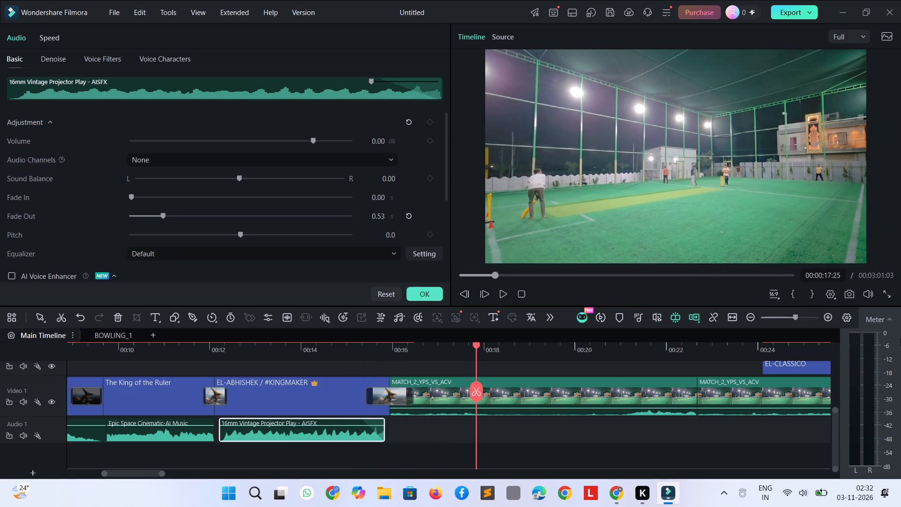
pyautogui.click(888, 296)
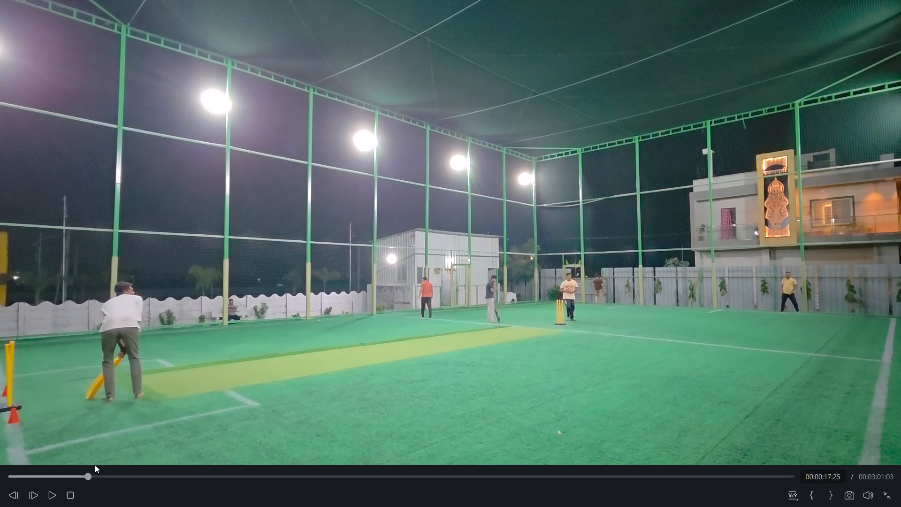
pyautogui.moveTo(85, 477); pyautogui.dragTo(12, 468)
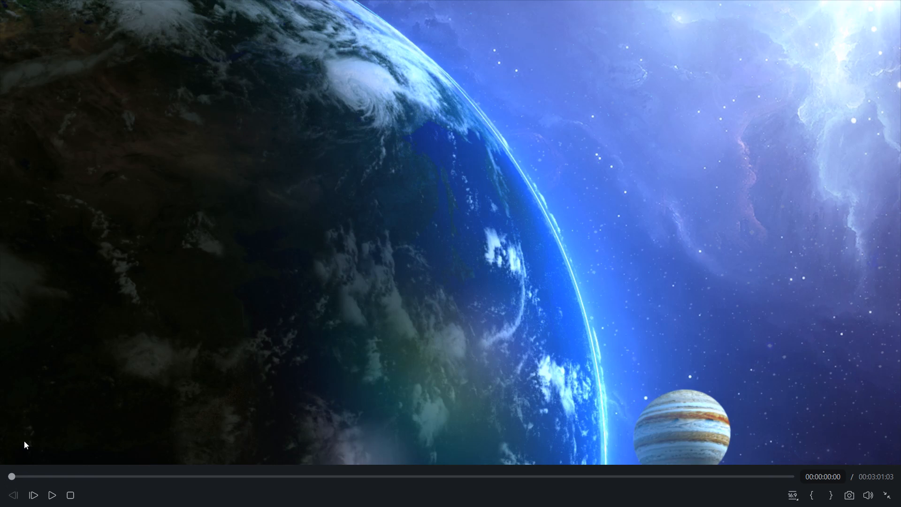
pyautogui.press('space')
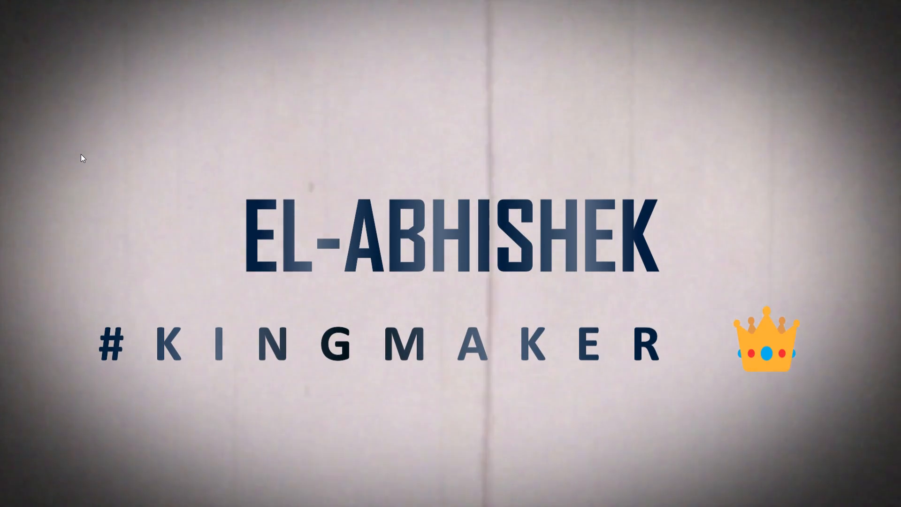
pyautogui.press('space')
pyautogui.press('Escape')
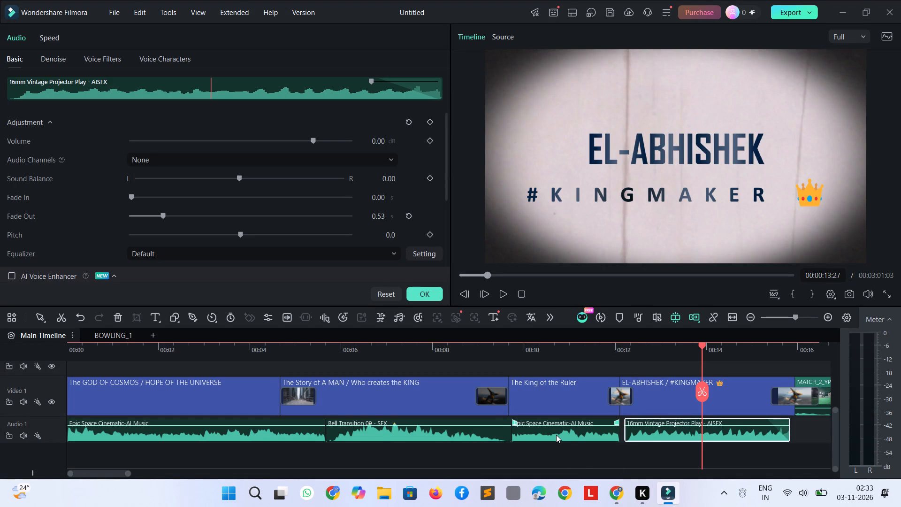
# Swap Bell Transition 09 with the second Epic Space Cinematic clip, so the bell sits right after the music on Audio 1, and play the section.
pyautogui.click(377, 430)
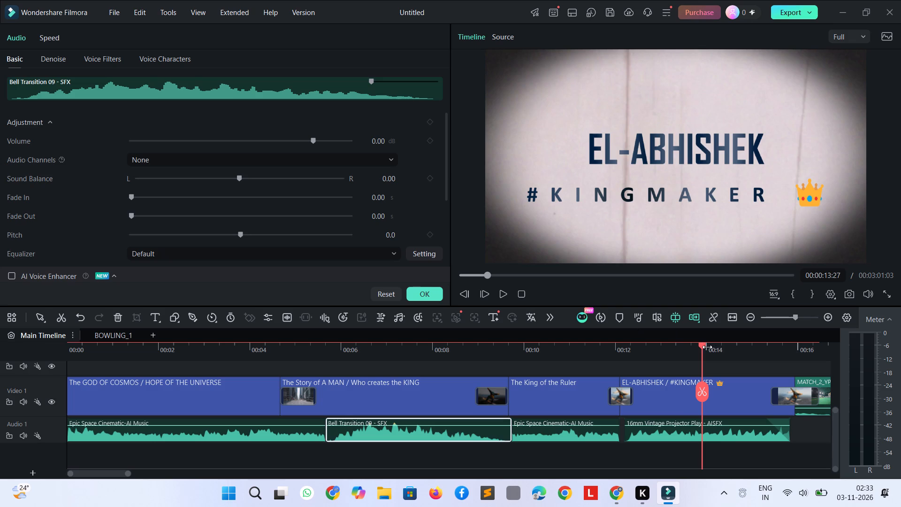
pyautogui.moveTo(702, 344); pyautogui.dragTo(264, 370)
pyautogui.press('space')
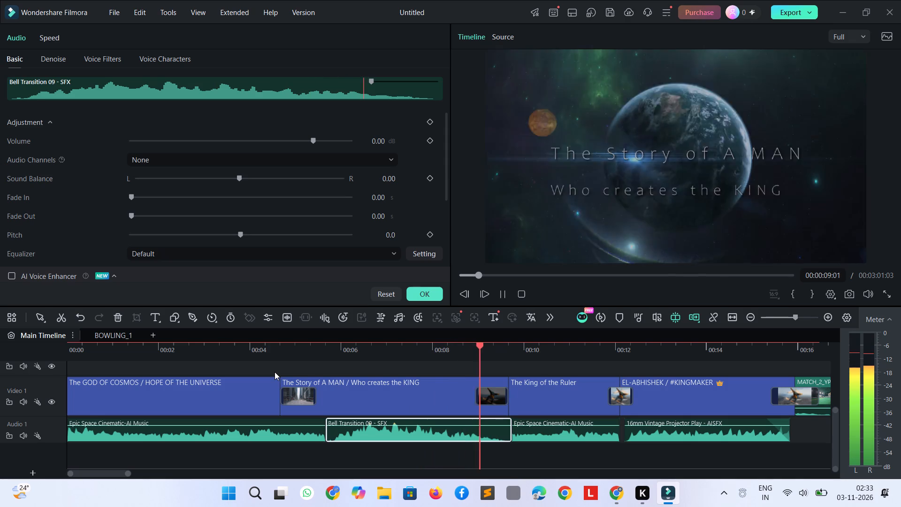
pyautogui.press('space')
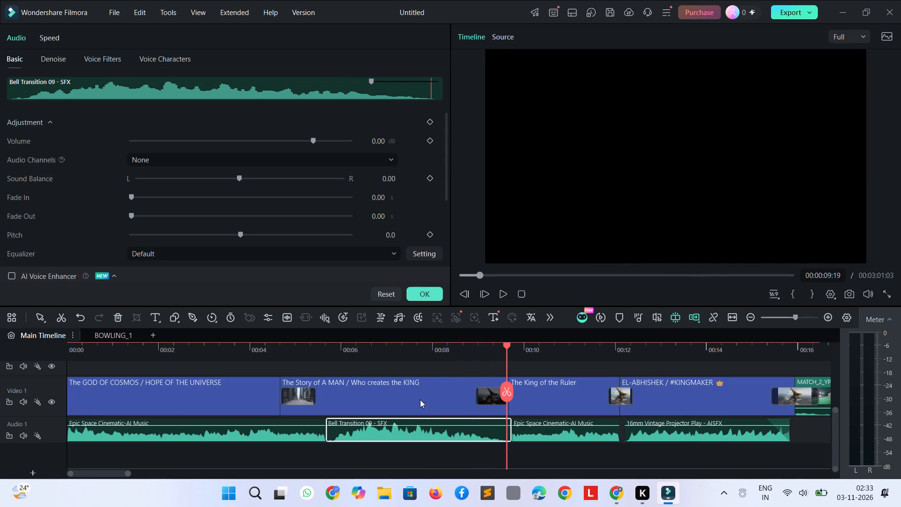
pyautogui.moveTo(469, 428); pyautogui.dragTo(467, 454)
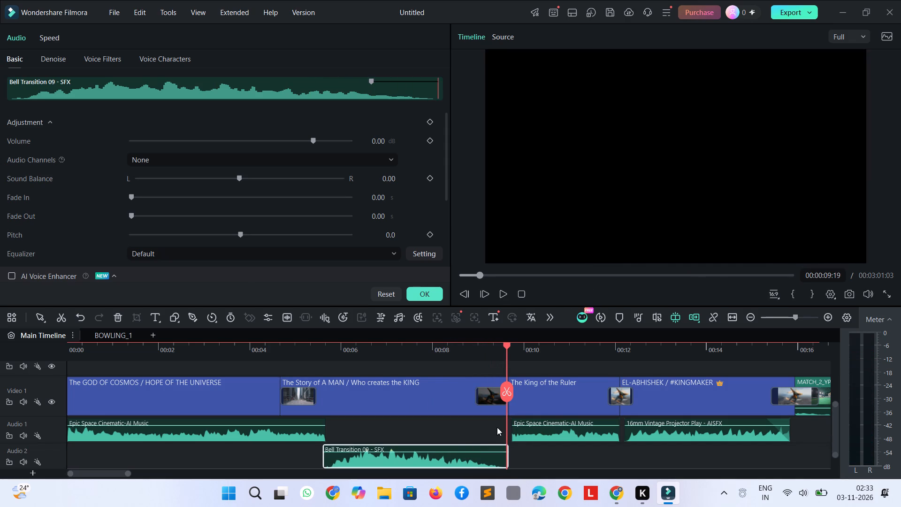
pyautogui.moveTo(534, 428); pyautogui.dragTo(361, 441)
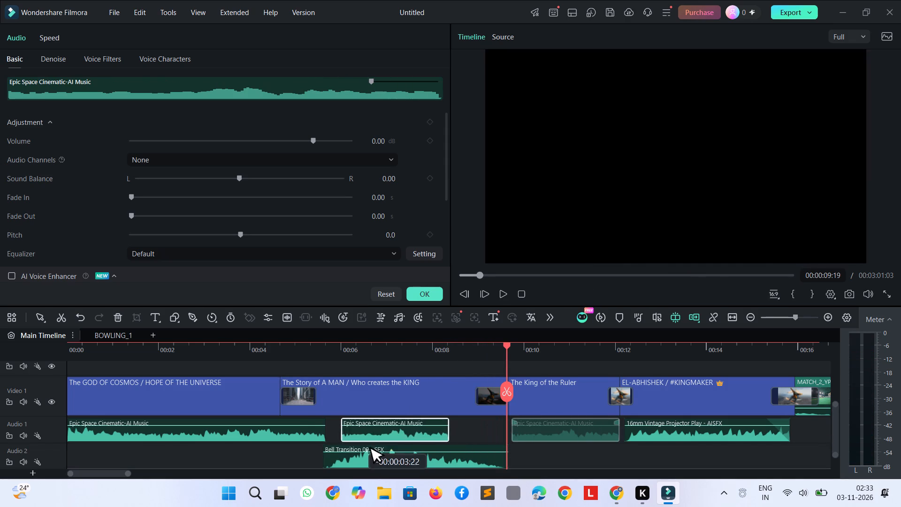
pyautogui.moveTo(361, 441); pyautogui.dragTo(348, 426)
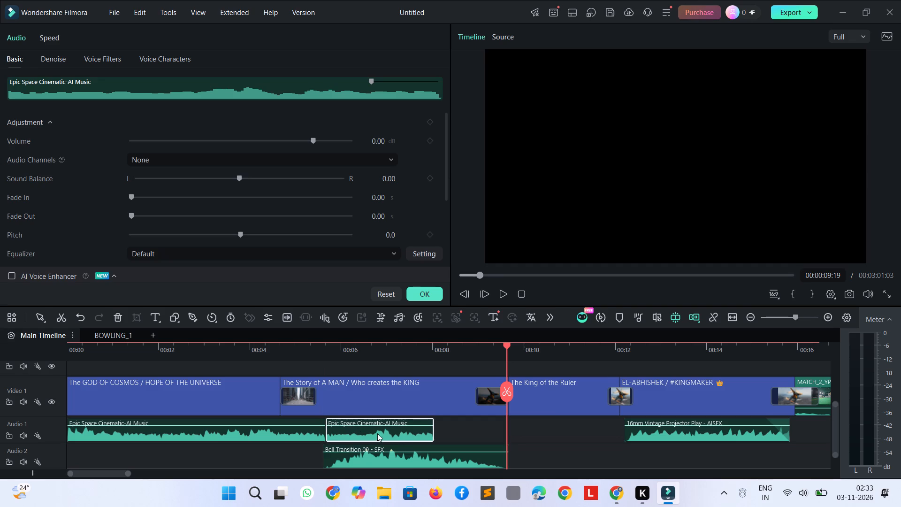
pyautogui.moveTo(410, 469); pyautogui.dragTo(454, 459)
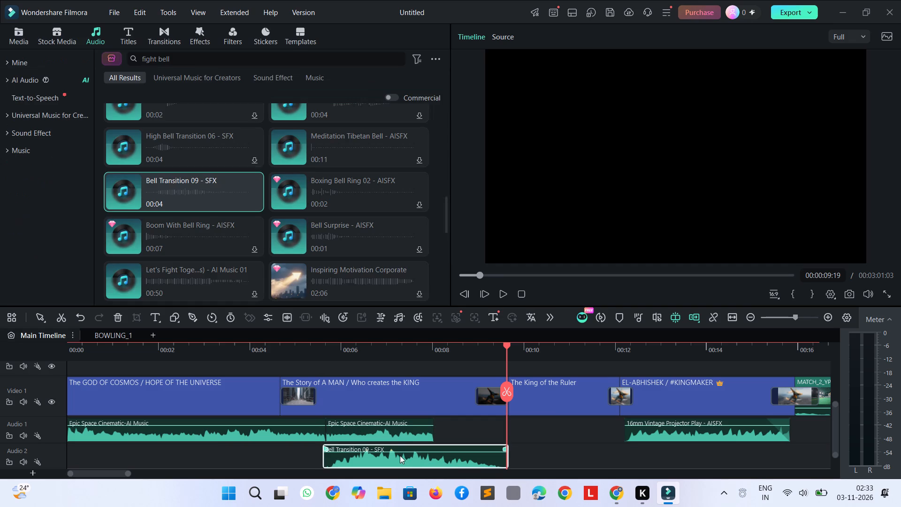
pyautogui.moveTo(361, 454); pyautogui.dragTo(477, 428)
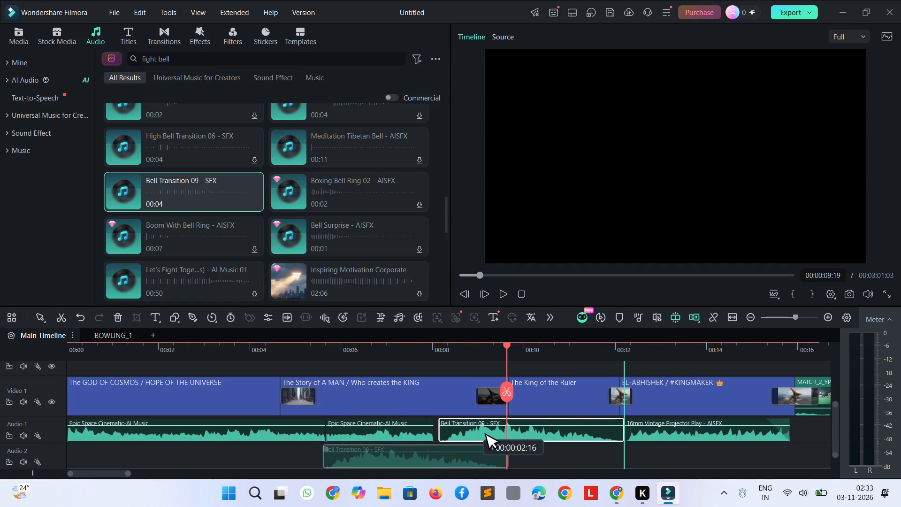
pyautogui.moveTo(477, 428); pyautogui.dragTo(470, 428)
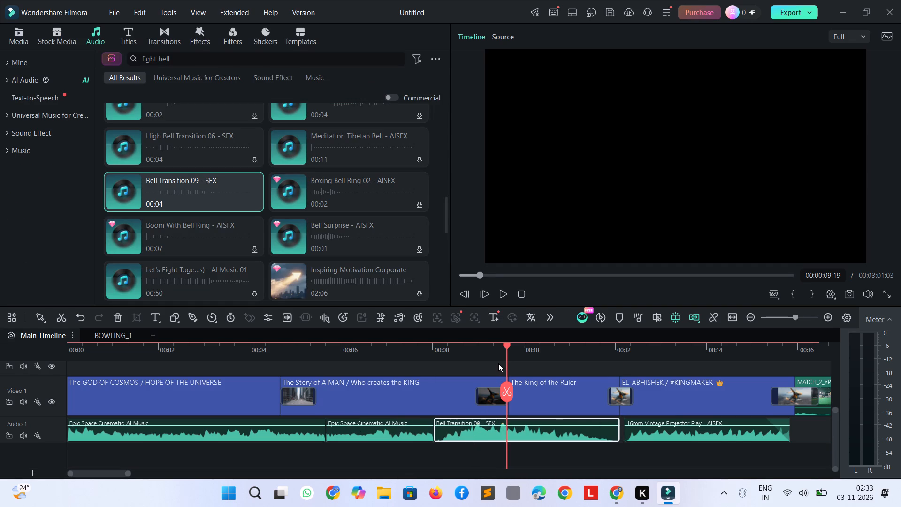
pyautogui.moveTo(504, 347); pyautogui.dragTo(216, 368)
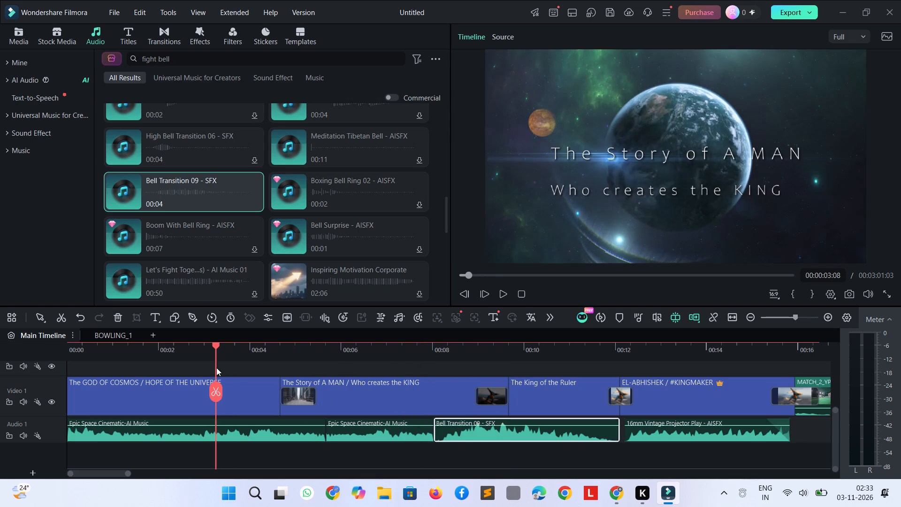
pyautogui.moveTo(216, 368); pyautogui.dragTo(234, 372)
pyautogui.press('space')
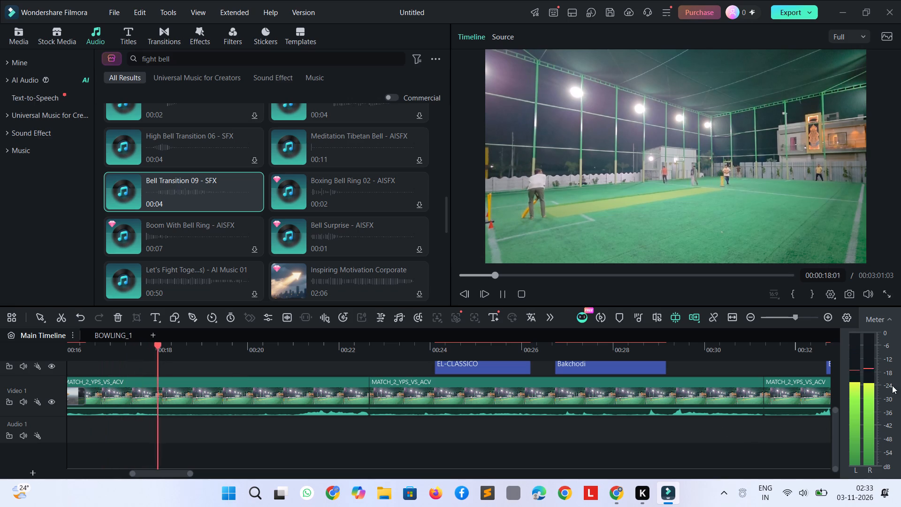
# Play the opening titles full screen from the start of the timeline to review the reordered audio.
pyautogui.click(896, 292)
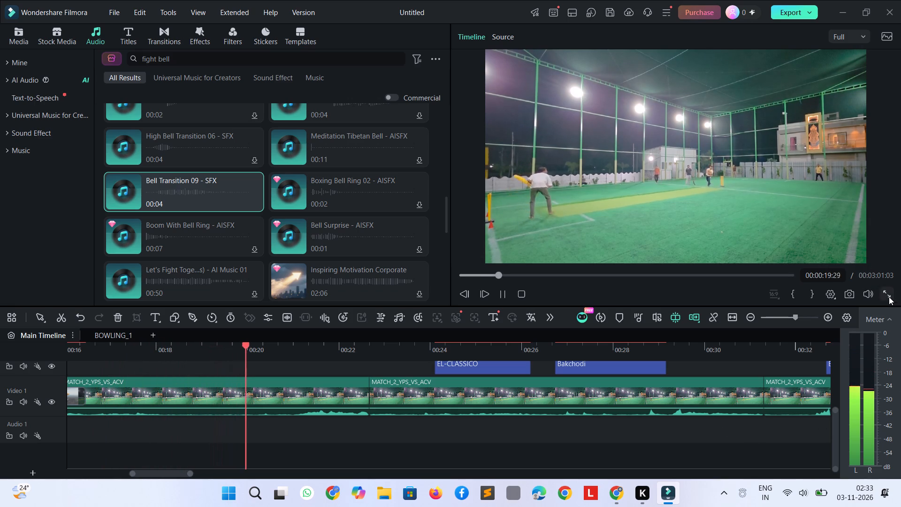
pyautogui.click(887, 295)
pyautogui.moveTo(106, 477); pyautogui.dragTo(0, 456)
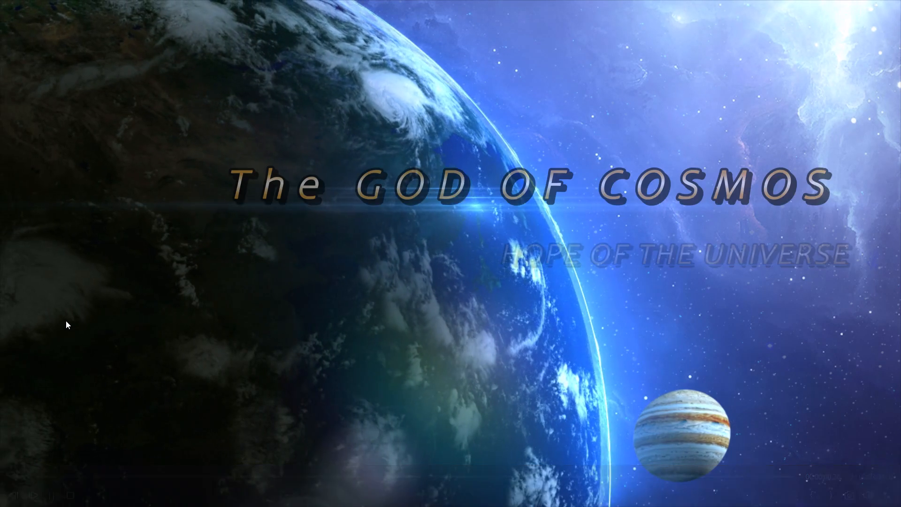
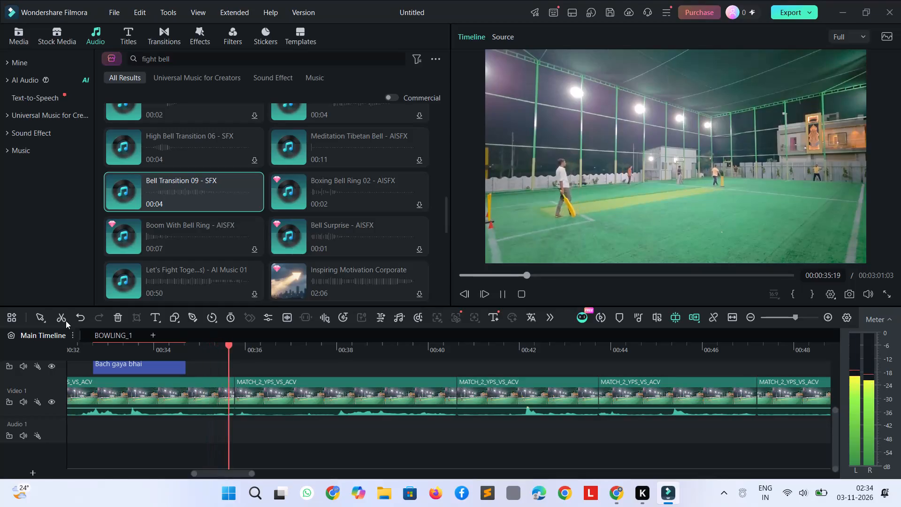
# Move the EL-CLASSICO title earlier on its track so it starts at about 20.5 seconds, over the batting shot.
pyautogui.press('space')
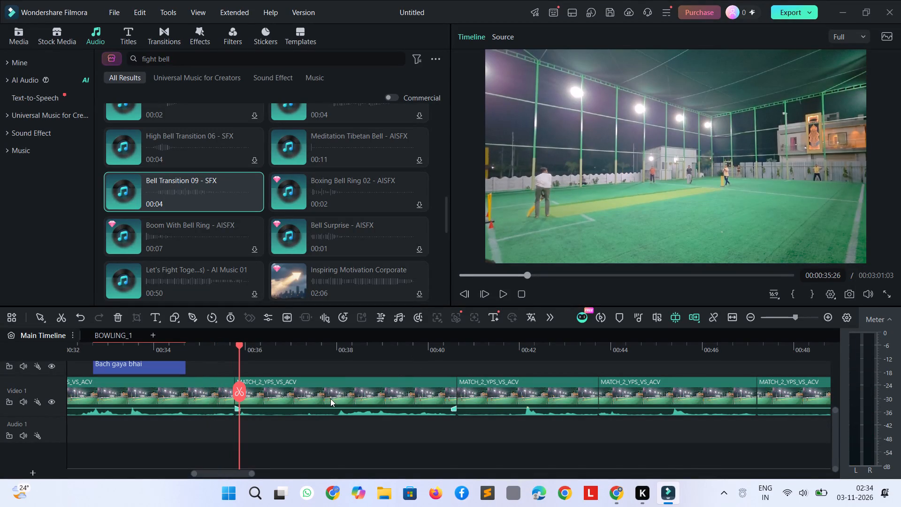
pyautogui.moveTo(211, 476); pyautogui.dragTo(145, 459)
pyautogui.click(516, 362)
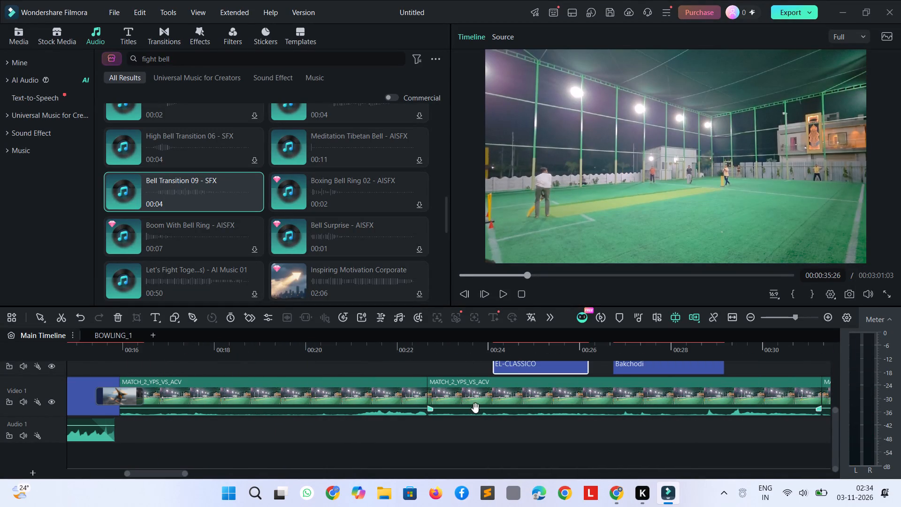
pyautogui.click(475, 410)
pyautogui.press('space')
pyautogui.press('space')
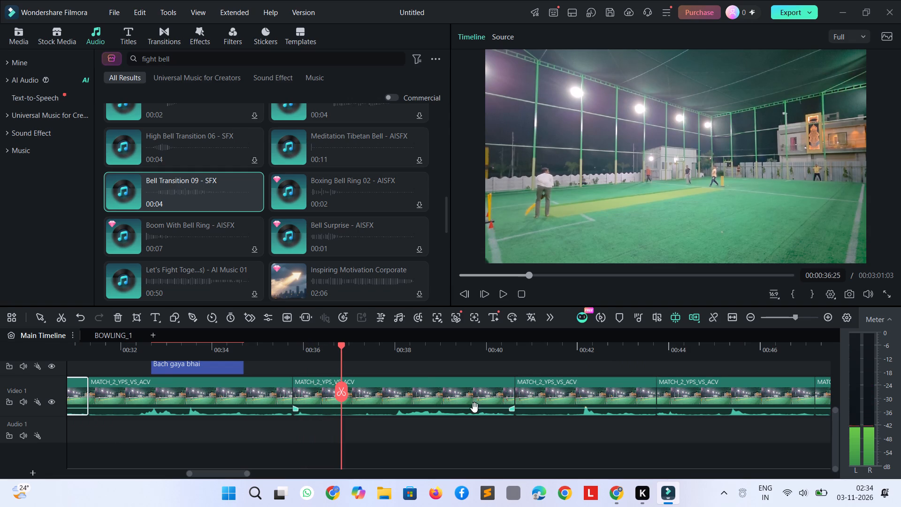
pyautogui.moveTo(341, 345); pyautogui.dragTo(340, 345)
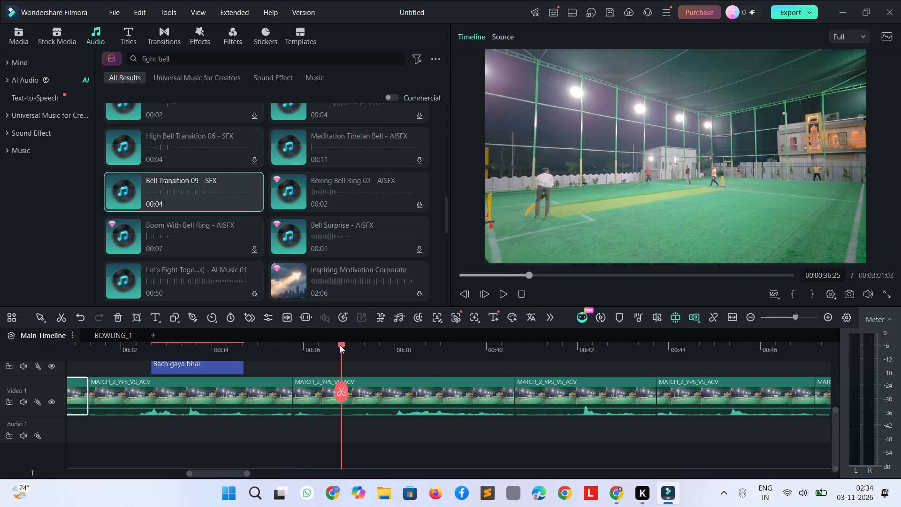
pyautogui.moveTo(340, 345); pyautogui.dragTo(70, 362)
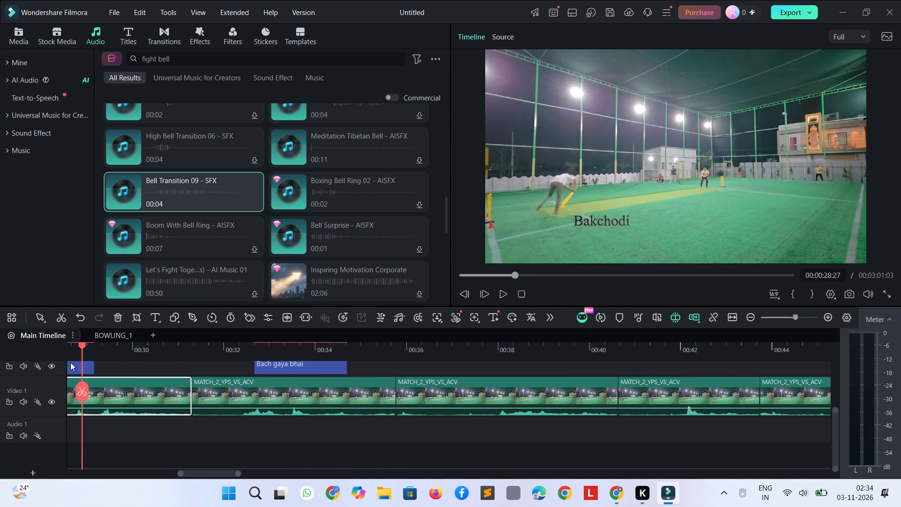
pyautogui.moveTo(70, 362); pyautogui.dragTo(62, 360)
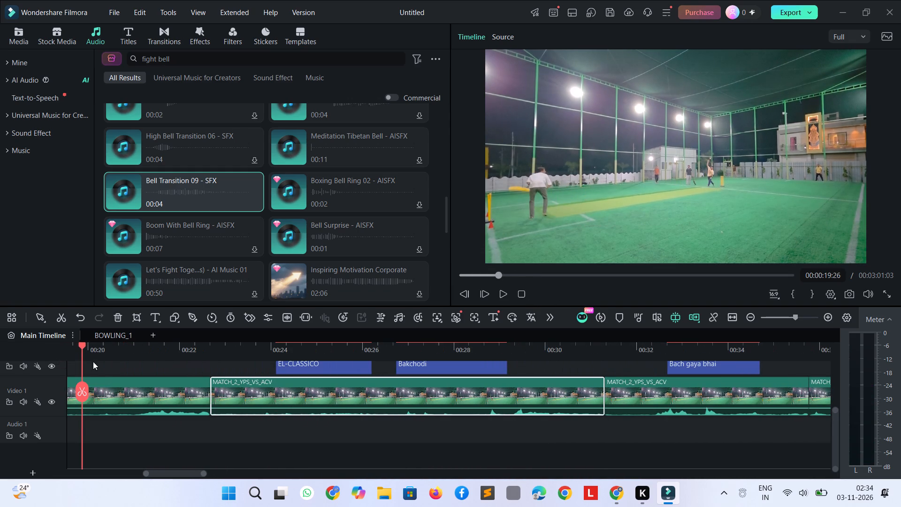
pyautogui.press('space')
pyautogui.press('space')
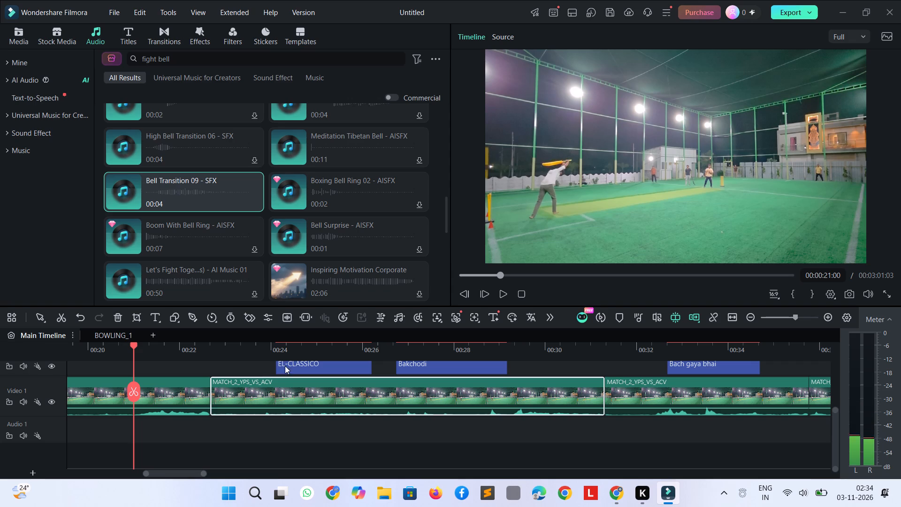
pyautogui.click(298, 363)
pyautogui.click(158, 392)
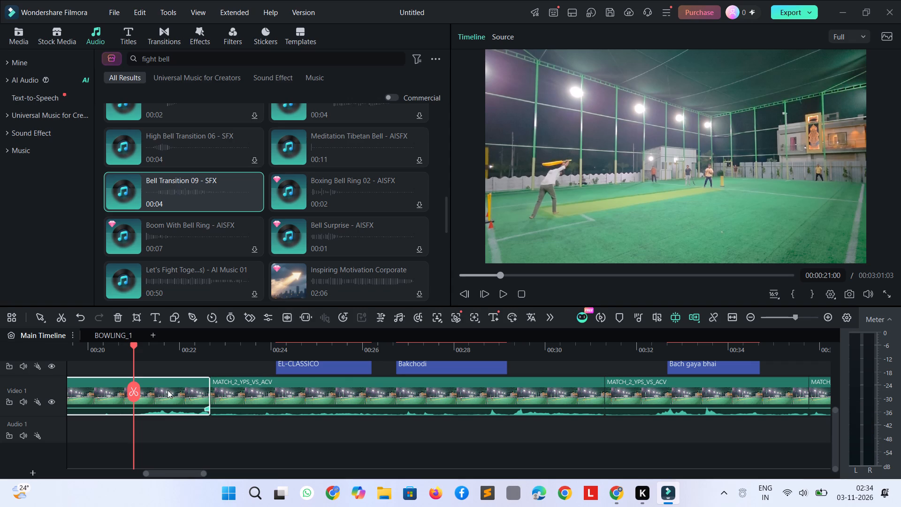
pyautogui.moveTo(345, 365); pyautogui.dragTo(176, 364)
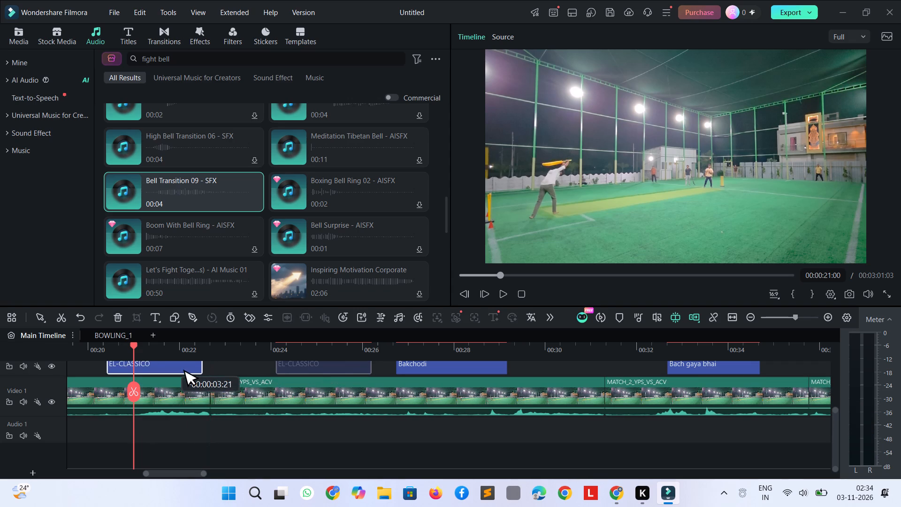
pyautogui.moveTo(176, 364); pyautogui.dragTo(179, 420)
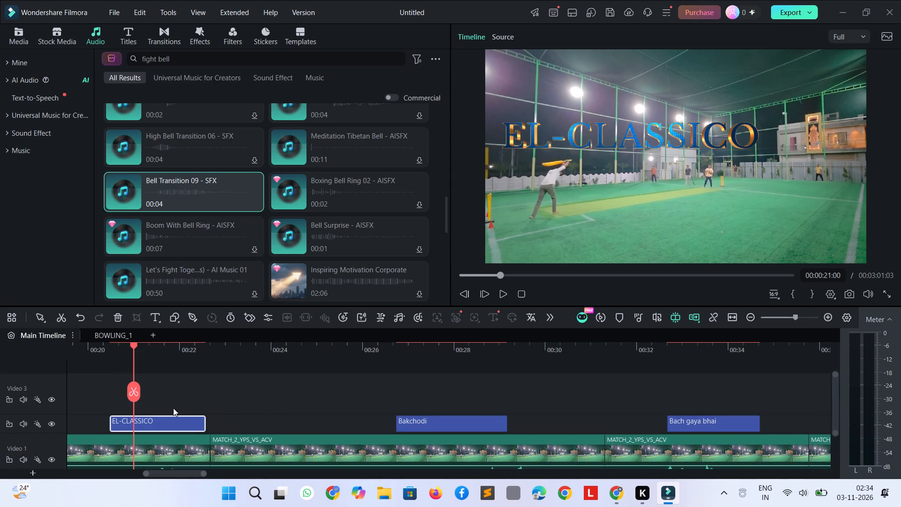
# Move the Bakchodi title earlier on the same track so it starts at about 23.5 seconds.
pyautogui.press('space')
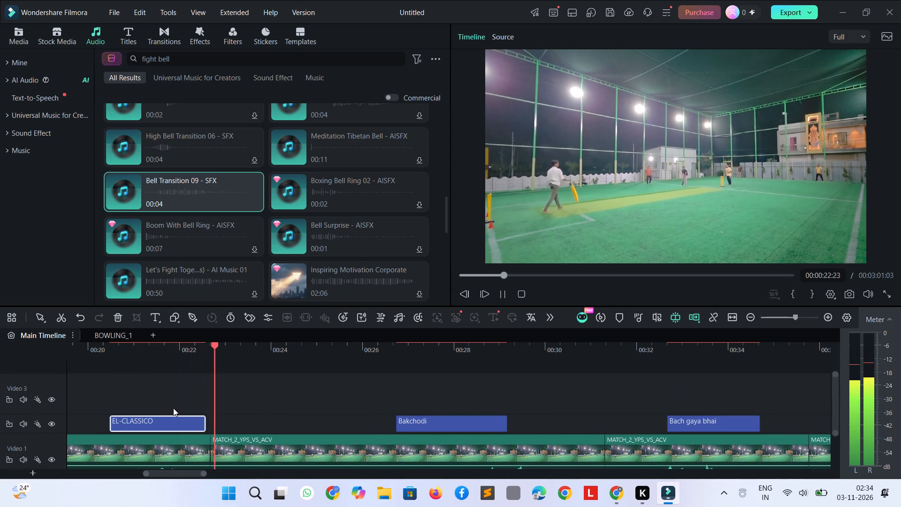
pyautogui.press('space')
pyautogui.moveTo(435, 426); pyautogui.dragTo(435, 426)
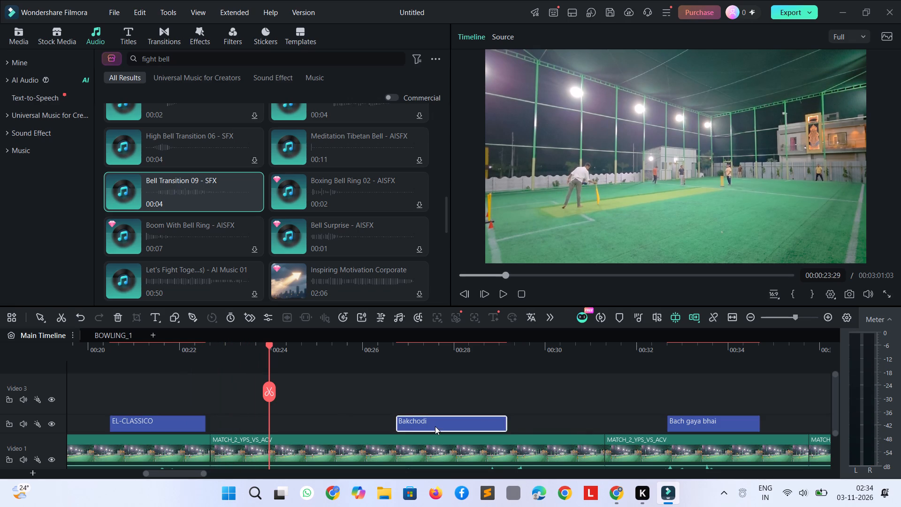
pyautogui.moveTo(435, 426); pyautogui.dragTo(284, 423)
# Move the Bach gaya bhai title earlier on the same track so it starts at about 00:00:28:25.
pyautogui.press('space')
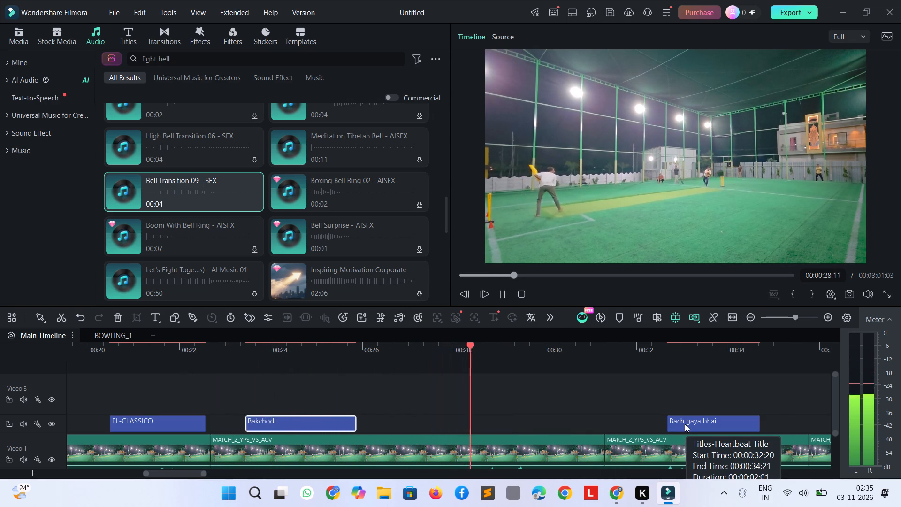
pyautogui.press('space')
pyautogui.moveTo(686, 422); pyautogui.dragTo(490, 420)
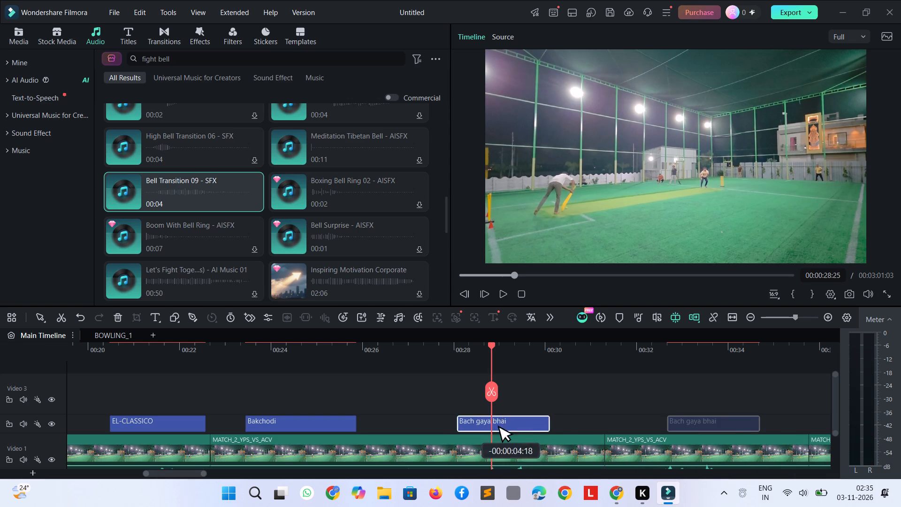
pyautogui.moveTo(490, 420); pyautogui.dragTo(508, 420)
# Play the footage after the Bach gaya bhai title, and preview the edit full screen from the beginning.
pyautogui.press('space')
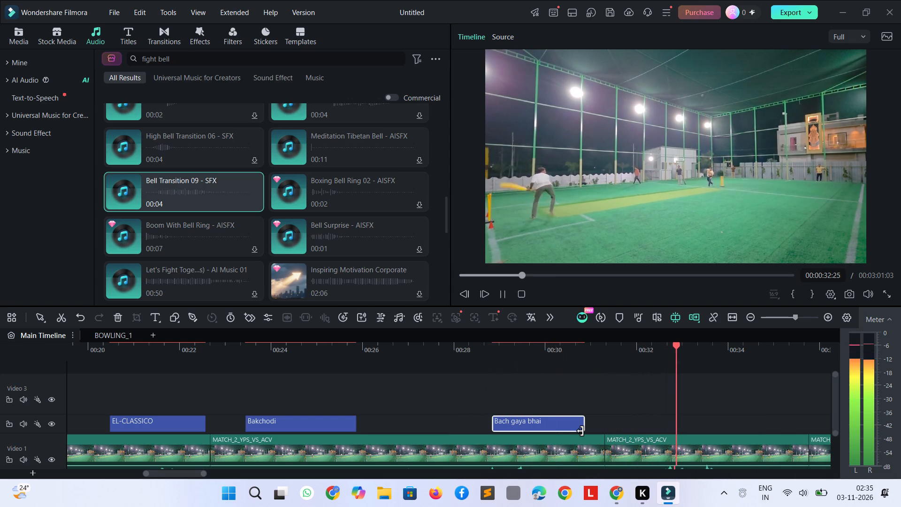
pyautogui.press('space')
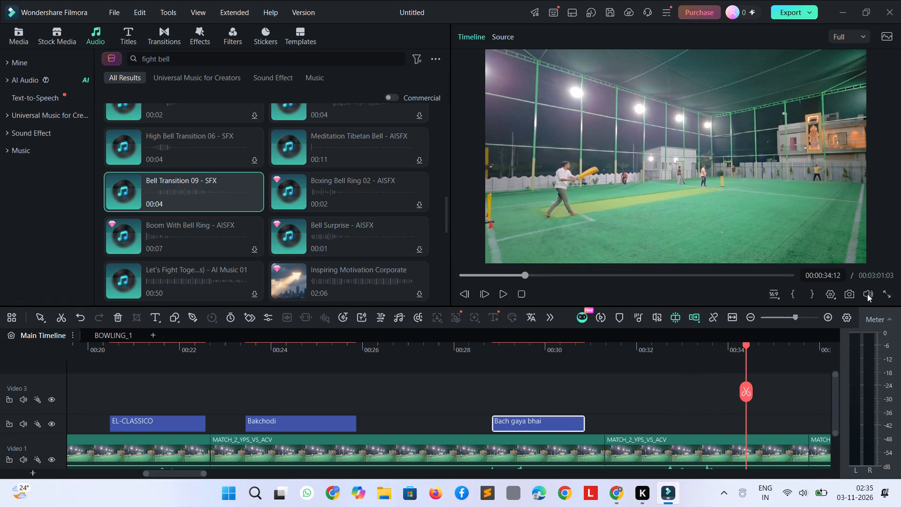
pyautogui.click(885, 296)
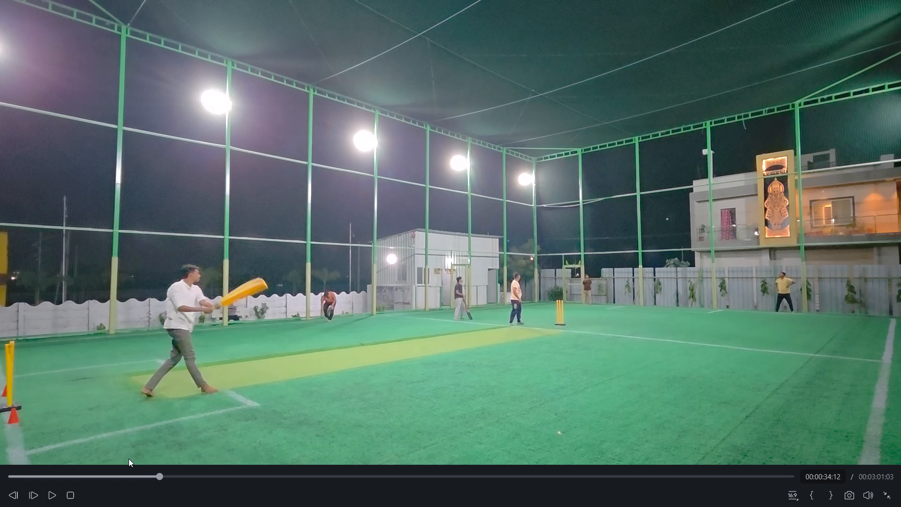
pyautogui.press('space')
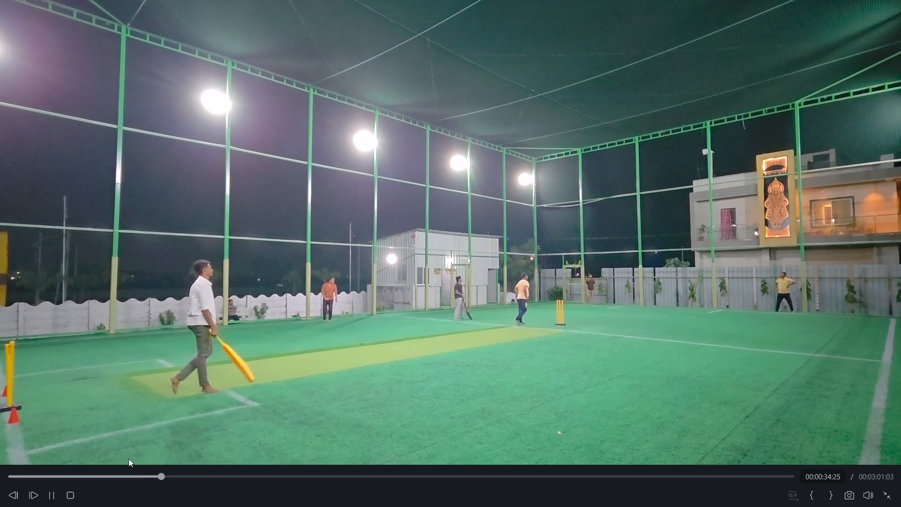
pyautogui.press('space')
pyautogui.moveTo(163, 476); pyautogui.dragTo(0, 463)
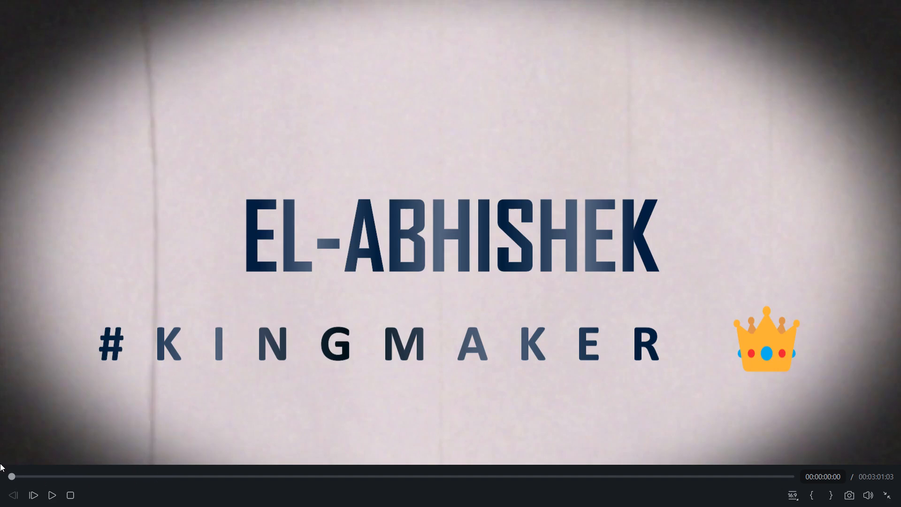
pyautogui.press('space')
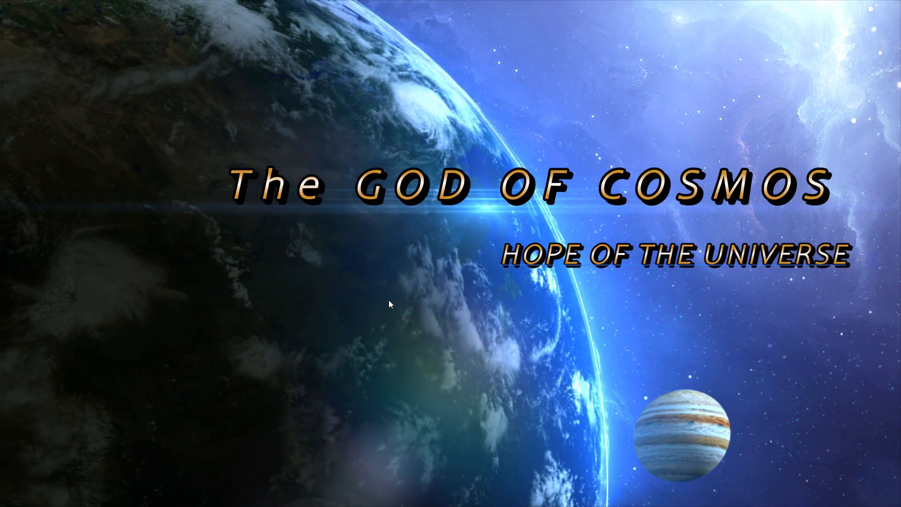
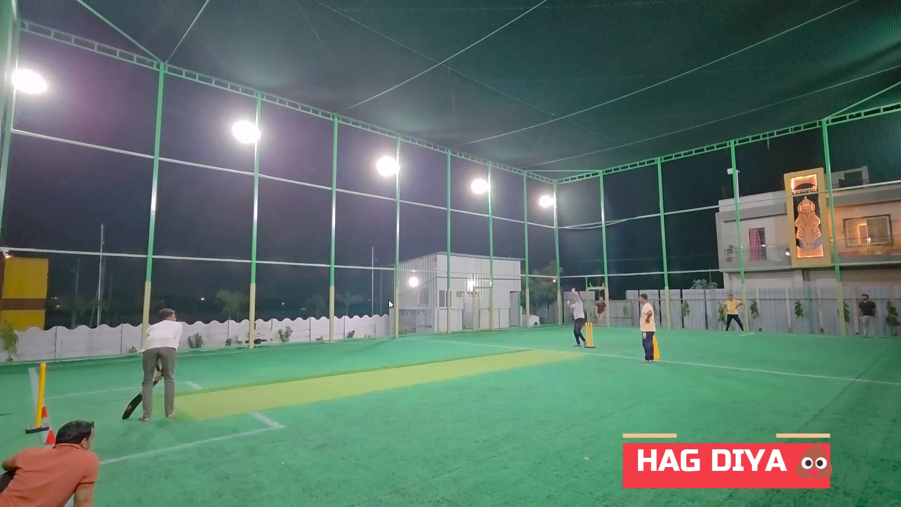
# Move the HAG DIYA title earlier on its track so it starts at about 58.8 seconds, over the batting shot.
pyautogui.press('Escape')
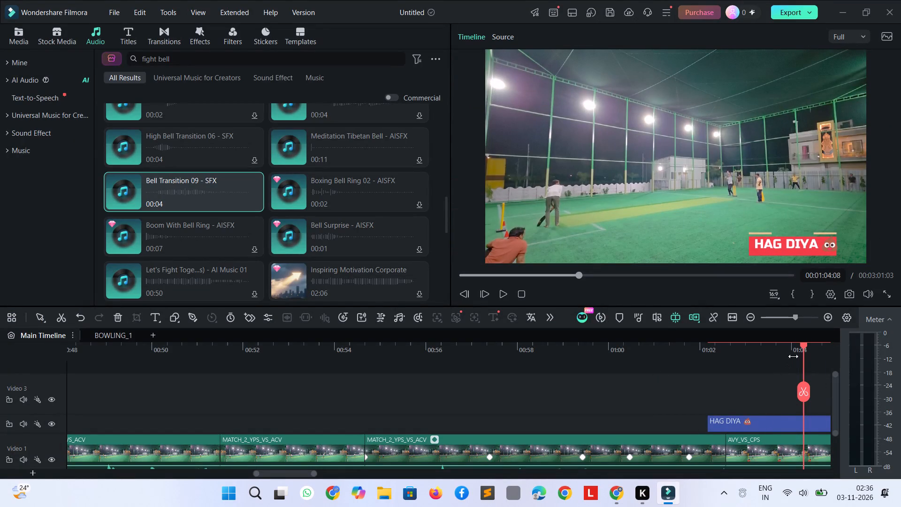
pyautogui.moveTo(804, 342); pyautogui.dragTo(763, 361)
pyautogui.moveTo(802, 348); pyautogui.dragTo(802, 348)
pyautogui.moveTo(802, 348); pyautogui.dragTo(593, 390)
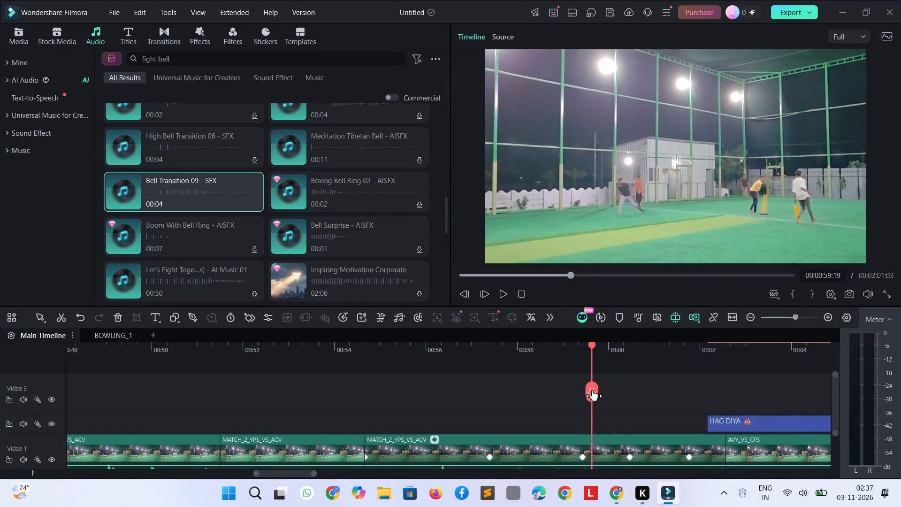
pyautogui.moveTo(593, 390); pyautogui.dragTo(576, 390)
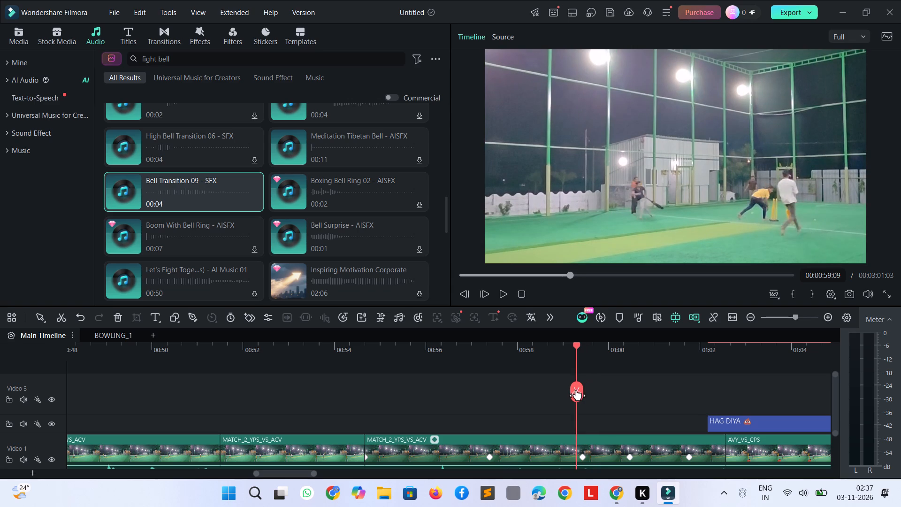
pyautogui.moveTo(576, 390); pyautogui.dragTo(554, 397)
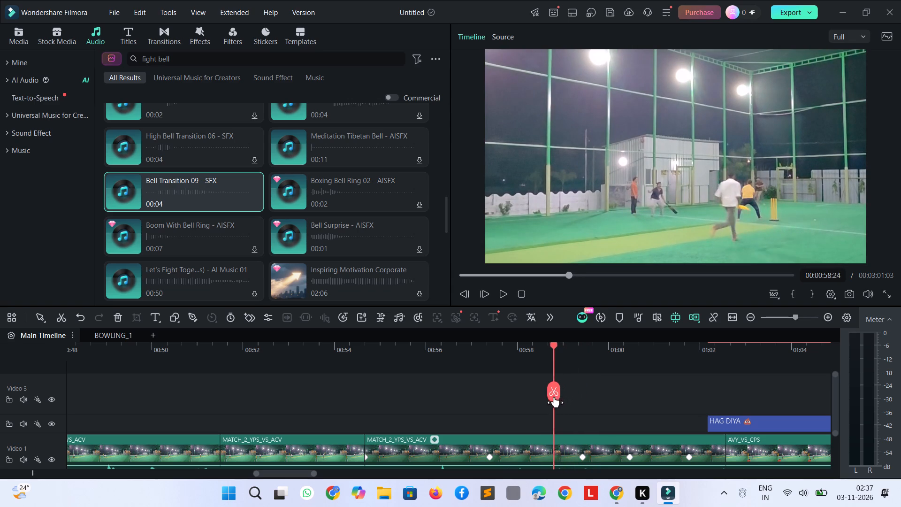
pyautogui.moveTo(554, 397); pyautogui.dragTo(573, 407)
pyautogui.click(737, 422)
pyautogui.moveTo(737, 422); pyautogui.dragTo(679, 423)
pyautogui.click(679, 420)
pyautogui.moveTo(744, 421); pyautogui.dragTo(637, 422)
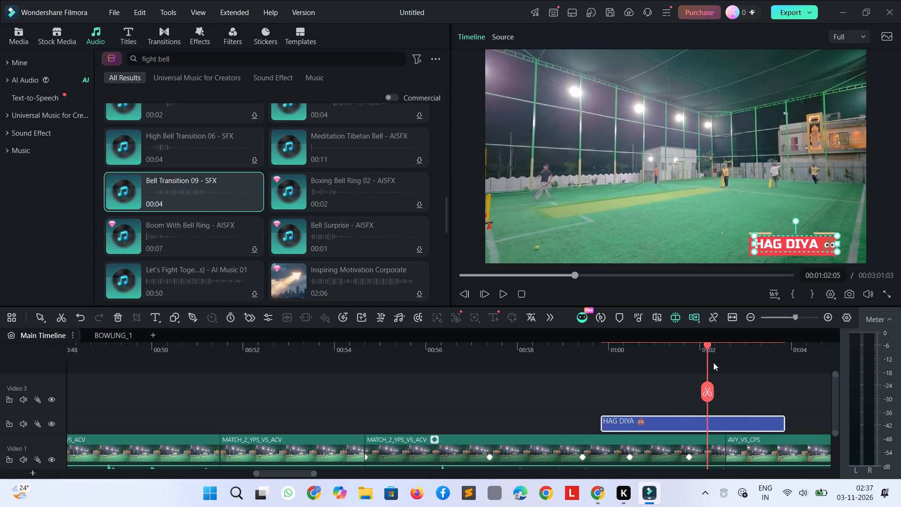
pyautogui.moveTo(707, 347); pyautogui.dragTo(600, 350)
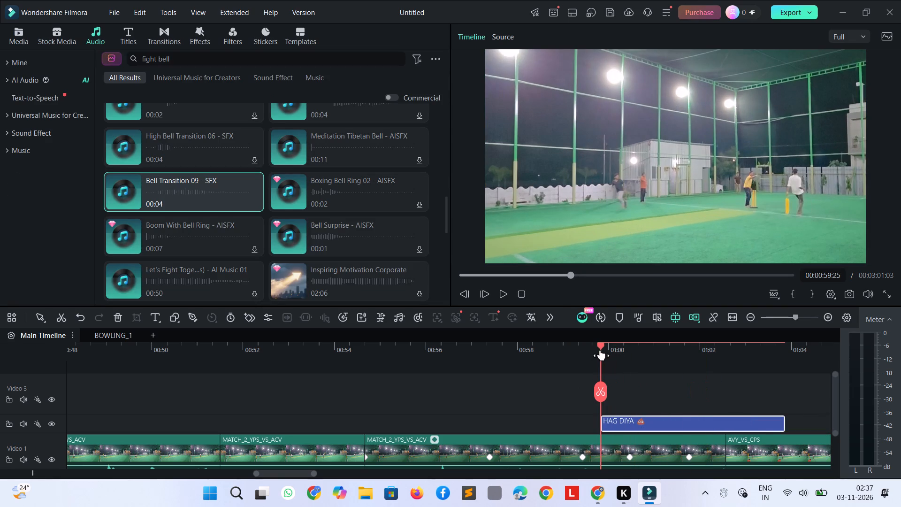
pyautogui.moveTo(600, 350); pyautogui.dragTo(567, 349)
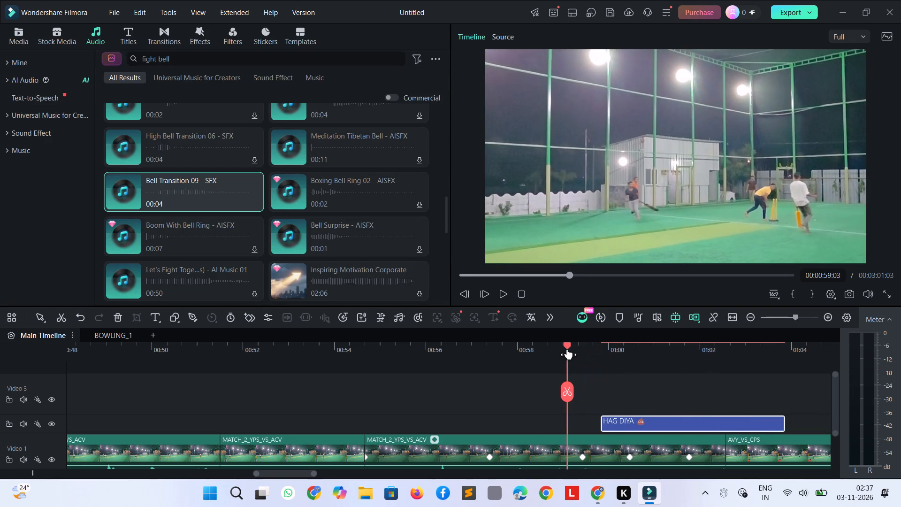
pyautogui.moveTo(567, 349); pyautogui.dragTo(564, 349)
pyautogui.moveTo(700, 421); pyautogui.dragTo(631, 430)
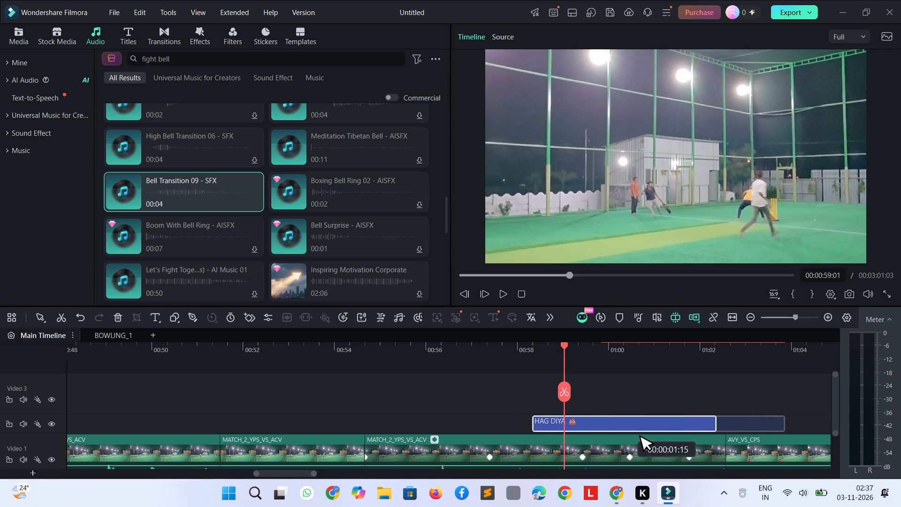
pyautogui.moveTo(631, 430); pyautogui.dragTo(652, 430)
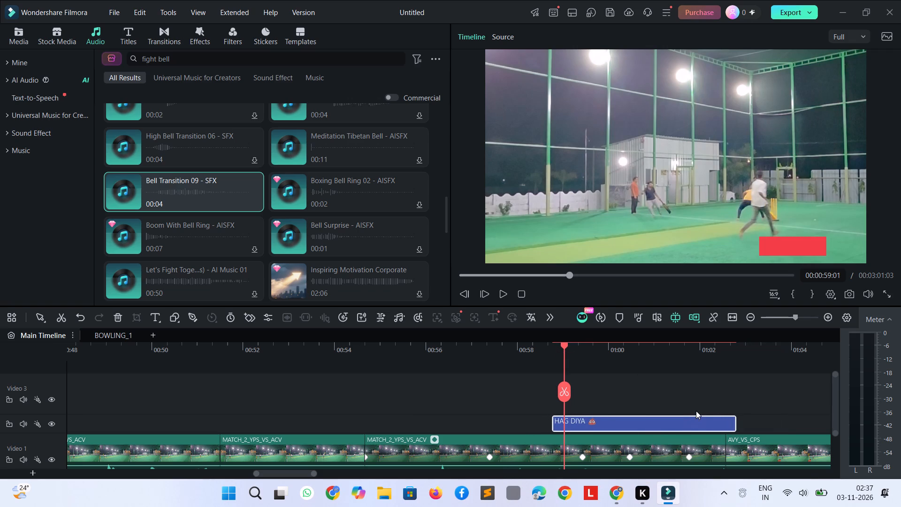
# Trim the end of the HAG DIYA title back to about 1 minute 1.6 seconds and play through the cut.
pyautogui.press('space')
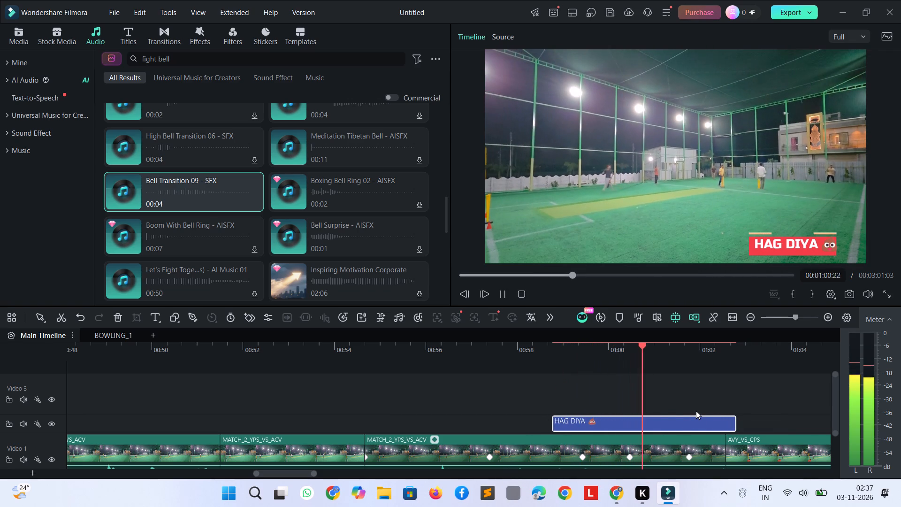
pyautogui.press('space')
pyautogui.moveTo(735, 422); pyautogui.dragTo(680, 422)
pyautogui.press('space')
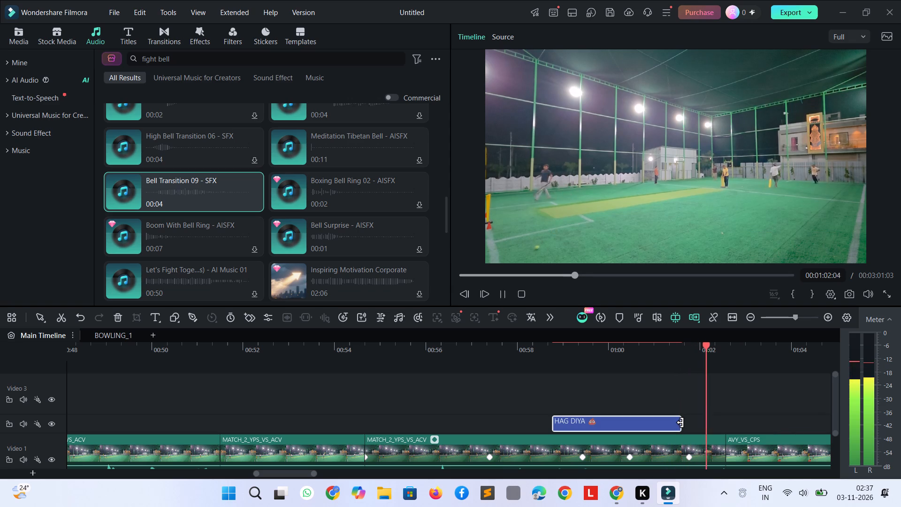
pyautogui.press('space')
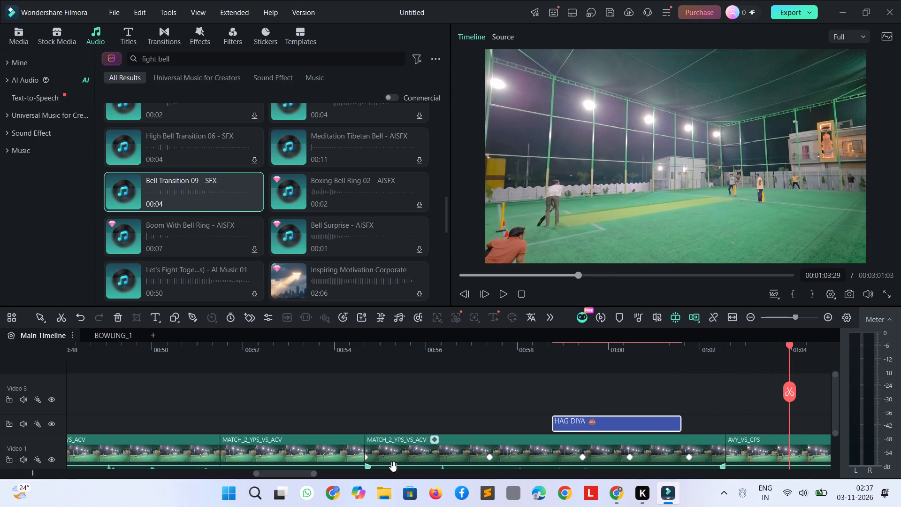
# Look over the rest of the timeline and play the edit full screen from the beginning.
pyautogui.moveTo(285, 471); pyautogui.dragTo(303, 474)
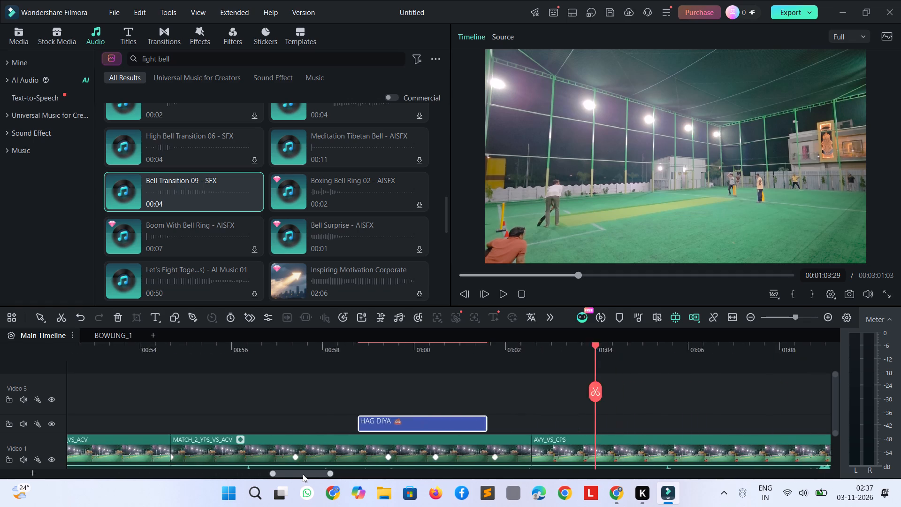
pyautogui.moveTo(303, 474); pyautogui.dragTo(414, 486)
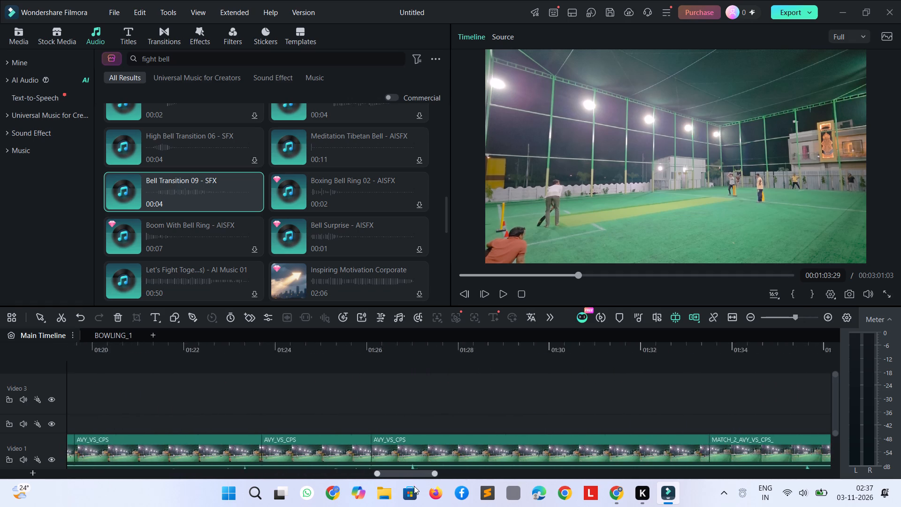
pyautogui.moveTo(414, 486); pyautogui.dragTo(470, 487)
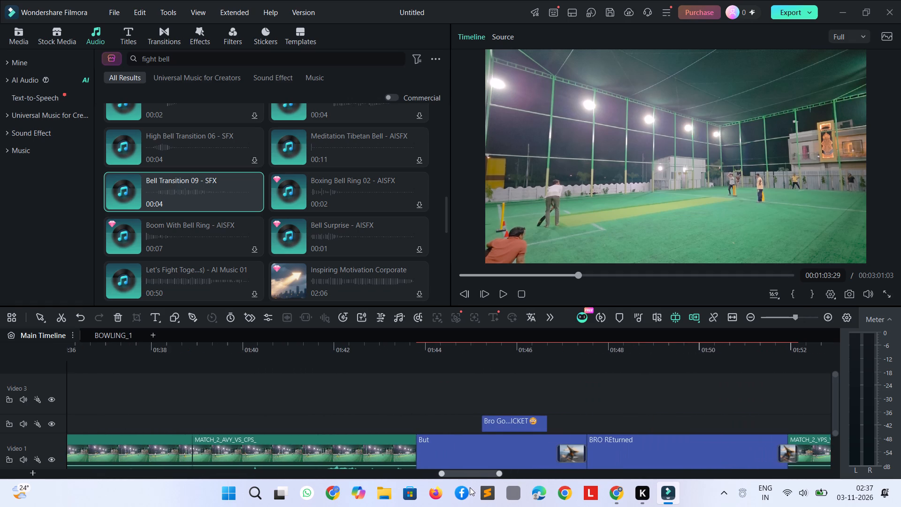
pyautogui.moveTo(470, 487); pyautogui.dragTo(295, 484)
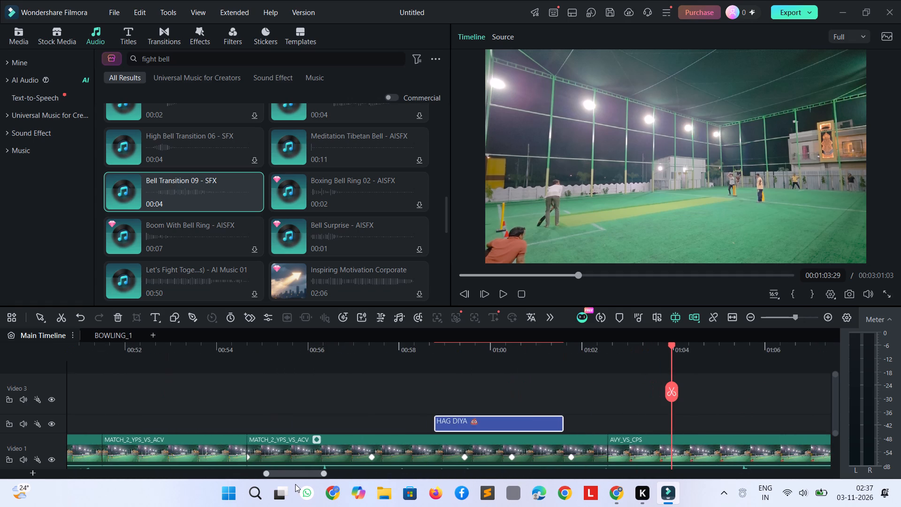
pyautogui.moveTo(295, 484); pyautogui.dragTo(274, 484)
pyautogui.click(889, 289)
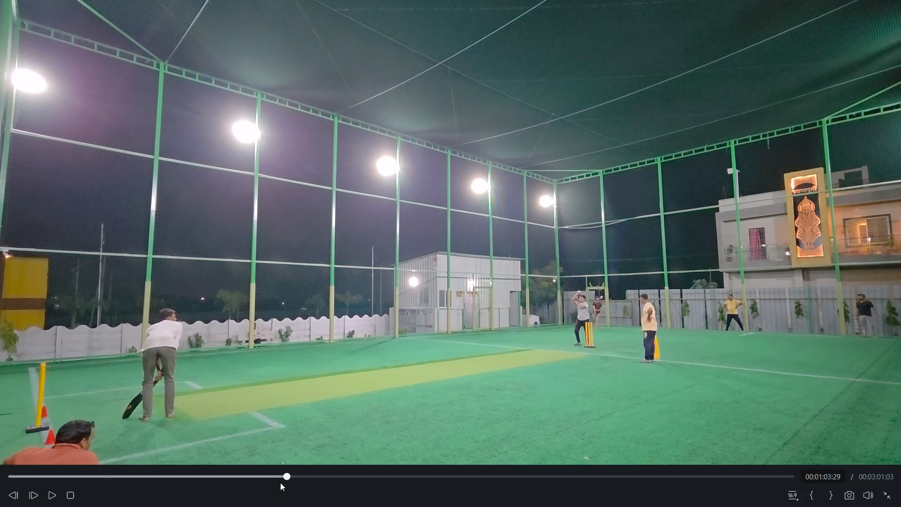
pyautogui.moveTo(280, 483); pyautogui.dragTo(39, 462)
pyautogui.moveTo(286, 482); pyautogui.dragTo(90, 448)
pyautogui.moveTo(286, 479); pyautogui.dragTo(0, 468)
pyautogui.press('space')
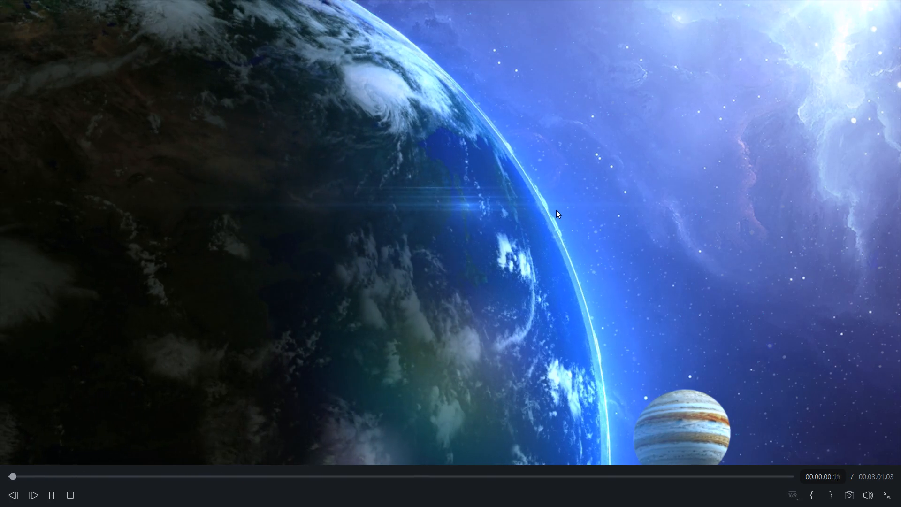
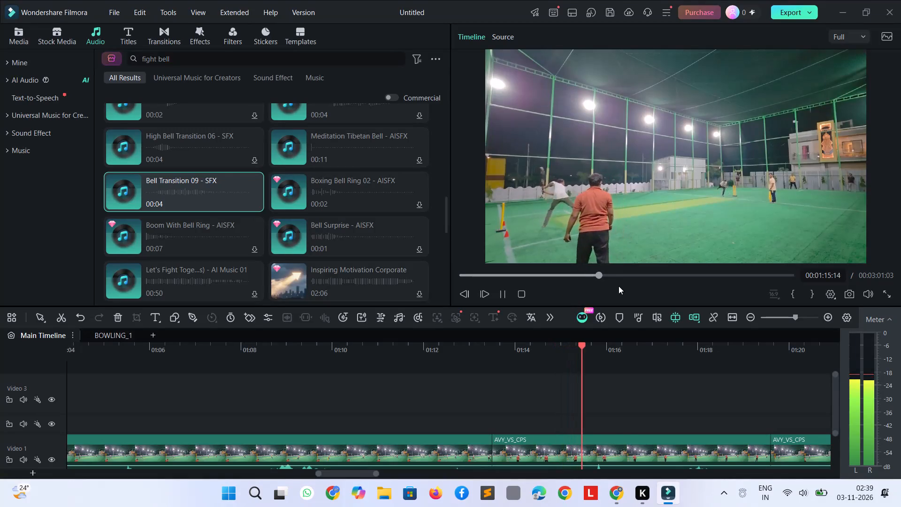
# Find the running batter shot and add a quick text title above the video at 00:01:09:01.
pyautogui.press('space')
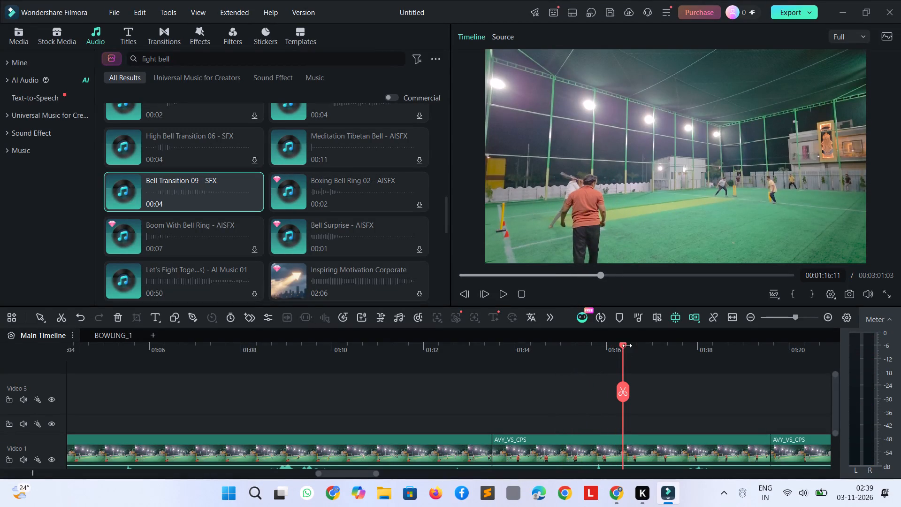
pyautogui.moveTo(622, 348); pyautogui.dragTo(344, 368)
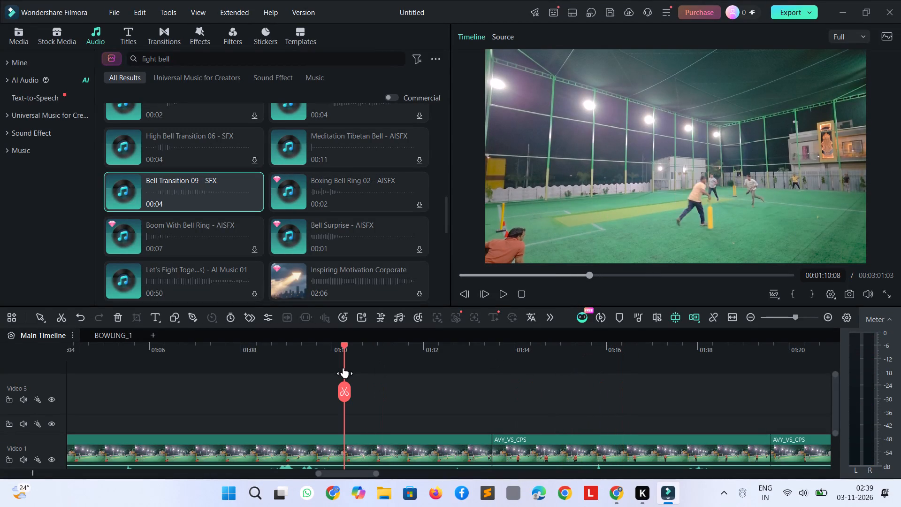
pyautogui.press('space')
pyautogui.press('space')
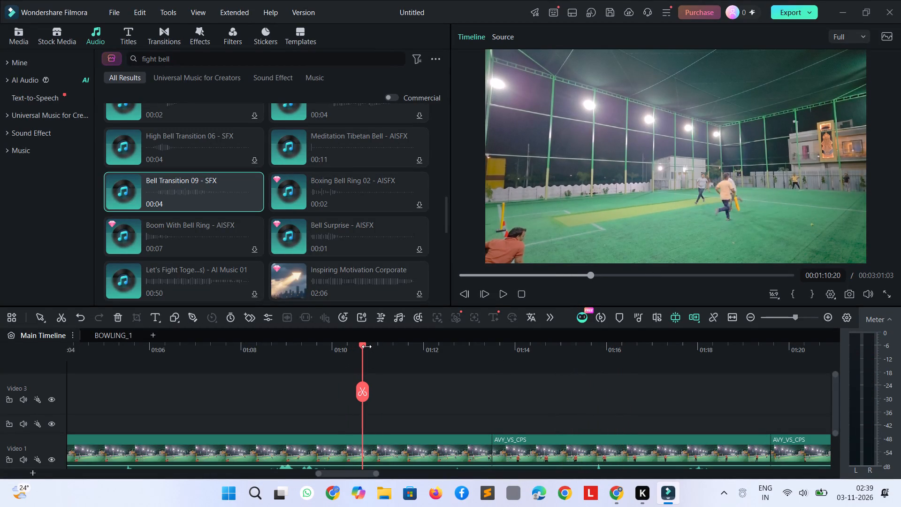
pyautogui.moveTo(365, 346); pyautogui.dragTo(166, 374)
pyautogui.press('space')
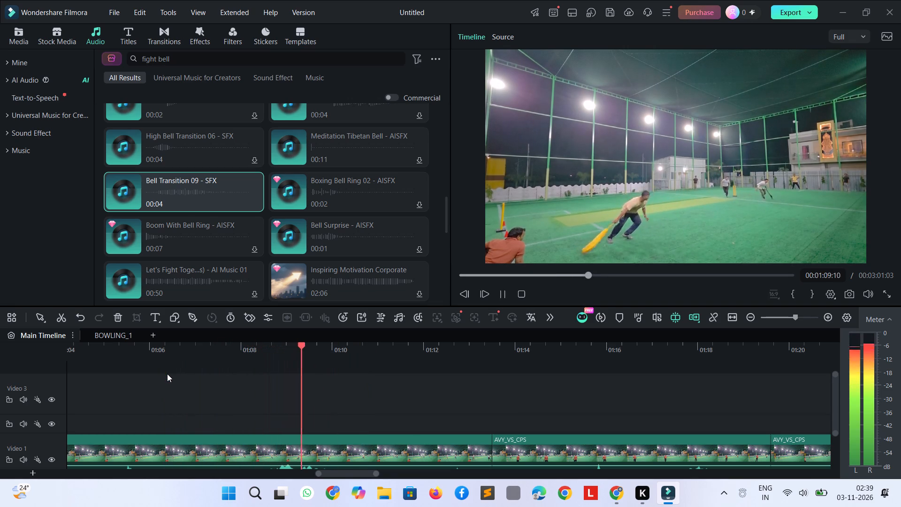
pyautogui.press('space')
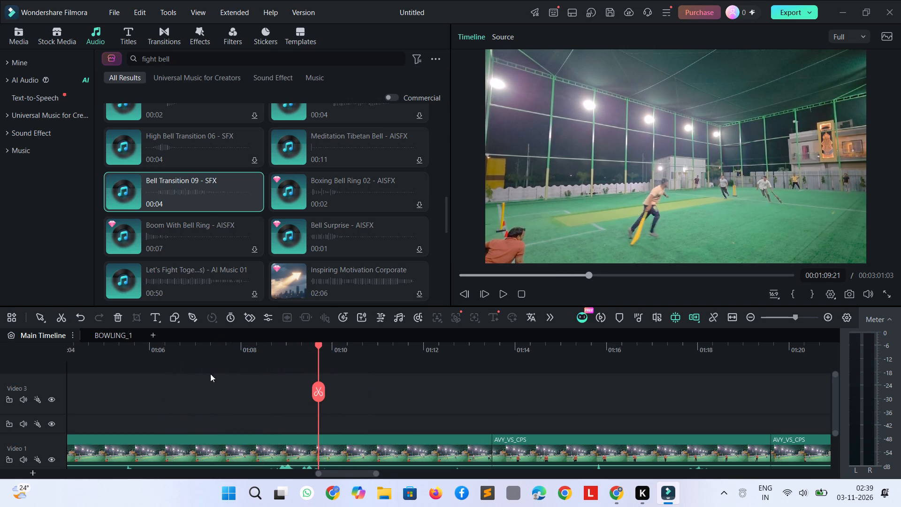
pyautogui.moveTo(320, 346); pyautogui.dragTo(300, 349)
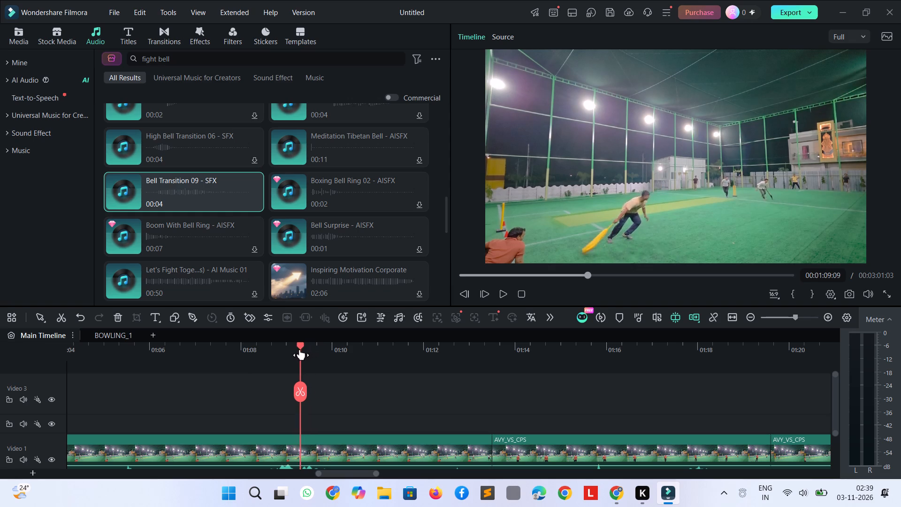
pyautogui.moveTo(300, 349); pyautogui.dragTo(289, 350)
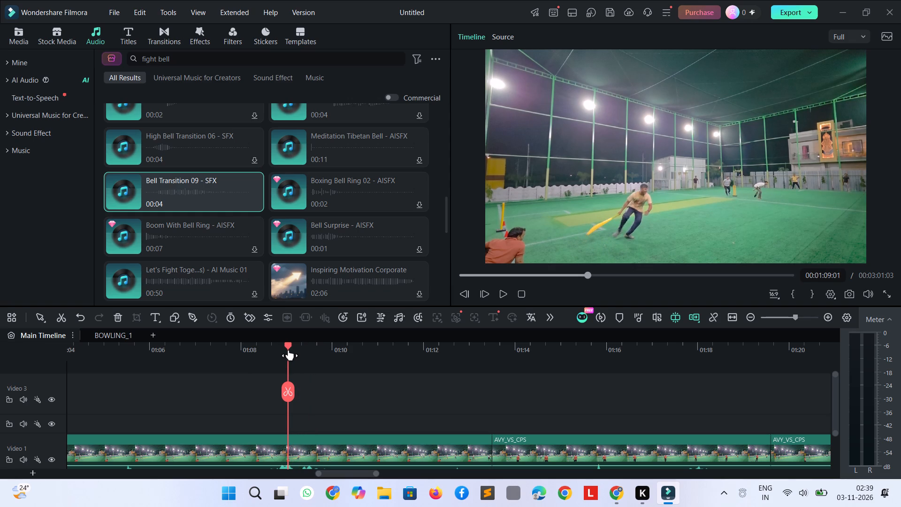
pyautogui.click(153, 320)
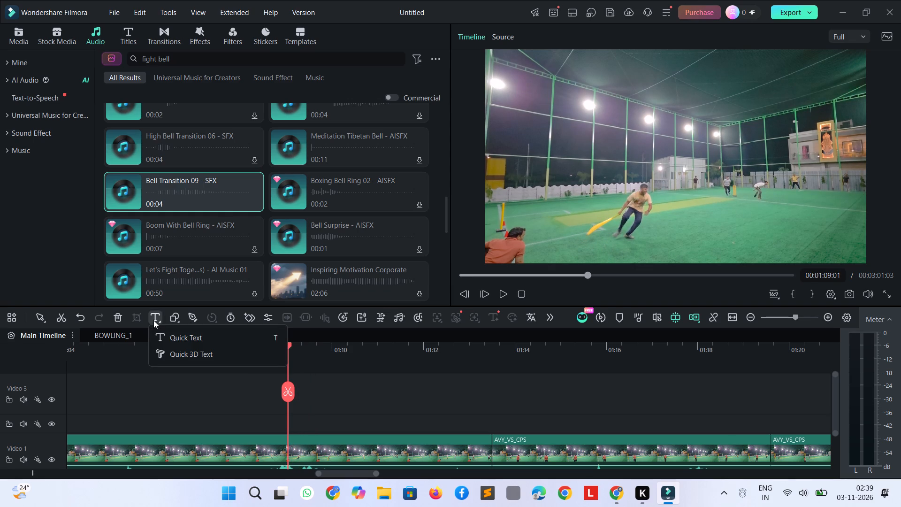
pyautogui.click(164, 331)
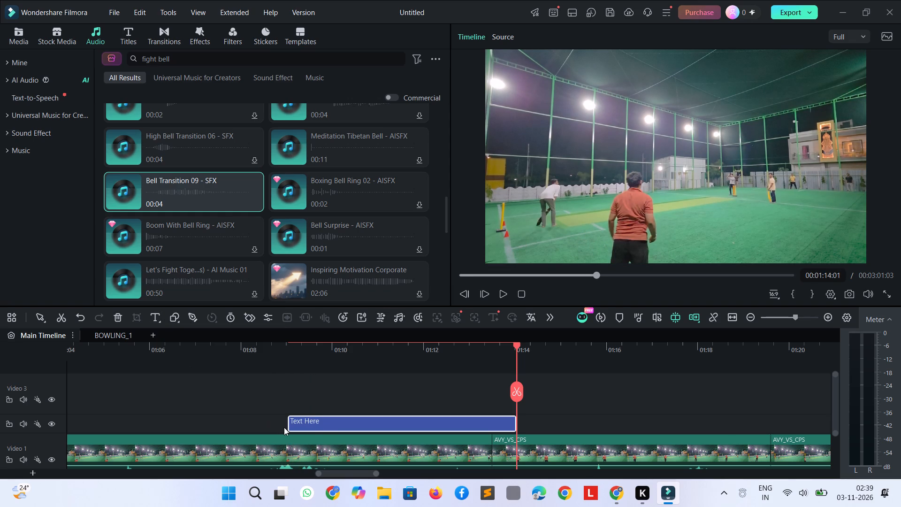
# Replace the new title's placeholder text with "Understanding On PEAK!!!!!".
pyautogui.doubleClick(321, 424)
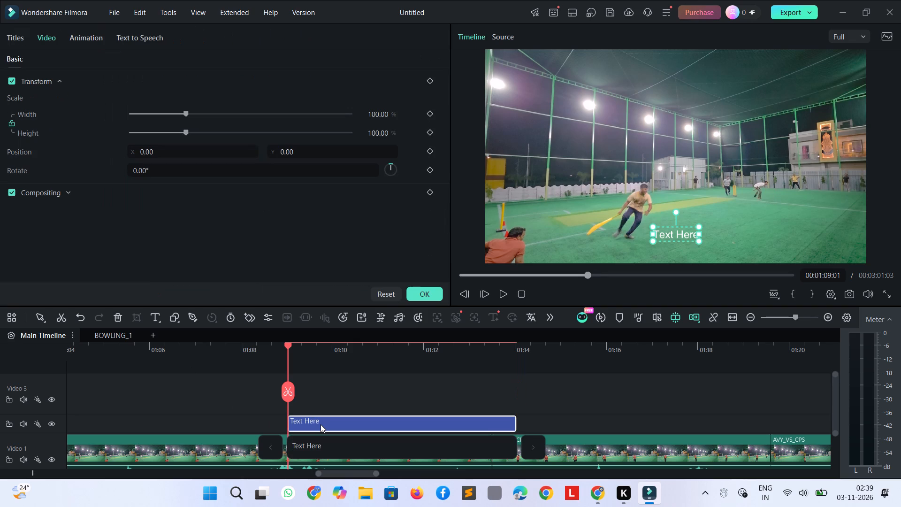
pyautogui.write('Unde')
pyautogui.hotkey('ctrl', 'a')
pyautogui.press('BackSpace')
pyautogui.write('Understanding On PEA')
pyautogui.hotkey('shift', 'k')
pyautogui.write('!!!!!')
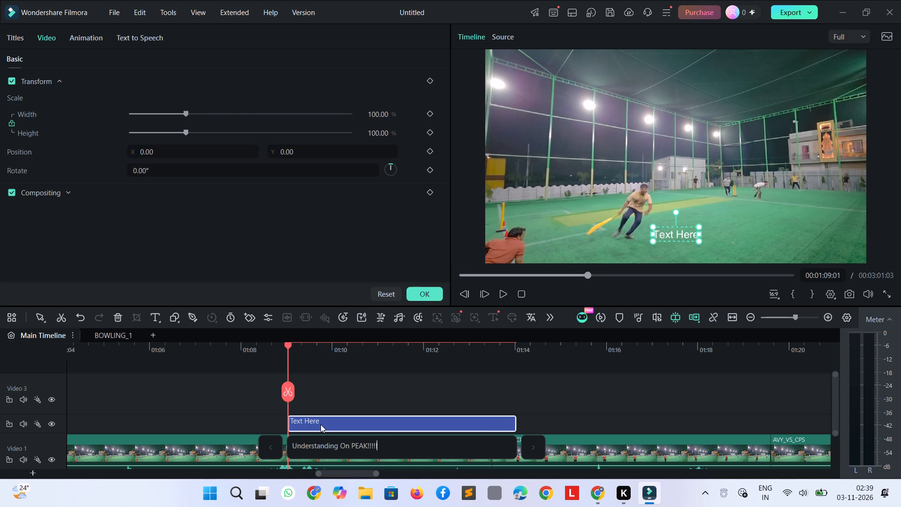
pyautogui.press('Return')
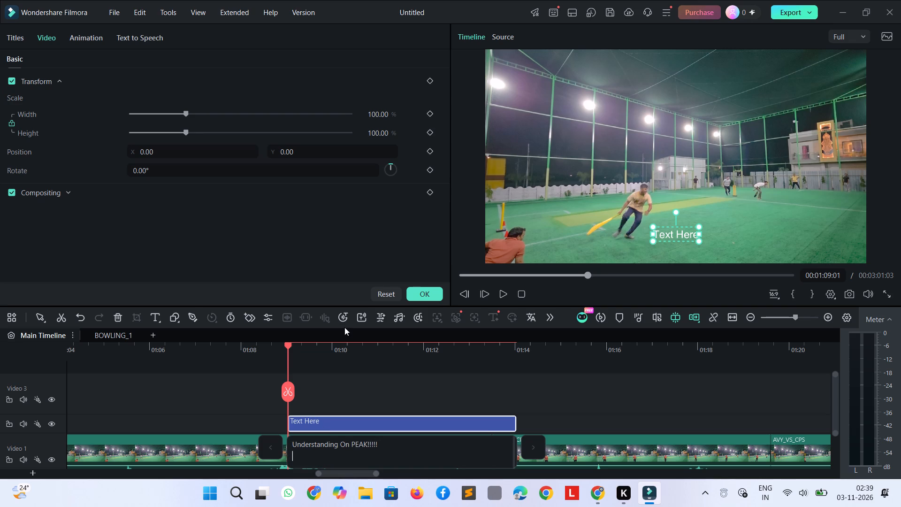
pyautogui.click(347, 383)
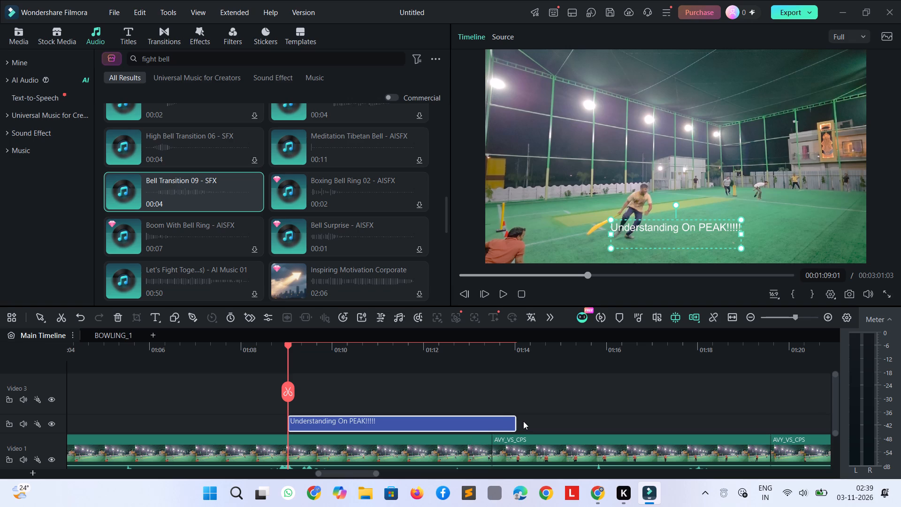
# Trim the end of the Understanding On PEAK!!!!! title back to about 1 minute 10.7 seconds and play through it.
pyautogui.moveTo(514, 421); pyautogui.dragTo(365, 418)
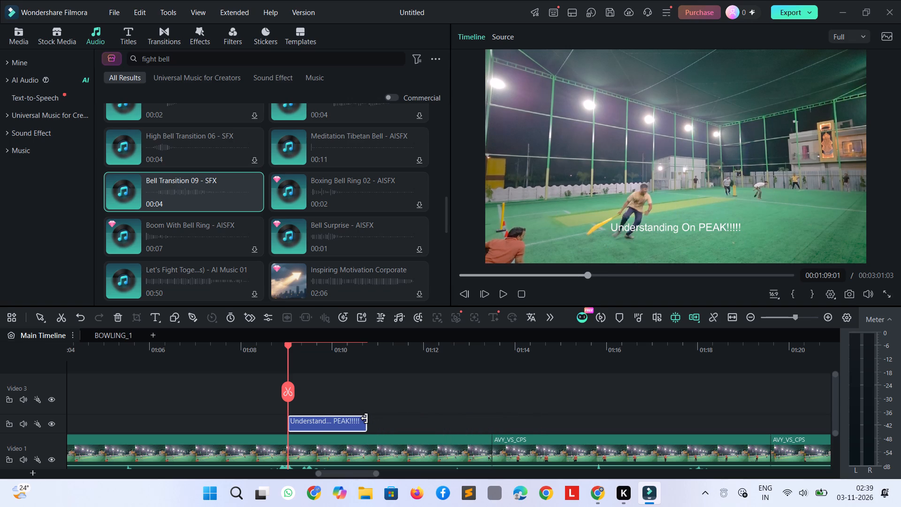
pyautogui.press('space')
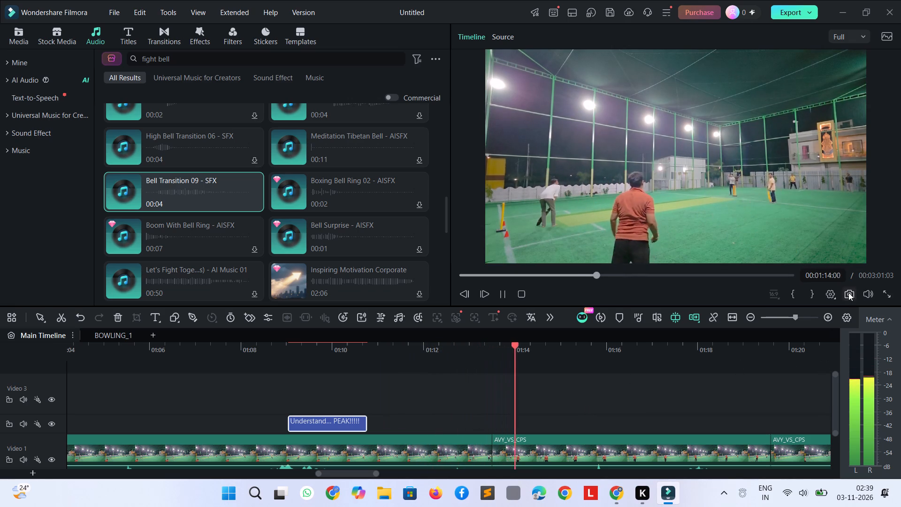
# Play the edit full screen from before the new title through to about 1 minute 28 seconds.
pyautogui.click(879, 293)
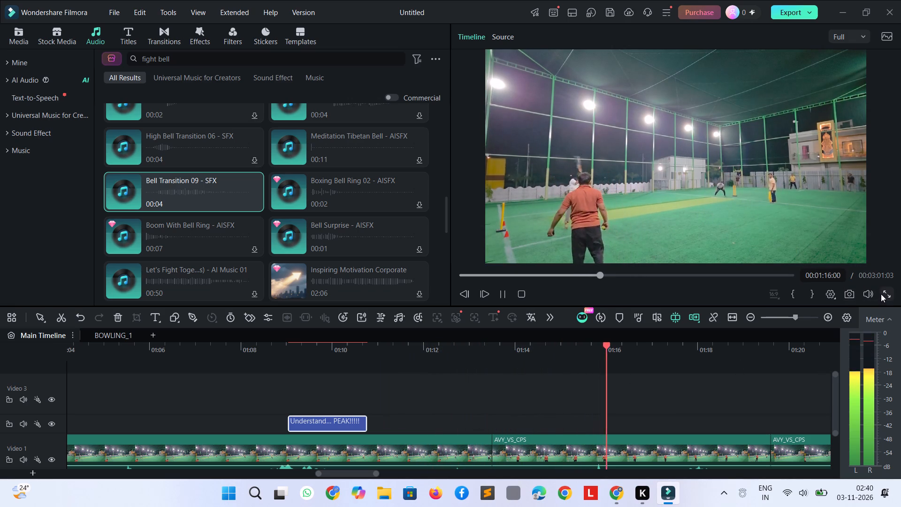
pyautogui.click(881, 292)
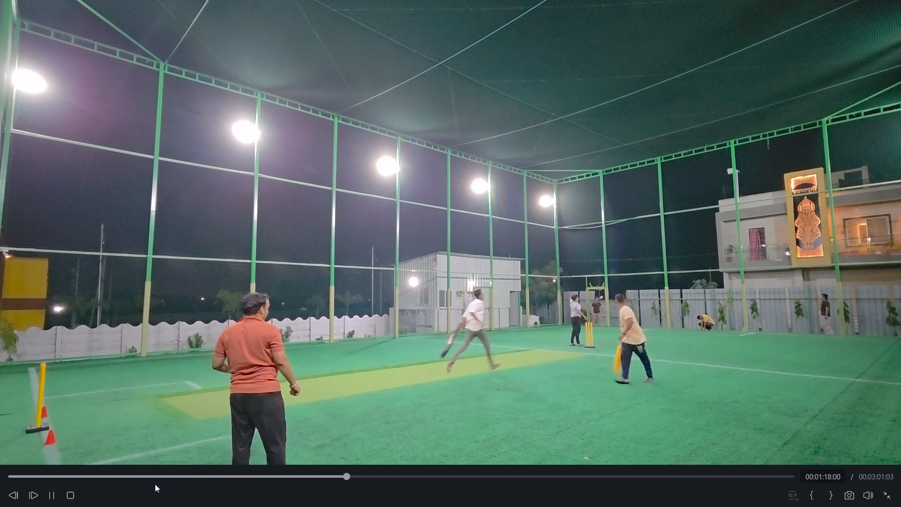
pyautogui.click(297, 481)
pyautogui.click(266, 479)
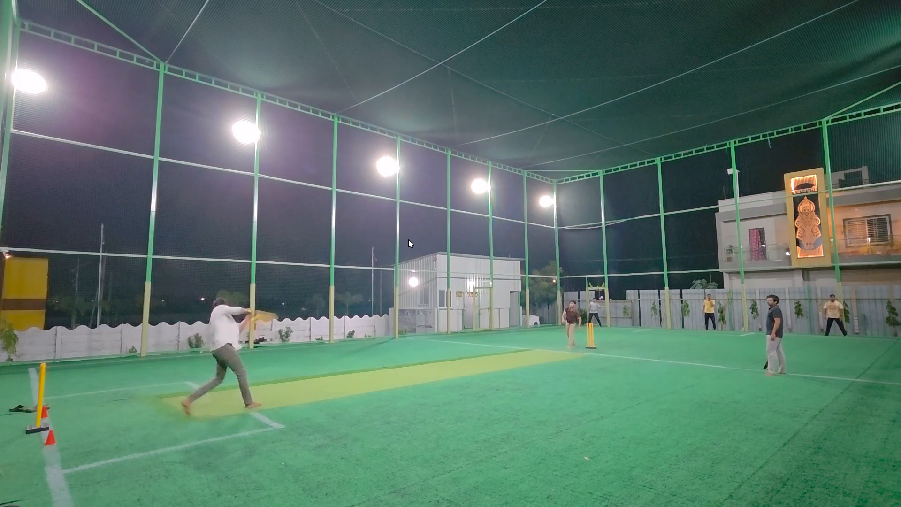
pyautogui.press('space')
pyautogui.press('Escape')
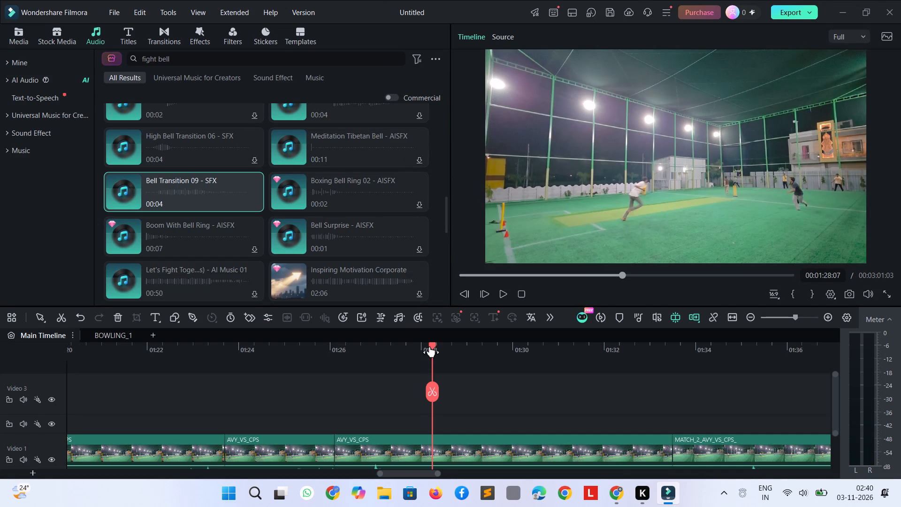
# Replay the batting shots between about 1 minute 20 and 1 minute 28 seconds, checking the cuts between them.
pyautogui.moveTo(430, 346); pyautogui.dragTo(250, 345)
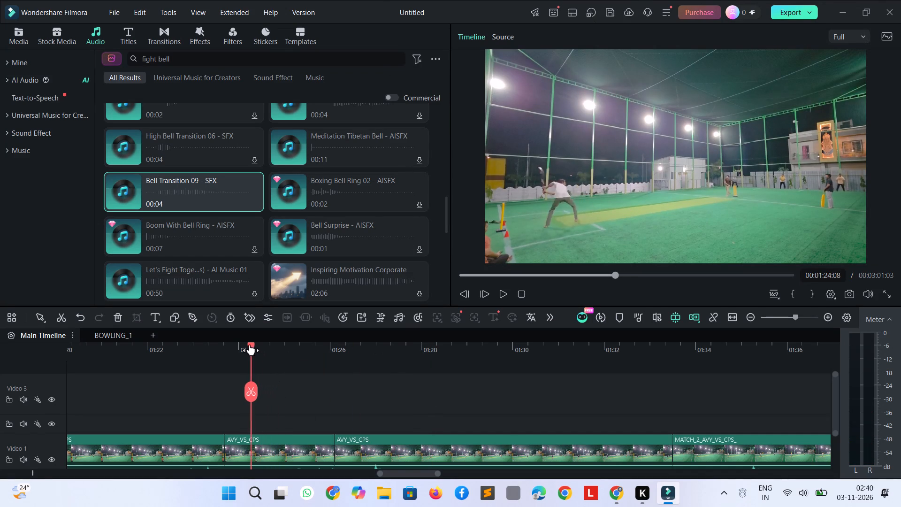
pyautogui.moveTo(250, 345); pyautogui.dragTo(247, 344)
pyautogui.press('space')
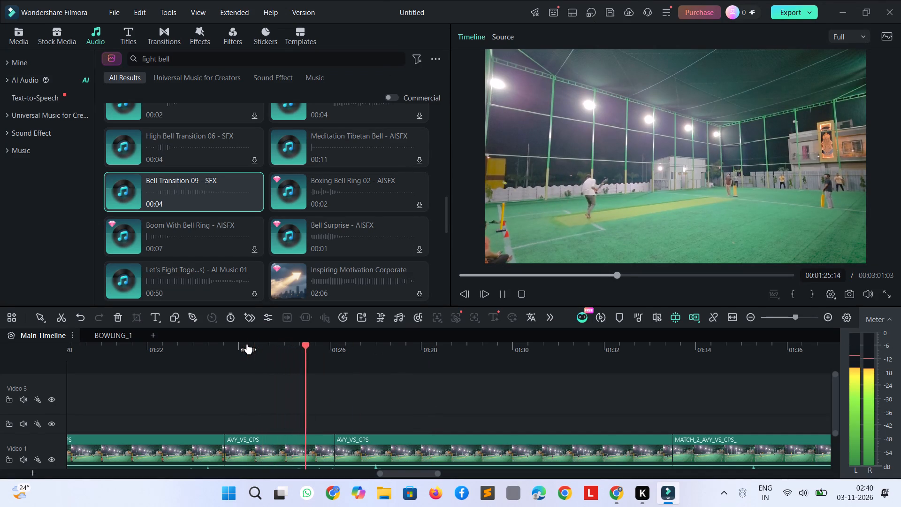
pyautogui.press('space')
pyautogui.click(334, 346)
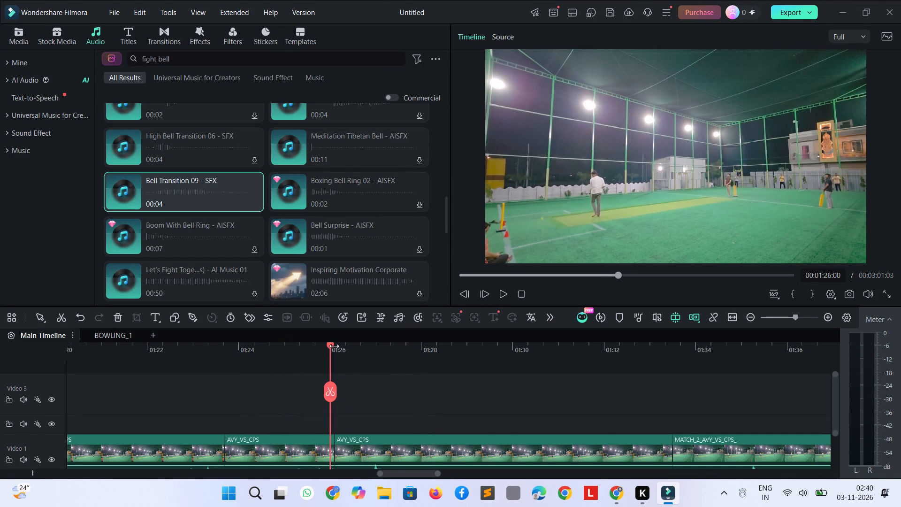
pyautogui.press('space')
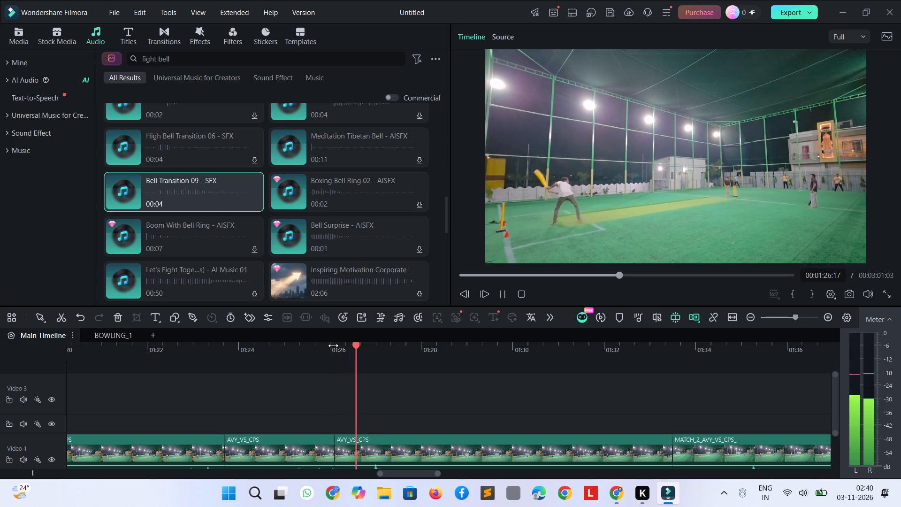
pyautogui.press('space')
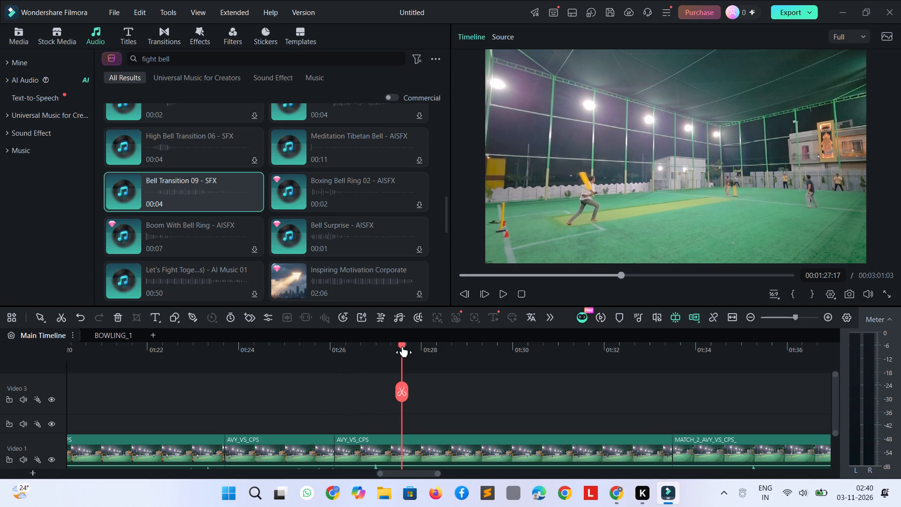
pyautogui.moveTo(403, 346); pyautogui.dragTo(88, 338)
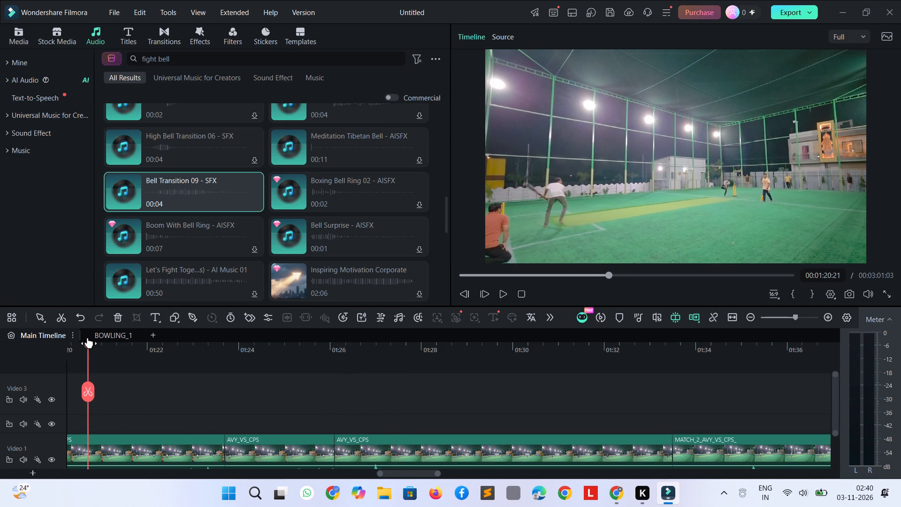
pyautogui.moveTo(88, 338); pyautogui.dragTo(84, 338)
pyautogui.press('space')
pyautogui.press('space')
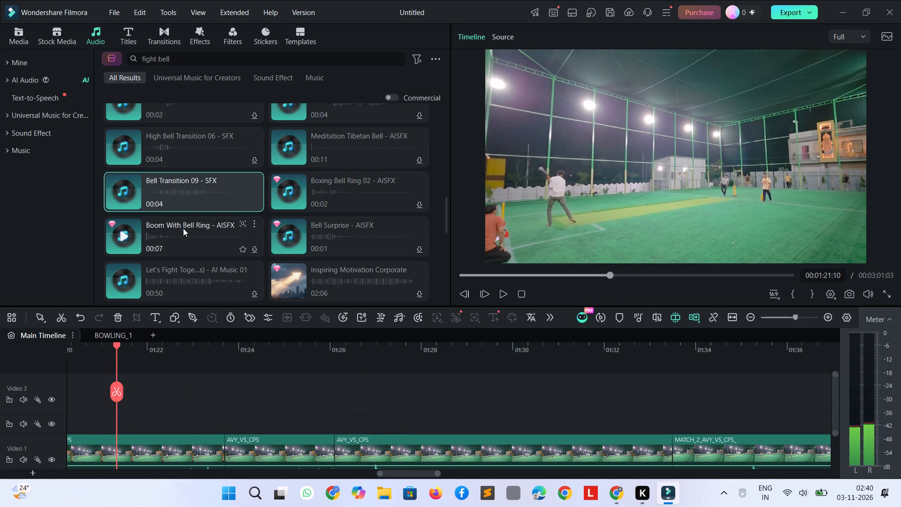
# Search the audio library for "fahh" and listen to the Bruh, What, Sad Violin and Uff meme sounds.
pyautogui.click(235, 50)
pyautogui.click(229, 58)
pyautogui.moveTo(229, 58); pyautogui.dragTo(133, 59)
pyautogui.hotkey('ctrl', 'a')
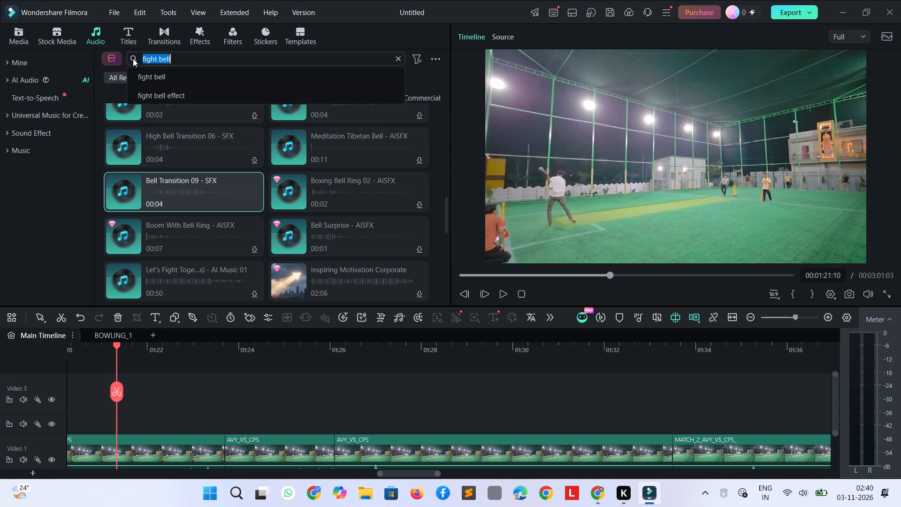
pyautogui.write('fahh')
pyautogui.press('Return')
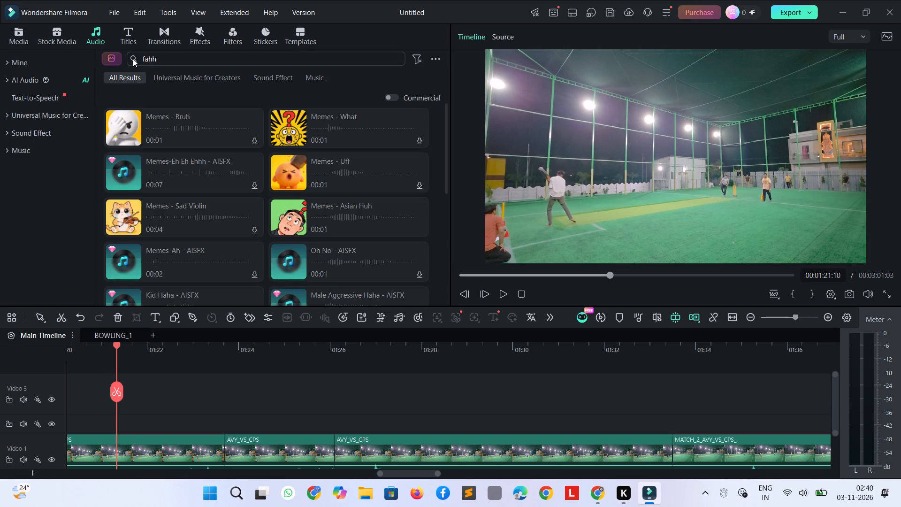
pyautogui.click(123, 133)
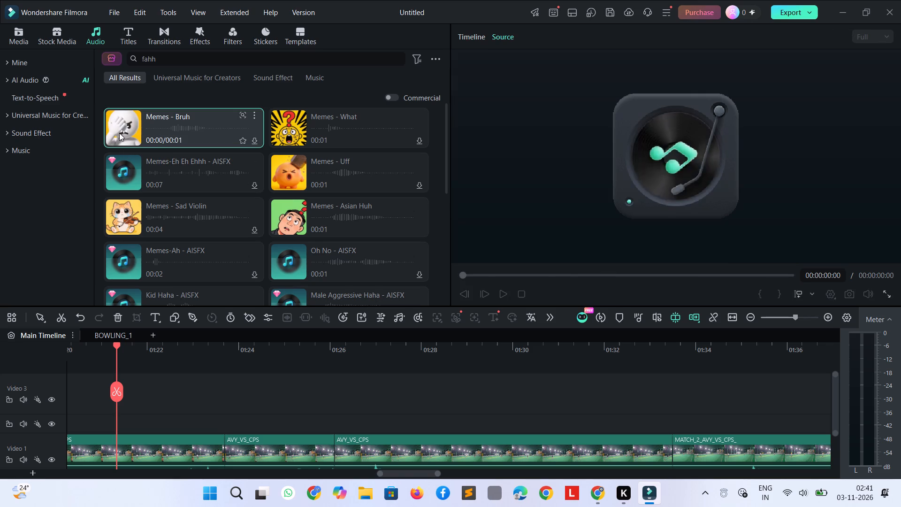
pyautogui.click(281, 123)
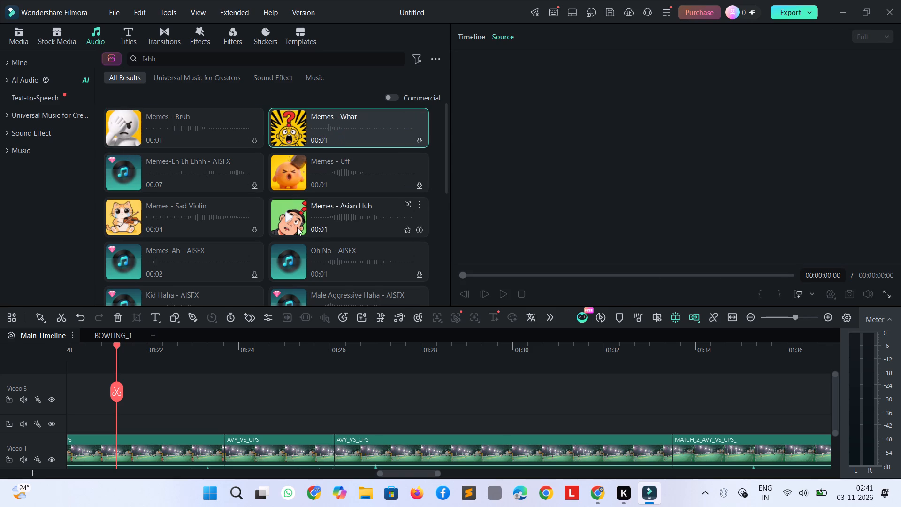
pyautogui.click(127, 221)
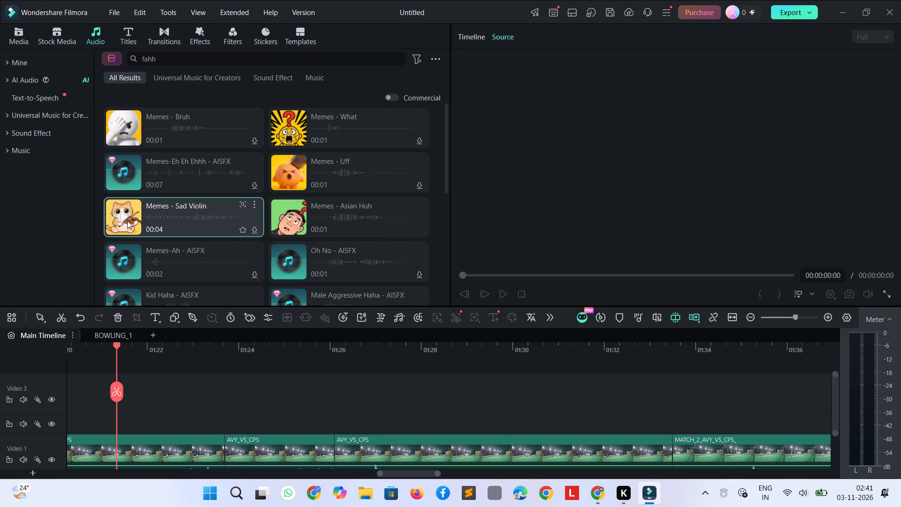
pyautogui.click(286, 167)
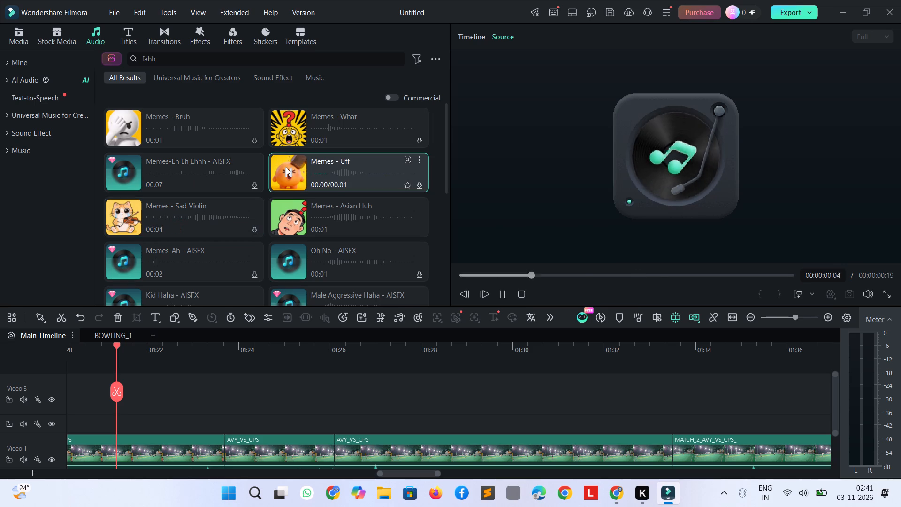
pyautogui.scroll(-3, 279, 216)
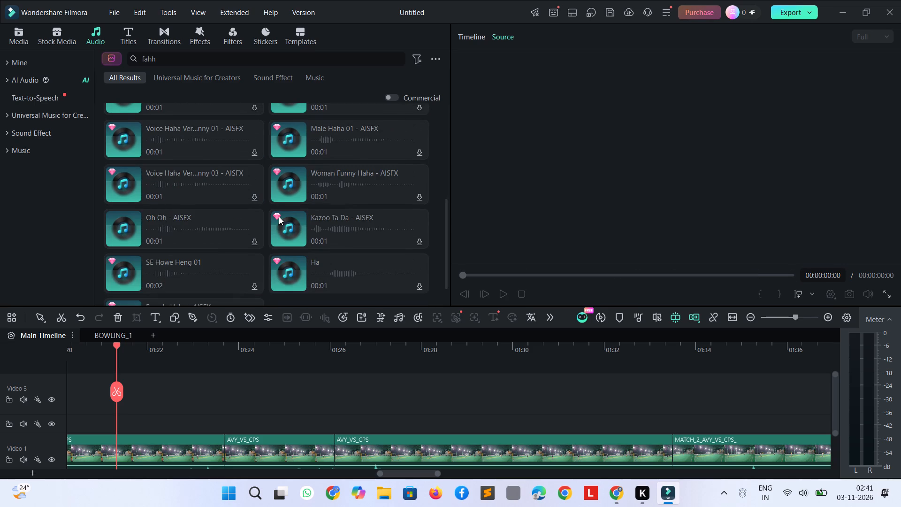
# Search for the suggested "fahhhhhhh meme" and listen to the Alert, Vine Boom, Anime Wow, Asian Huh and What sounds.
pyautogui.moveTo(201, 58); pyautogui.dragTo(72, 58)
pyautogui.press('Down')
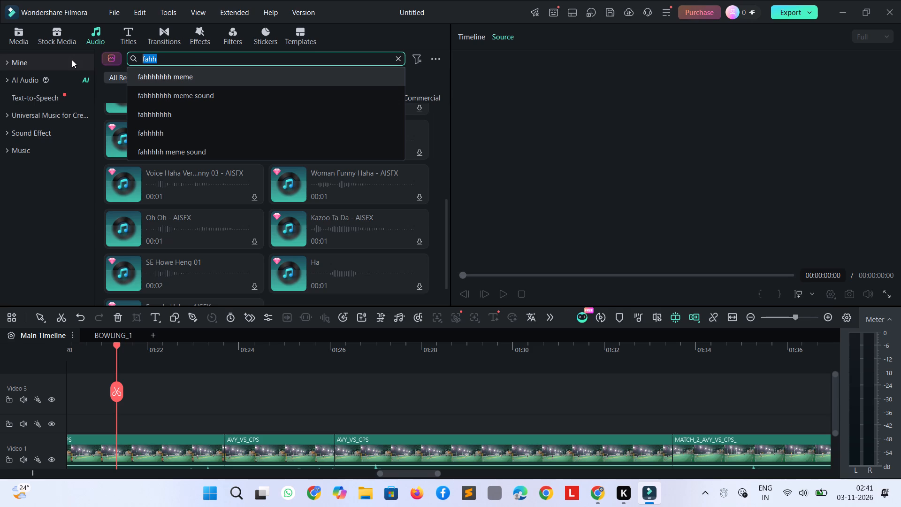
pyautogui.press('Return')
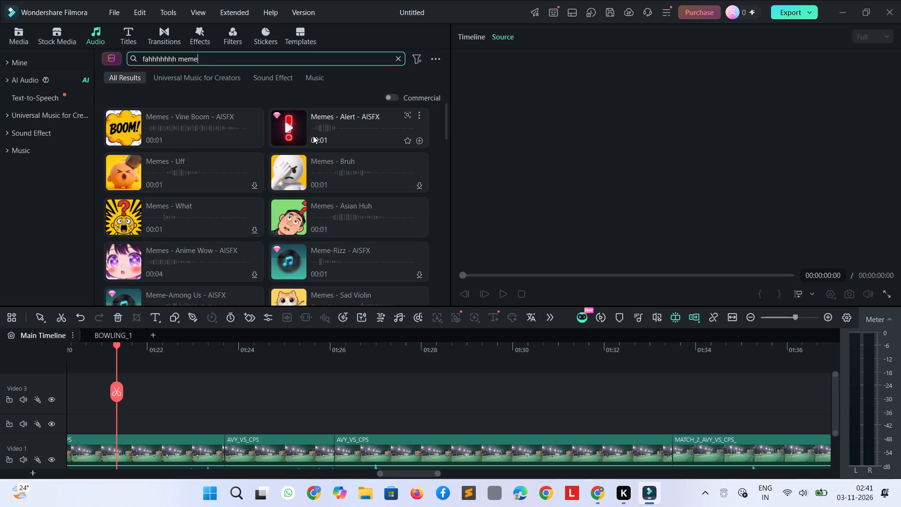
pyautogui.click(277, 124)
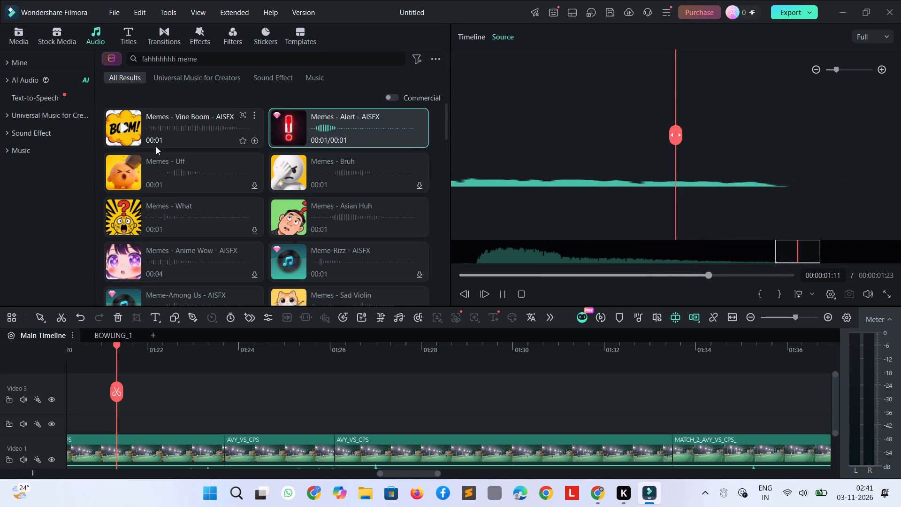
pyautogui.click(126, 131)
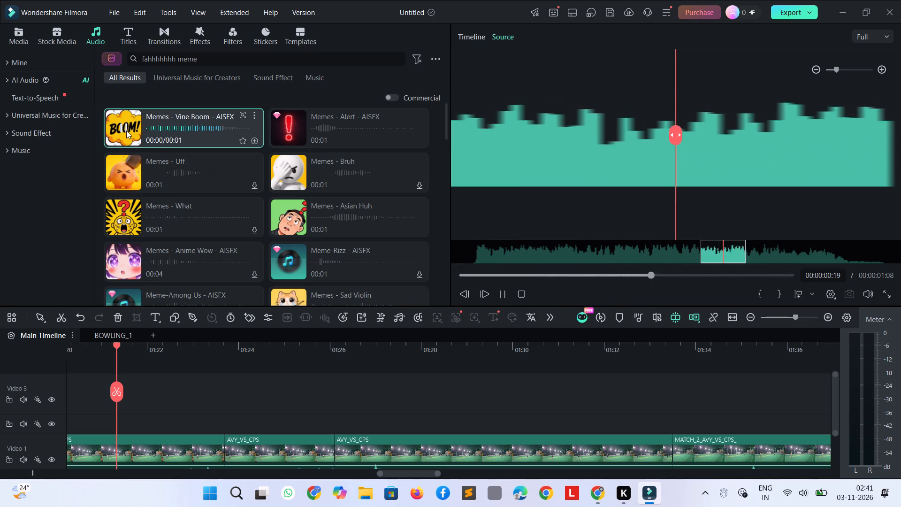
pyautogui.click(126, 265)
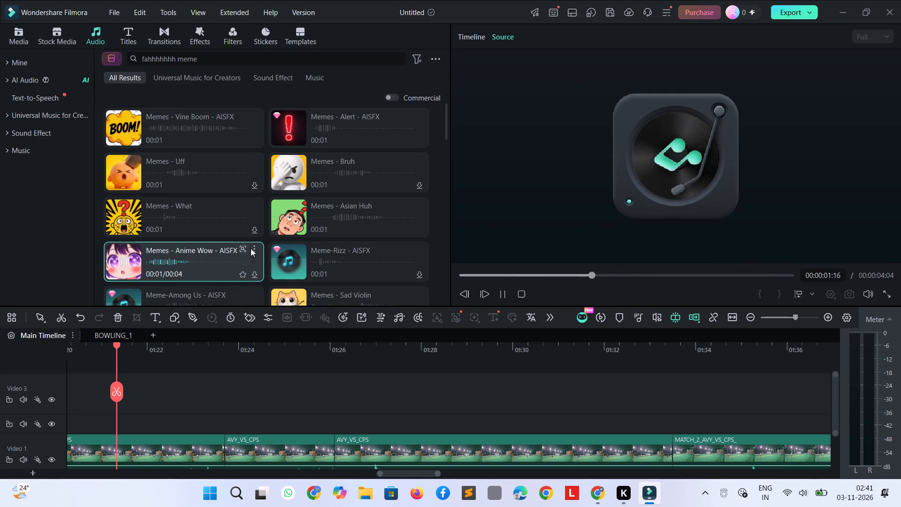
pyautogui.click(295, 223)
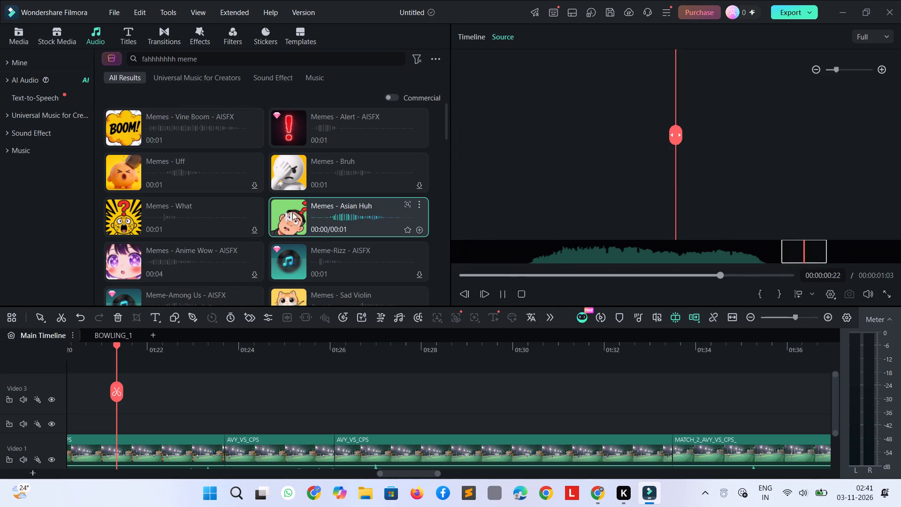
pyautogui.click(129, 221)
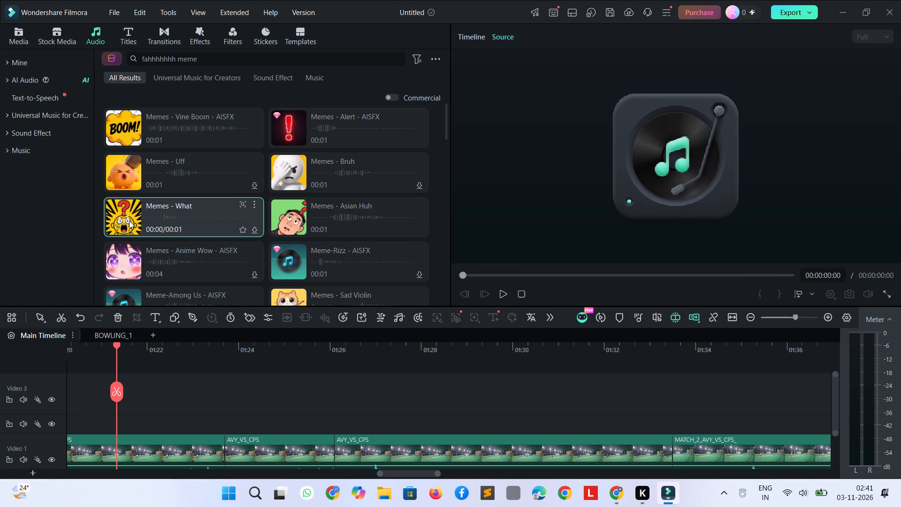
pyautogui.scroll(-2, 132, 166)
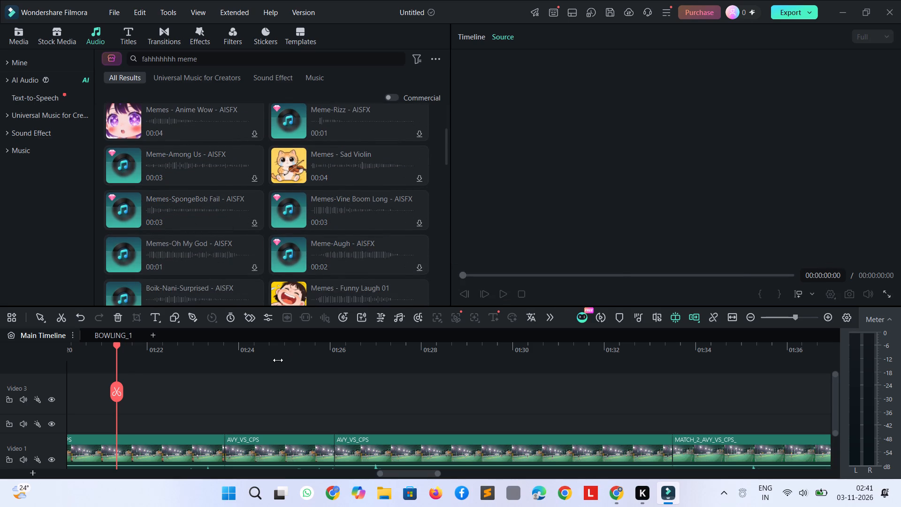
# Return to the timeline preview and play the batting shot from about 1:21 to 1:22 to find the sound effect's moment.
pyautogui.press('space')
pyautogui.press('space')
pyautogui.press('space')
pyautogui.scroll(4, 316, 129)
pyautogui.click(603, 138)
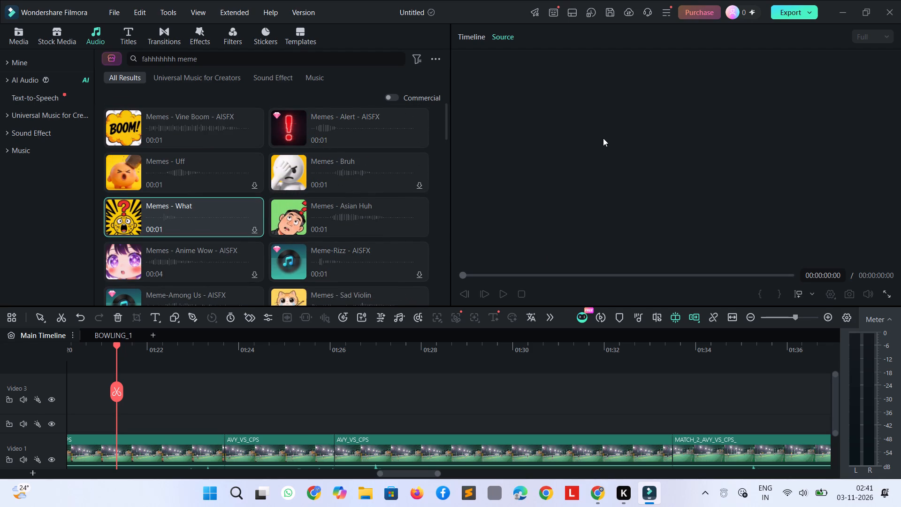
pyautogui.click(486, 37)
pyautogui.doubleClick(470, 37)
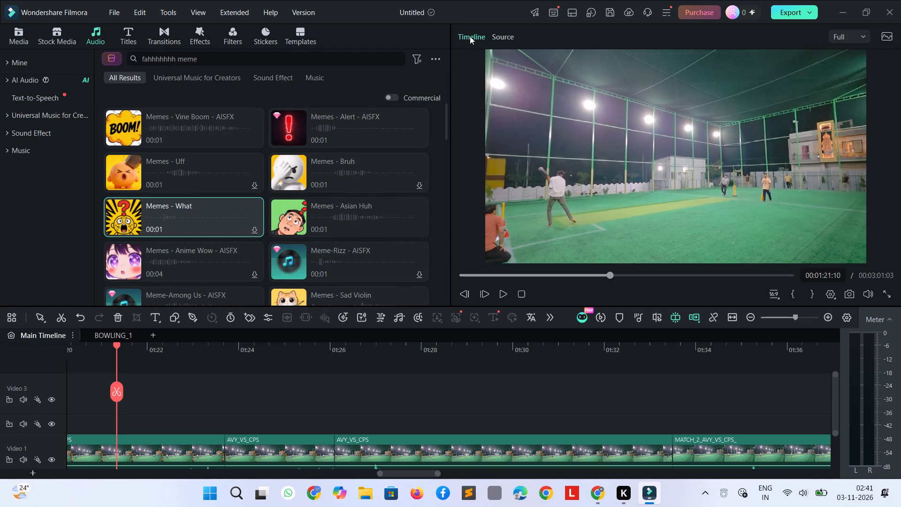
pyautogui.press('space')
pyautogui.press('space')
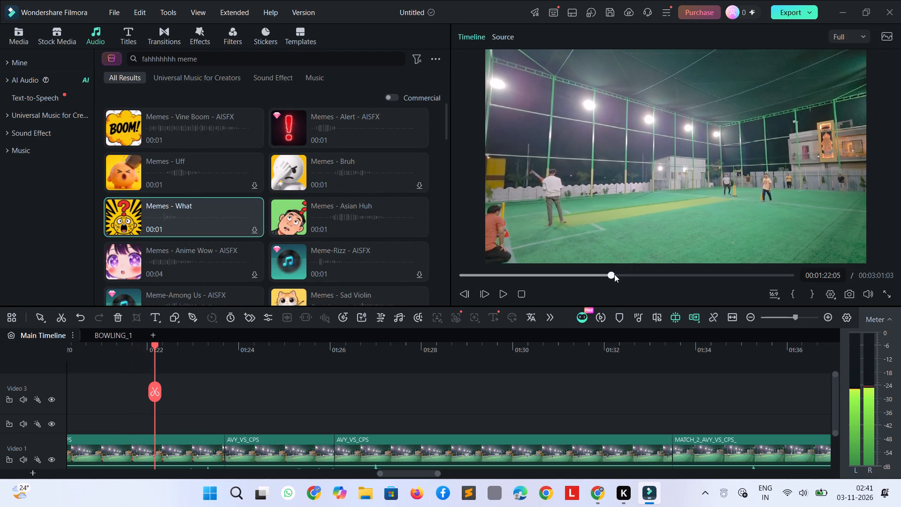
pyautogui.scroll(-1, 399, 376)
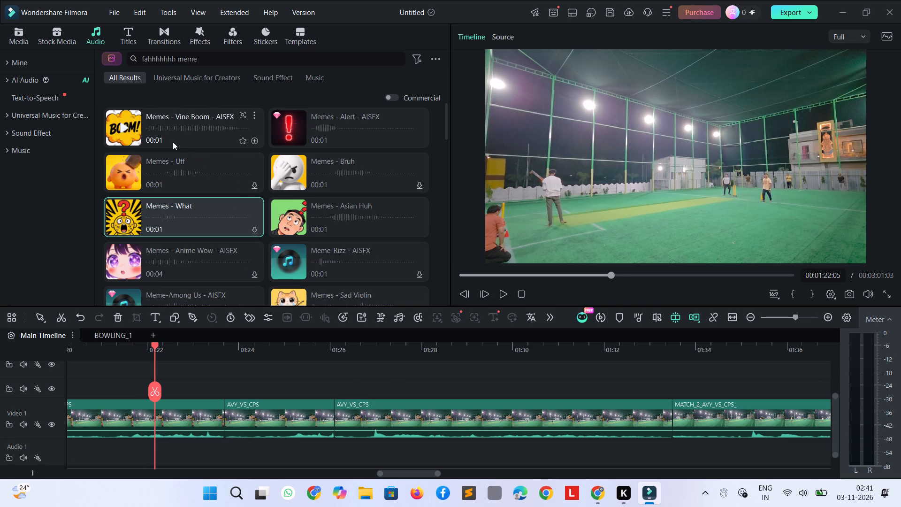
# Compare the meme sounds again, listening to Bruh, Asian Huh, Vine Boom, Cartoon Running and What.
pyautogui.click(297, 170)
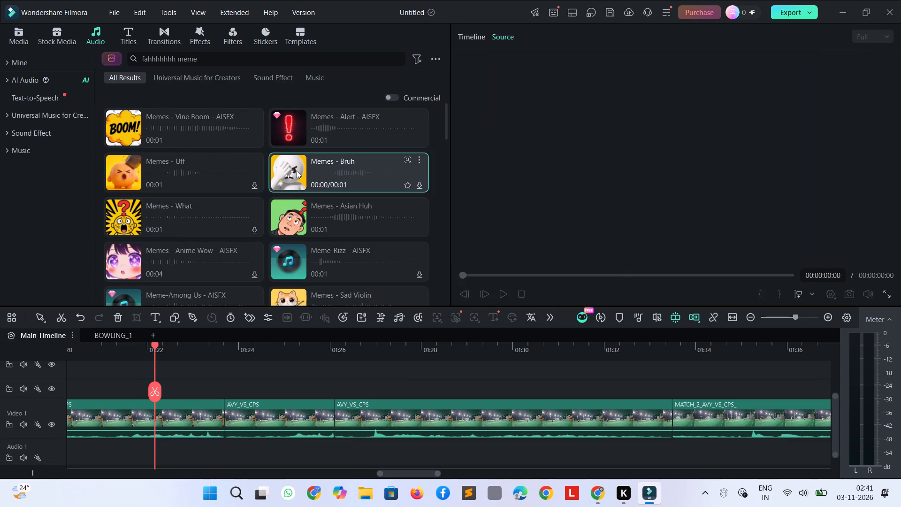
pyautogui.click(276, 211)
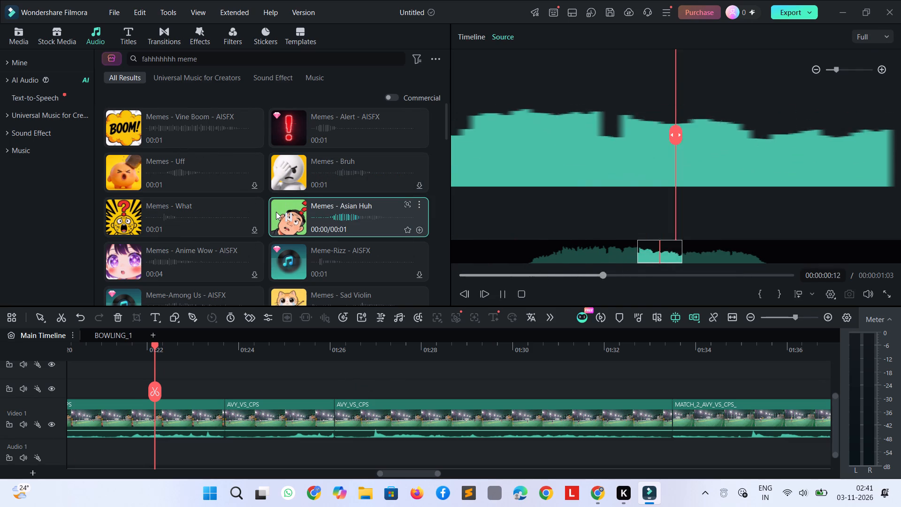
pyautogui.click(135, 131)
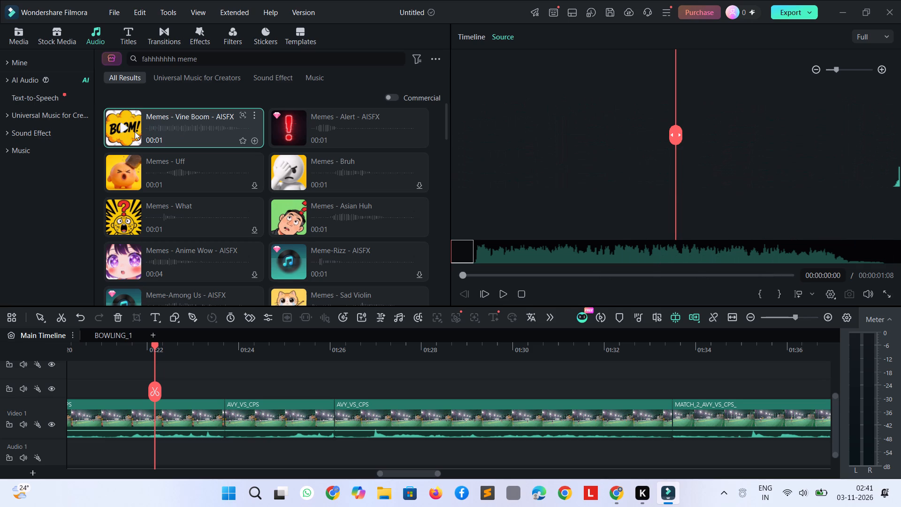
pyautogui.scroll(-4, 135, 131)
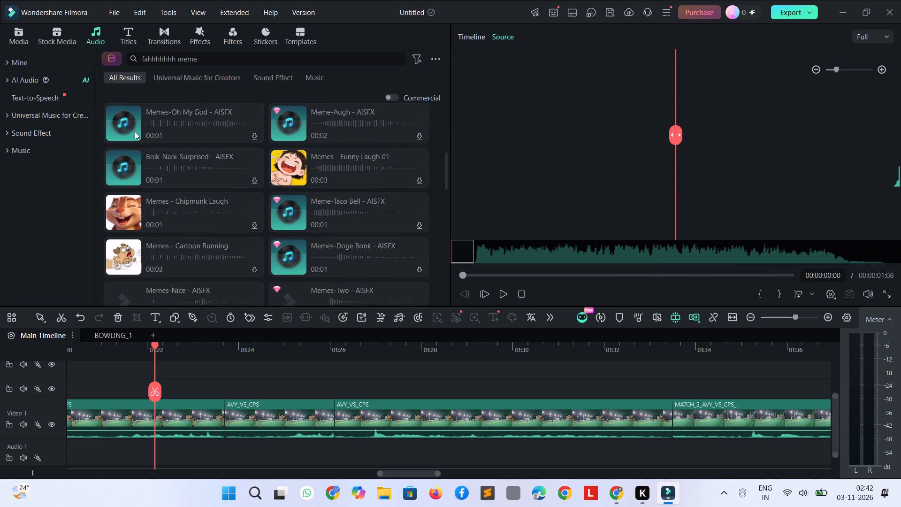
pyautogui.click(129, 240)
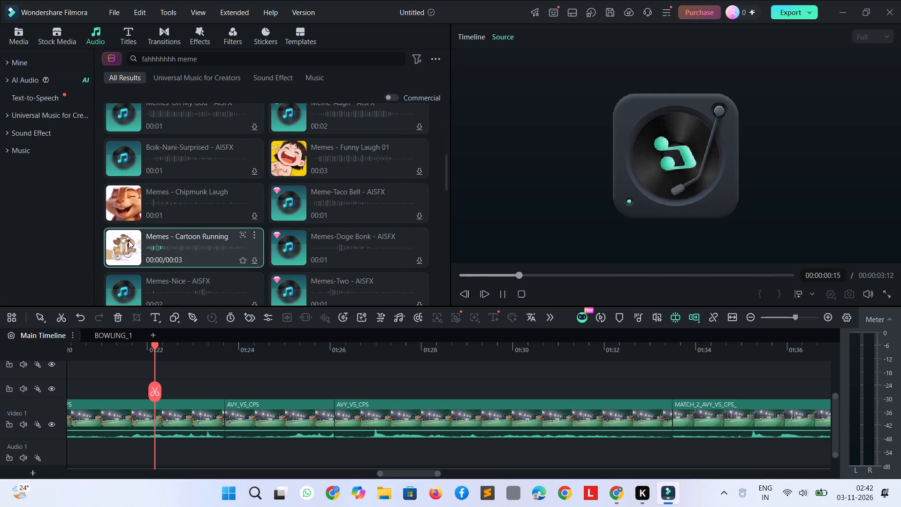
pyautogui.scroll(-1, 129, 240)
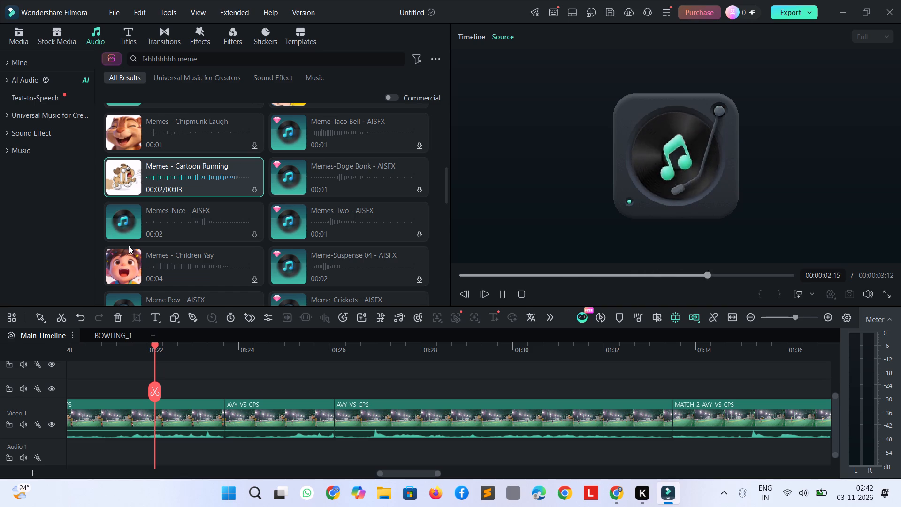
pyautogui.click(129, 246)
pyautogui.scroll(6, 129, 246)
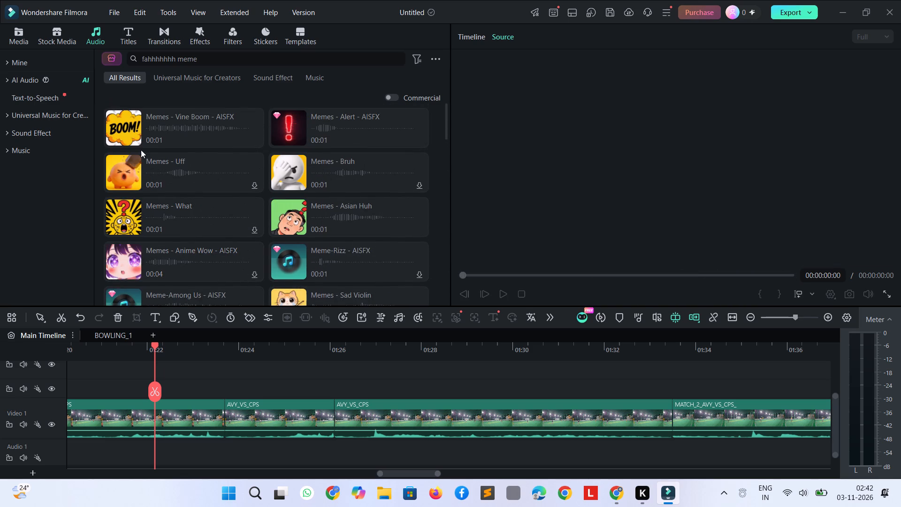
pyautogui.click(125, 137)
pyautogui.click(124, 220)
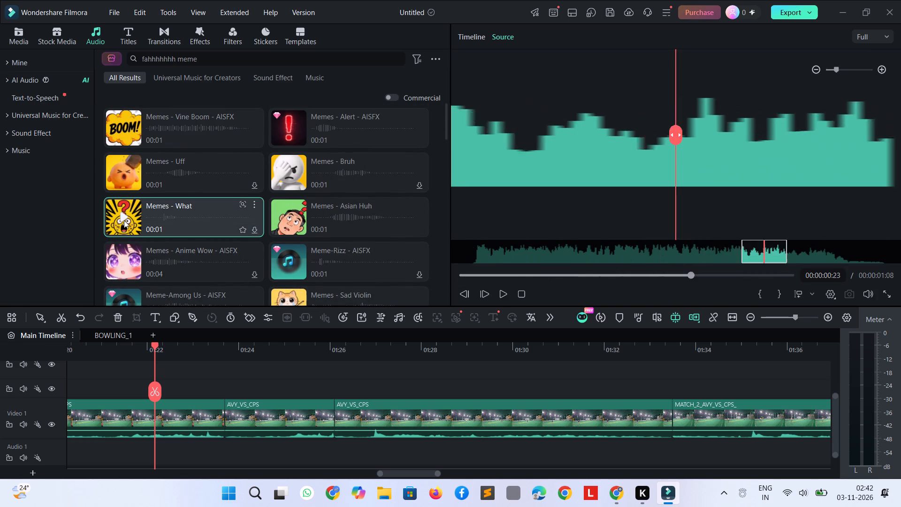
pyautogui.click(292, 162)
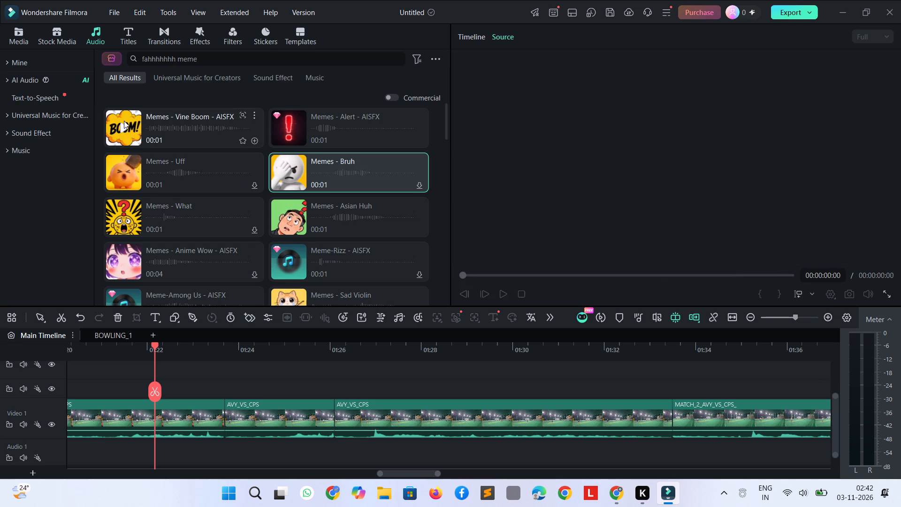
# Place the Memes - Vine Boom sound on the Audio 1 track at about 1 minute 22 seconds and play through it.
pyautogui.moveTo(124, 121); pyautogui.dragTo(145, 435)
pyautogui.press('space')
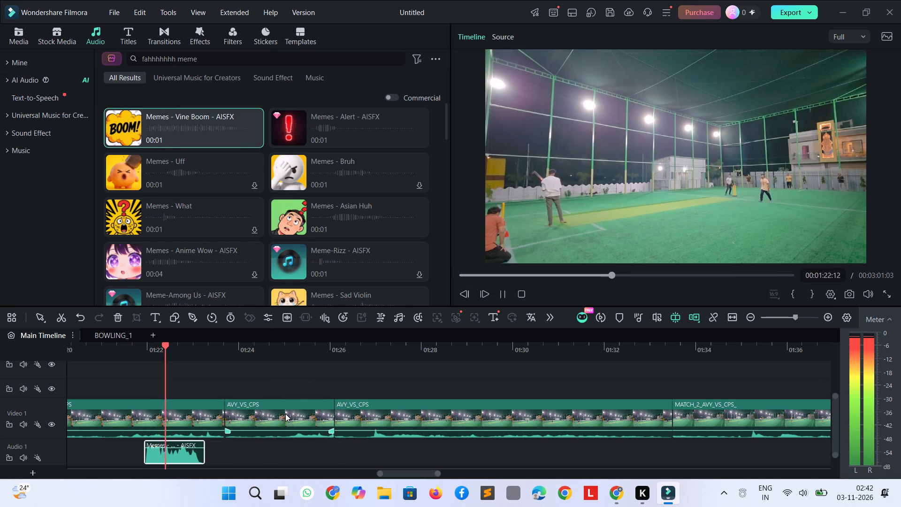
pyautogui.press('space')
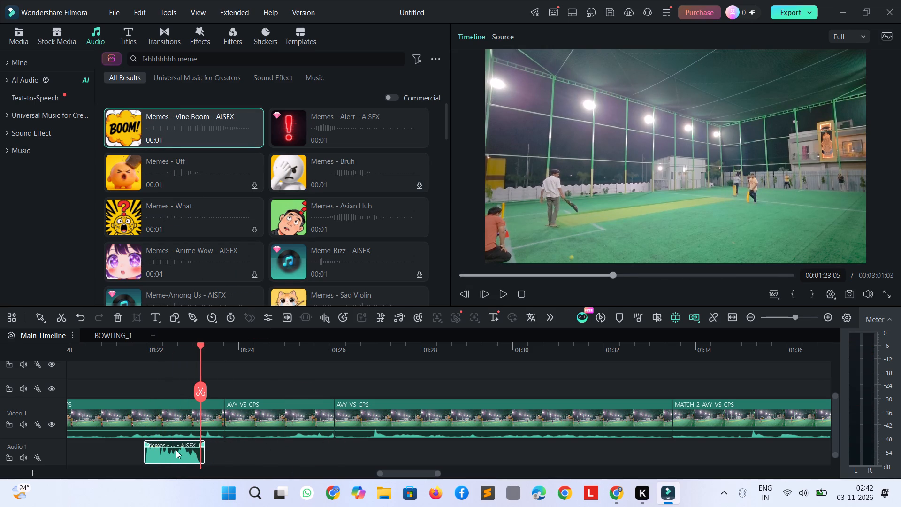
# Move the Vine Boom clip earlier to start at about 00:01:21:17 and set the playhead just before it at 00:01:21:13.
pyautogui.moveTo(176, 450); pyautogui.dragTo(159, 450)
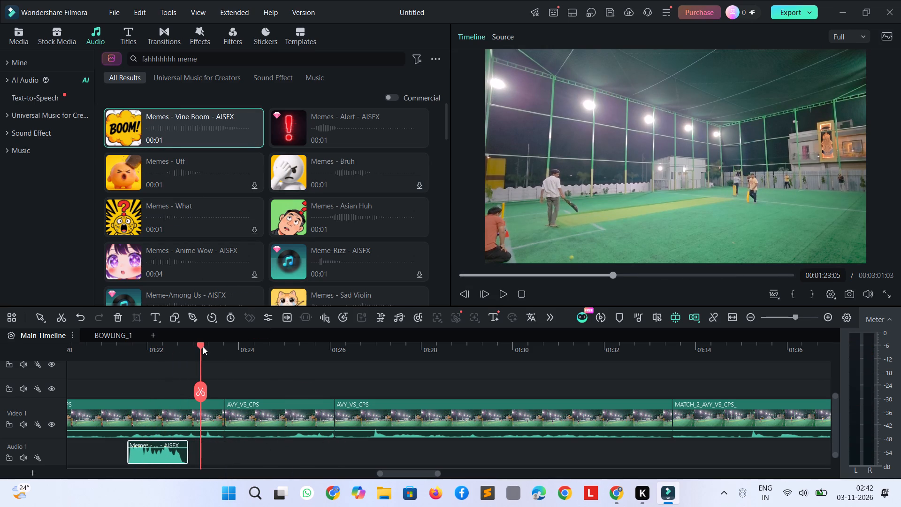
pyautogui.moveTo(203, 346); pyautogui.dragTo(136, 341)
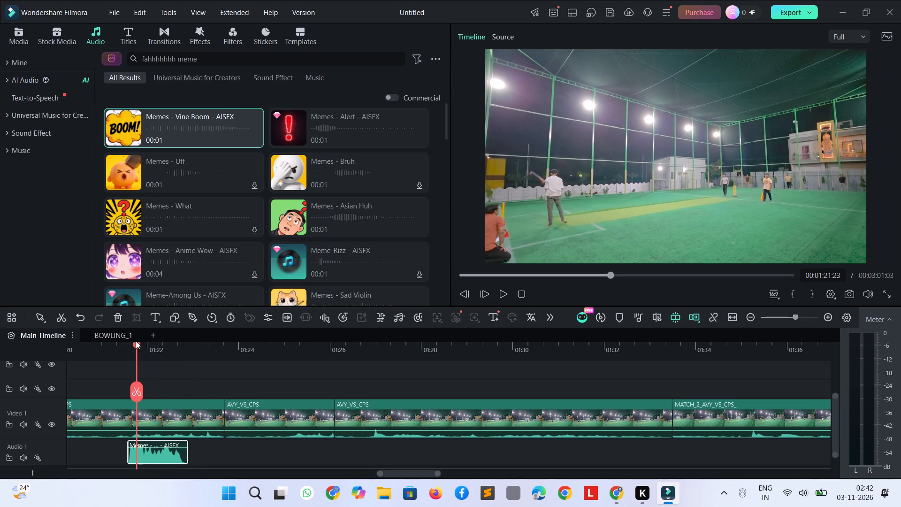
pyautogui.moveTo(136, 341); pyautogui.dragTo(126, 342)
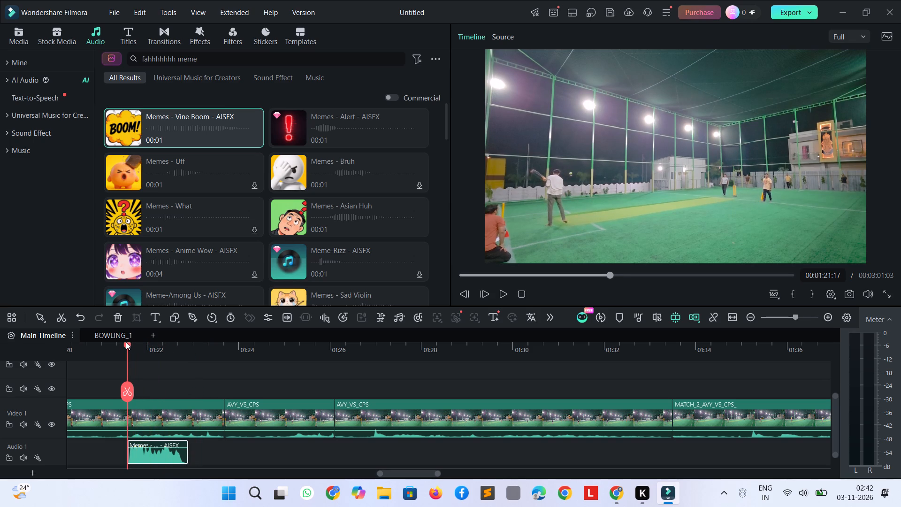
pyautogui.moveTo(126, 342); pyautogui.dragTo(121, 342)
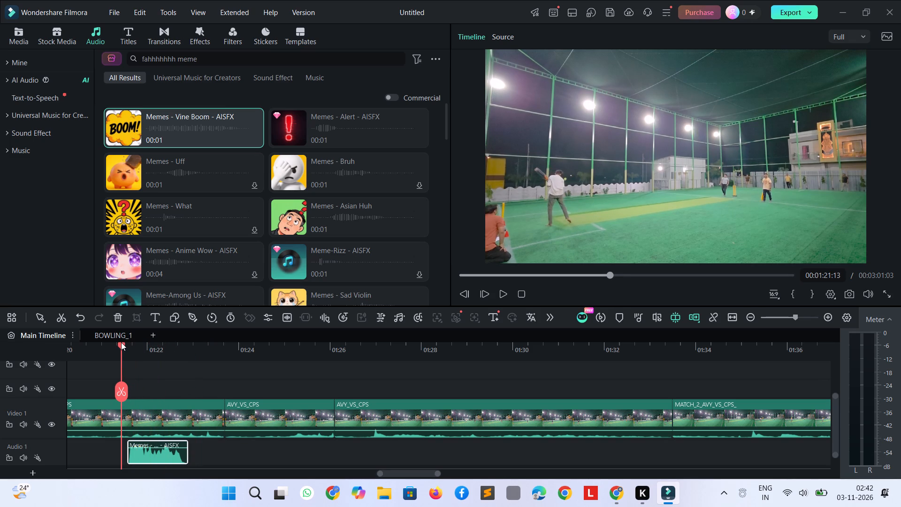
# Play the batting shot, shift the Vine Boom clip earlier to start at 00:01:21:13, and play through it.
pyautogui.moveTo(121, 342); pyautogui.dragTo(104, 349)
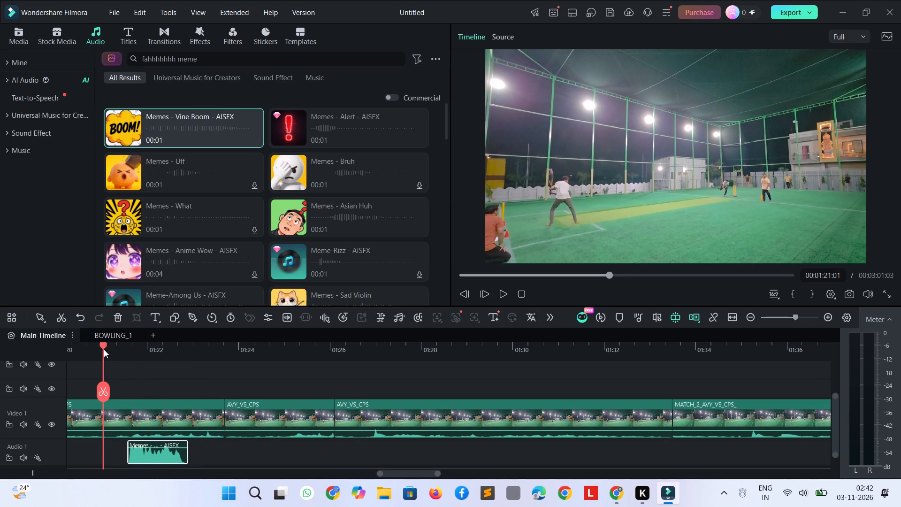
pyautogui.press('space')
pyautogui.press('space')
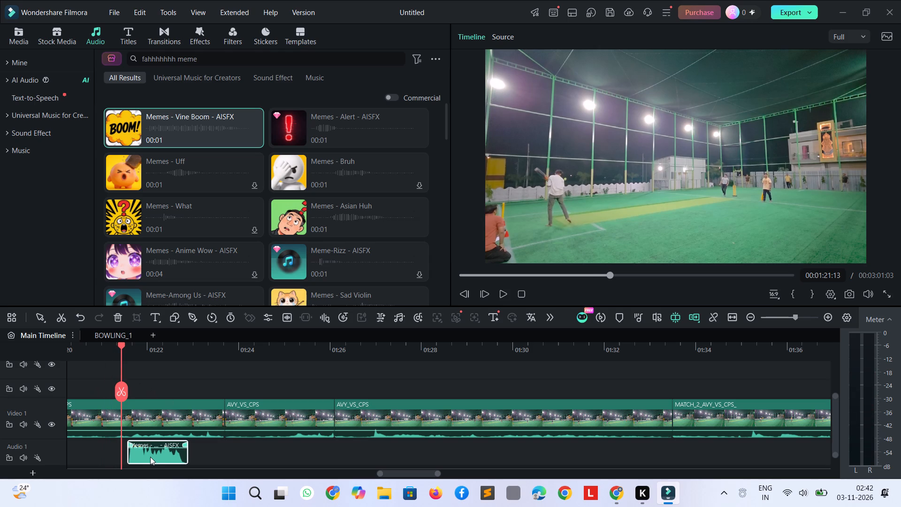
pyautogui.moveTo(150, 457); pyautogui.dragTo(139, 460)
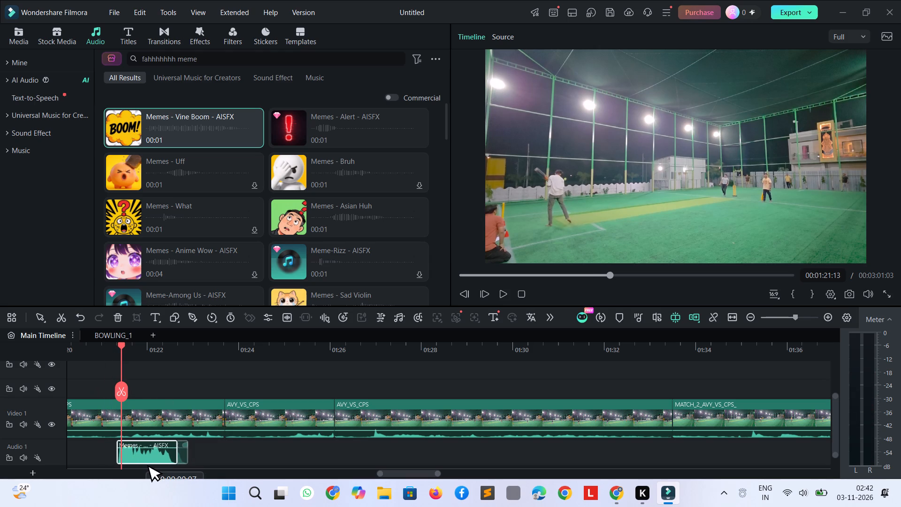
pyautogui.moveTo(139, 460); pyautogui.dragTo(141, 460)
pyautogui.press('space')
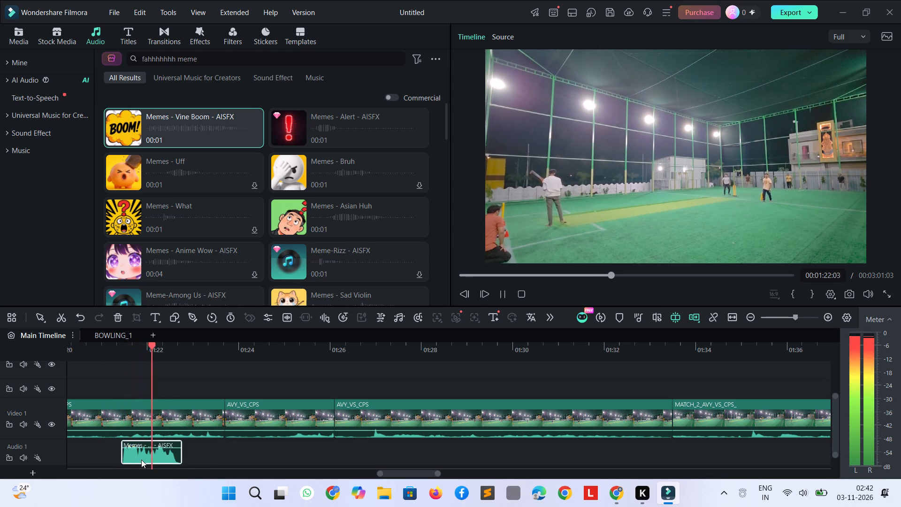
pyautogui.press('space')
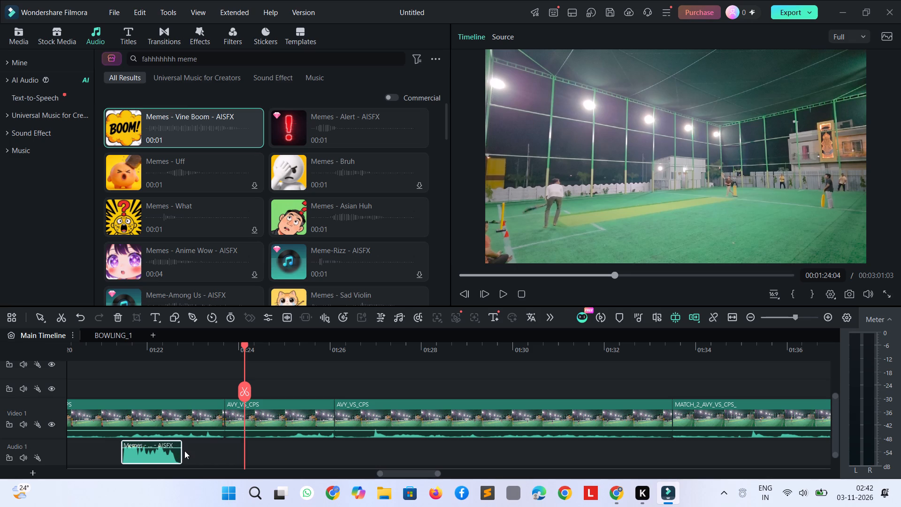
# Trim the Vine Boom clip's end back to about 00:01:22:17 and play the video full screen up to the "But The Time Skips" title.
pyautogui.moveTo(182, 450); pyautogui.dragTo(174, 446)
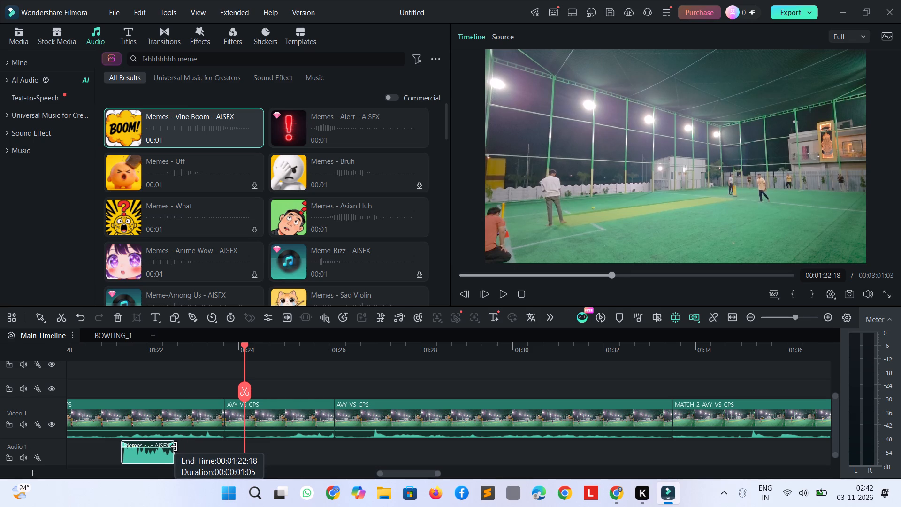
pyautogui.moveTo(174, 446); pyautogui.dragTo(172, 446)
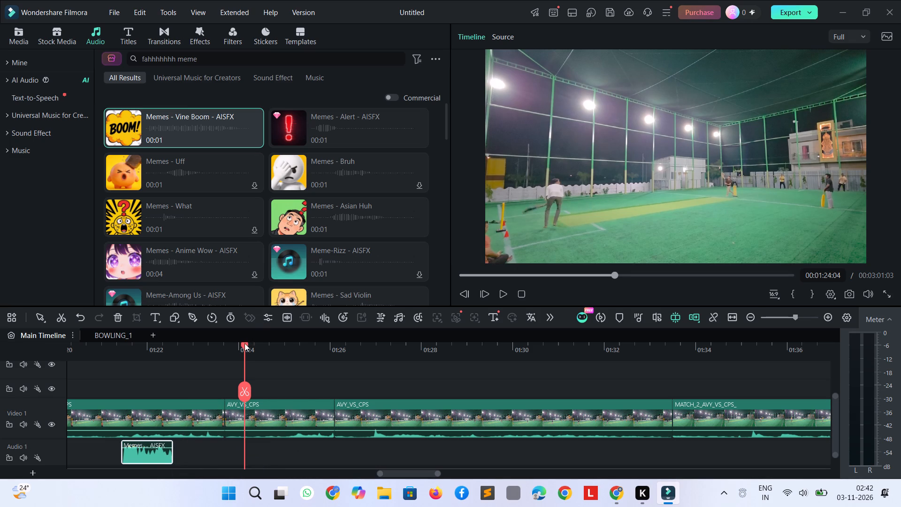
pyautogui.moveTo(244, 345); pyautogui.dragTo(119, 360)
pyautogui.press('space')
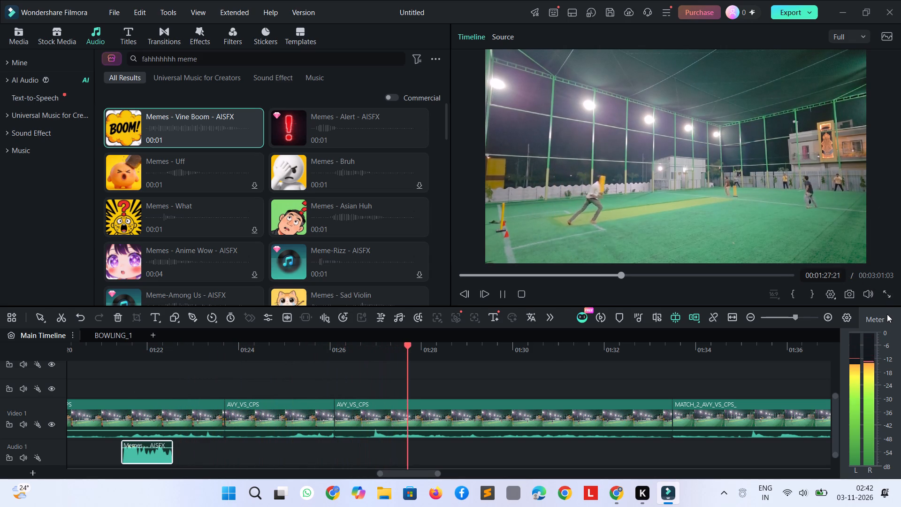
pyautogui.click(887, 292)
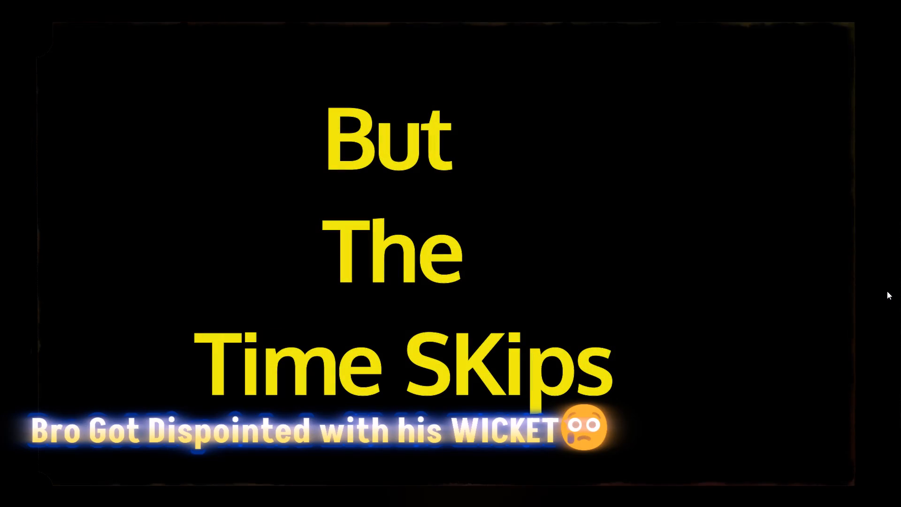
pyautogui.press('Escape')
pyautogui.press('space')
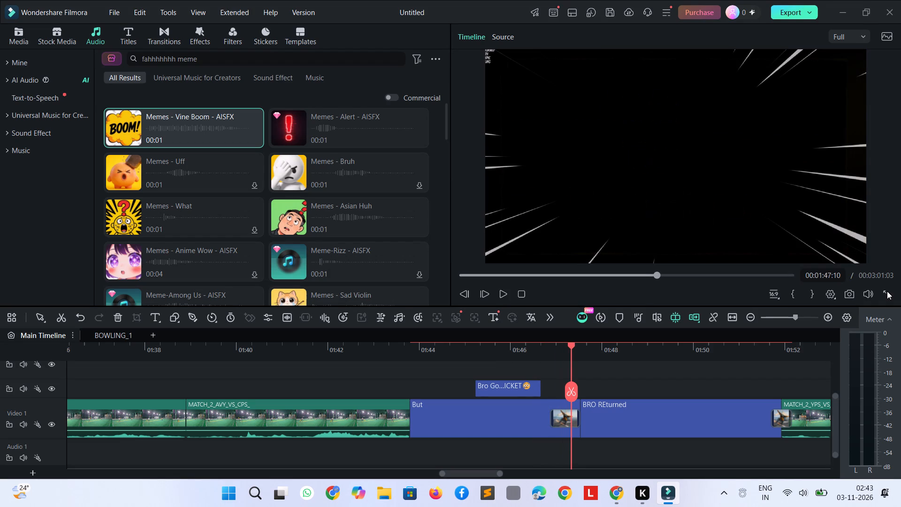
# Move the "Bro Got Dispointed with his WICKET" caption off the But title onto the match footage at about 00:01:40:23 and play through it.
pyautogui.click(498, 388)
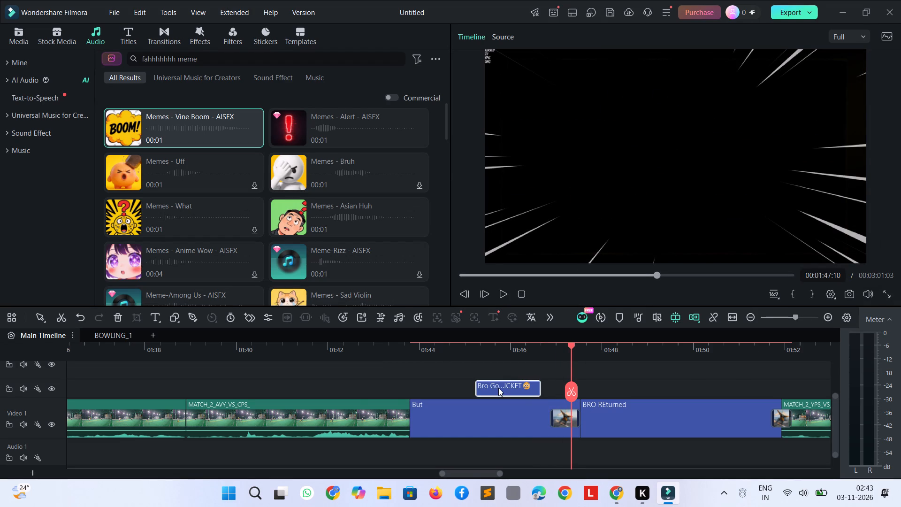
pyautogui.moveTo(498, 388); pyautogui.dragTo(428, 389)
pyautogui.click(492, 378)
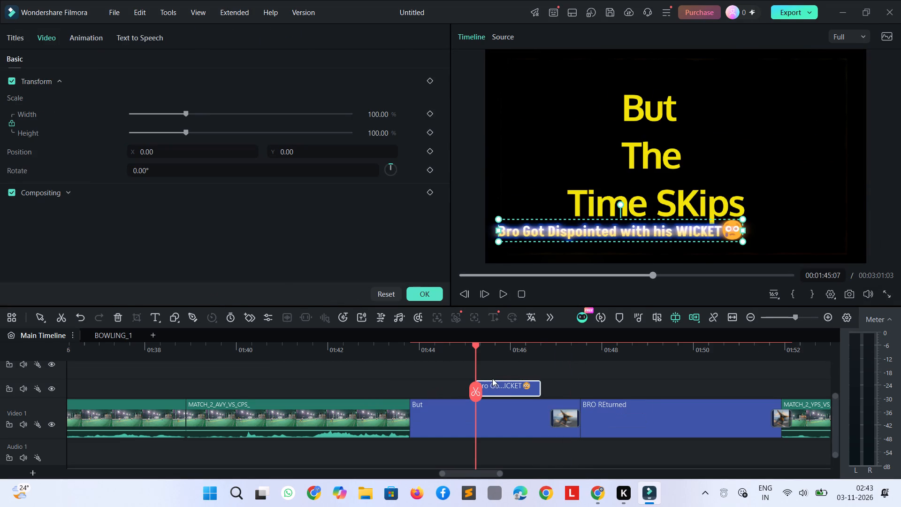
pyautogui.moveTo(494, 386); pyautogui.dragTo(290, 387)
pyautogui.press('space')
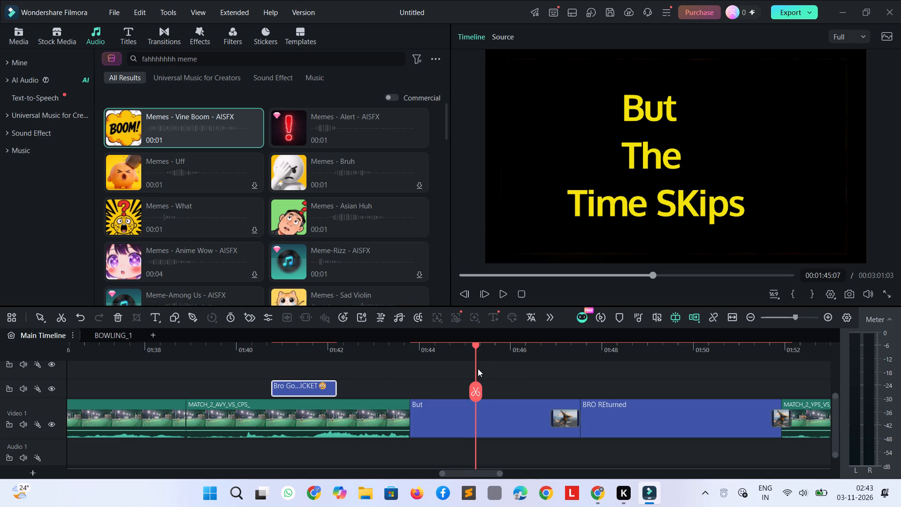
pyautogui.press('space')
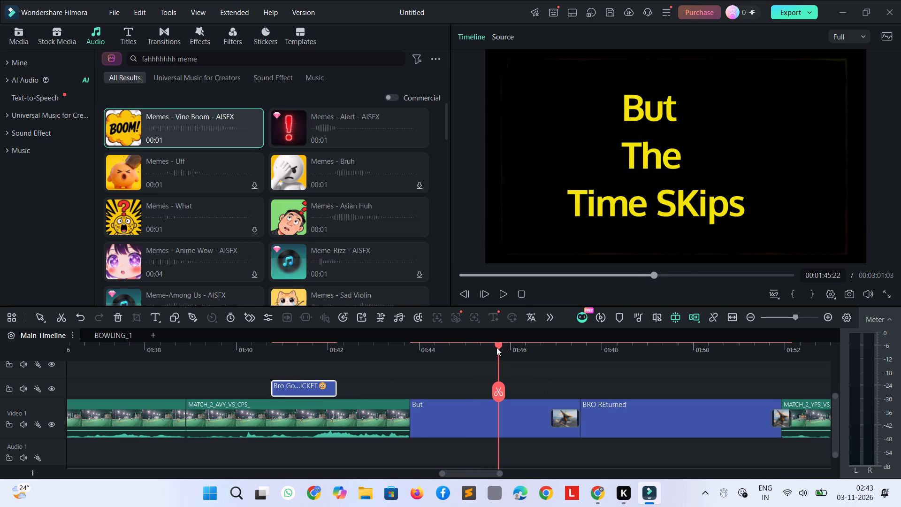
pyautogui.moveTo(496, 347); pyautogui.dragTo(180, 357)
pyautogui.press('space')
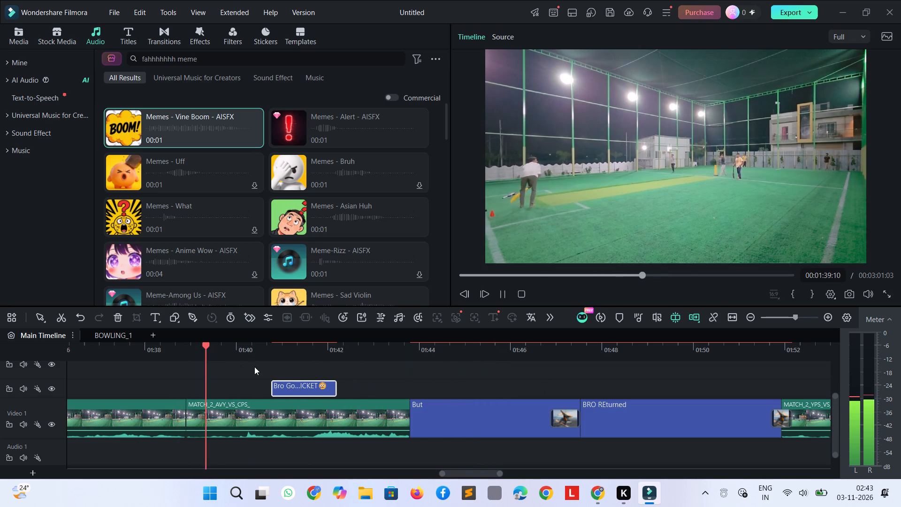
pyautogui.press('space')
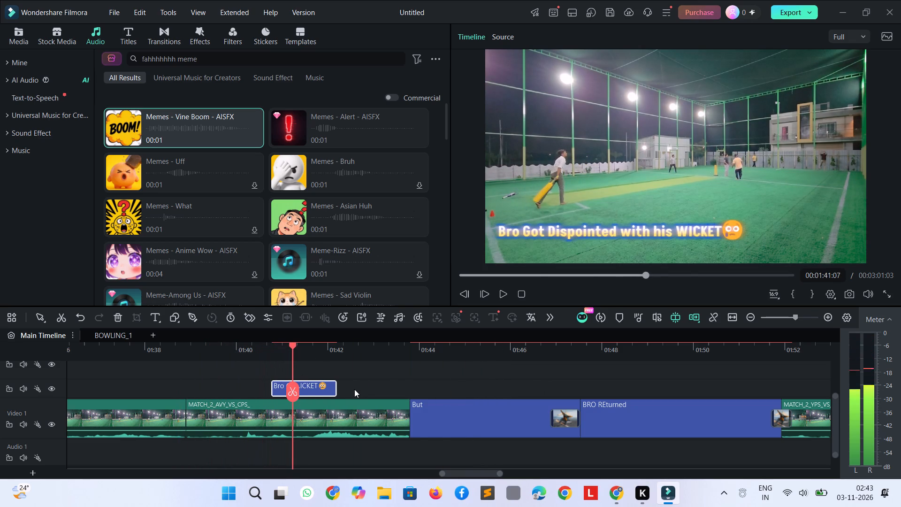
pyautogui.press('space')
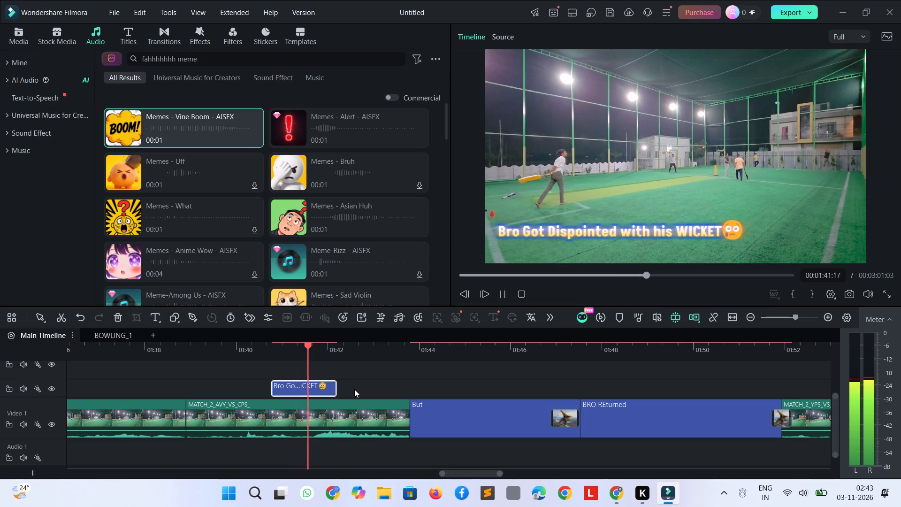
pyautogui.press('space')
# Shift the WICKET caption in stages to start at about 00:01:42:00 over the disappointed batsman footage.
pyautogui.moveTo(287, 385); pyautogui.dragTo(301, 389)
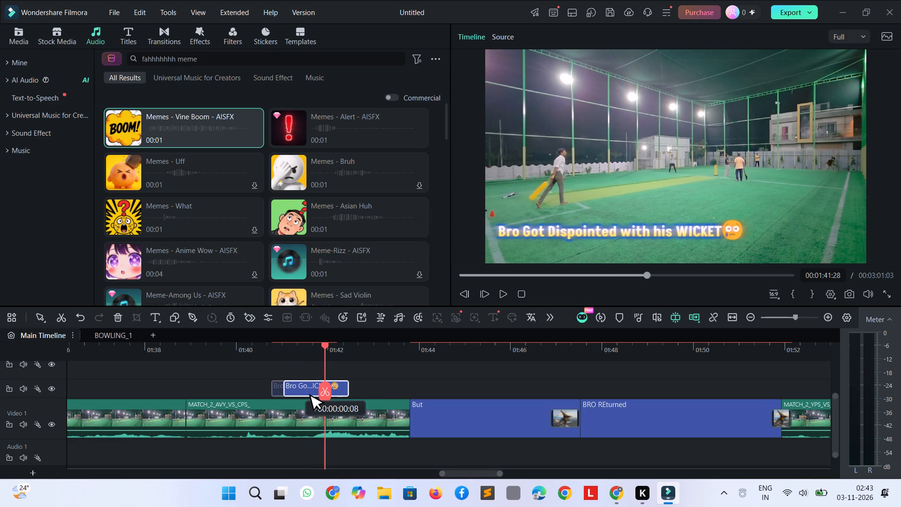
pyautogui.moveTo(301, 389); pyautogui.dragTo(326, 390)
pyautogui.press('space')
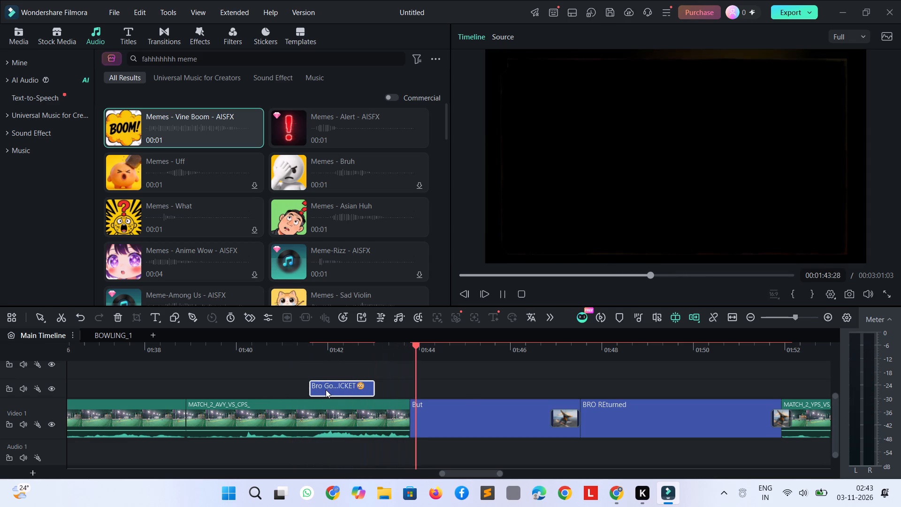
pyautogui.press('space')
pyautogui.moveTo(326, 390); pyautogui.dragTo(344, 391)
pyautogui.press('space')
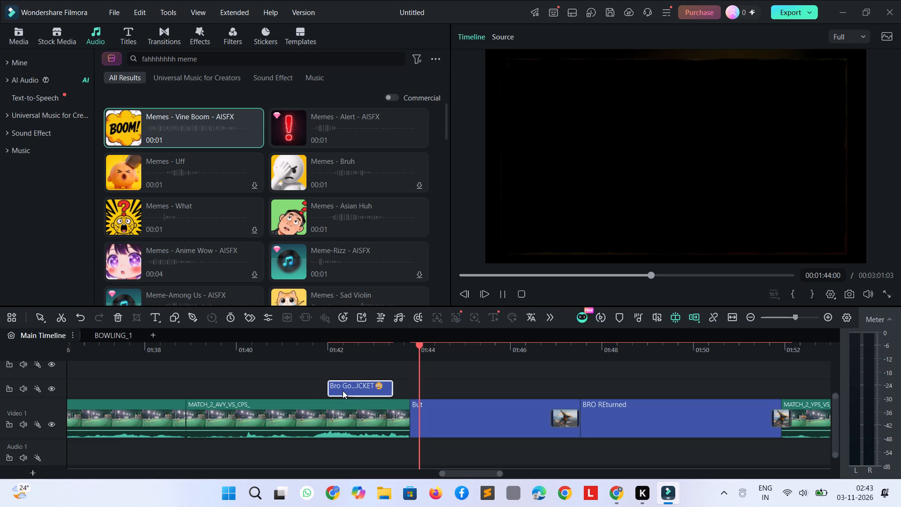
pyautogui.press('space')
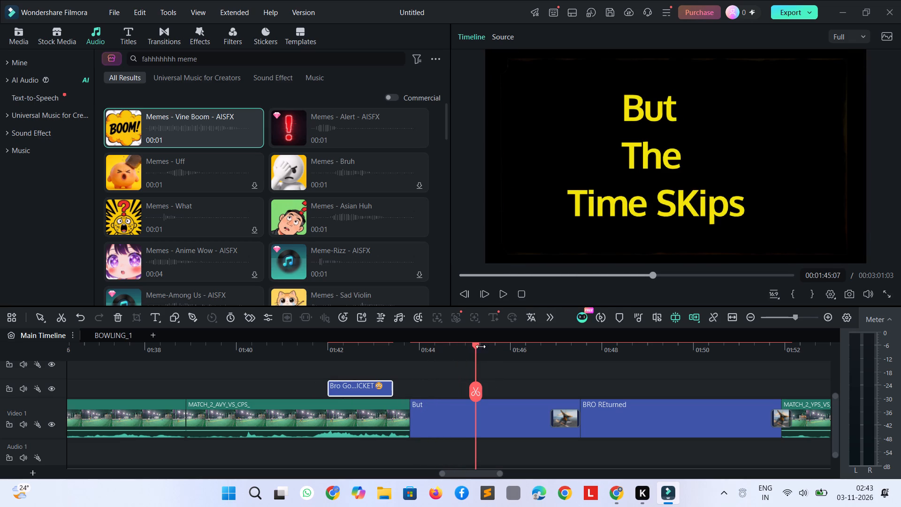
# Add a Dissolve transition between the match clip and the But title, shorten it to begin at about 00:01:43:17, and play through it.
pyautogui.moveTo(477, 348); pyautogui.dragTo(400, 362)
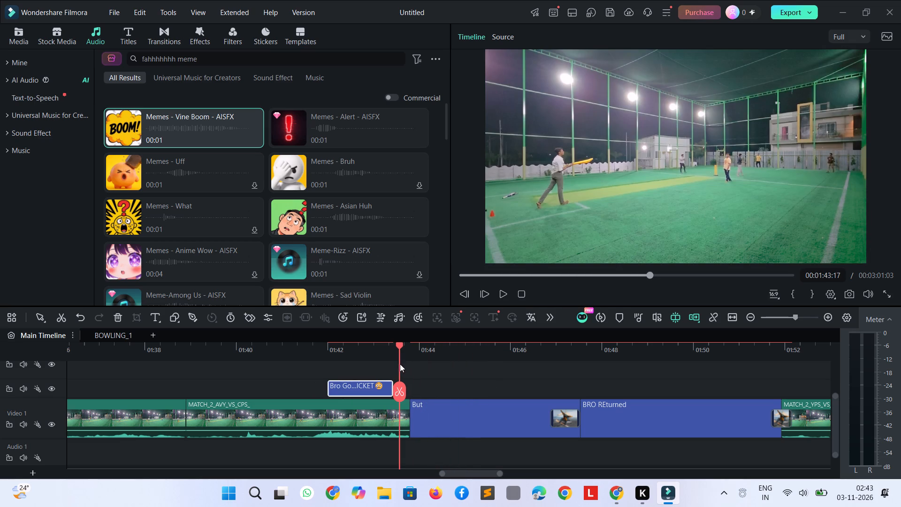
pyautogui.click(153, 40)
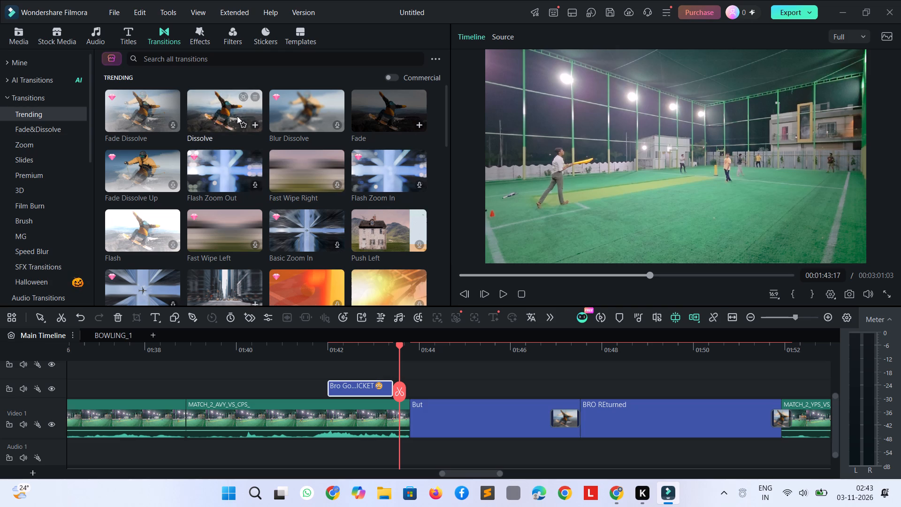
pyautogui.moveTo(222, 109); pyautogui.dragTo(389, 429)
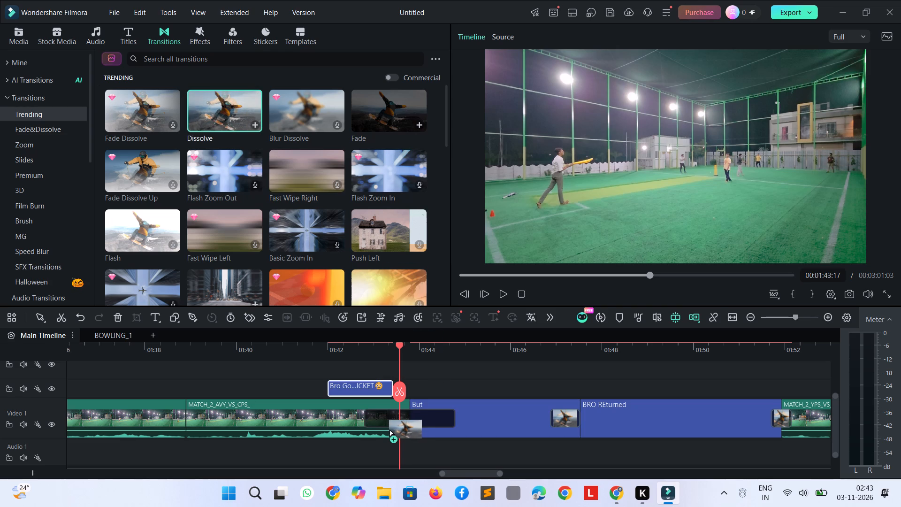
pyautogui.moveTo(389, 429); pyautogui.dragTo(378, 425)
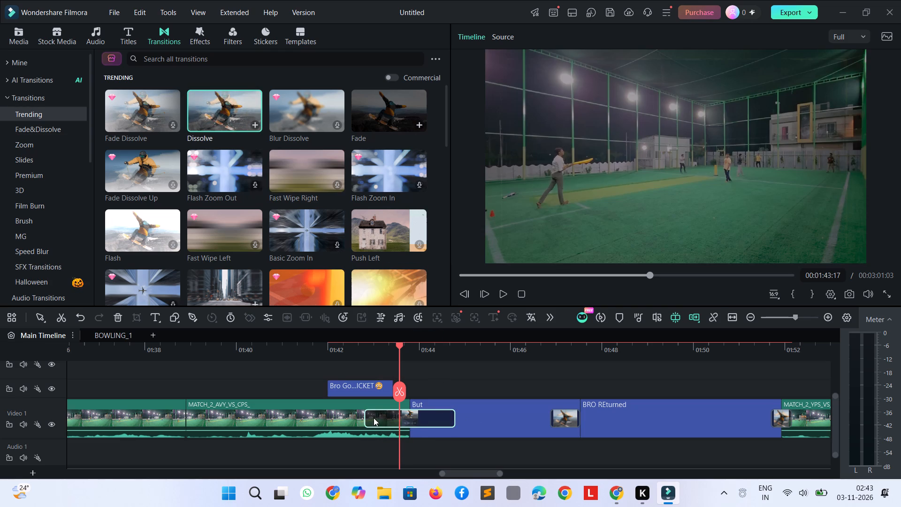
pyautogui.moveTo(367, 417); pyautogui.dragTo(397, 420)
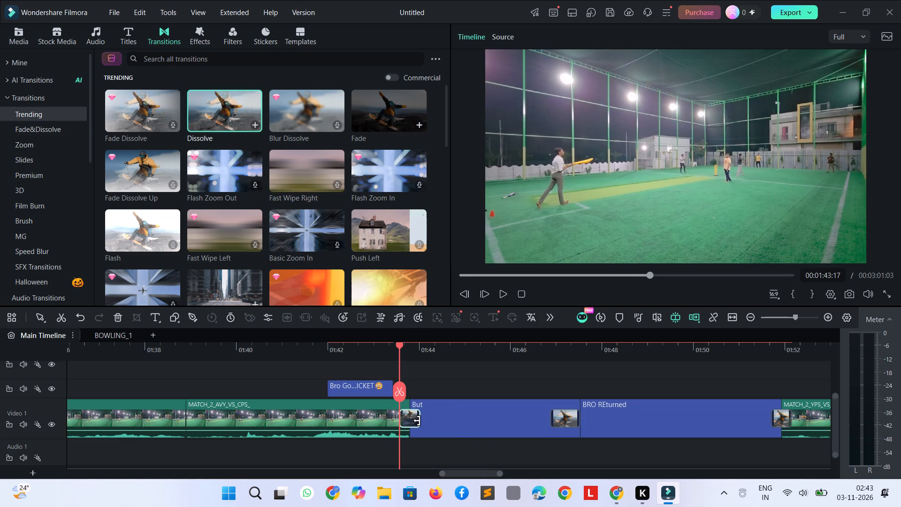
pyautogui.moveTo(409, 419); pyautogui.dragTo(415, 419)
pyautogui.press('space')
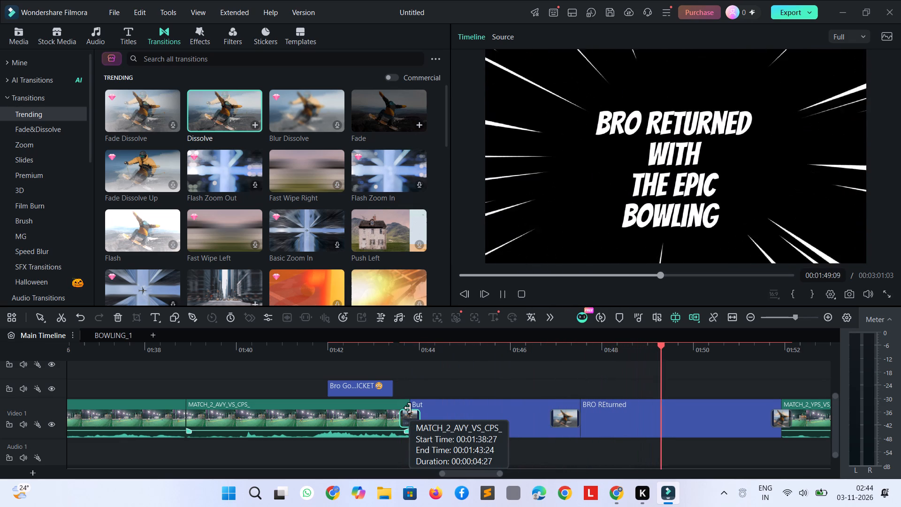
pyautogui.press('space')
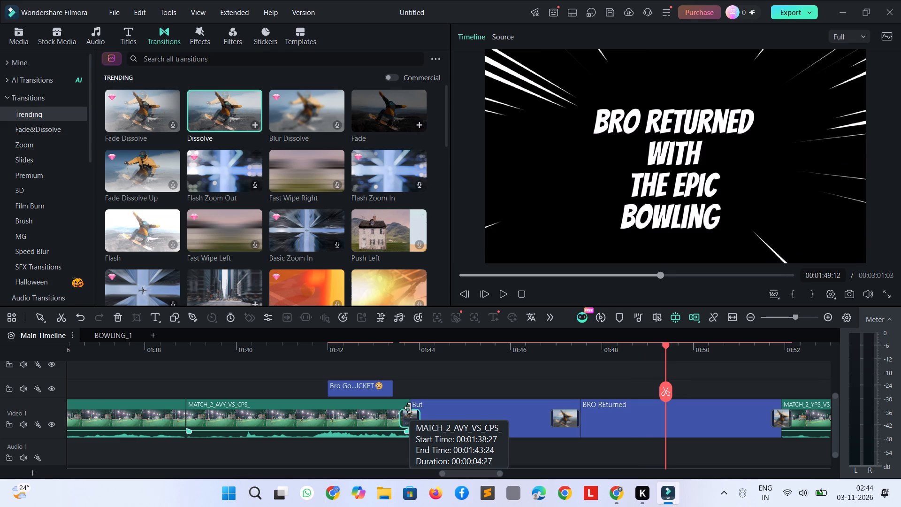
# Search the audio library for COMEBACK, replacing the previous meme search.
pyautogui.click(131, 36)
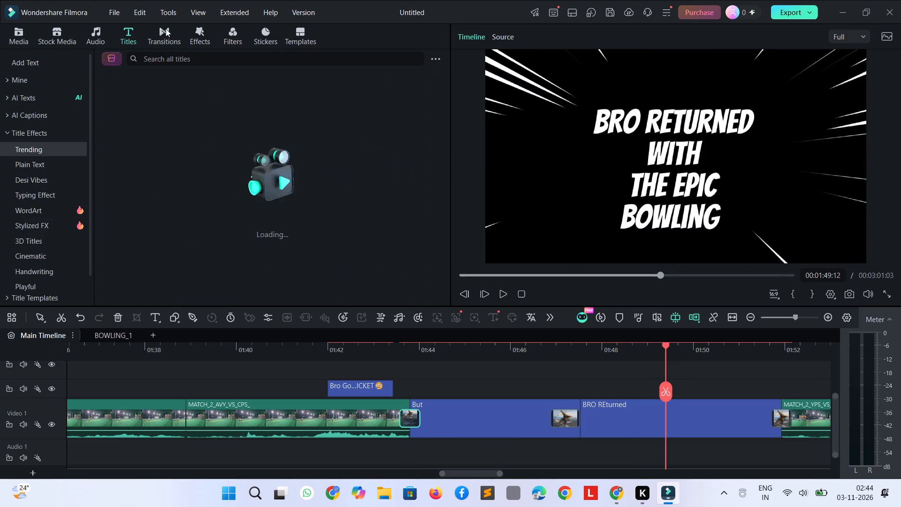
pyautogui.click(98, 32)
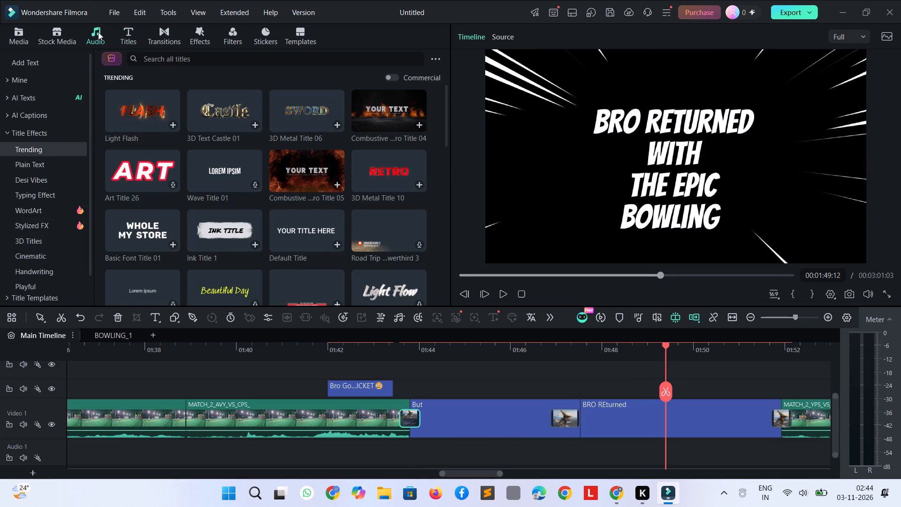
pyautogui.moveTo(230, 64); pyautogui.dragTo(210, 62)
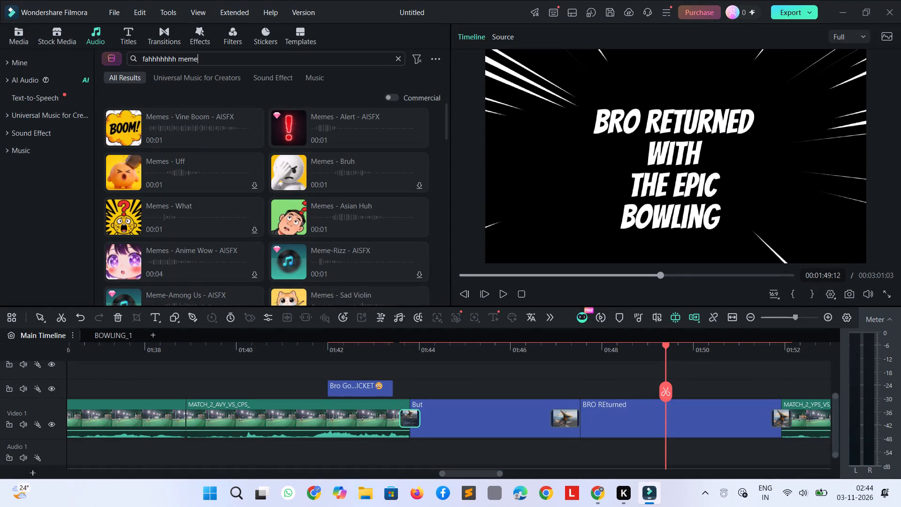
pyautogui.moveTo(210, 62); pyautogui.dragTo(117, 56)
pyautogui.write('COM')
pyautogui.hotkey('shift', 'e')
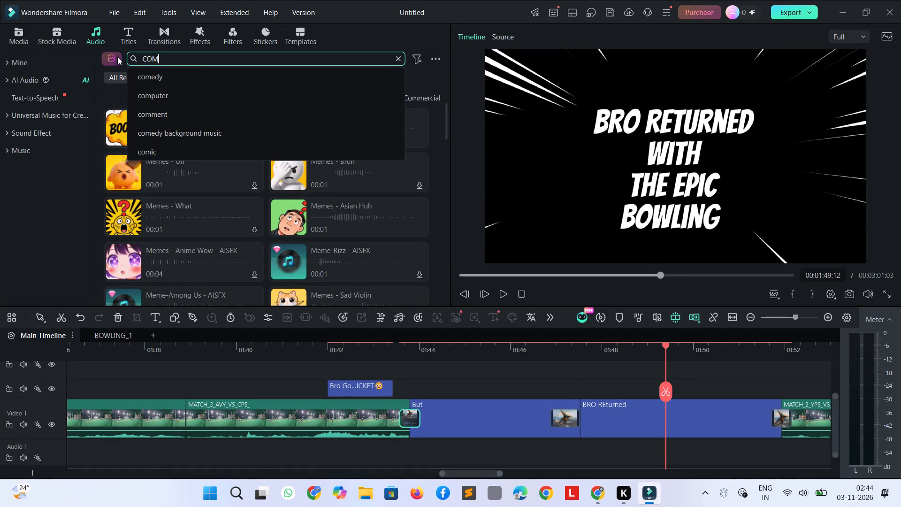
pyautogui.write('BACK')
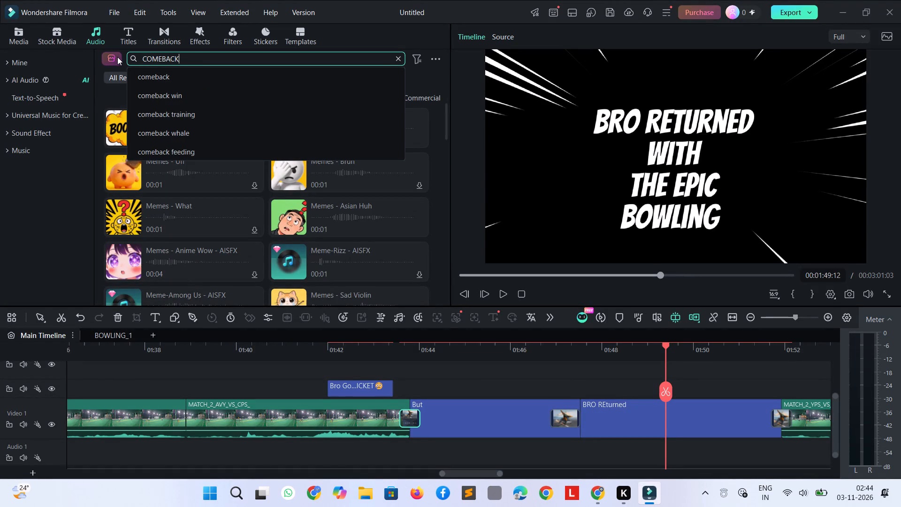
pyautogui.press('Return')
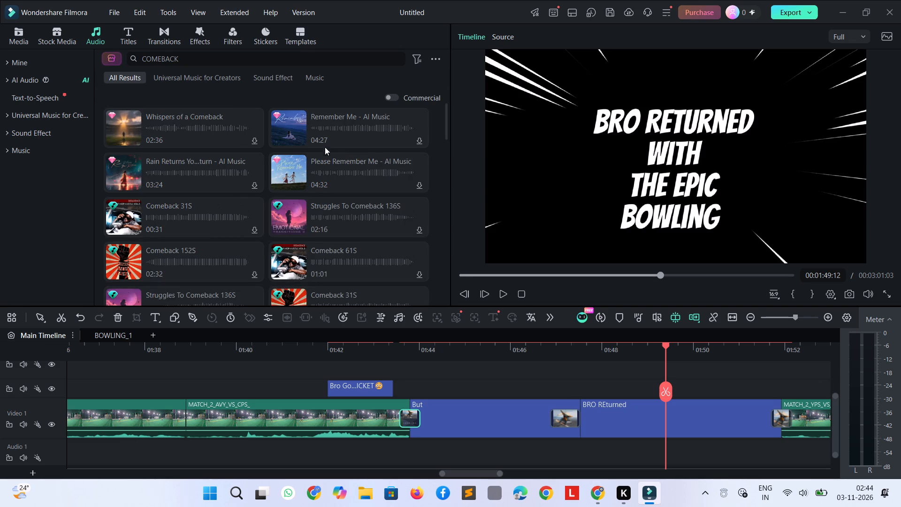
# Search the audio library for wwe and preview the Distant Explosion 03, Shotgun Blast and Explosion With Flame 01 sounds.
pyautogui.scroll(-1, 269, 202)
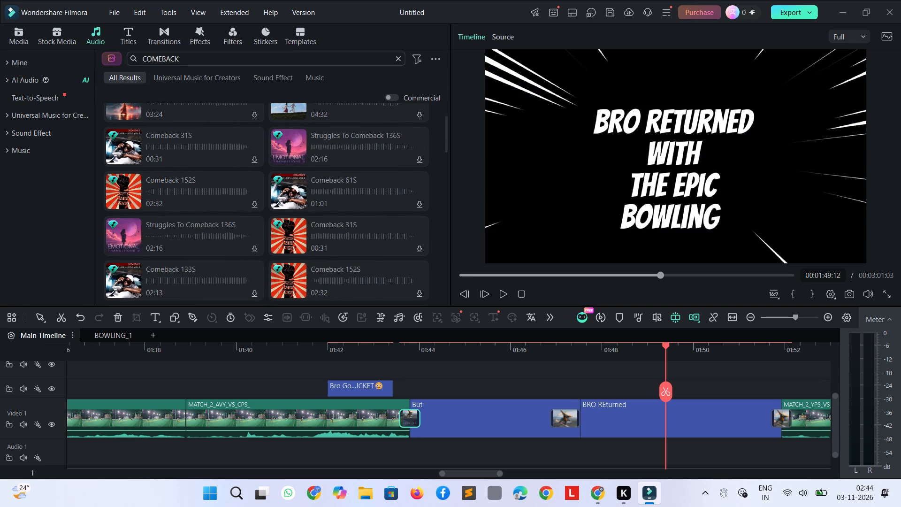
pyautogui.moveTo(213, 59); pyautogui.dragTo(96, 59)
pyautogui.write('wwe')
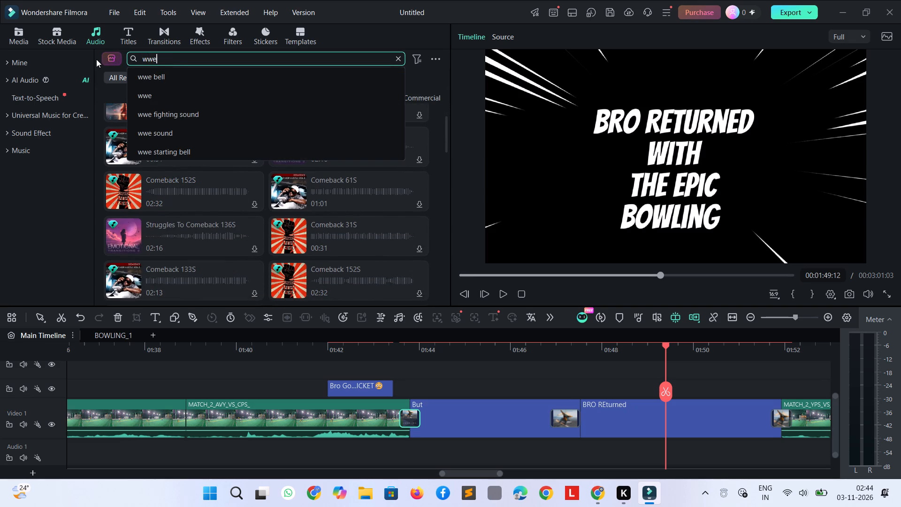
pyautogui.click(164, 89)
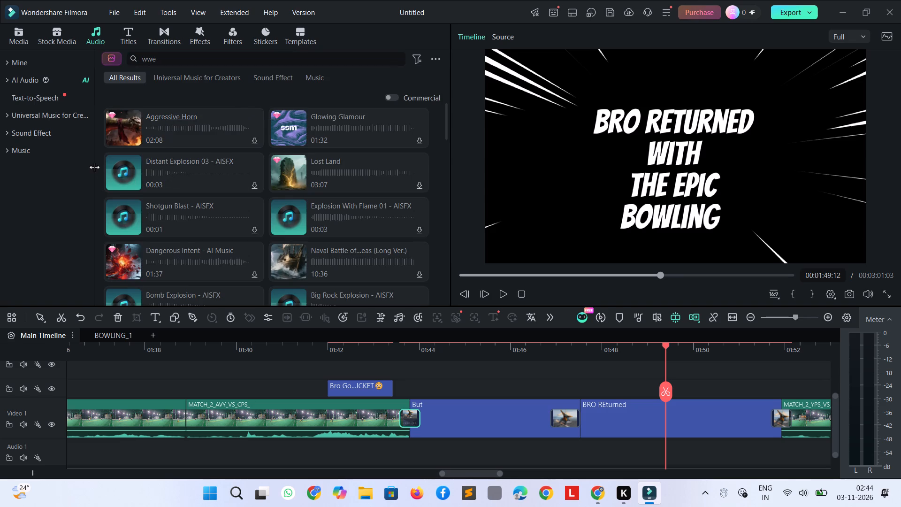
pyautogui.click(107, 173)
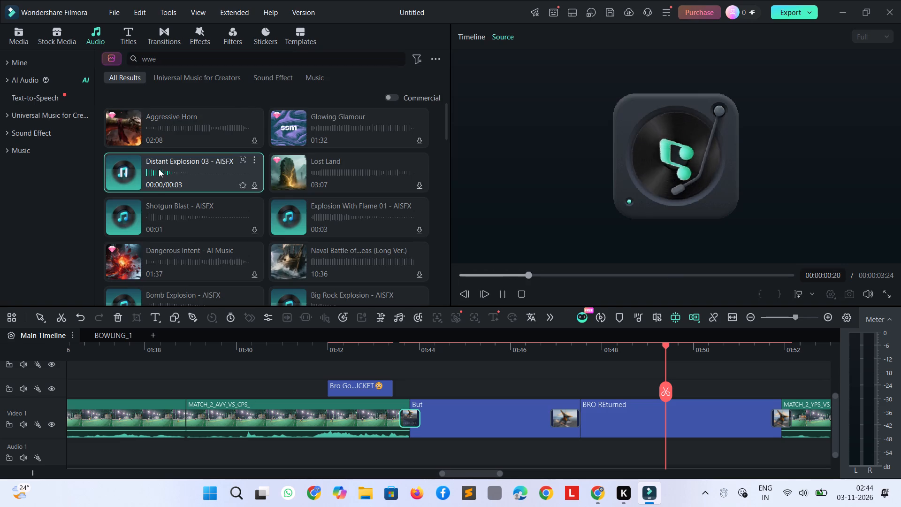
pyautogui.click(134, 209)
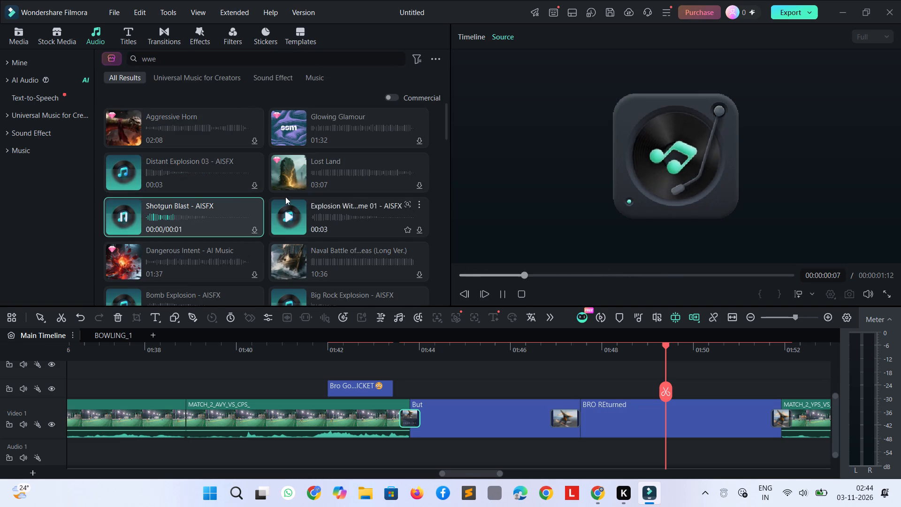
pyautogui.click(283, 211)
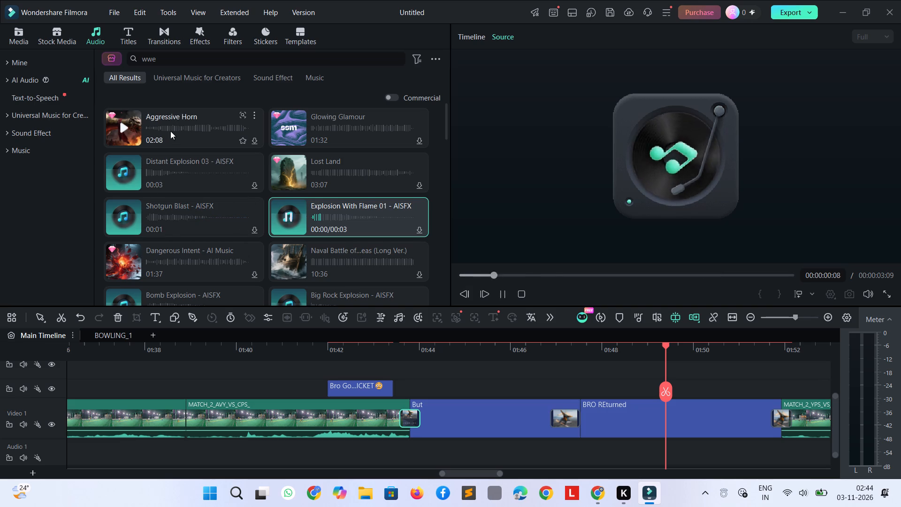
pyautogui.scroll(-2, 167, 235)
pyautogui.press('space')
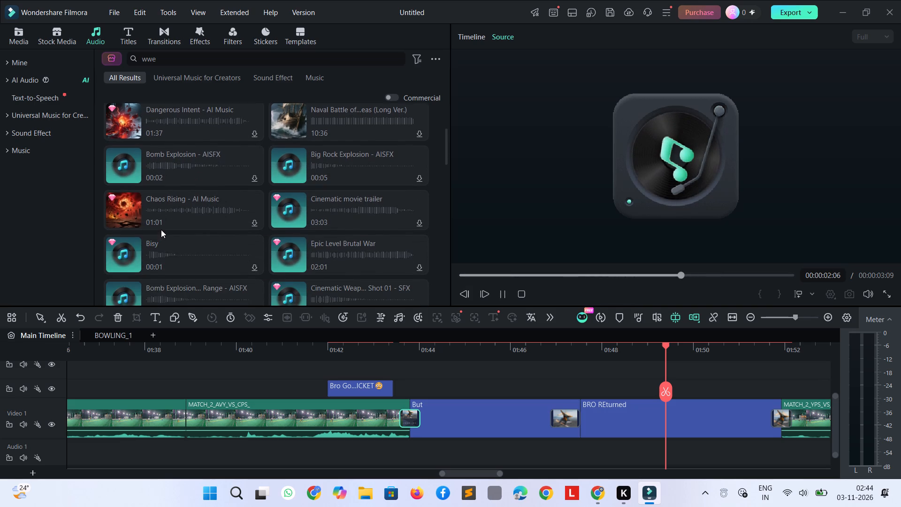
# Search the audio library for devil, preview Evil Laughter and Evil Ghost Presence 01, and browse the other sounds.
pyautogui.moveTo(210, 60); pyautogui.dragTo(209, 60)
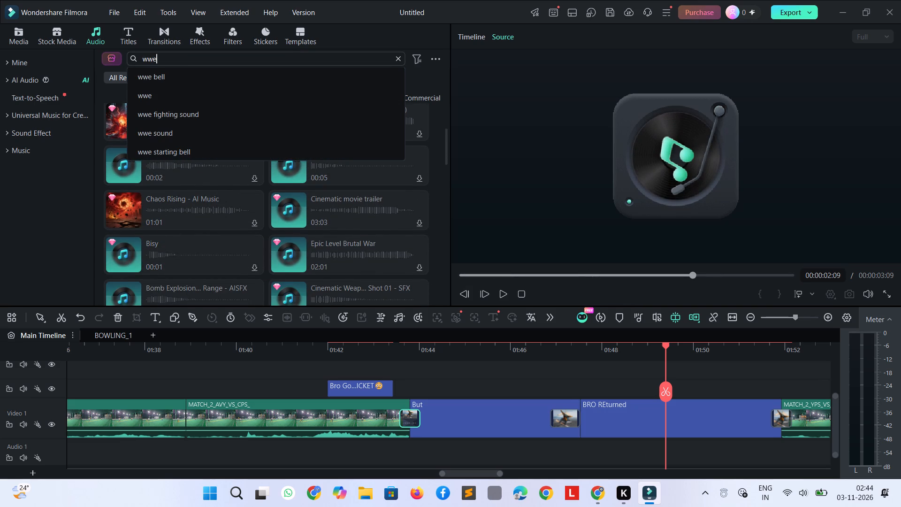
pyautogui.moveTo(209, 60); pyautogui.dragTo(127, 59)
pyautogui.press('BackSpace')
pyautogui.write('devil')
pyautogui.press('Return')
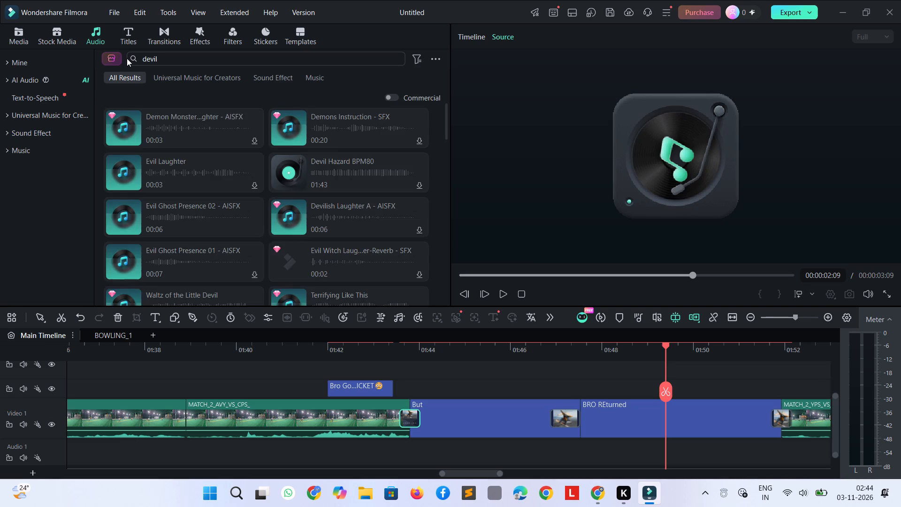
pyautogui.click(130, 160)
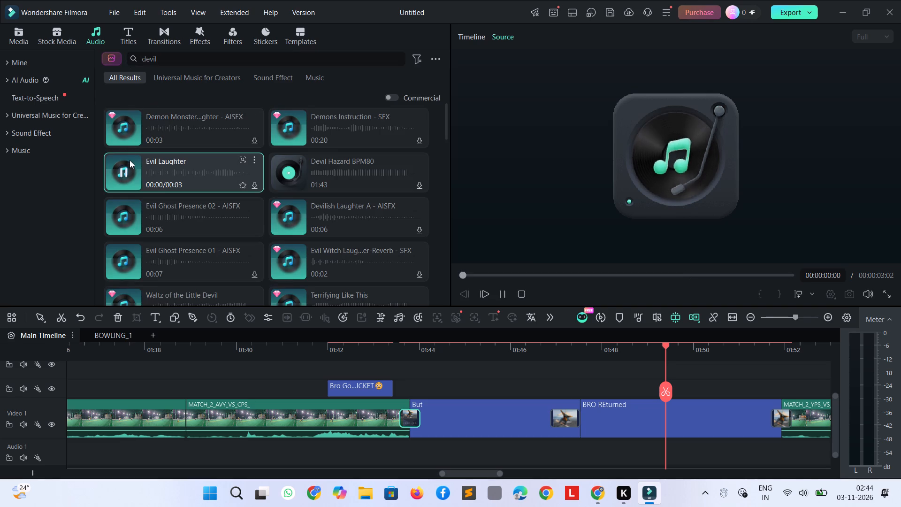
pyautogui.press('space')
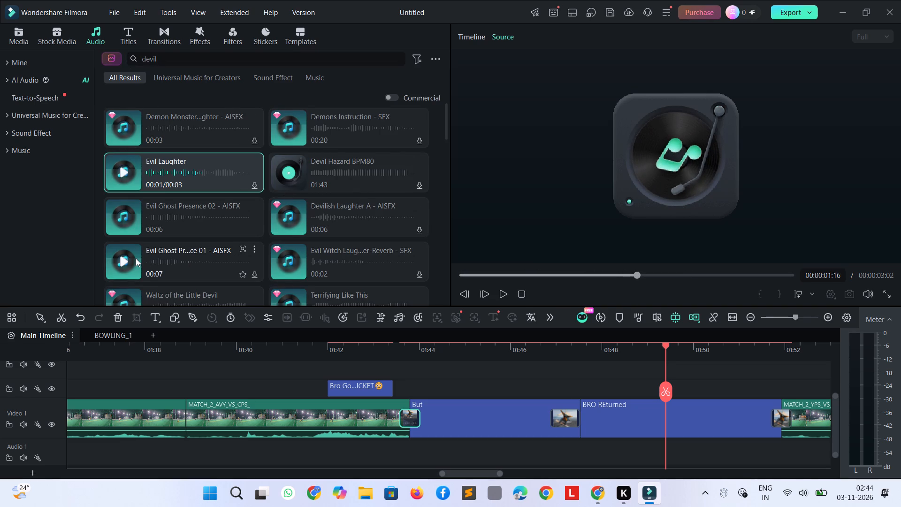
pyautogui.click(136, 258)
pyautogui.scroll(-2, 136, 243)
pyautogui.scroll(-1, 268, 217)
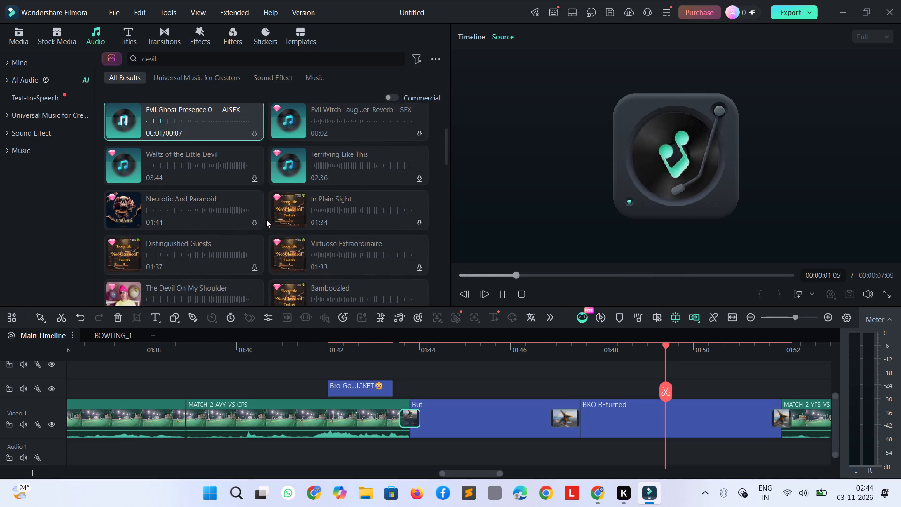
pyautogui.scroll(-1, 217, 225)
pyautogui.press('space')
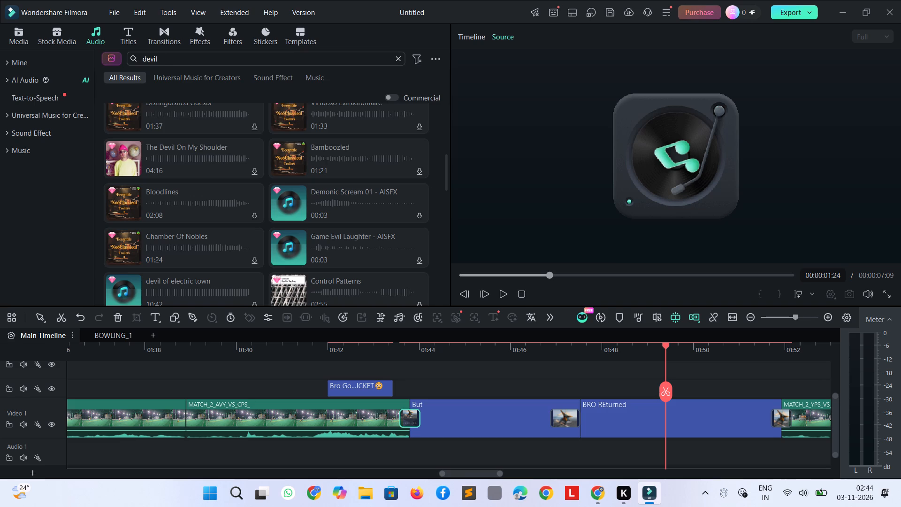
# Search the audio library for boss and look through the tracks for one suiting the BRO REturned title.
pyautogui.moveTo(176, 57); pyautogui.dragTo(140, 56)
pyautogui.press('BackSpace')
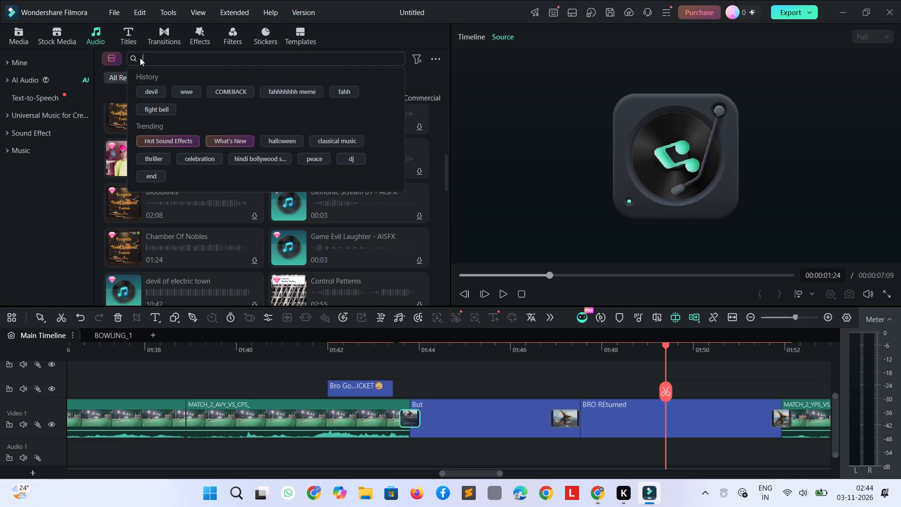
pyautogui.write('boss')
pyautogui.press('Return')
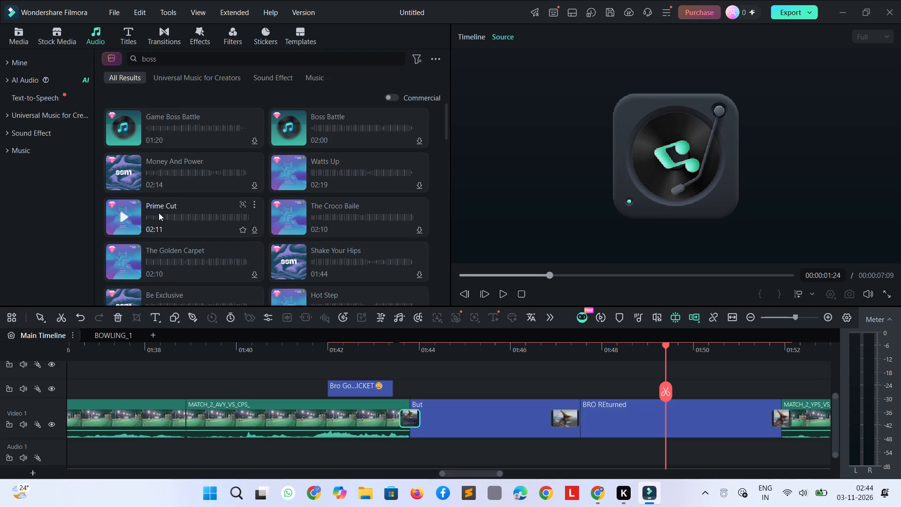
pyautogui.scroll(-1, 166, 192)
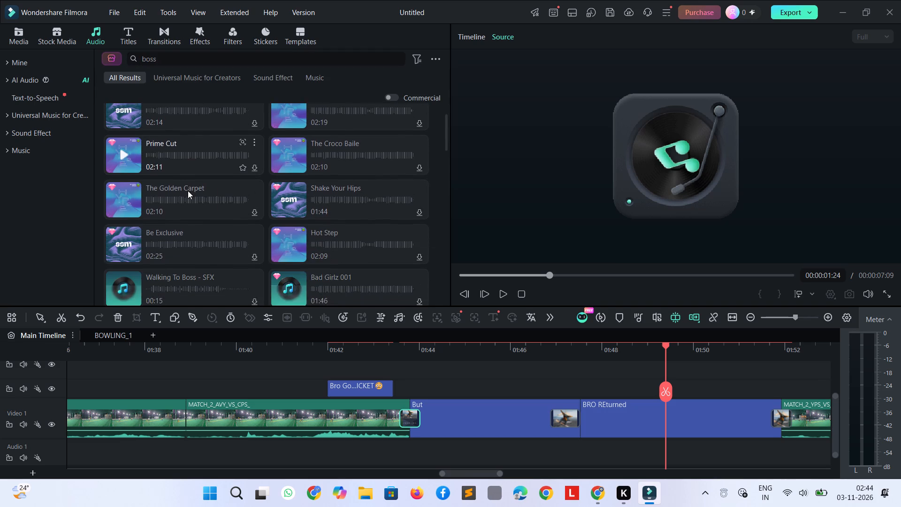
# Search the audio library for ultra instinct goku and preview the Daytime Nighttime 33S and 13S tracks.
pyautogui.moveTo(202, 56); pyautogui.dragTo(124, 54)
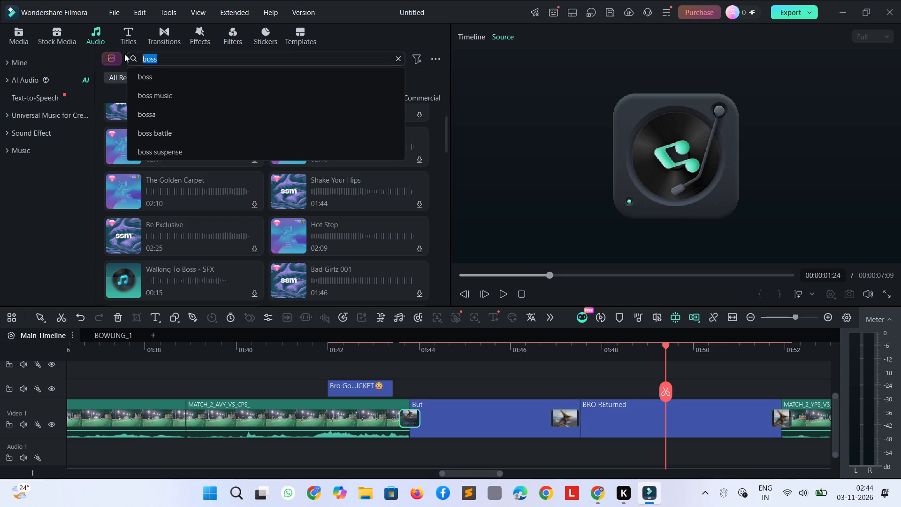
pyautogui.write('ultra')
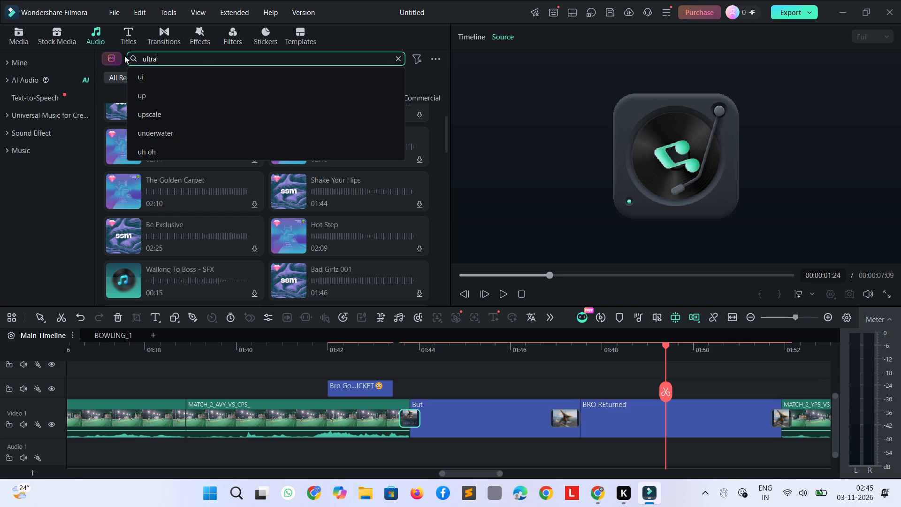
pyautogui.press('space')
pyautogui.write('ins')
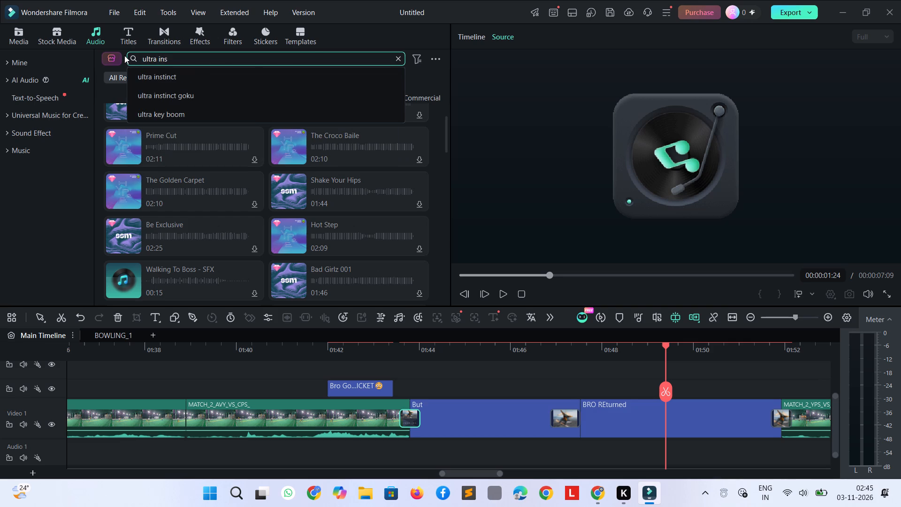
pyautogui.press('Down')
pyautogui.press('Down')
pyautogui.press('Return')
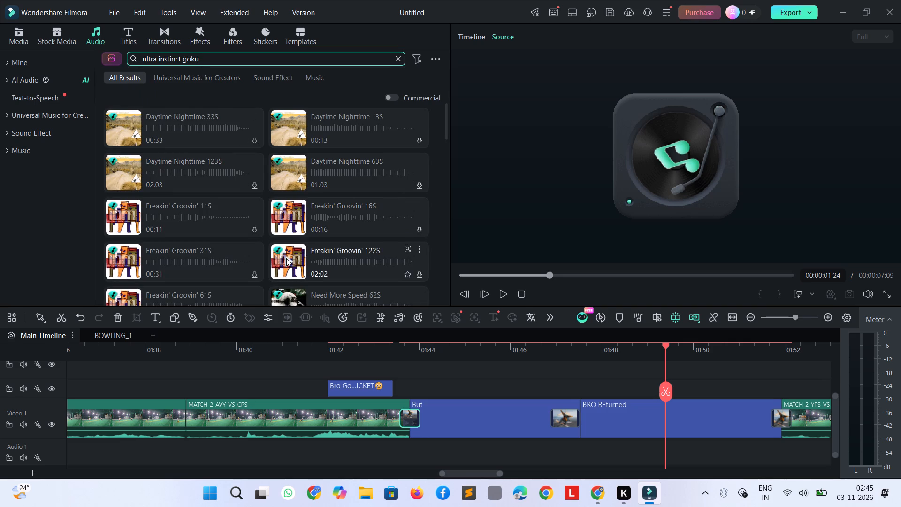
pyautogui.scroll(-1, 286, 258)
pyautogui.scroll(-4, 135, 231)
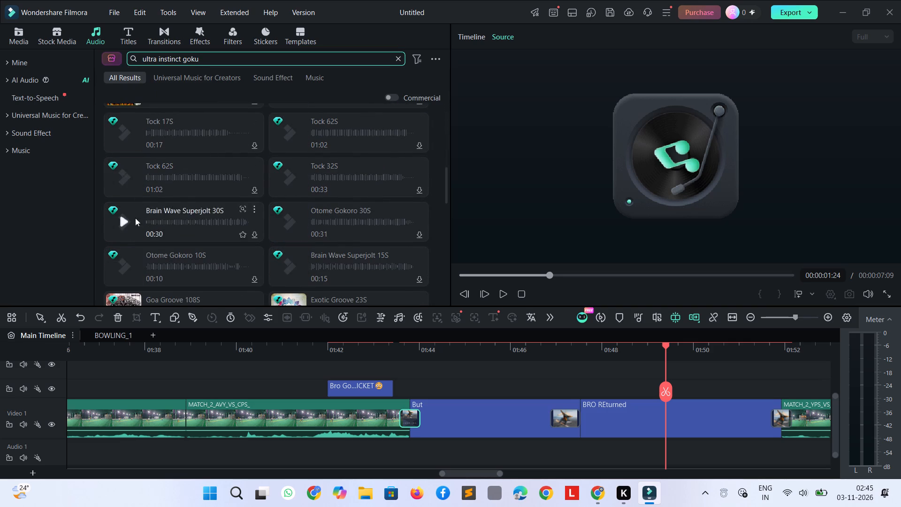
pyautogui.scroll(4, 136, 171)
pyautogui.scroll(-2, 136, 171)
pyautogui.scroll(7, 136, 171)
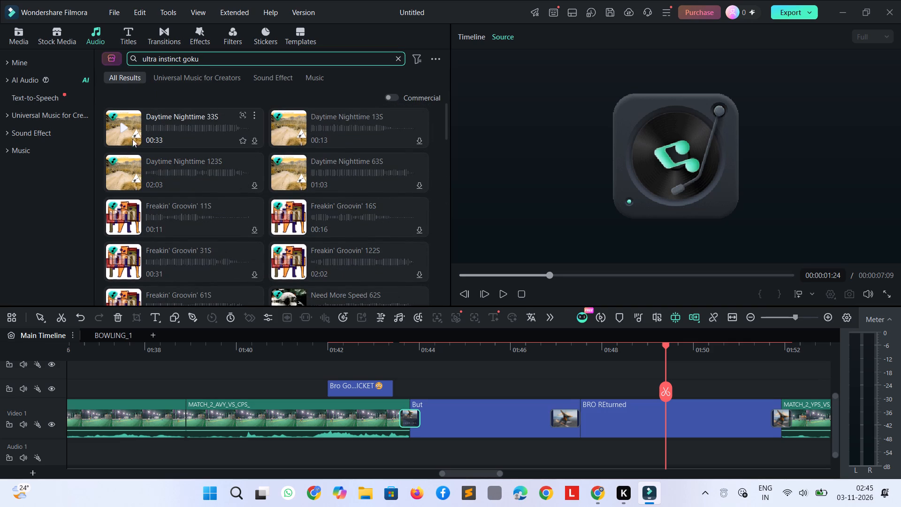
pyautogui.click(132, 131)
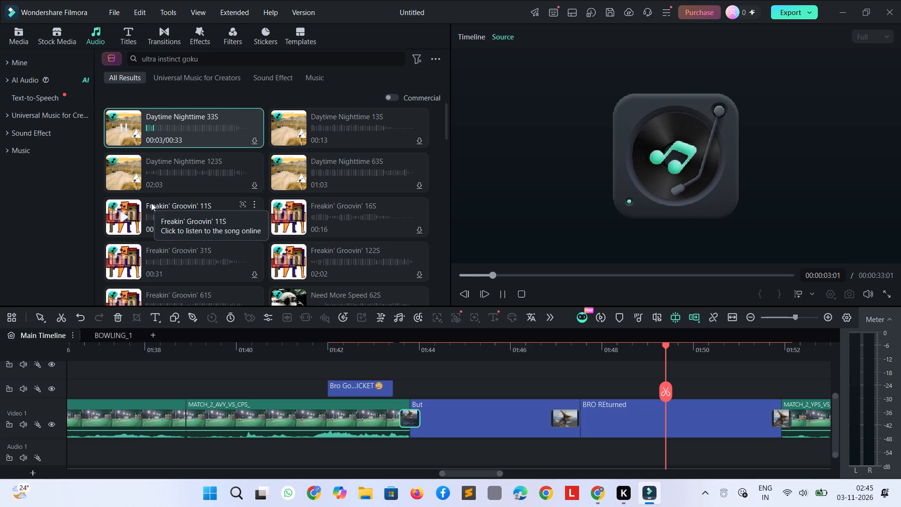
pyautogui.press('space')
pyautogui.click(295, 133)
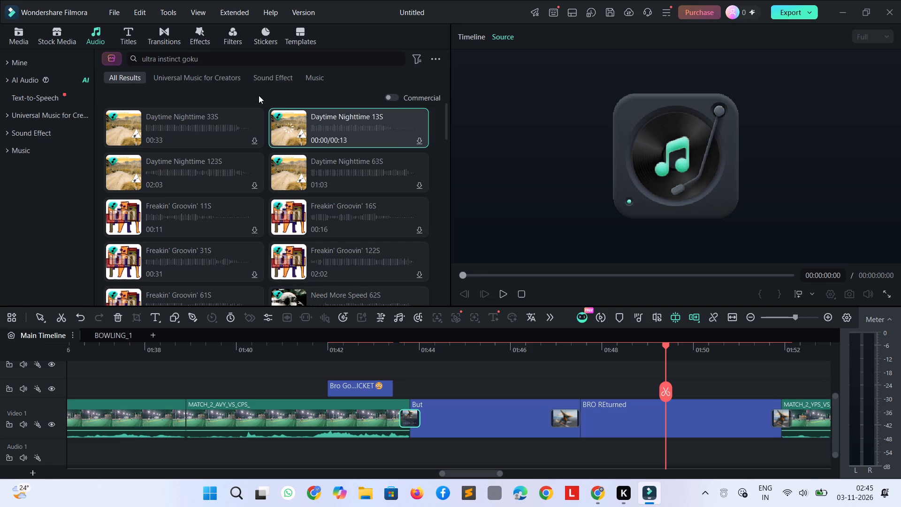
# Search the audio library for attitude and browse the tracks for a suitable comeback sound.
pyautogui.moveTo(258, 60); pyautogui.dragTo(115, 52)
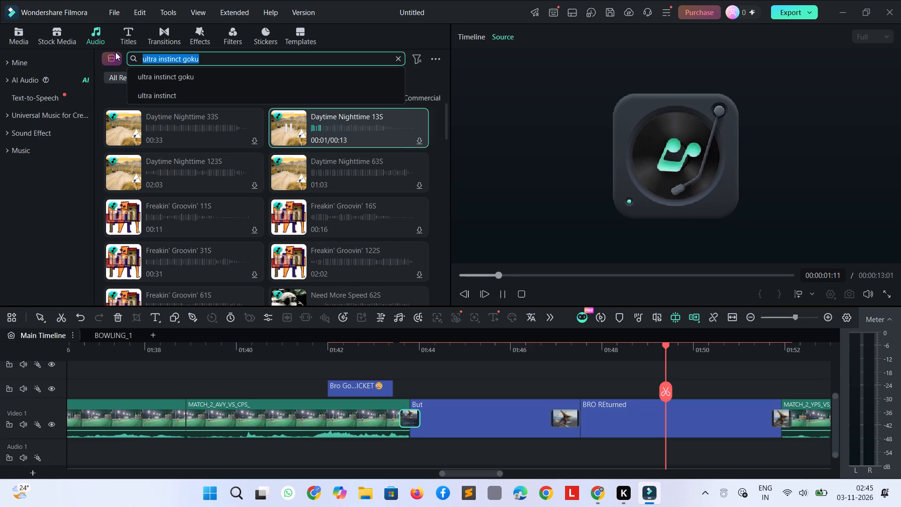
pyautogui.write('att')
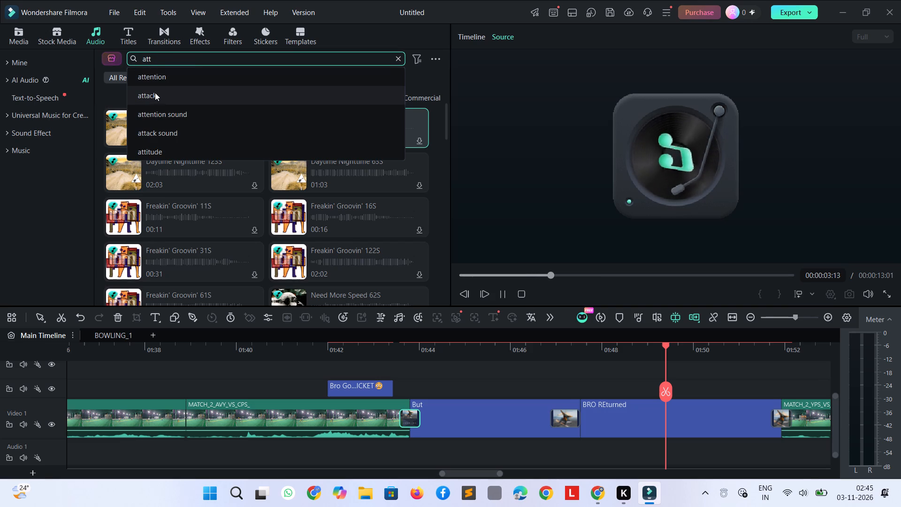
pyautogui.click(154, 155)
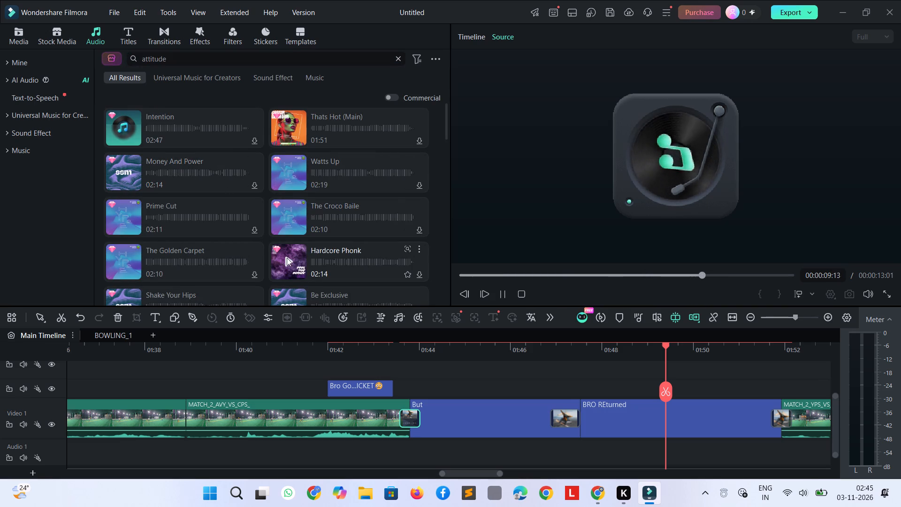
pyautogui.scroll(-1, 159, 211)
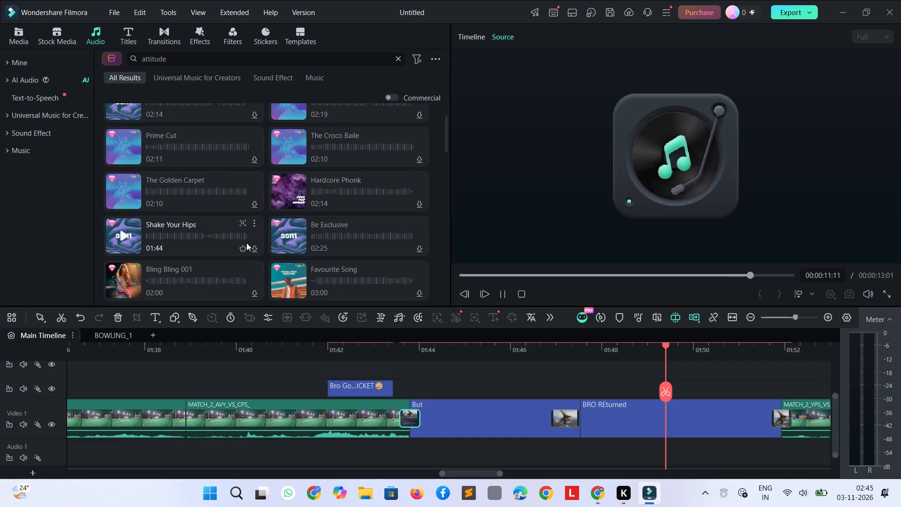
pyautogui.scroll(-6, 247, 243)
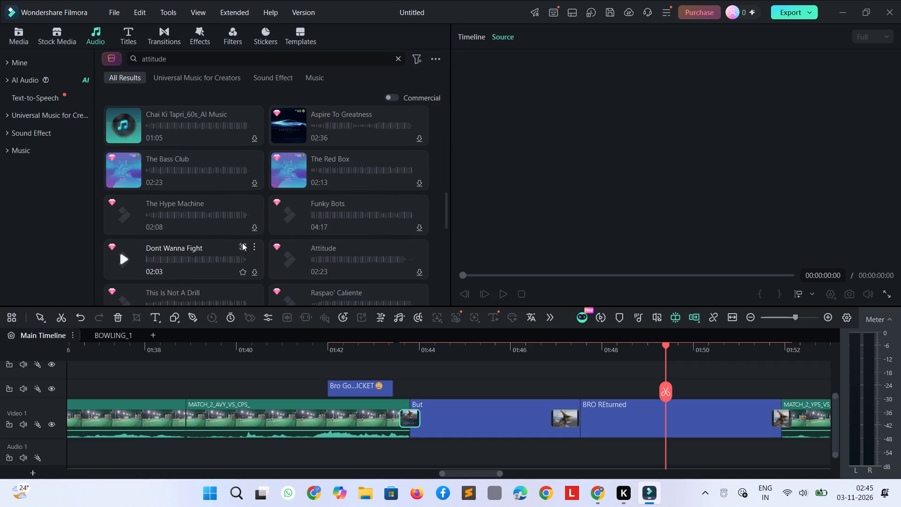
pyautogui.scroll(-3, 242, 243)
# Search the audio library for ego and preview the Damaged Alien Ego 30S and Alter Ego 221S tracks.
pyautogui.moveTo(205, 56); pyautogui.dragTo(107, 61)
pyautogui.write('ego')
pyautogui.press('Return')
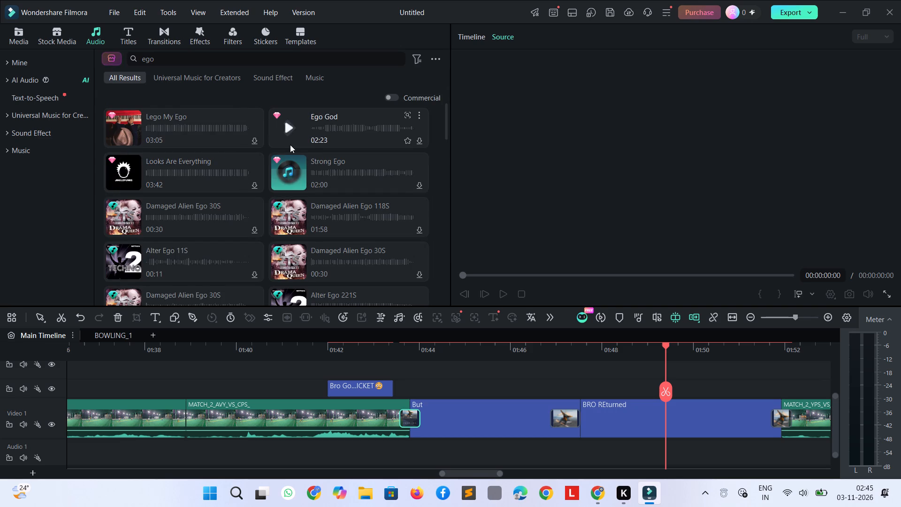
pyautogui.scroll(-2, 290, 269)
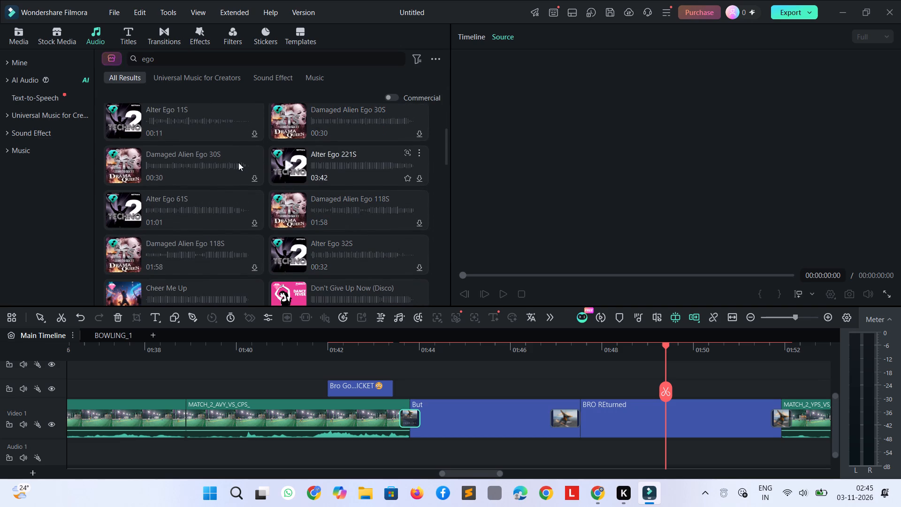
pyautogui.click(118, 156)
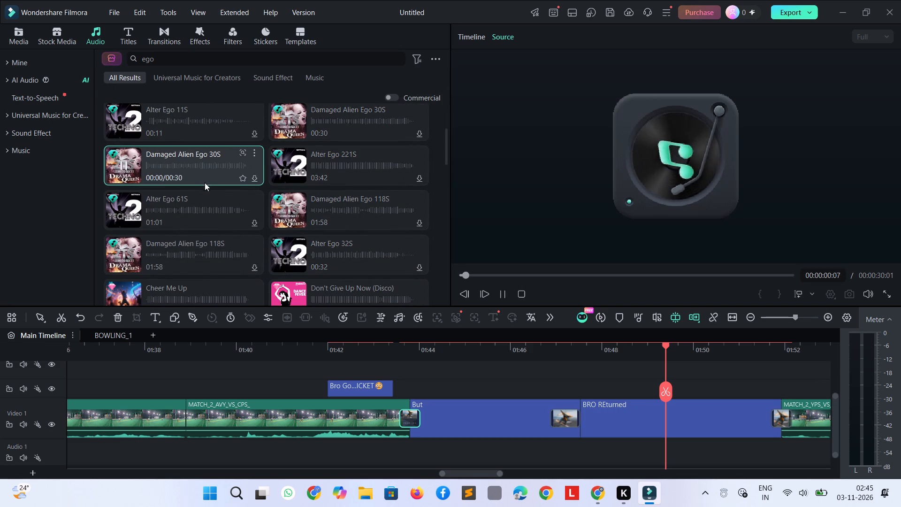
pyautogui.scroll(-2, 206, 196)
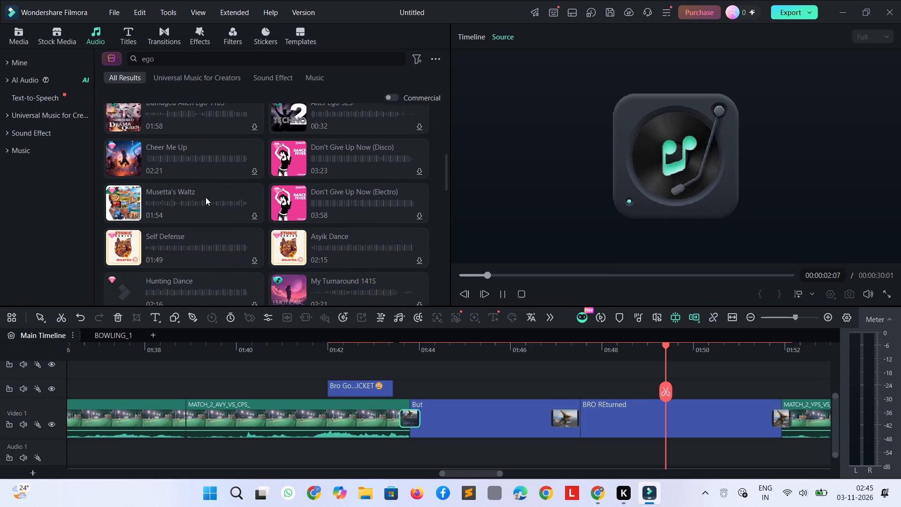
pyautogui.scroll(2, 205, 197)
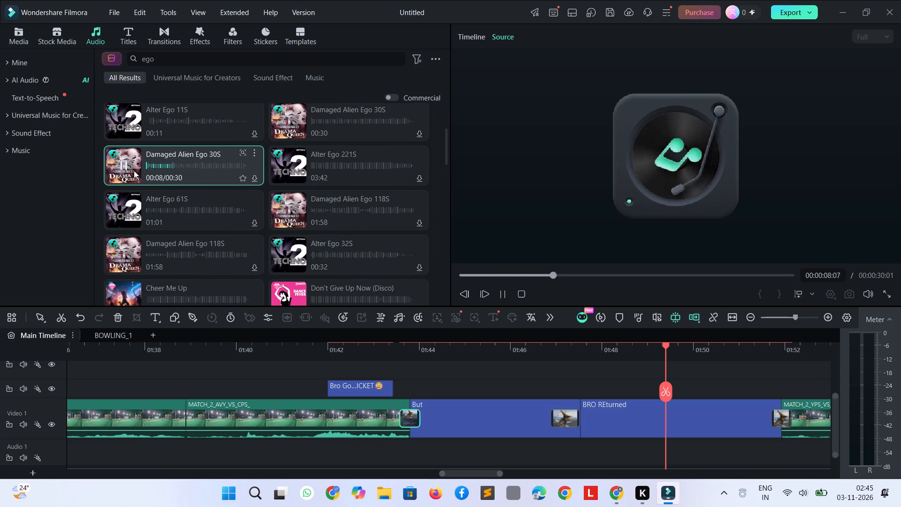
pyautogui.click(302, 165)
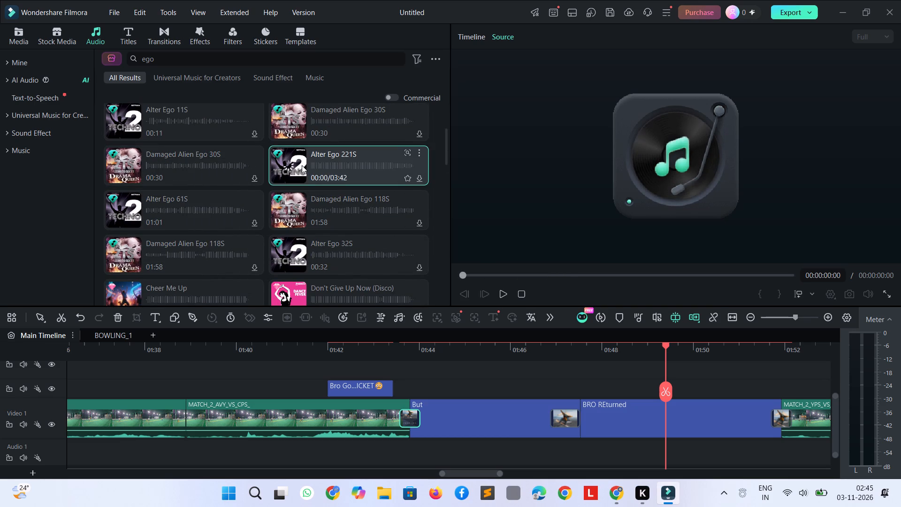
# Preview the ego tracks and place Damaged Alien Ego 30S on Audio 1, aligned with the start of the BRO REturned title.
pyautogui.scroll(2, 173, 179)
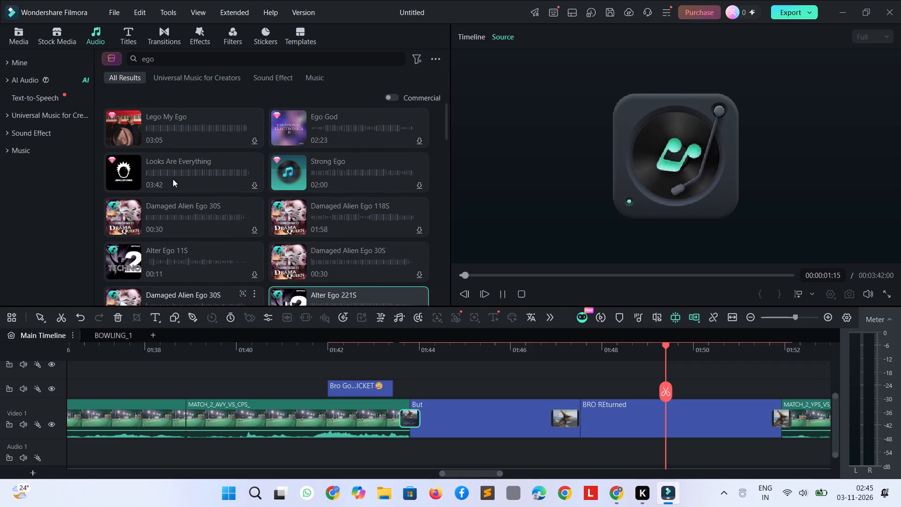
pyautogui.click(143, 222)
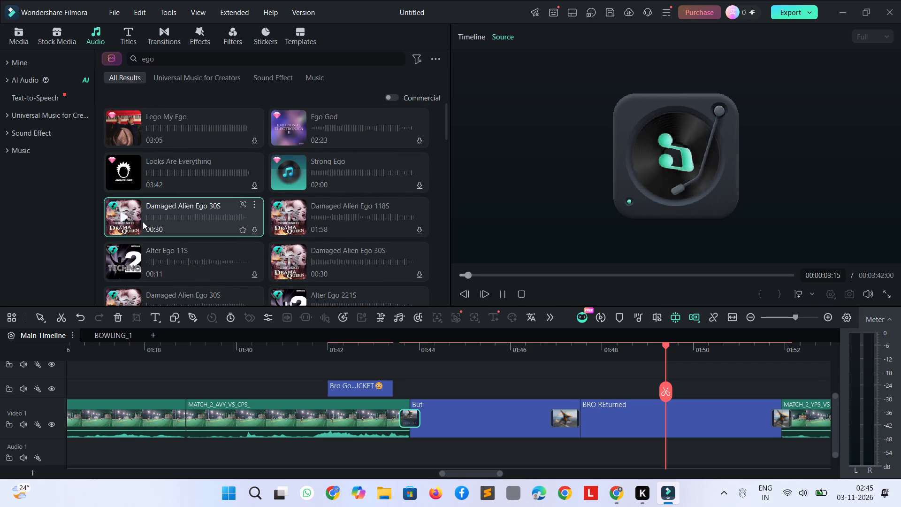
pyautogui.click(137, 131)
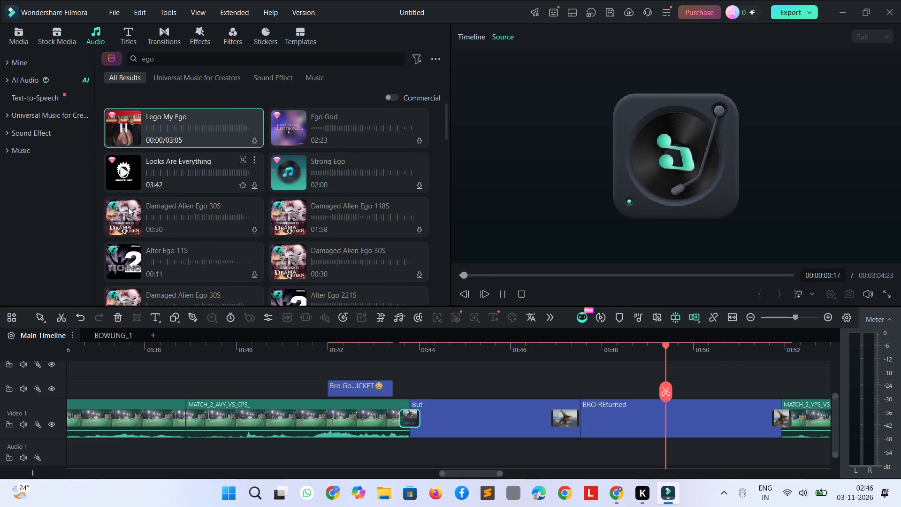
pyautogui.click(137, 262)
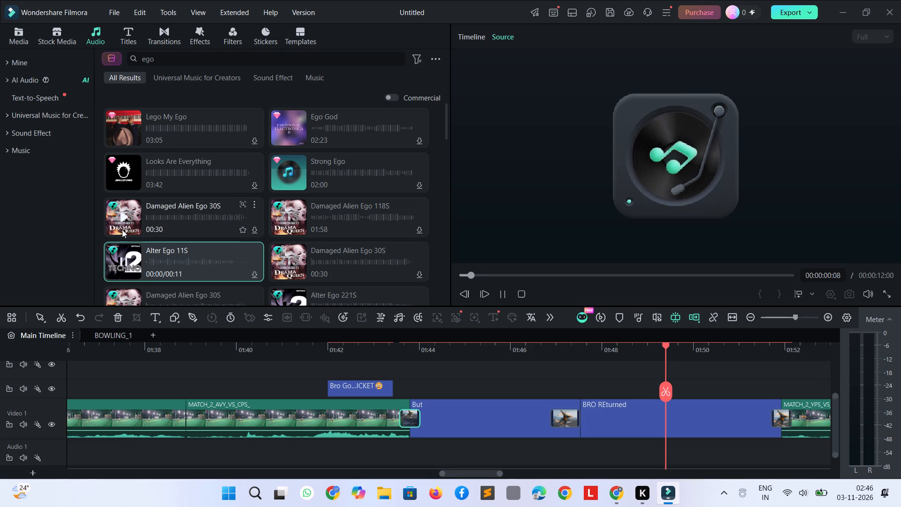
pyautogui.click(119, 218)
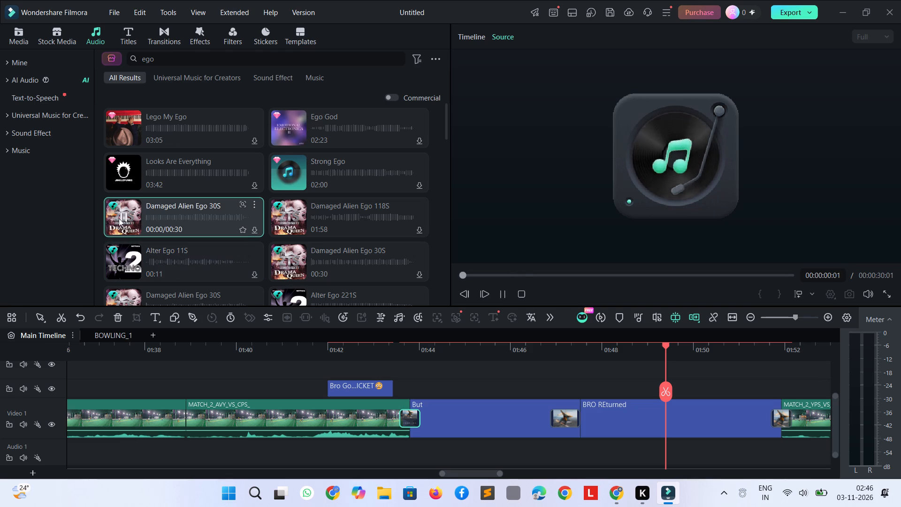
pyautogui.moveTo(115, 212); pyautogui.dragTo(536, 443)
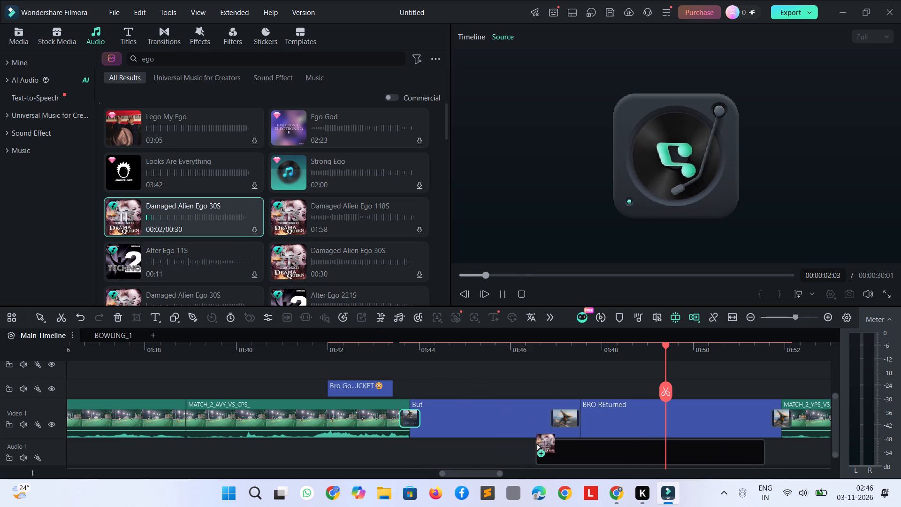
pyautogui.moveTo(536, 443); pyautogui.dragTo(576, 444)
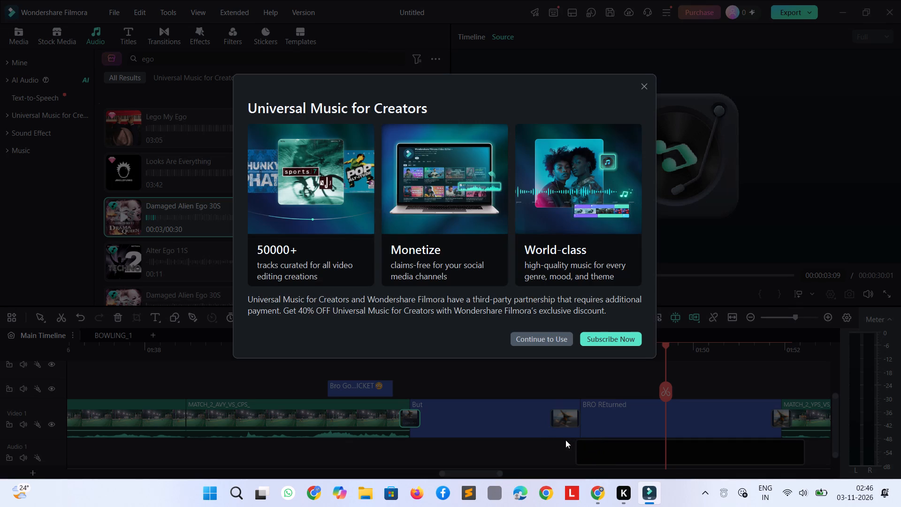
pyautogui.click(555, 337)
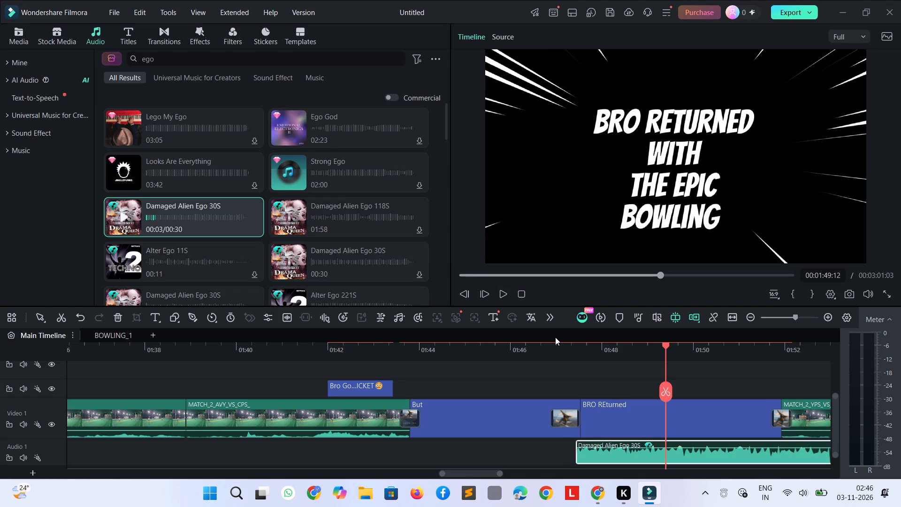
pyautogui.moveTo(578, 461); pyautogui.dragTo(585, 463)
# Trim the end of the Damaged Alien Ego 30S audio back to the end of the BRO REturned title, near 01:52.
pyautogui.moveTo(488, 470); pyautogui.dragTo(494, 471)
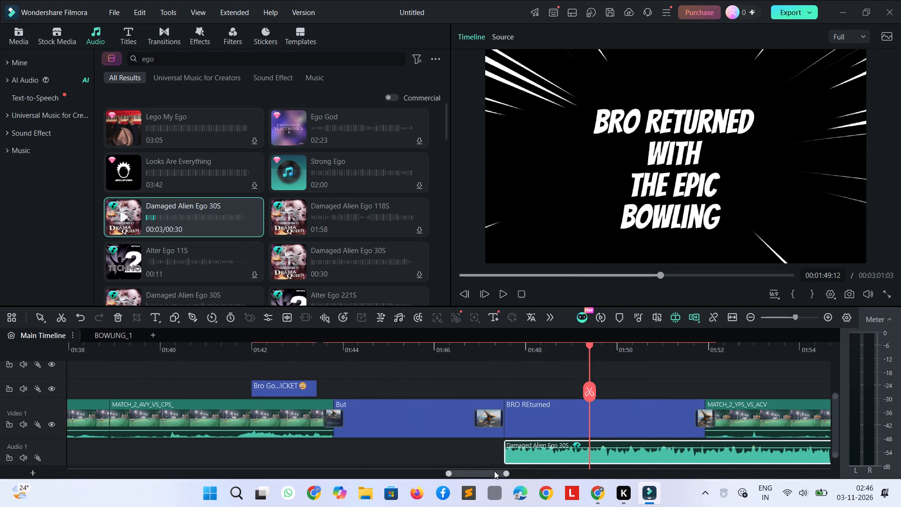
pyautogui.moveTo(494, 471); pyautogui.dragTo(593, 485)
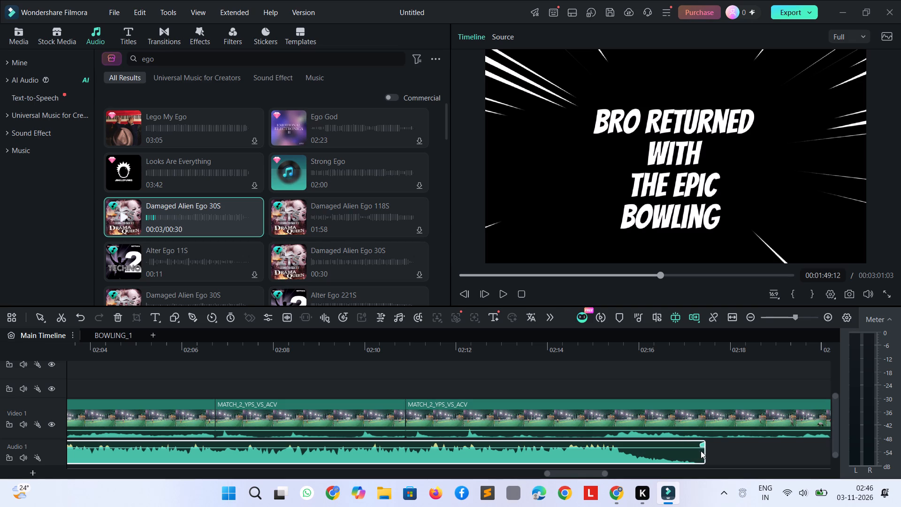
pyautogui.moveTo(702, 453); pyautogui.dragTo(203, 414)
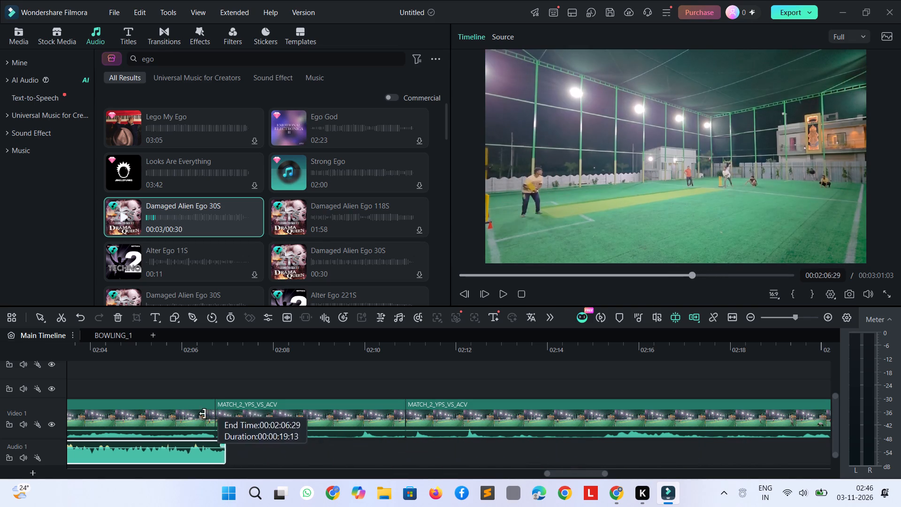
pyautogui.moveTo(203, 414); pyautogui.dragTo(66, 424)
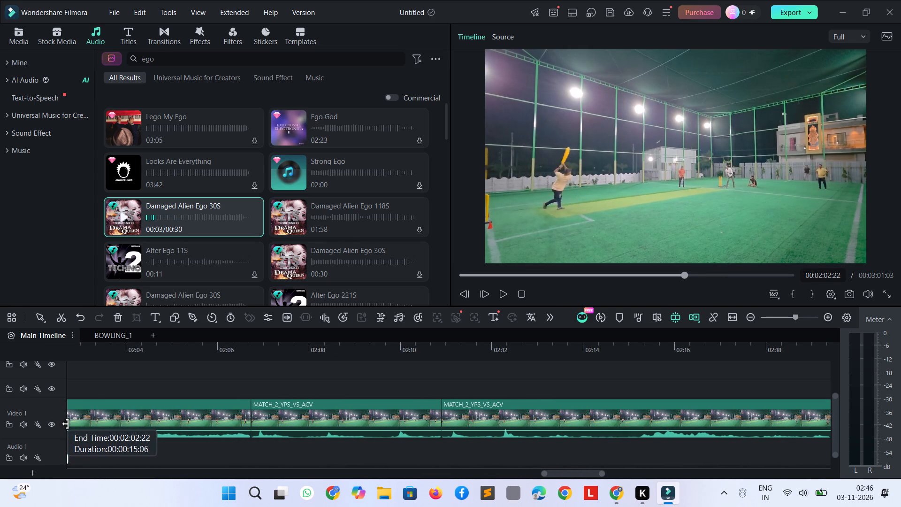
pyautogui.moveTo(66, 424); pyautogui.dragTo(62, 425)
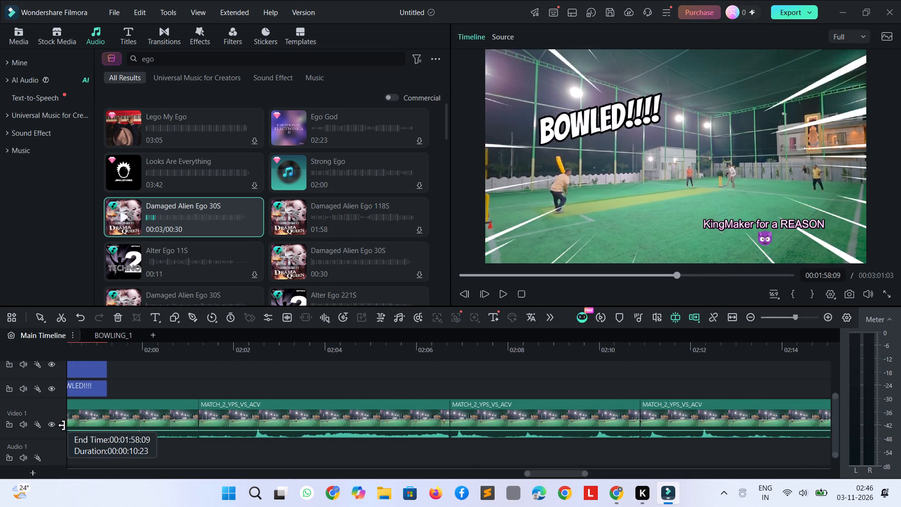
pyautogui.moveTo(62, 425); pyautogui.dragTo(133, 443)
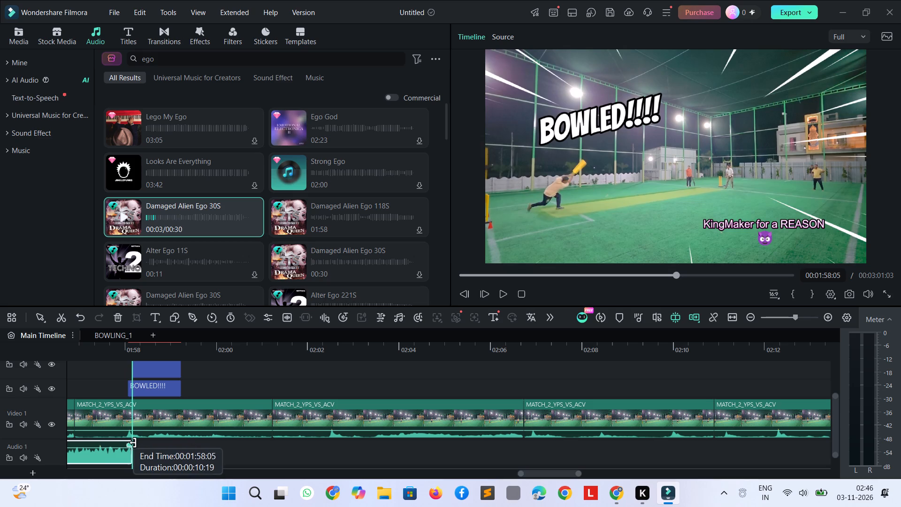
pyautogui.moveTo(133, 443); pyautogui.dragTo(56, 447)
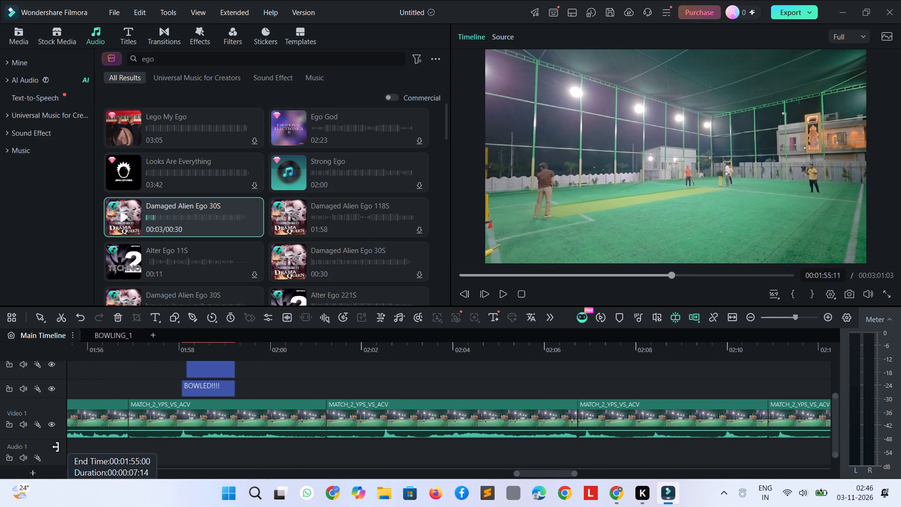
pyautogui.moveTo(56, 447); pyautogui.dragTo(103, 452)
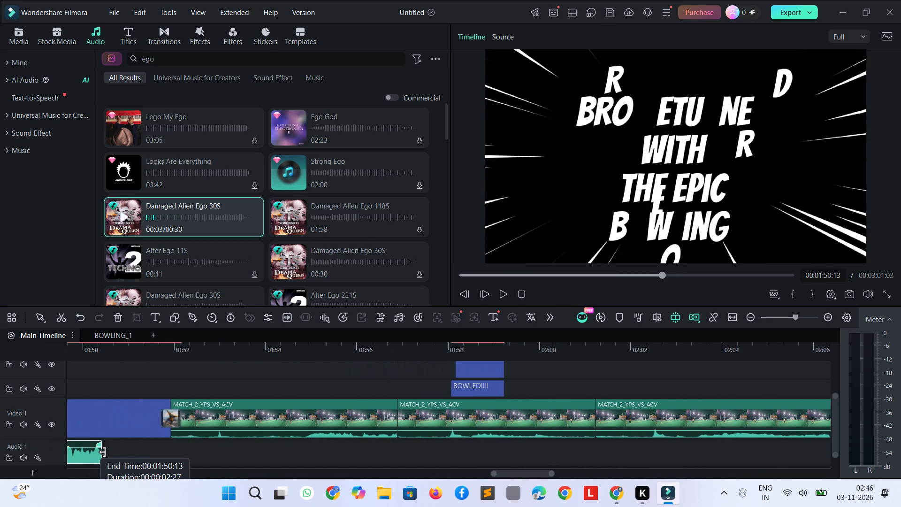
pyautogui.moveTo(103, 452); pyautogui.dragTo(168, 451)
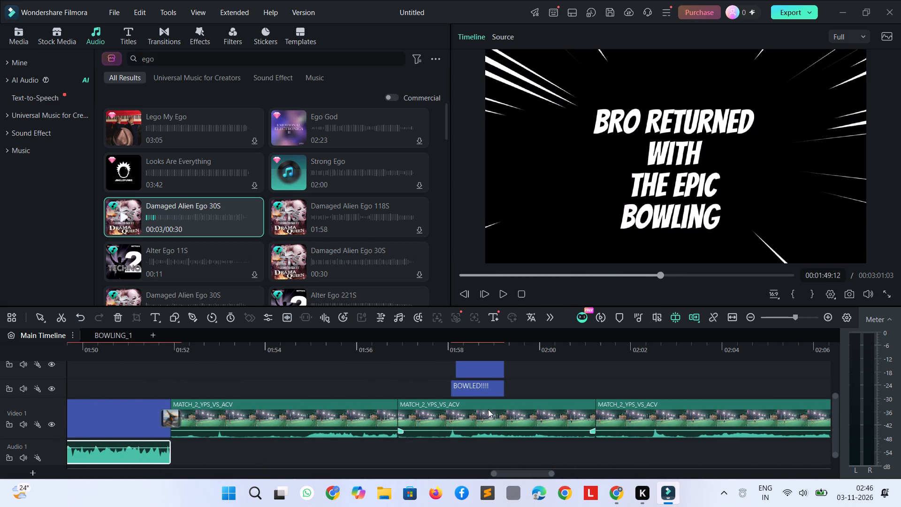
# Move the BOWLED!!!! title earlier on its track, over the first MATCH_2_YPS_VS_ACV clip at about 01:54.
pyautogui.click(488, 391)
pyautogui.moveTo(488, 391); pyautogui.dragTo(363, 391)
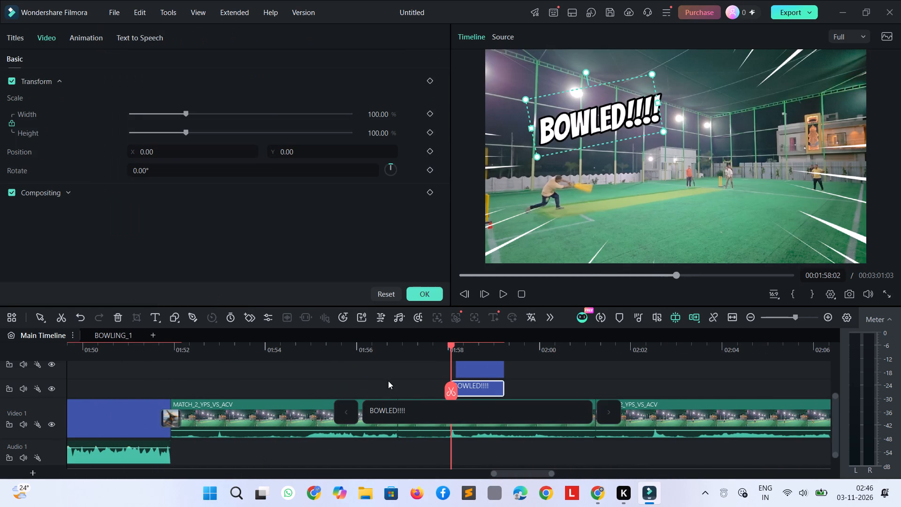
pyautogui.click(388, 381)
pyautogui.moveTo(465, 386); pyautogui.dragTo(274, 393)
# Move the KingMaker for a REASON title earlier on Video 3, aligning its start with the BOWLED!!!! title.
pyautogui.scroll(2, 413, 391)
pyautogui.click(481, 402)
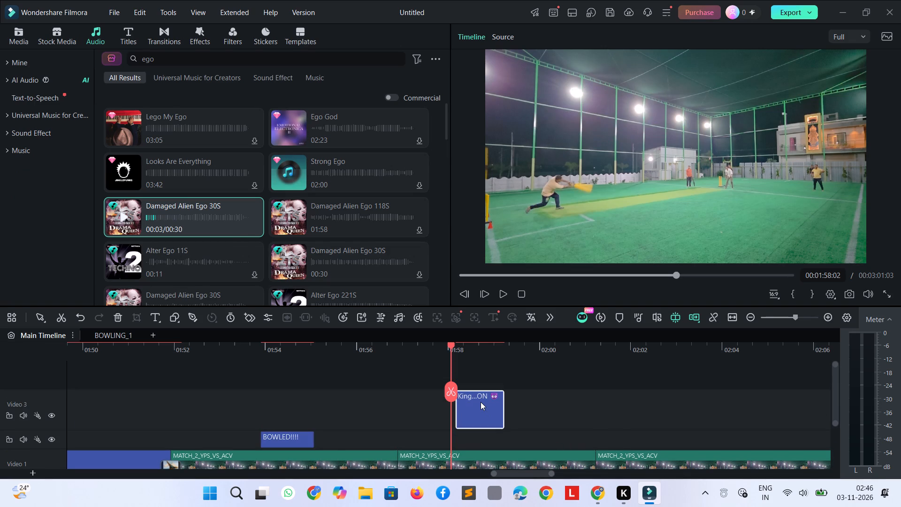
pyautogui.moveTo(481, 402); pyautogui.dragTo(303, 394)
pyautogui.click(347, 403)
pyautogui.moveTo(482, 408); pyautogui.dragTo(430, 407)
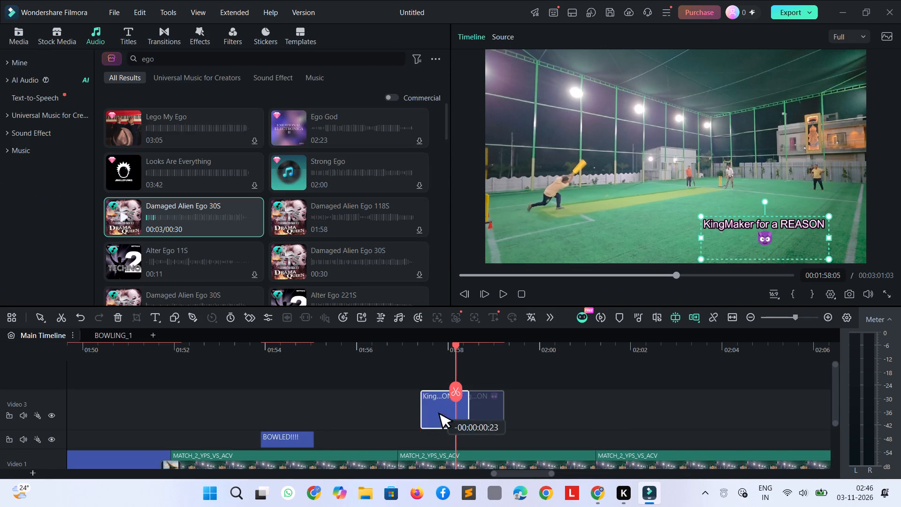
pyautogui.moveTo(430, 407); pyautogui.dragTo(288, 405)
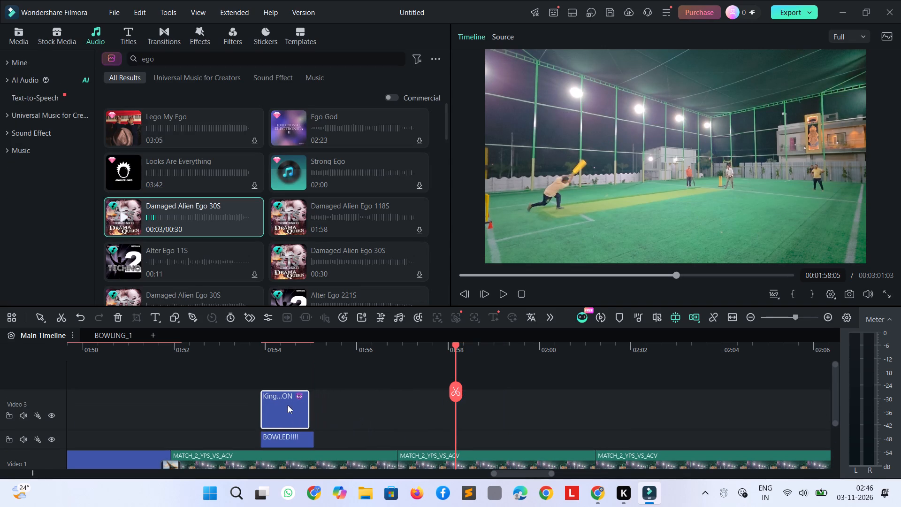
# Play the bowled moment and extend the end of the KingMaker for a REASON title to 01:55:25.
pyautogui.click(280, 458)
pyautogui.click(280, 457)
pyautogui.click(280, 457)
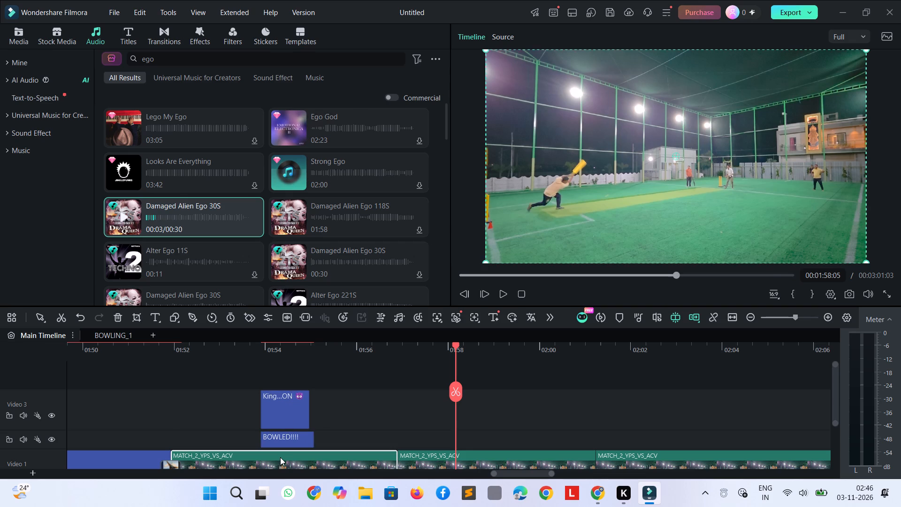
pyautogui.press('space')
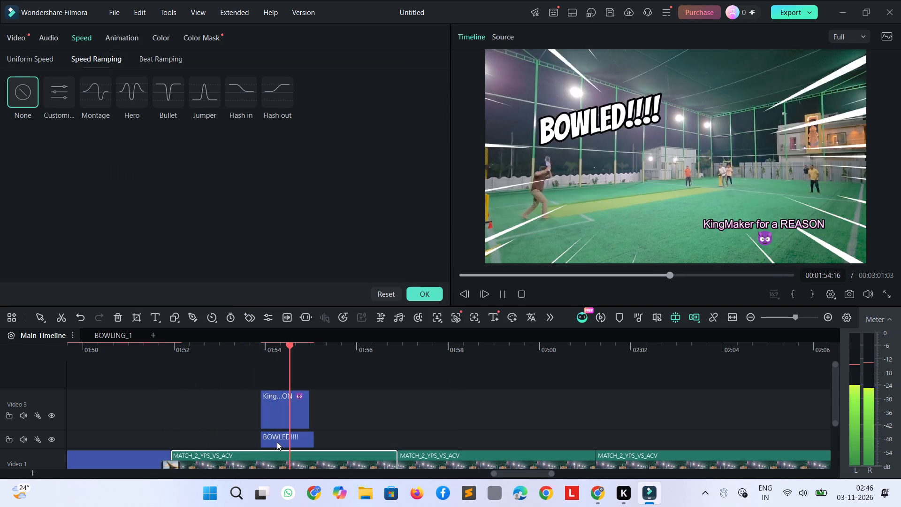
pyautogui.press('space')
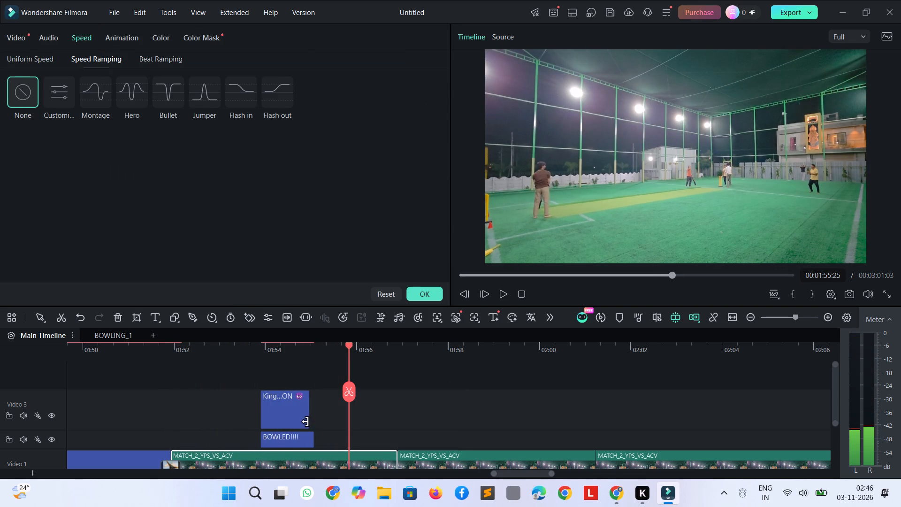
pyautogui.click(305, 421)
pyautogui.moveTo(305, 420); pyautogui.dragTo(347, 438)
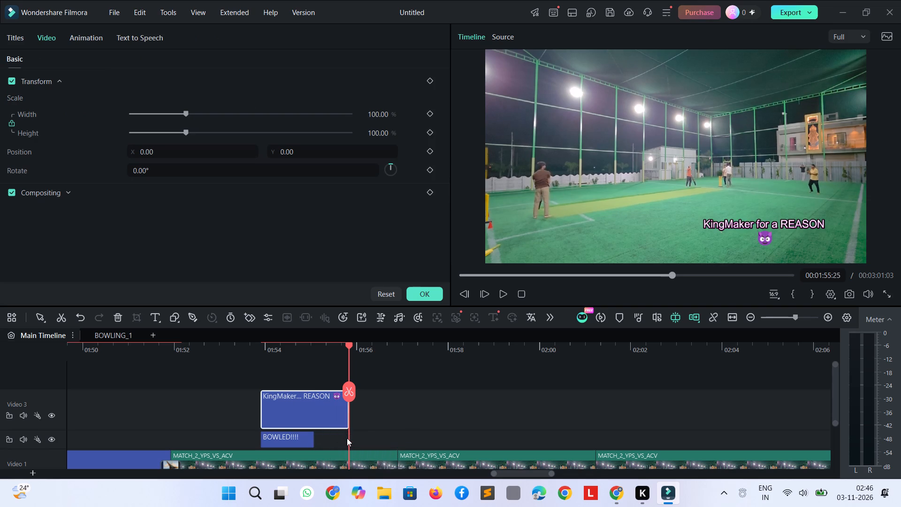
# Split the second MATCH_2_YPS_VS_ACV clip at 01:59:28, delete its remaining part up to the next clip, and play across the cut.
pyautogui.press('space')
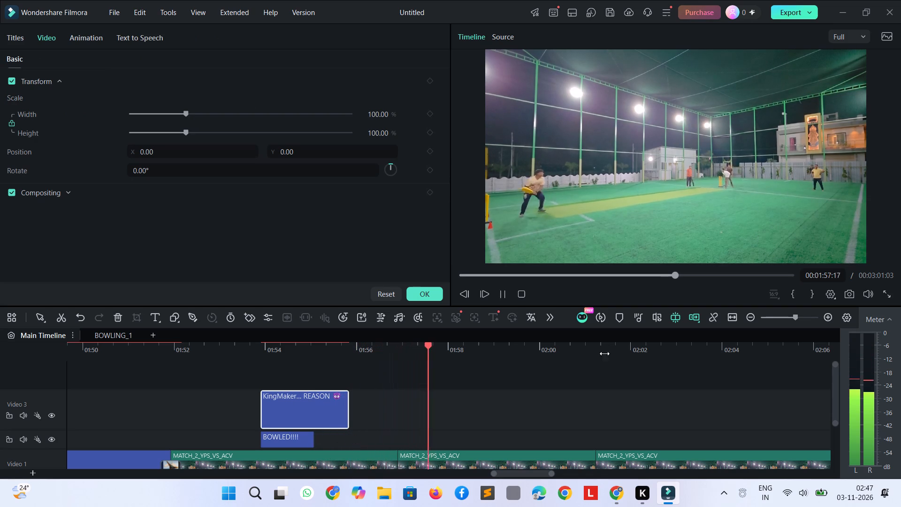
pyautogui.click(549, 406)
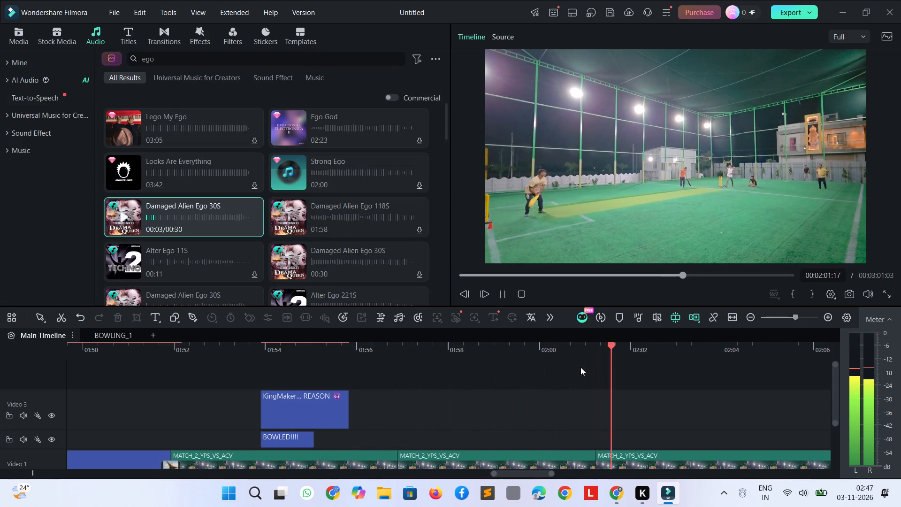
pyautogui.press('space')
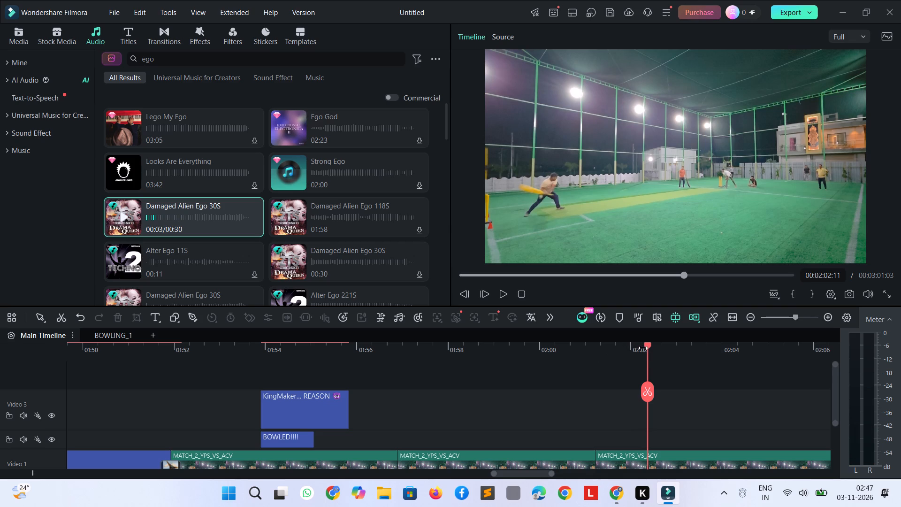
pyautogui.moveTo(649, 349); pyautogui.dragTo(566, 362)
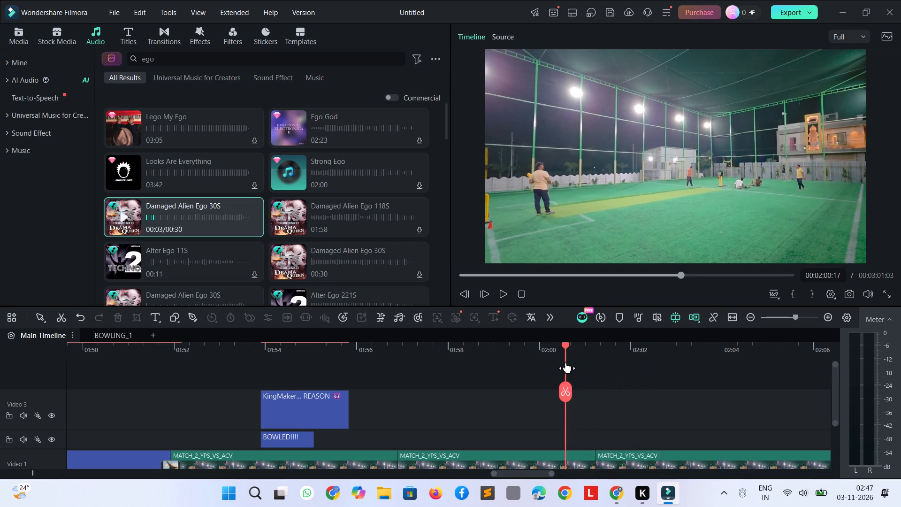
pyautogui.moveTo(566, 362); pyautogui.dragTo(517, 365)
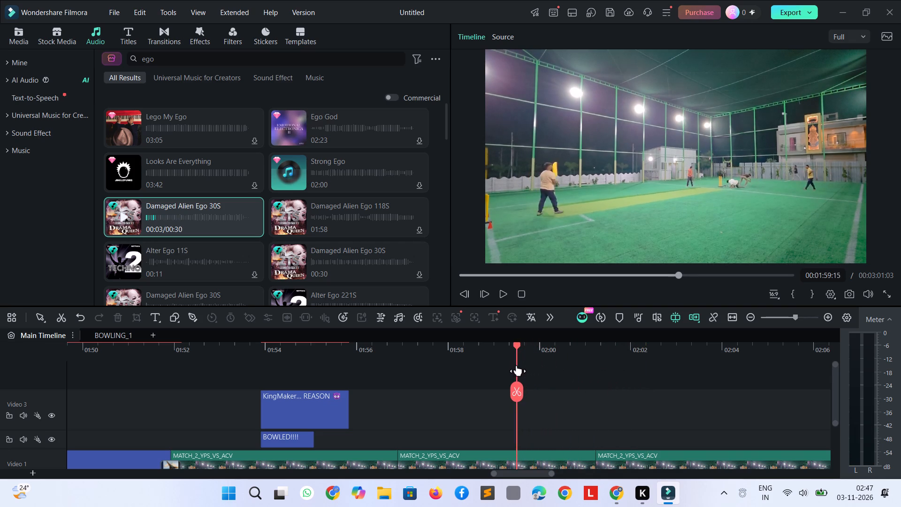
pyautogui.moveTo(517, 365); pyautogui.dragTo(459, 372)
pyautogui.press('space')
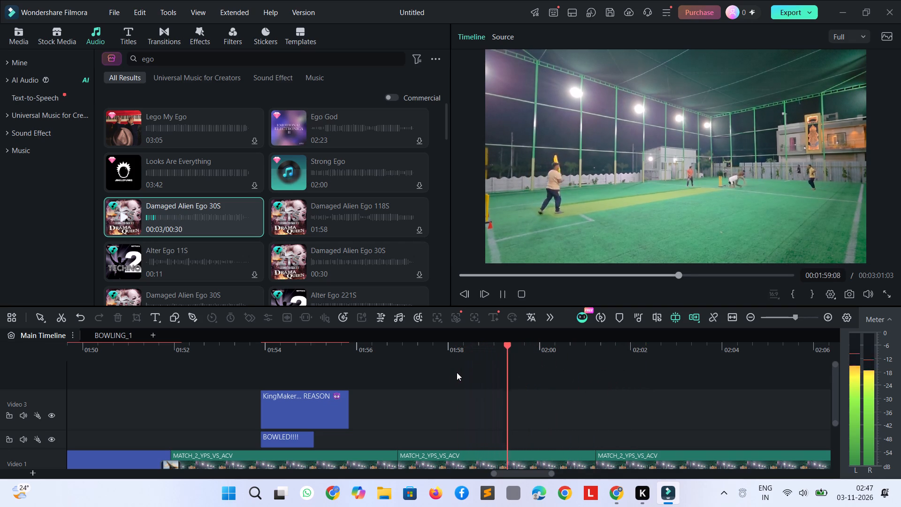
pyautogui.press('space')
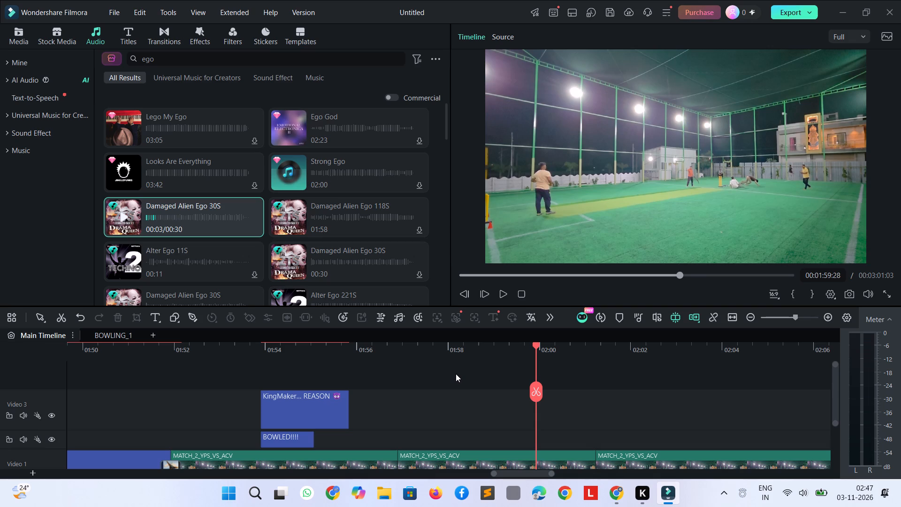
pyautogui.hotkey('ctrl', 'b')
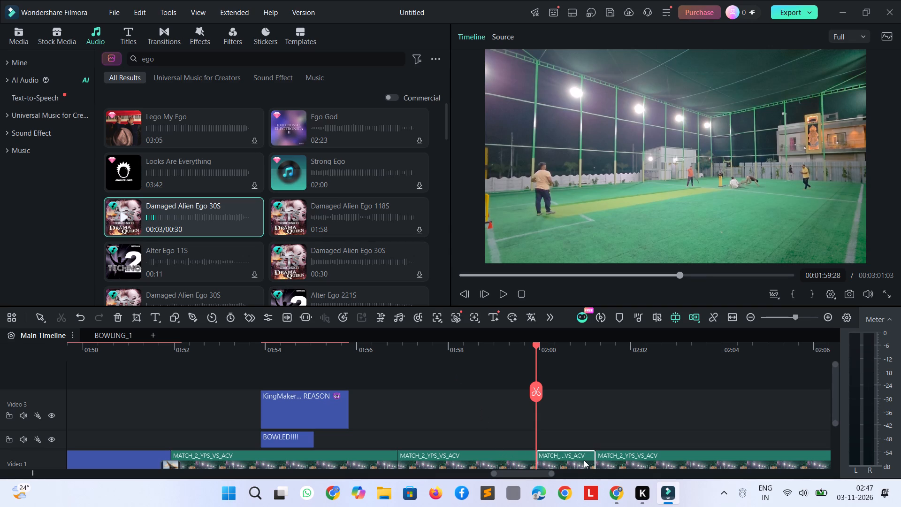
pyautogui.click(584, 460)
pyautogui.press('Delete')
pyautogui.press('space')
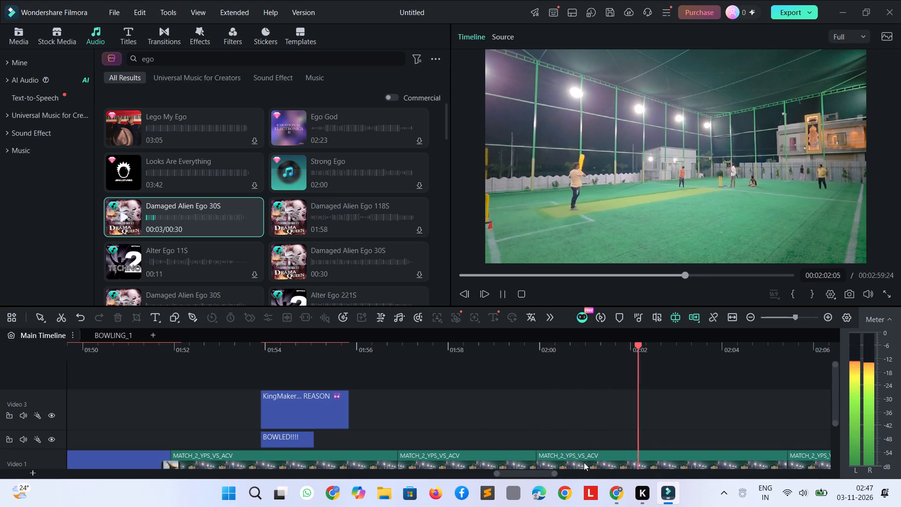
pyautogui.press('space')
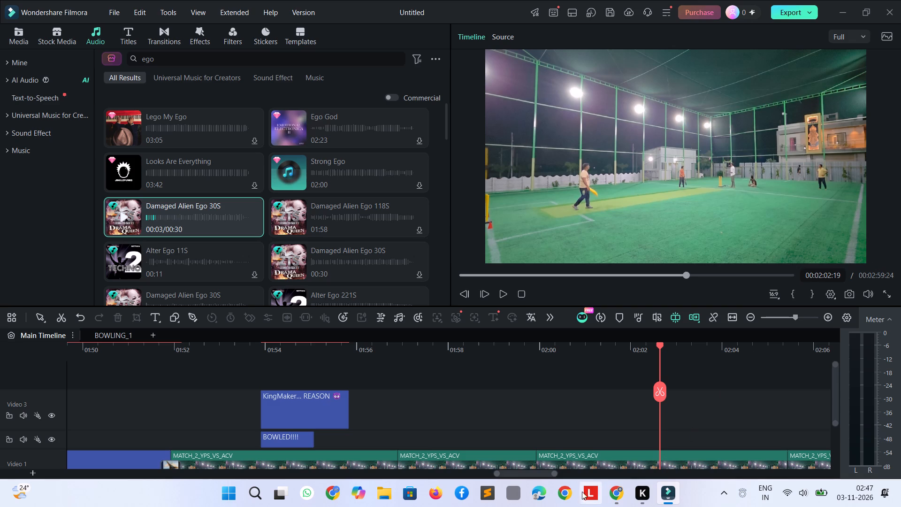
# Look over the timeline through to the closing title and play the video full screen from the beginning.
pyautogui.scroll(-1, 584, 459)
pyautogui.moveTo(533, 476); pyautogui.dragTo(558, 475)
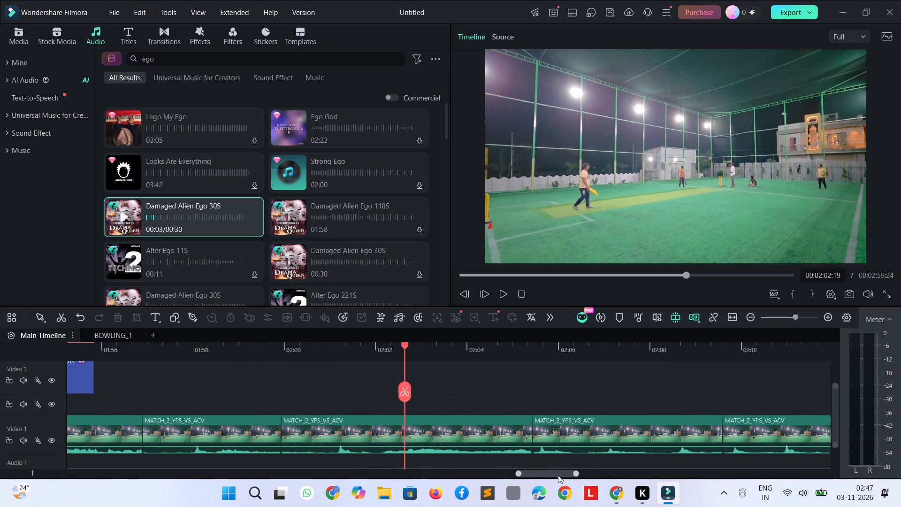
pyautogui.moveTo(558, 475); pyautogui.dragTo(755, 476)
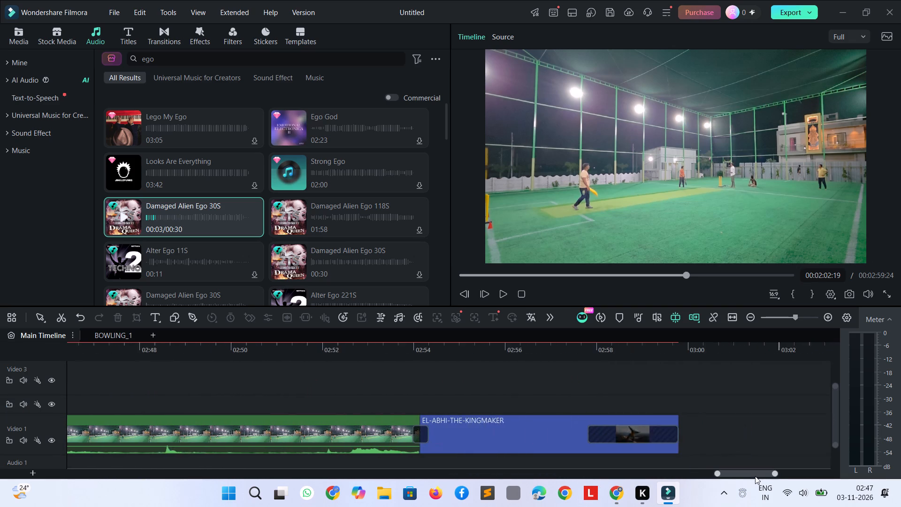
pyautogui.moveTo(755, 476); pyautogui.dragTo(99, 468)
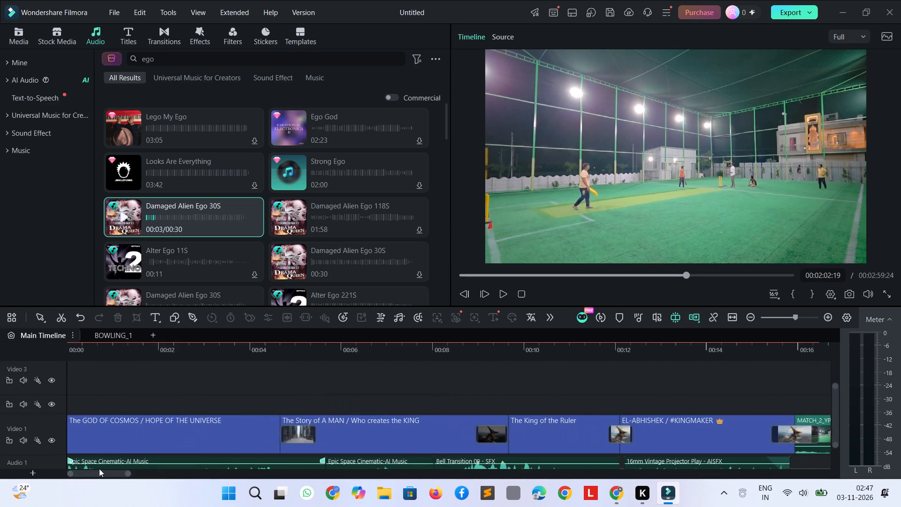
pyautogui.click(889, 294)
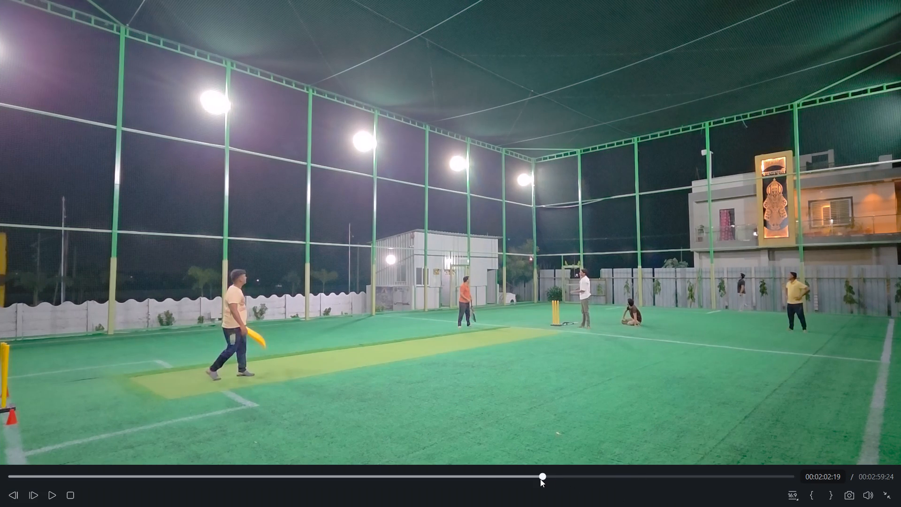
pyautogui.moveTo(540, 479); pyautogui.dragTo(0, 488)
pyautogui.press('space')
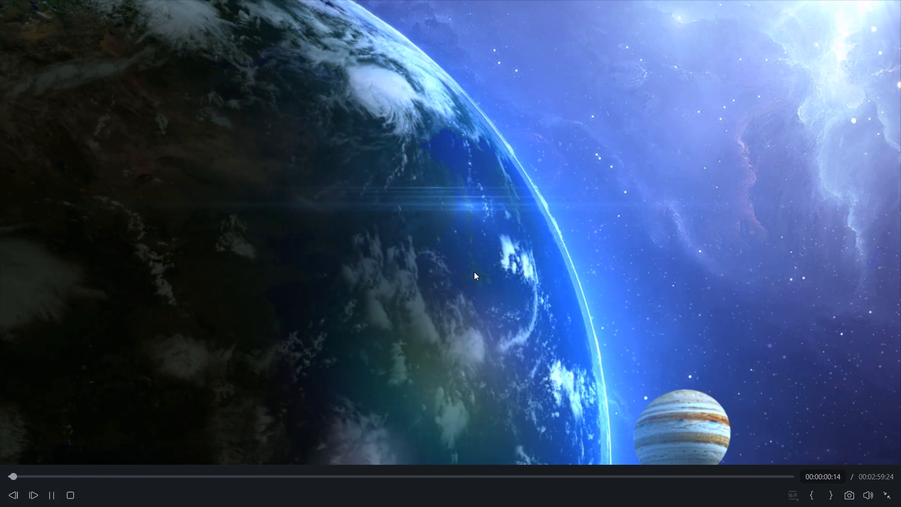
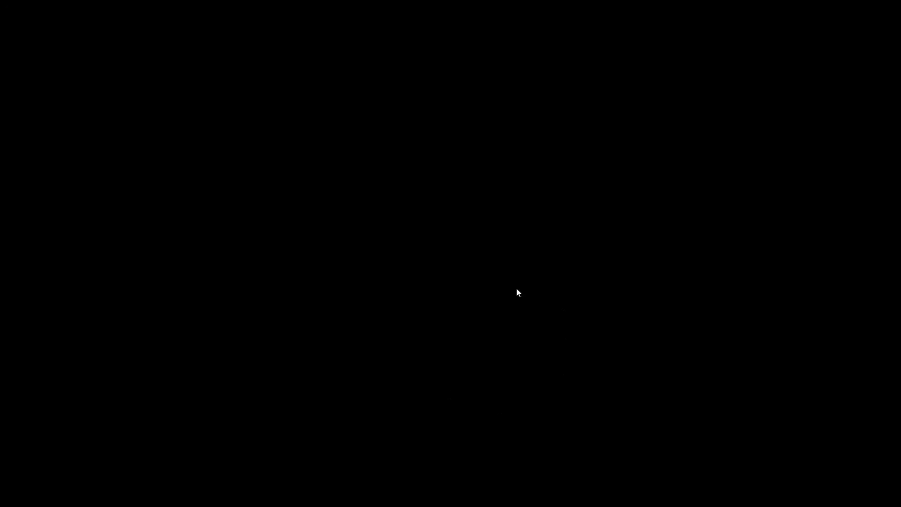
# Leave full screen, briefly play the opening, and review the EL-ABHISHEK / #KINGMAKER title up to 00:00:13:19.
pyautogui.doubleClick(693, 378)
pyautogui.press('Escape')
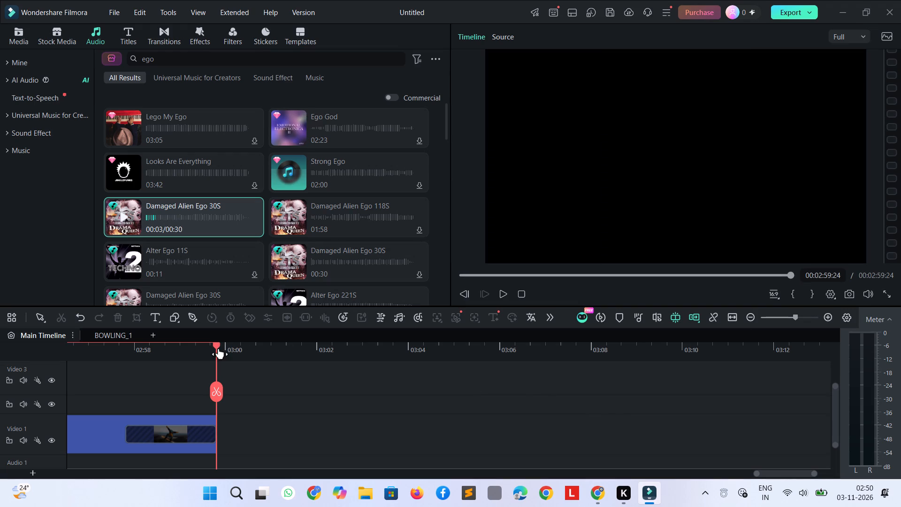
pyautogui.press('space')
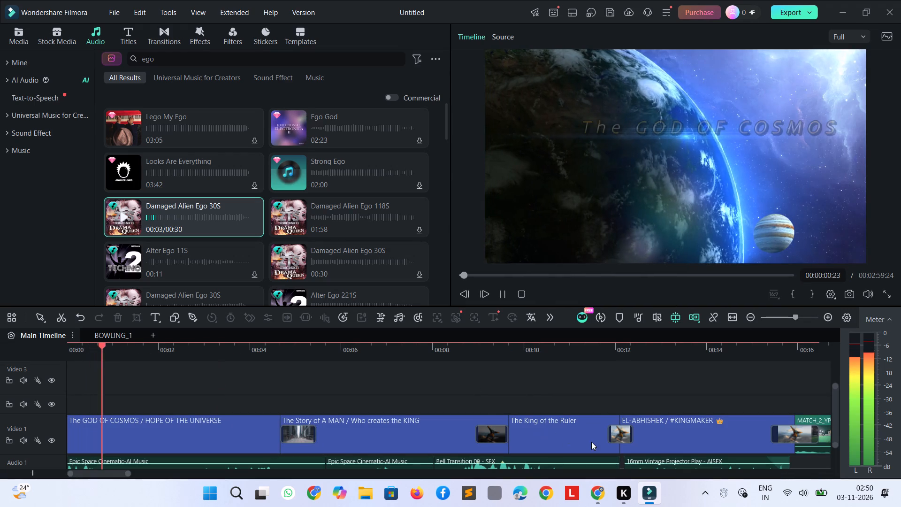
pyautogui.press('space')
pyautogui.click(680, 431)
pyautogui.doubleClick(670, 422)
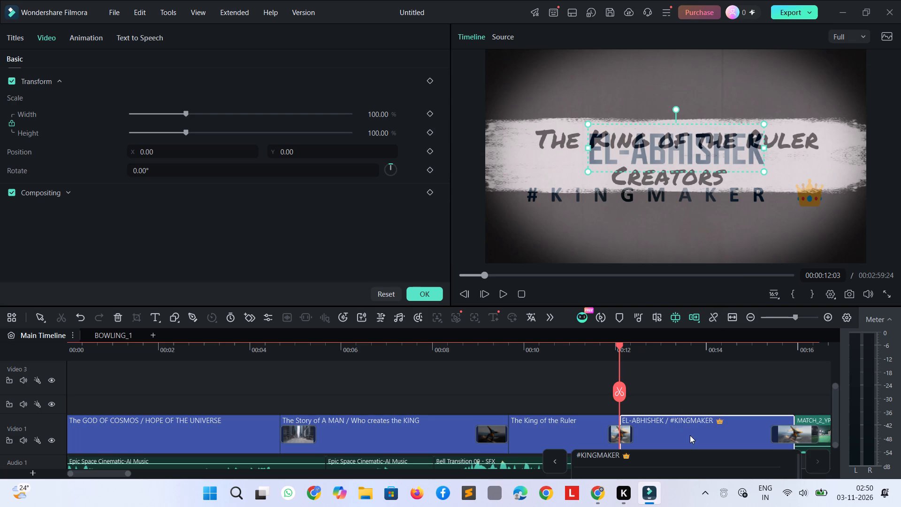
pyautogui.press('space')
pyautogui.press('space')
pyautogui.press('space')
pyautogui.click(600, 363)
pyautogui.press('space')
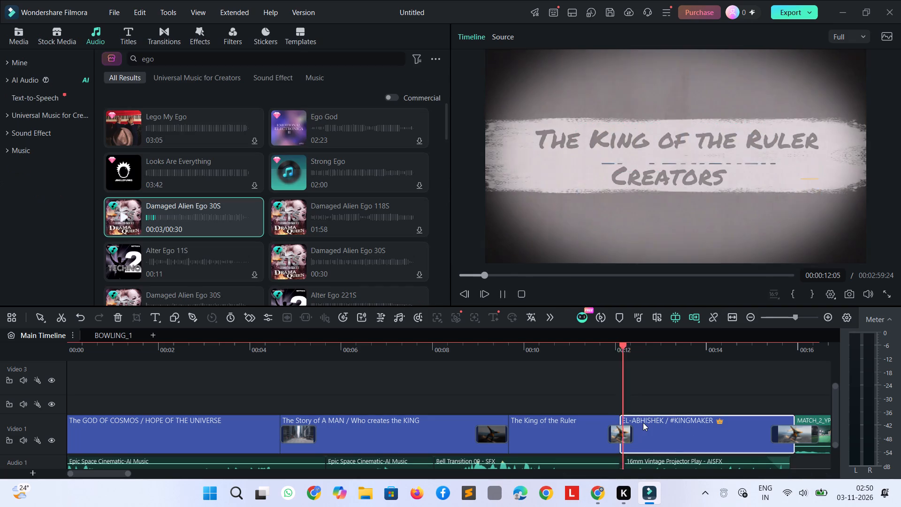
pyautogui.press('space')
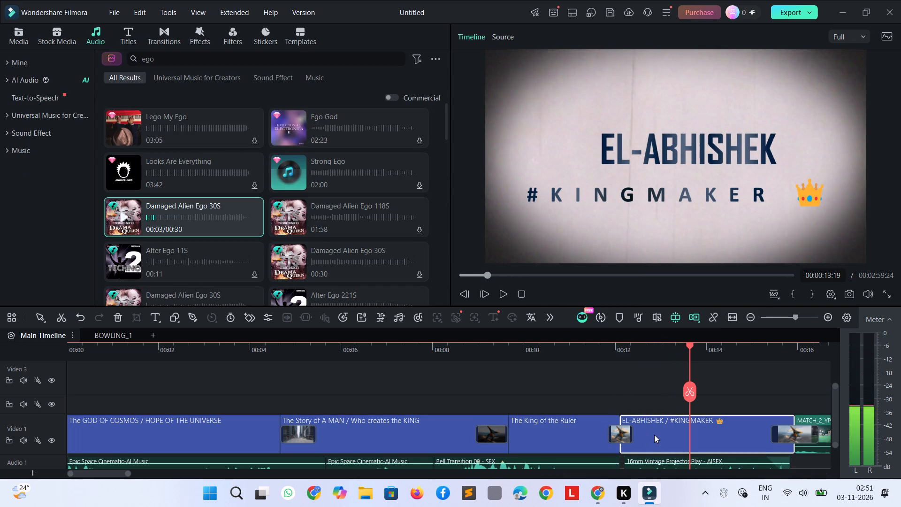
# Delete two leading spaces in front of the EL-ABHISHEK text in the #KINGMAKER title.
pyautogui.click(654, 434)
pyautogui.click(654, 424)
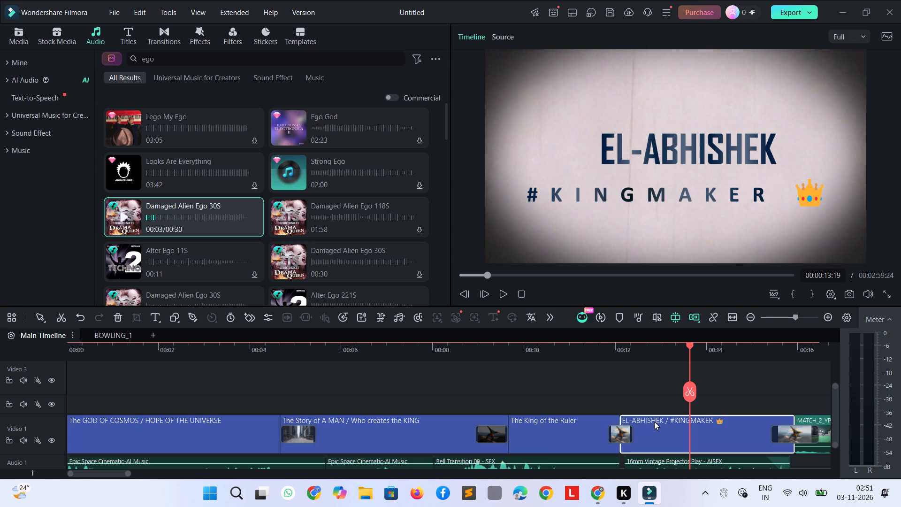
pyautogui.click(641, 149)
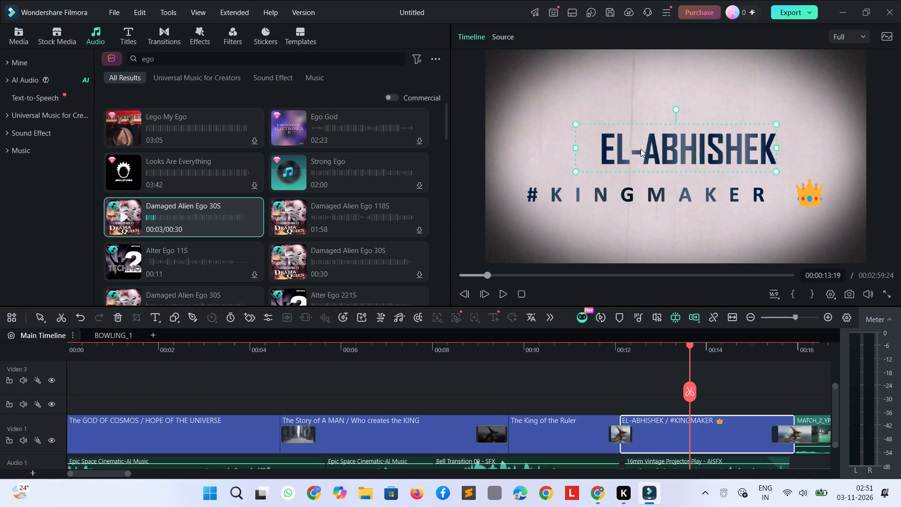
pyautogui.tripleClick(641, 149)
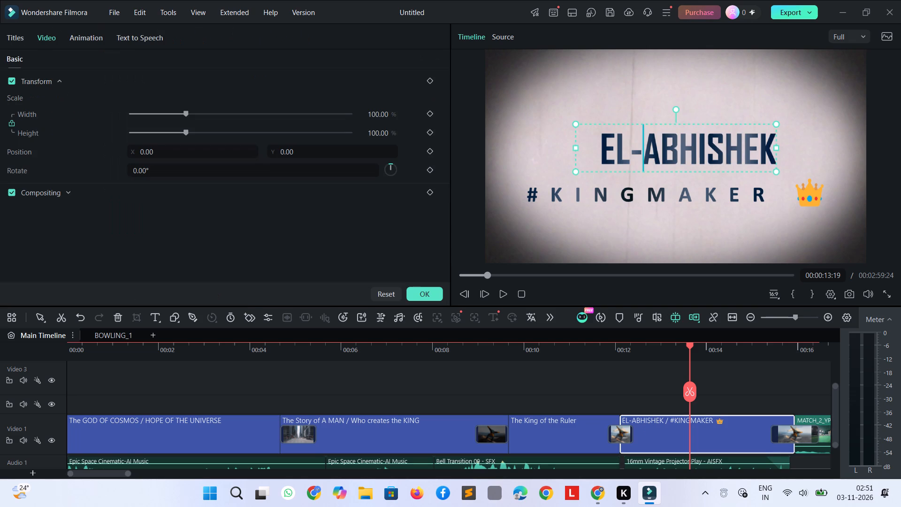
pyautogui.click(601, 150)
pyautogui.press('BackSpace')
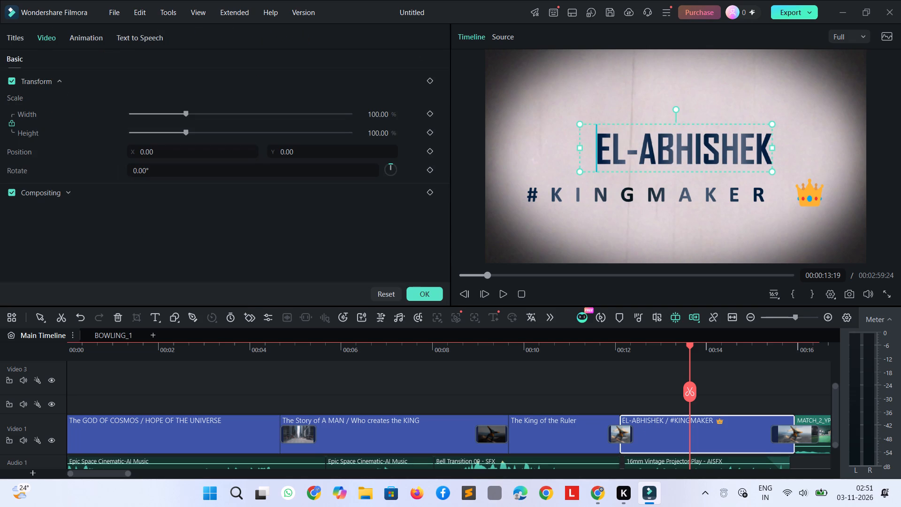
pyautogui.press('BackSpace')
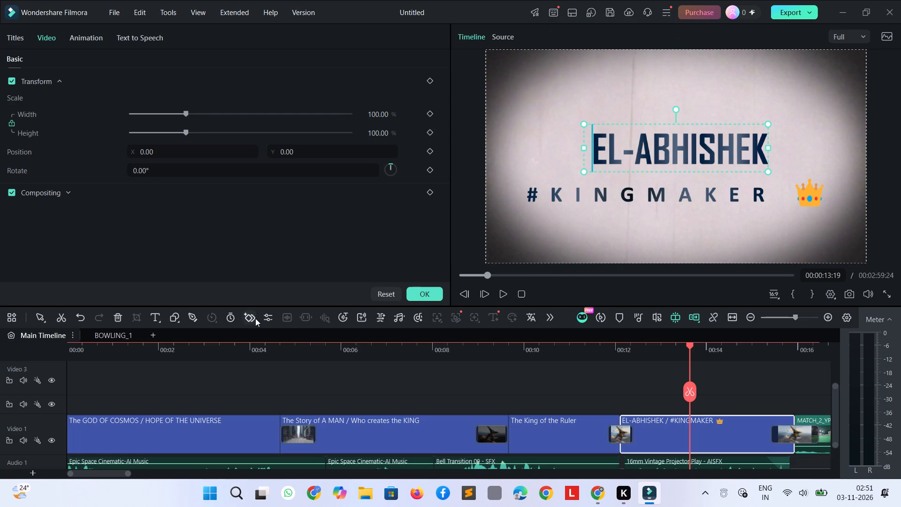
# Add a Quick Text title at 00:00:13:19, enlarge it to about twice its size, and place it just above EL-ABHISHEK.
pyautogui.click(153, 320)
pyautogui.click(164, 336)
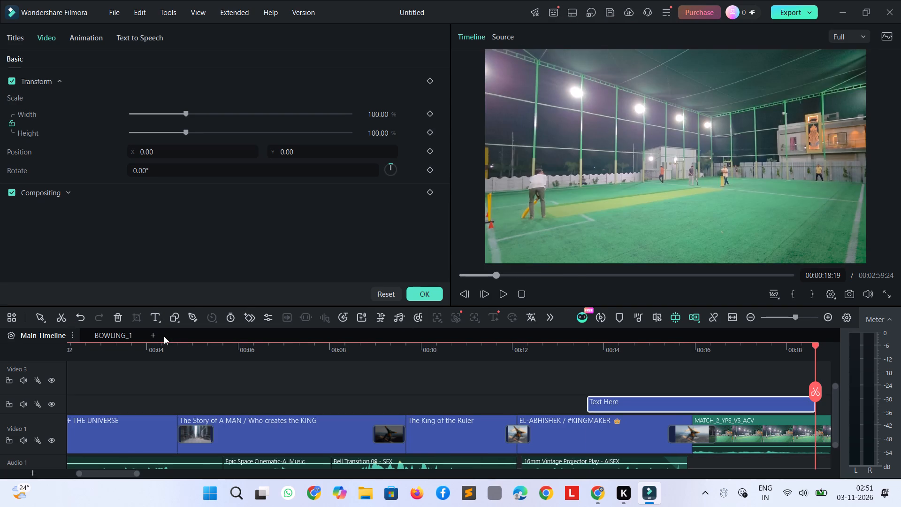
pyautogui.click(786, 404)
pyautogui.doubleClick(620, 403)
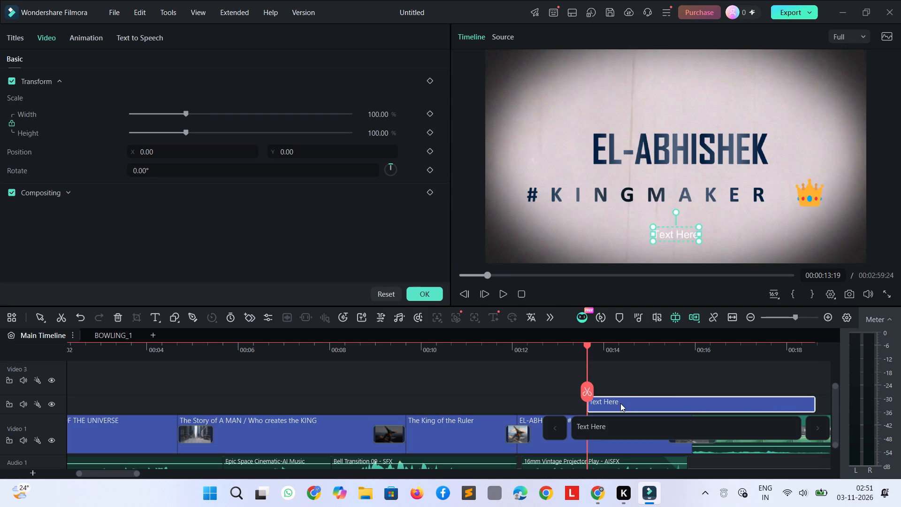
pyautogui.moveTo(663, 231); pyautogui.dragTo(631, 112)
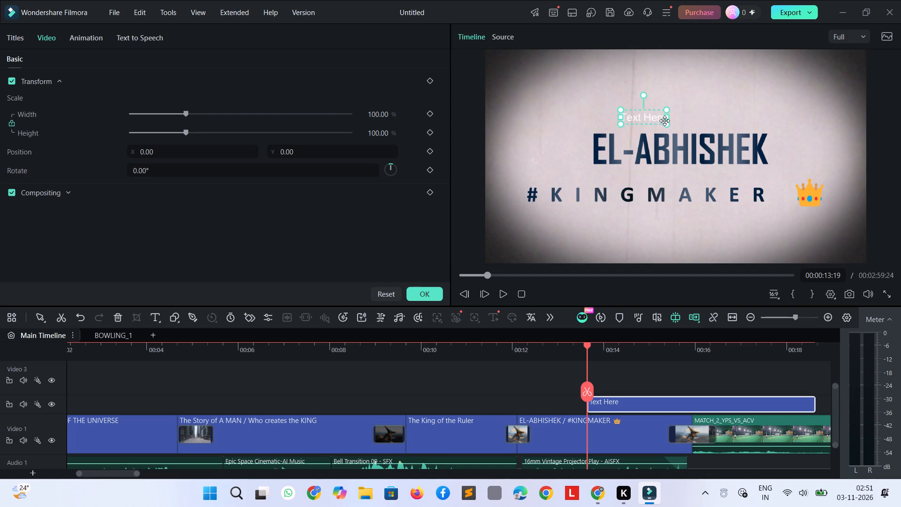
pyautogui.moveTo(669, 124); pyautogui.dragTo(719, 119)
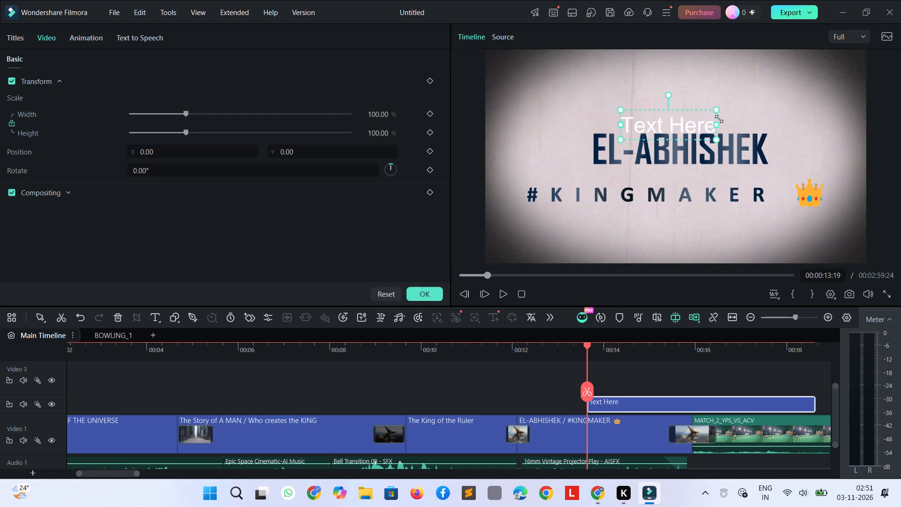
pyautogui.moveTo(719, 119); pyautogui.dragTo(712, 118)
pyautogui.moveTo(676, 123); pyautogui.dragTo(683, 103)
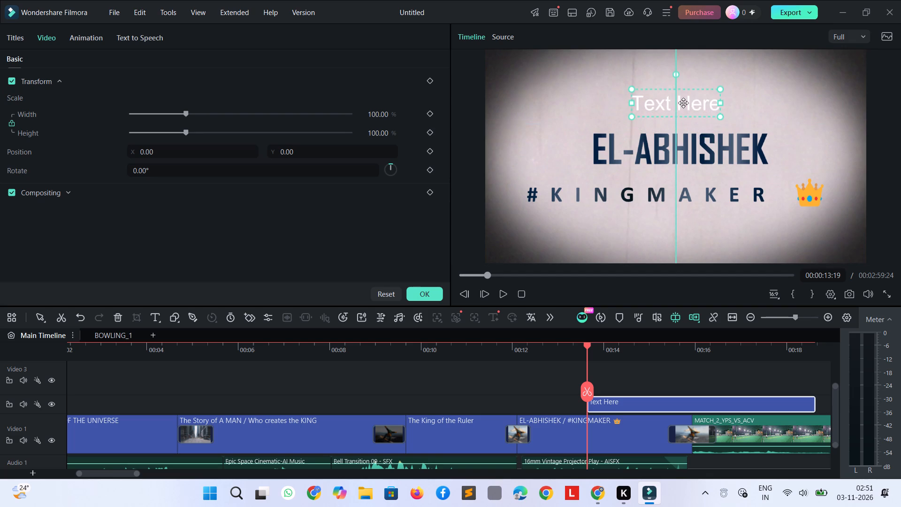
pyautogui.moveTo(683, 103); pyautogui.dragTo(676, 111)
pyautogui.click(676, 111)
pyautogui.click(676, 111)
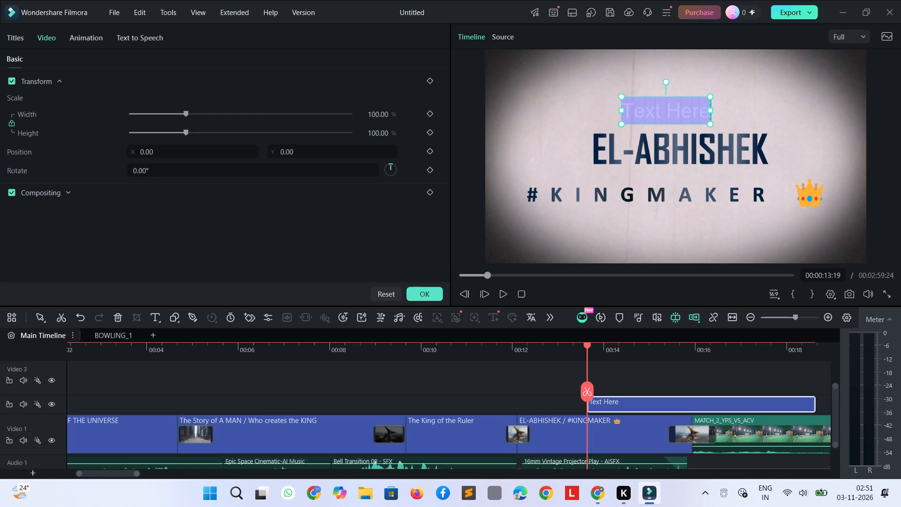
# Enter ELITE LEGEND as the new title's text and cut all of it to the clipboard.
pyautogui.write('ELI')
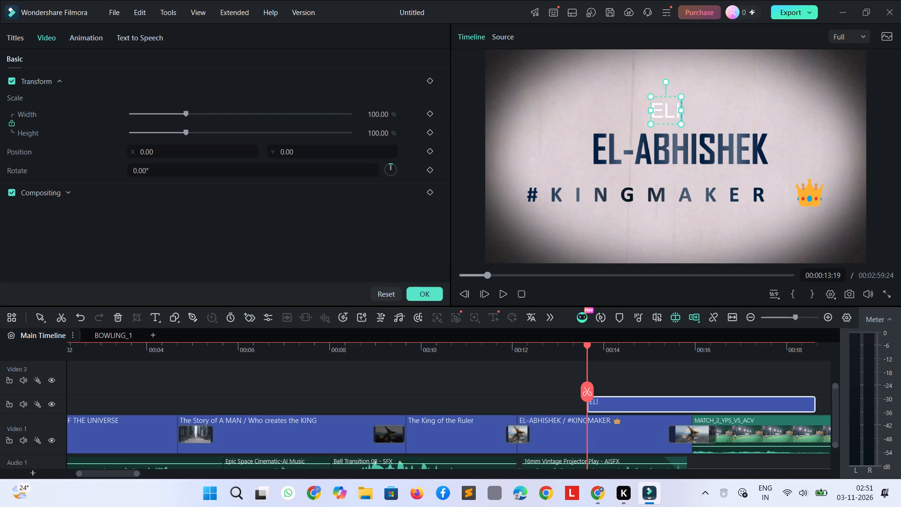
pyautogui.write('TE')
pyautogui.press('space')
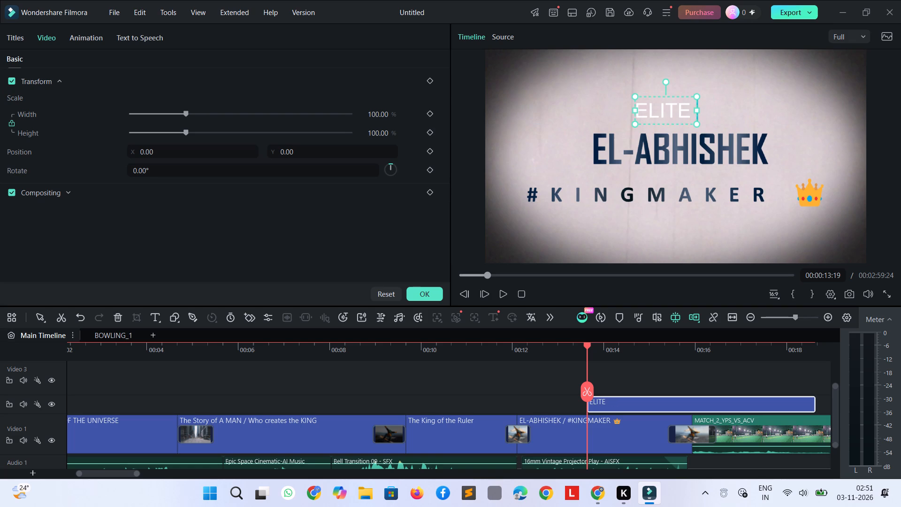
pyautogui.write('LEGE')
pyautogui.write('ND')
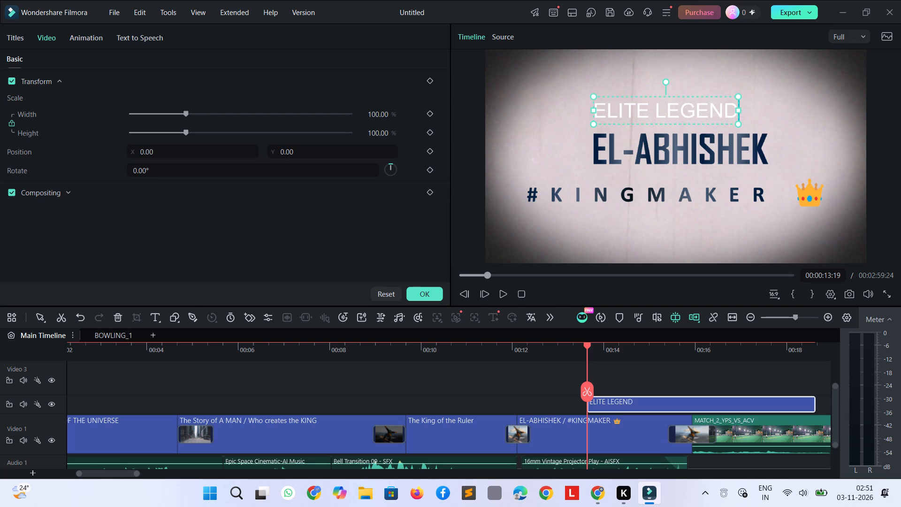
pyautogui.doubleClick(676, 112)
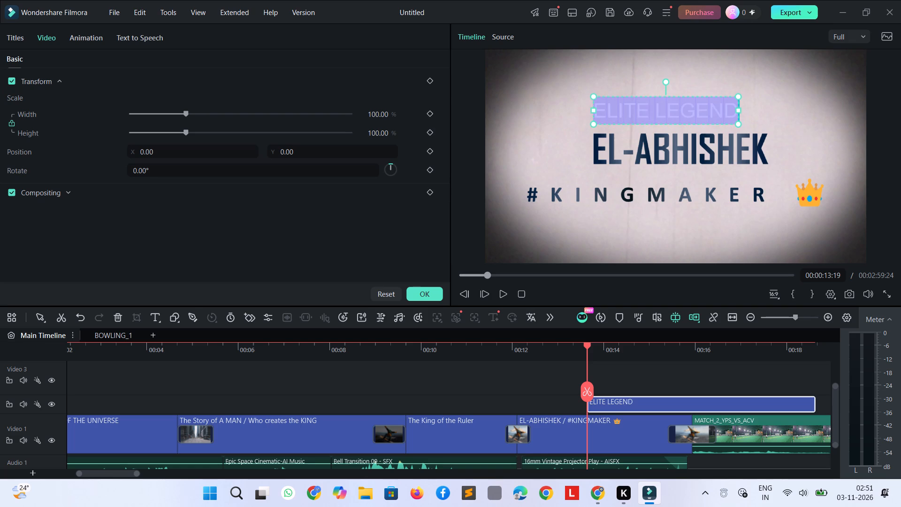
pyautogui.hotkey('ctrl', 'x')
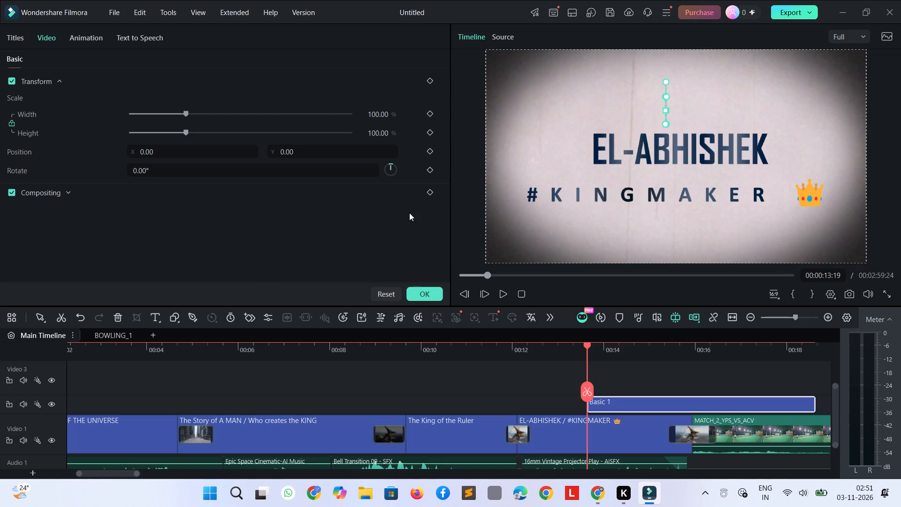
# Add a Quick 3D Text title at 00:00:13:19 on Video 3 and delete the emptied plain text title below it.
pyautogui.click(607, 95)
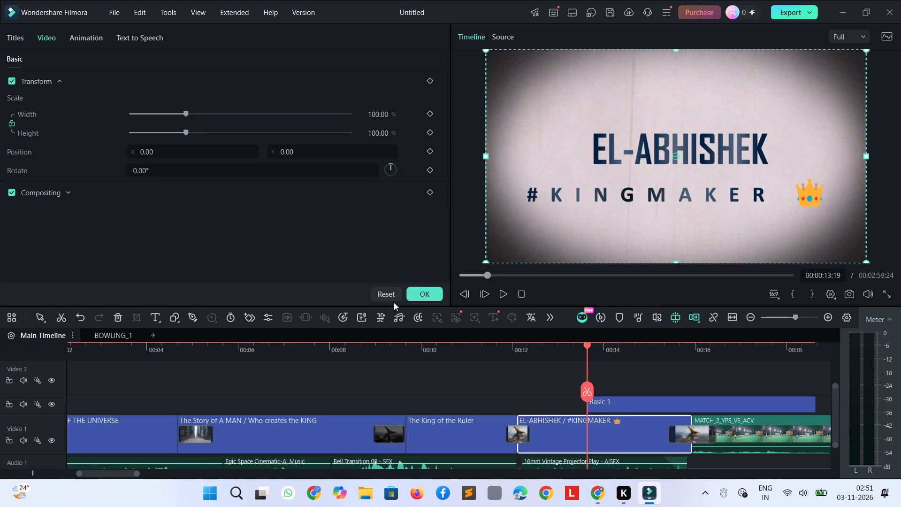
pyautogui.click(155, 314)
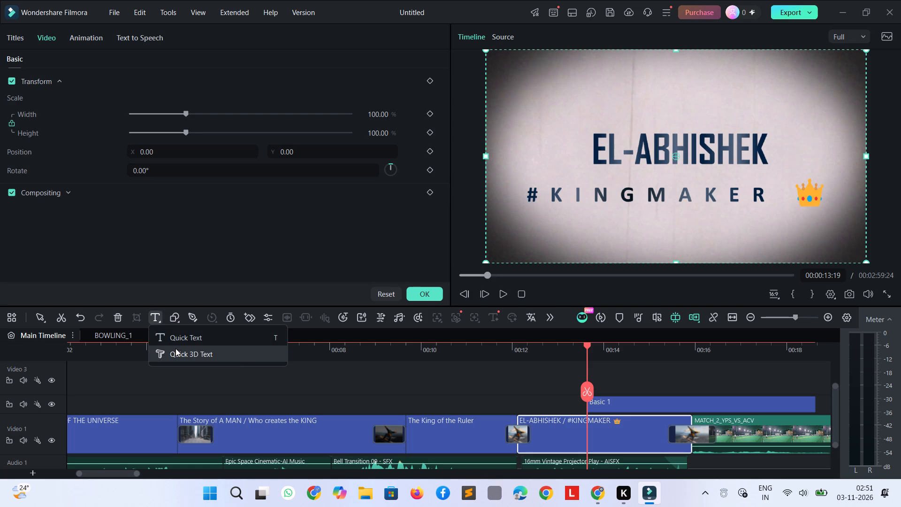
pyautogui.click(176, 348)
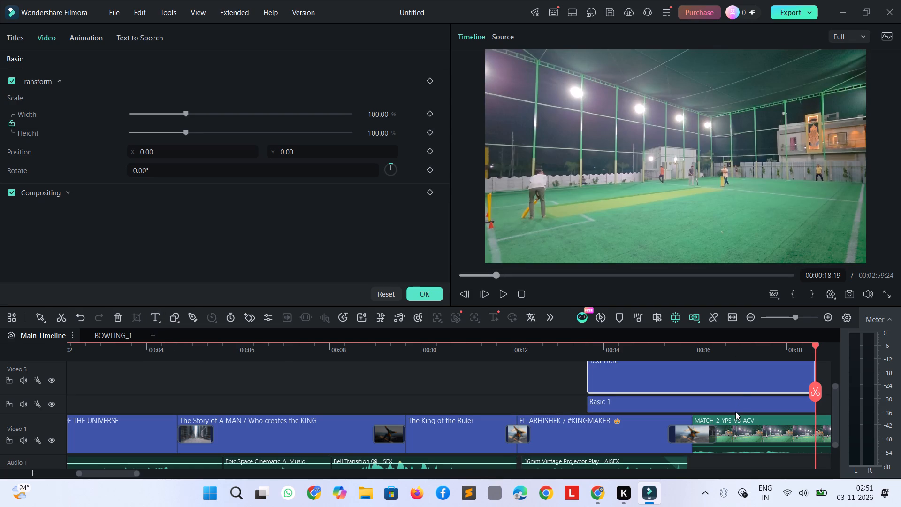
pyautogui.click(730, 407)
pyautogui.press('Delete')
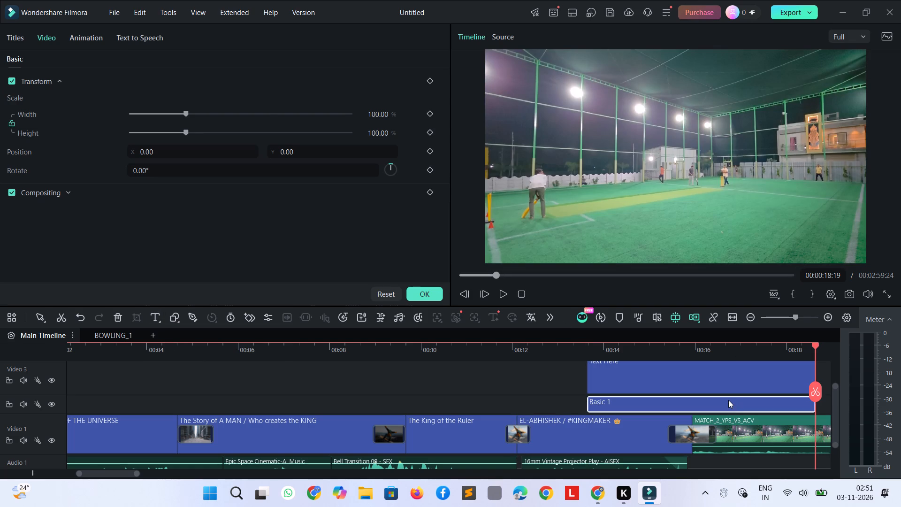
# Replace the 3D title's placeholder text with the cut text ELITE LEGEND.
pyautogui.click(708, 376)
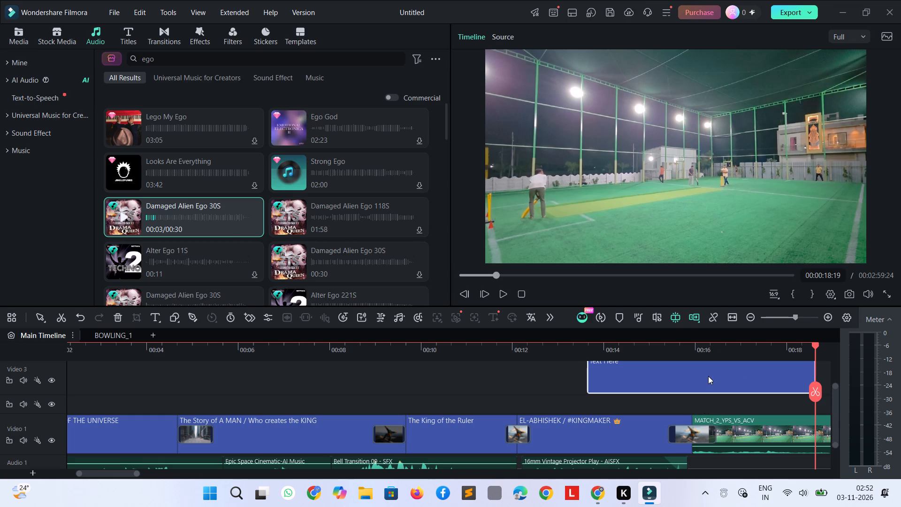
pyautogui.moveTo(708, 376); pyautogui.dragTo(708, 391)
pyautogui.click(693, 409)
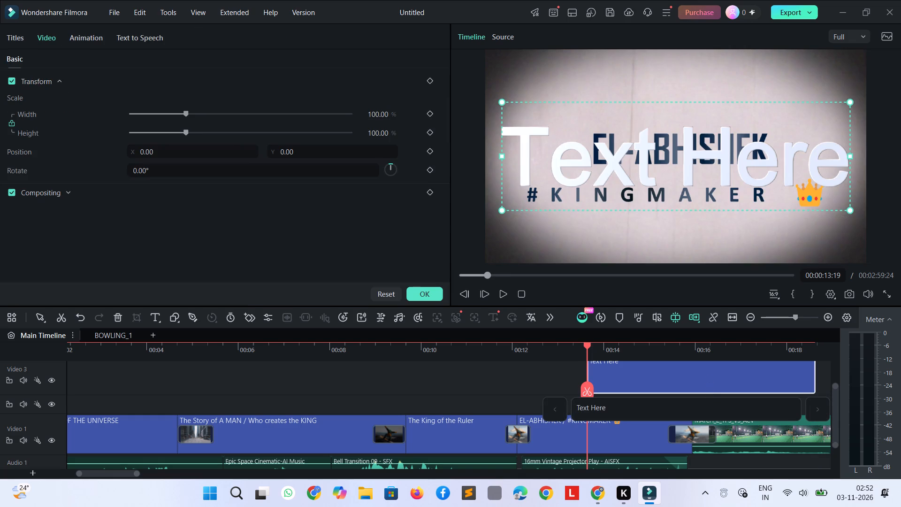
pyautogui.doubleClick(693, 409)
pyautogui.click(693, 409)
pyautogui.hotkey('ctrl', 'a')
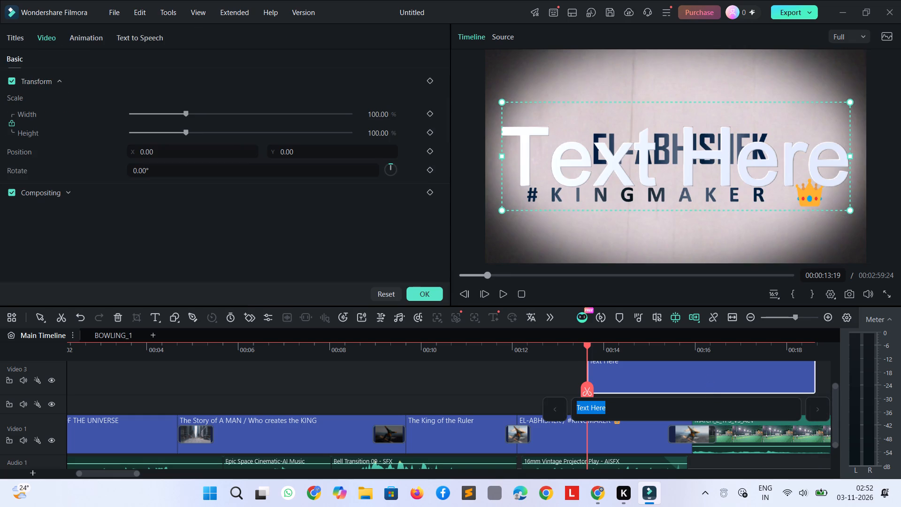
pyautogui.hotkey('ctrl', 'v')
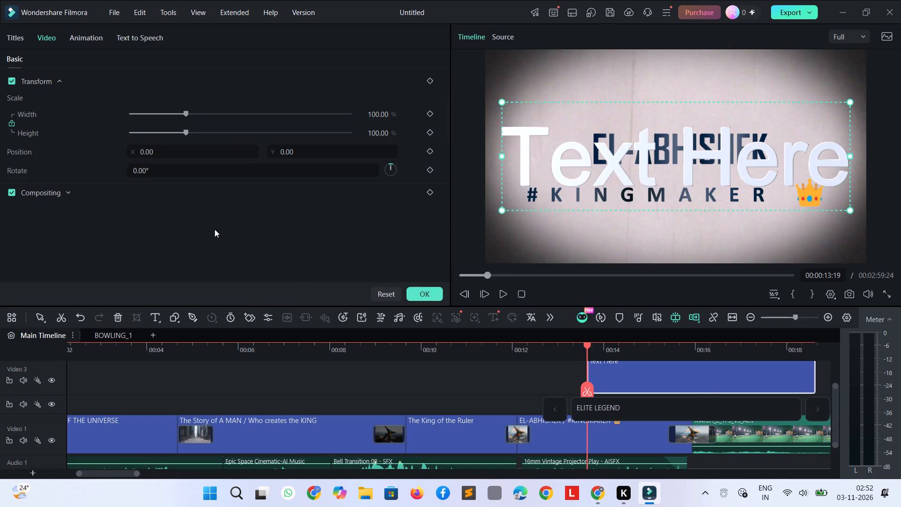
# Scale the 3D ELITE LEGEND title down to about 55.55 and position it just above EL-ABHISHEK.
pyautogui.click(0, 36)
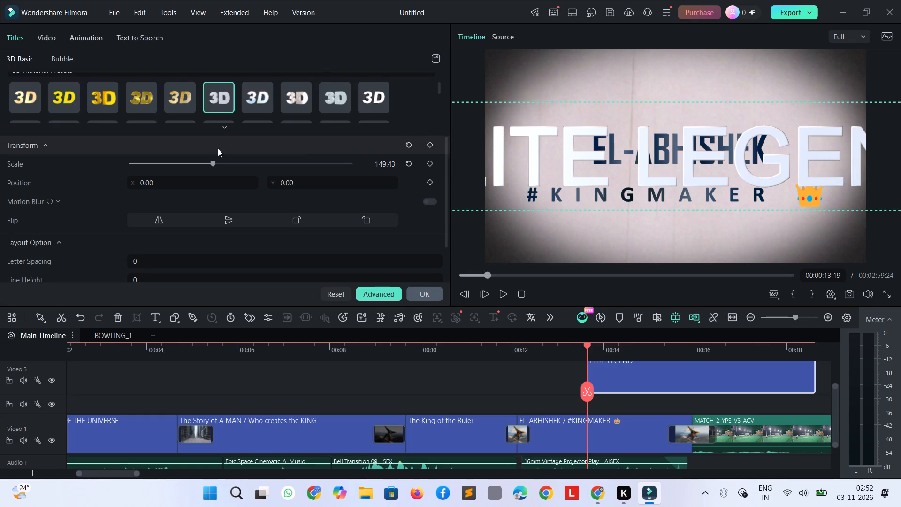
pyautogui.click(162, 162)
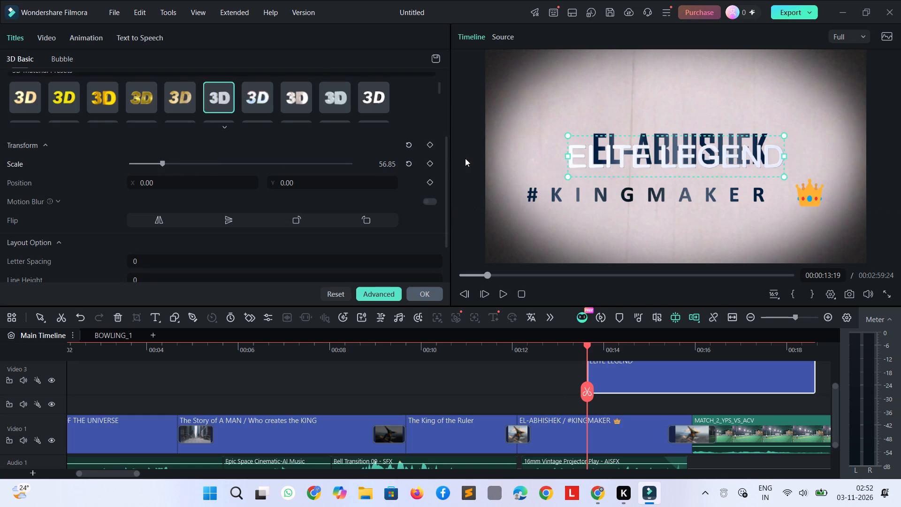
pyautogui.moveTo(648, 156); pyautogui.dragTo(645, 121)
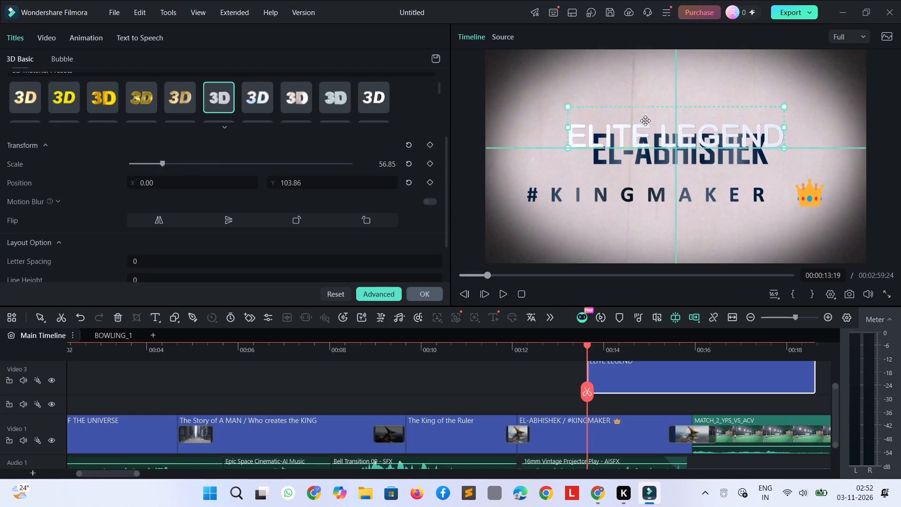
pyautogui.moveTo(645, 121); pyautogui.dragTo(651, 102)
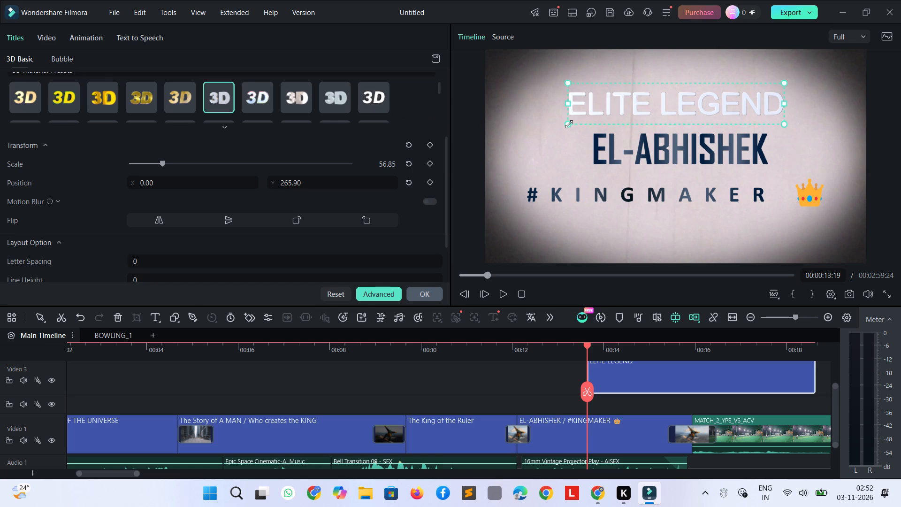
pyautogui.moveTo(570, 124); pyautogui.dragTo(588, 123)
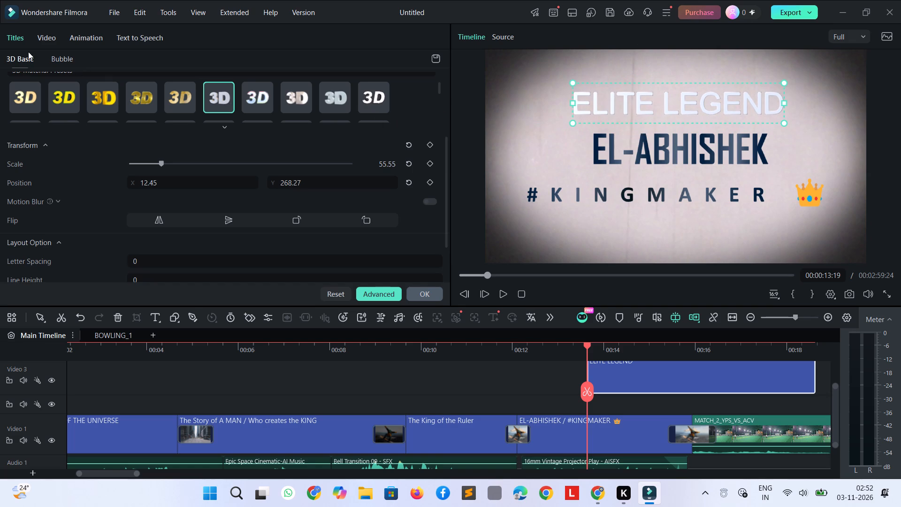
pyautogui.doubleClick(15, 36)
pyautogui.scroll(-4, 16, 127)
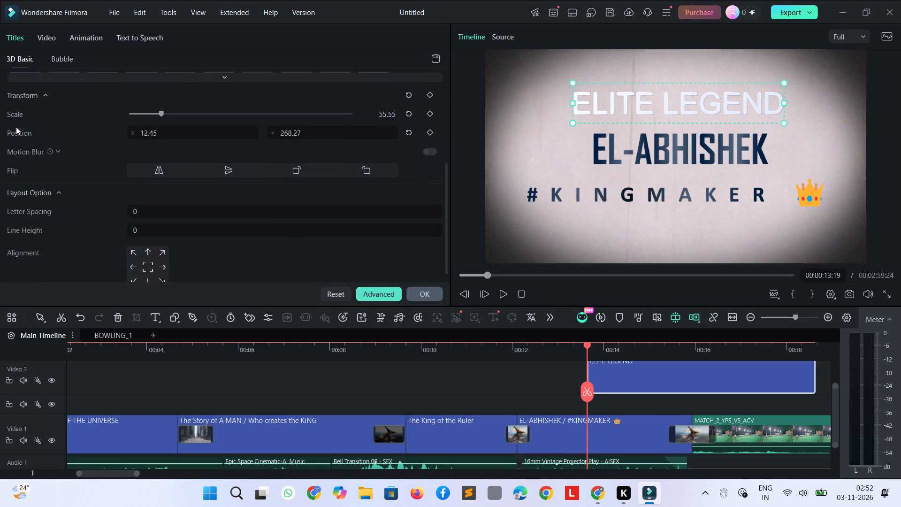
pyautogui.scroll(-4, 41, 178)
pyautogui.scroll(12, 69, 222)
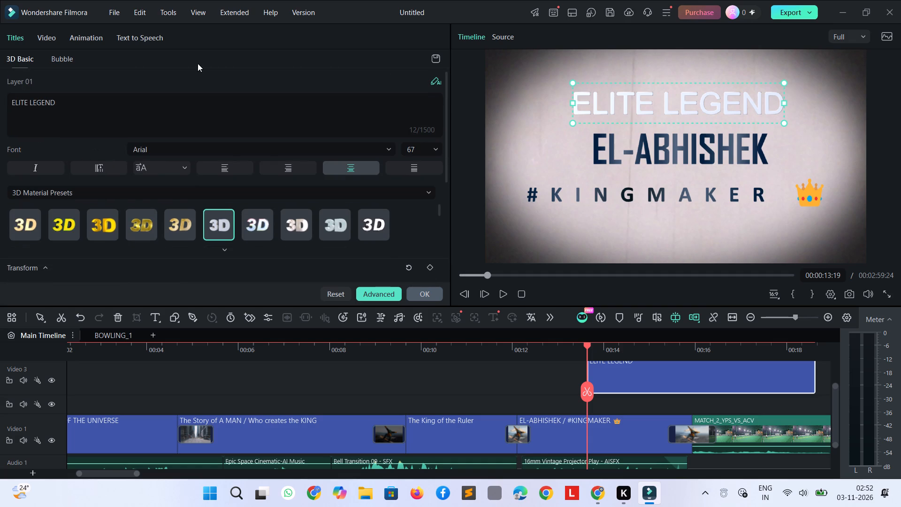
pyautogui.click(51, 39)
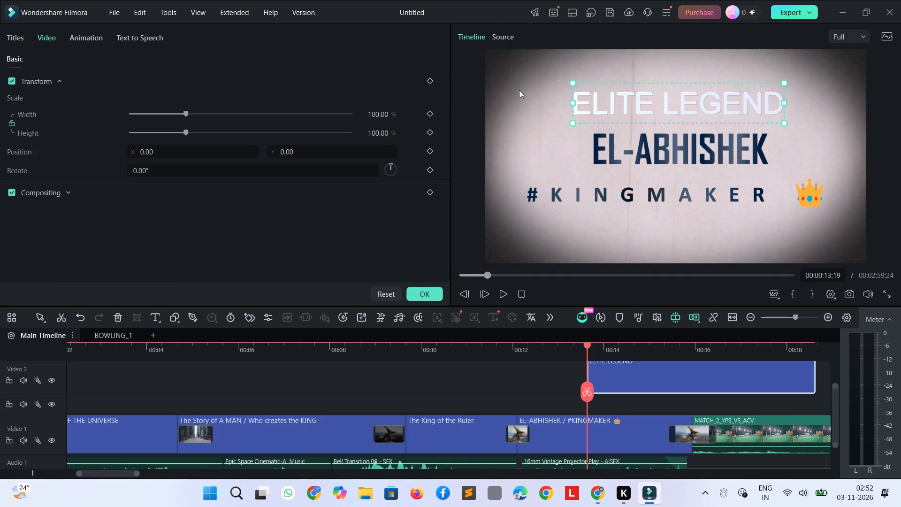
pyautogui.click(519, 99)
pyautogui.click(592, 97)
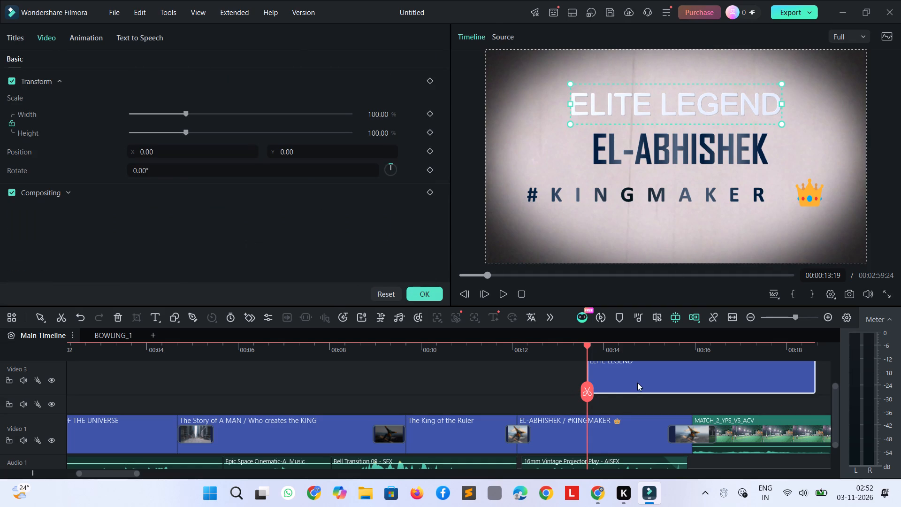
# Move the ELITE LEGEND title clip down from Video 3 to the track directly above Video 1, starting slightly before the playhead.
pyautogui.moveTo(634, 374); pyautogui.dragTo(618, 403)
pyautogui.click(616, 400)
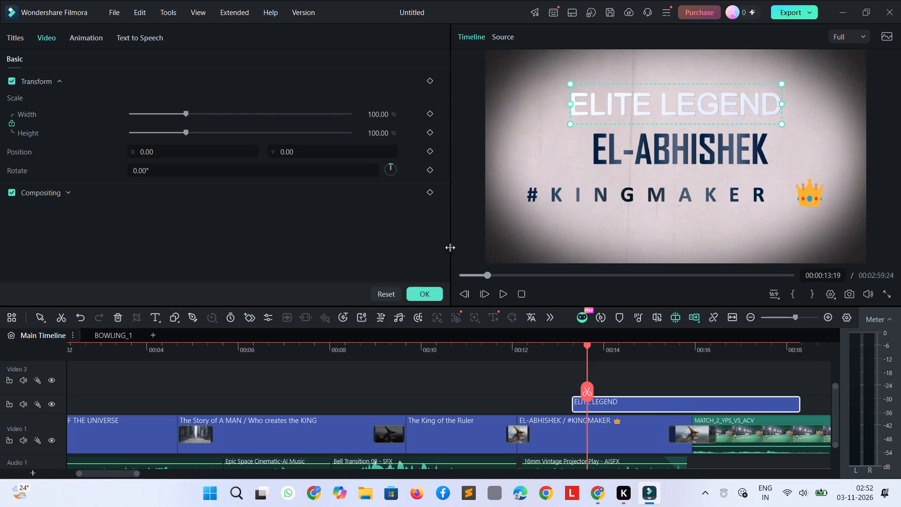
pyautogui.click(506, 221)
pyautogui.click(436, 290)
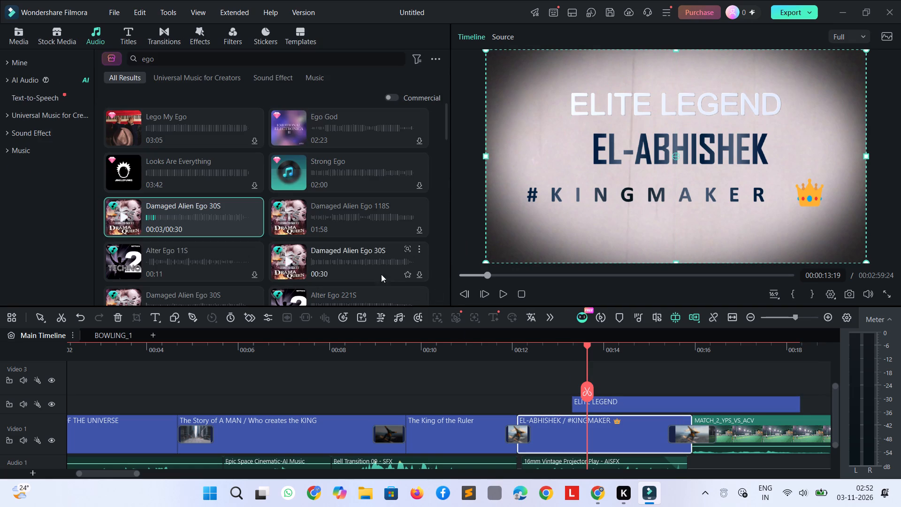
# Preview the Light Flash effect from the trending titles.
pyautogui.click(28, 151)
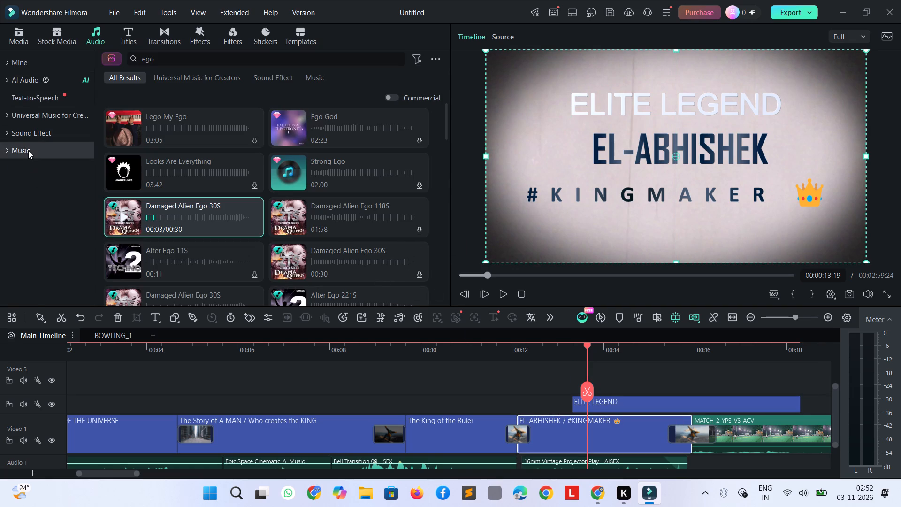
pyautogui.click(655, 116)
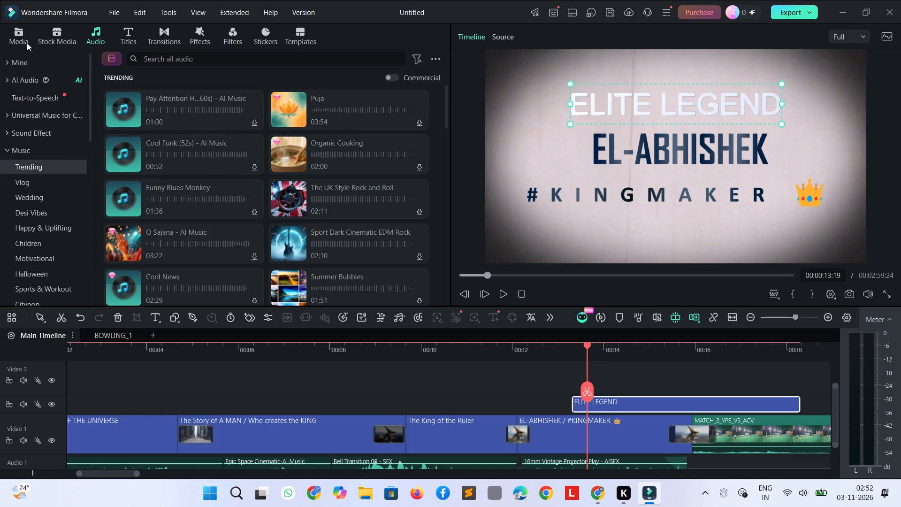
pyautogui.click(122, 36)
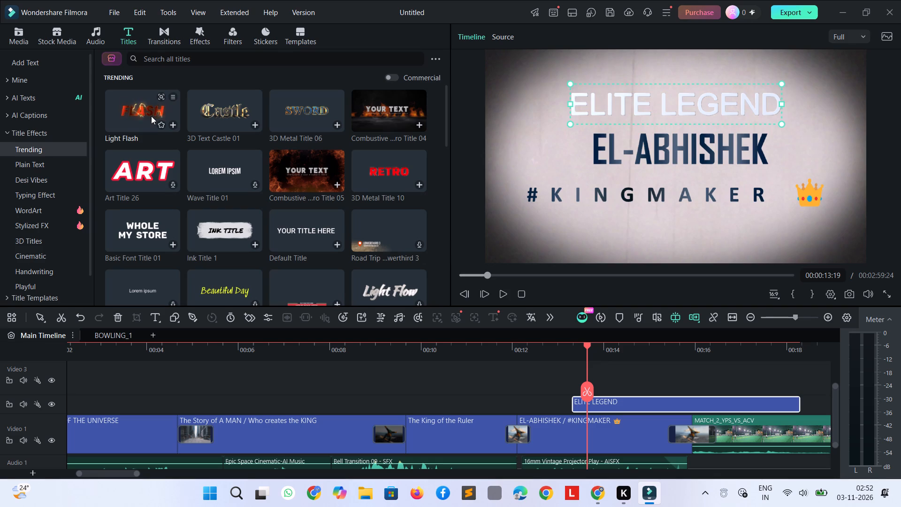
pyautogui.click(151, 116)
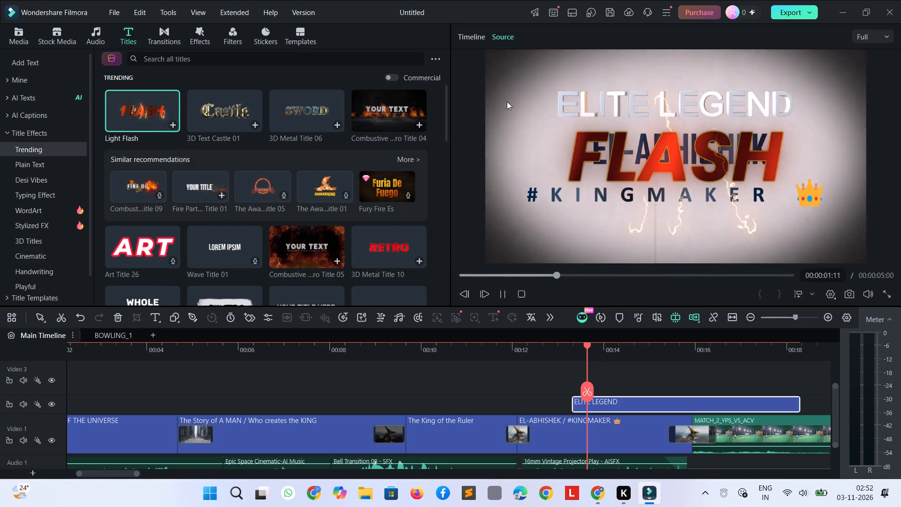
pyautogui.click(703, 106)
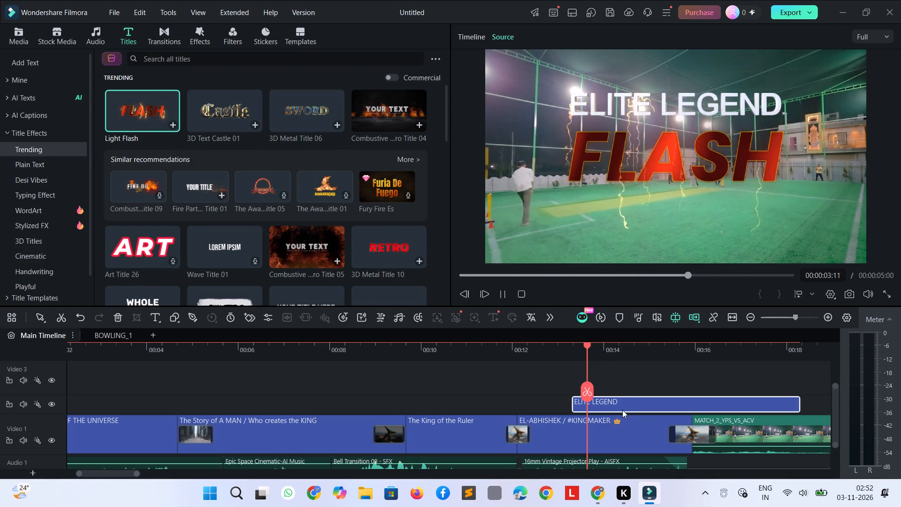
# Delete the 3D ELITE LEGEND title clip from the timeline.
pyautogui.click(619, 401)
pyautogui.click(619, 401)
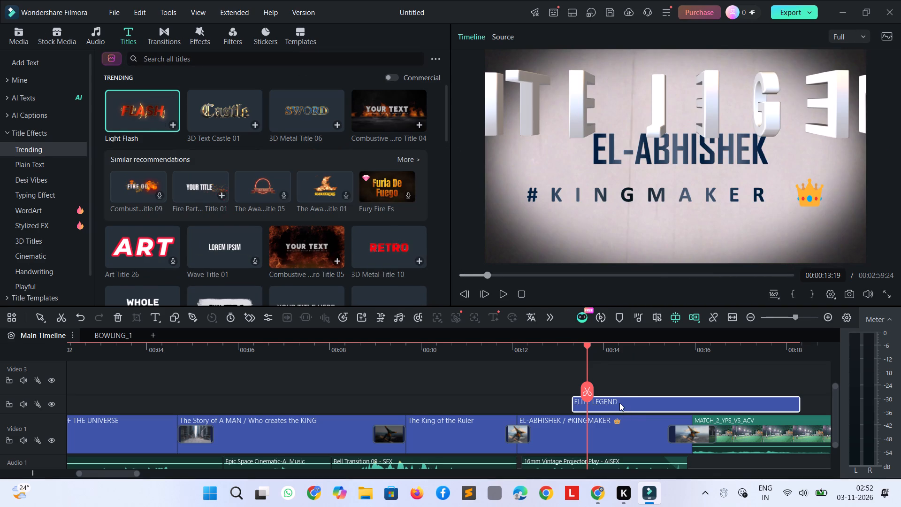
pyautogui.press('Delete')
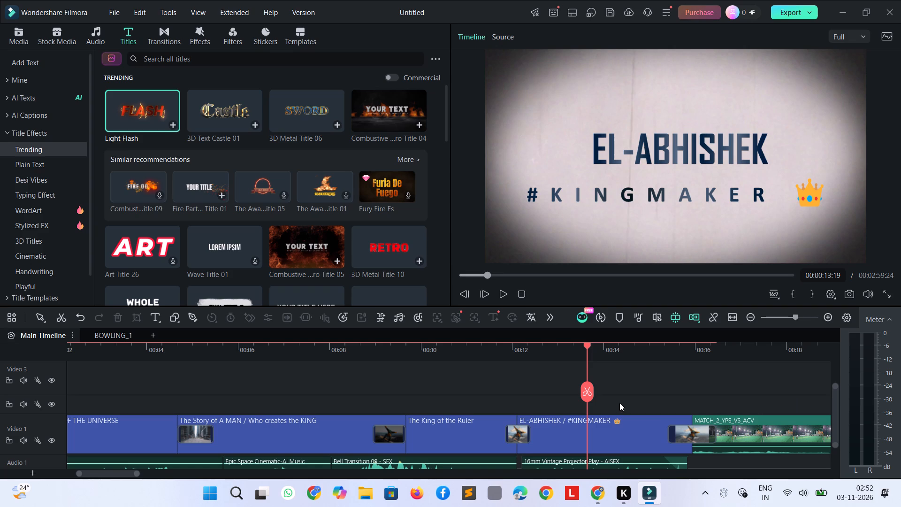
# Preview the FIRE ON title effect recommended as similar to Light Flash.
pyautogui.click(126, 182)
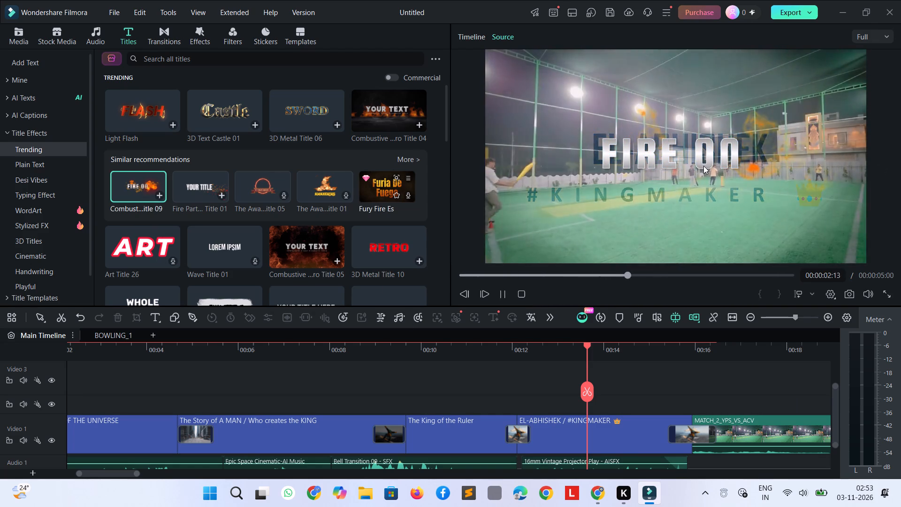
pyautogui.click(703, 166)
pyautogui.press('space')
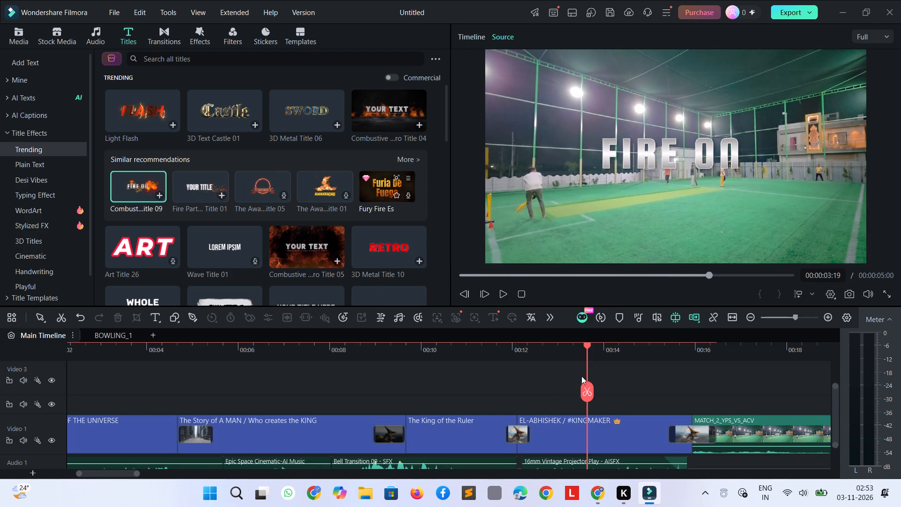
# Preview the 3D Metal Title 10 effect over the EL-ABHISHEK intro with the playhead at 00:00:12:16.
pyautogui.moveTo(588, 343); pyautogui.dragTo(528, 353)
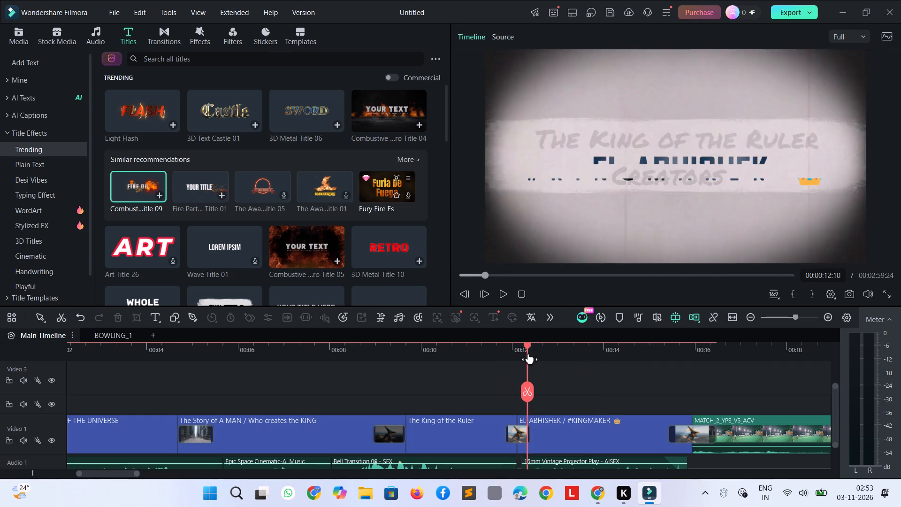
pyautogui.moveTo(528, 353); pyautogui.dragTo(537, 360)
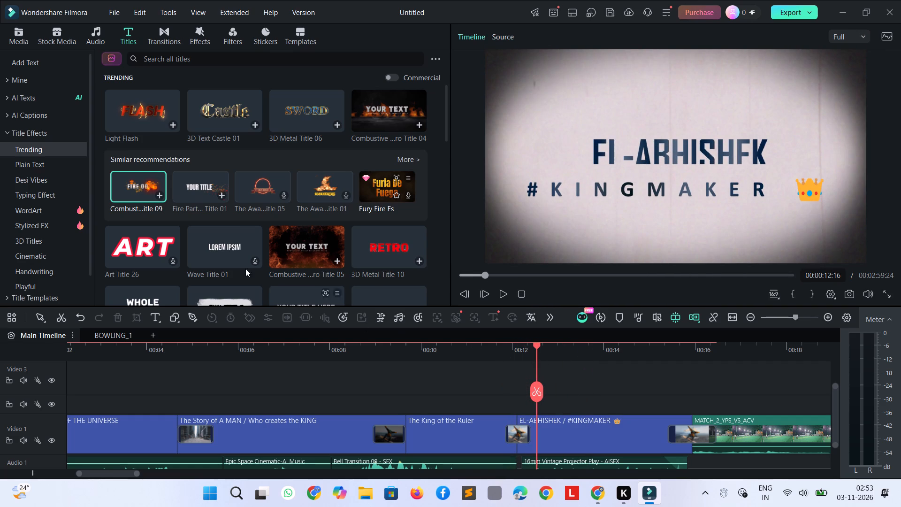
pyautogui.scroll(-1, 168, 228)
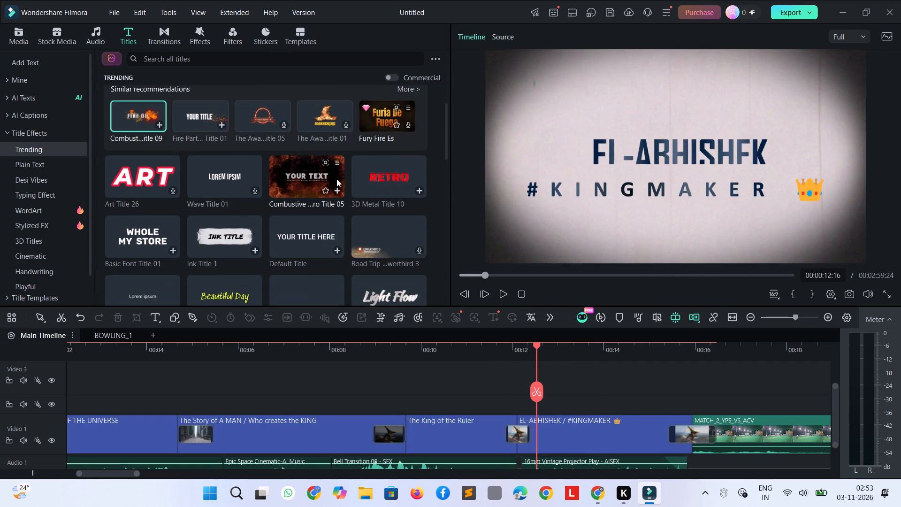
pyautogui.click(364, 176)
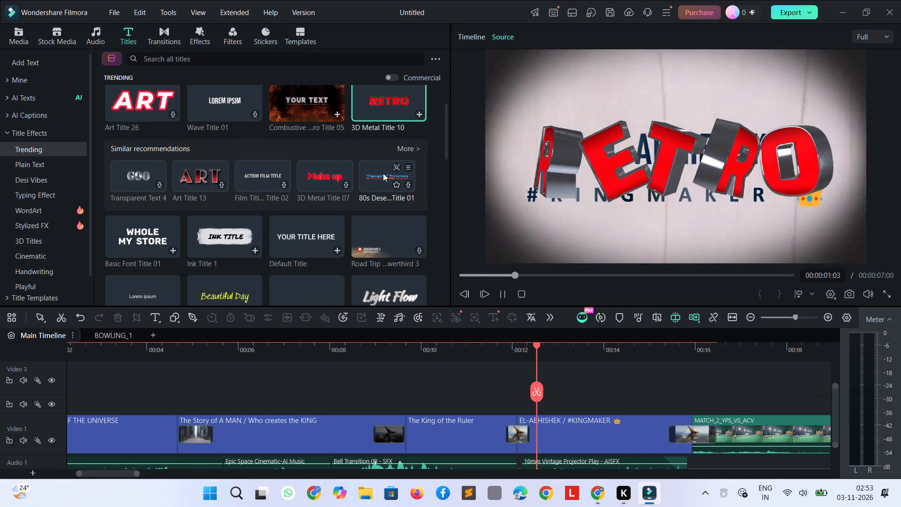
pyautogui.press('space')
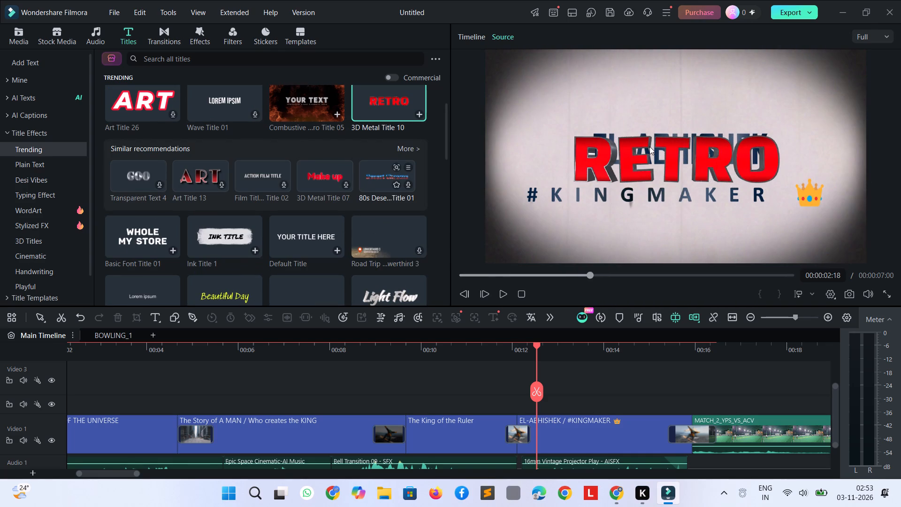
pyautogui.press('space')
pyautogui.press('space')
pyautogui.click(647, 155)
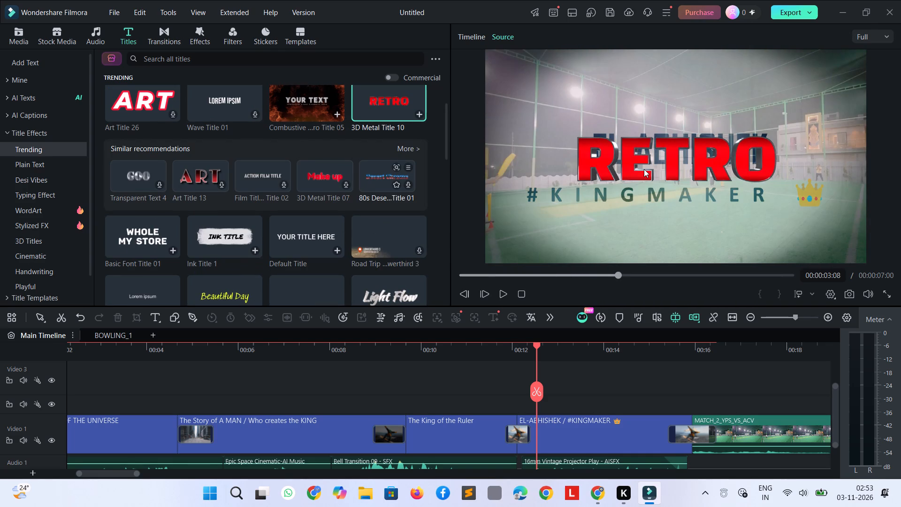
pyautogui.press('space')
pyautogui.press('space')
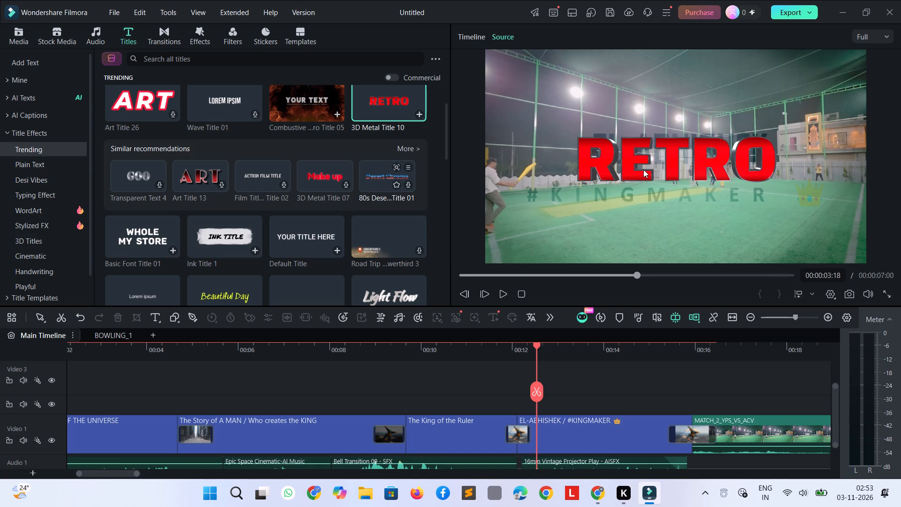
pyautogui.press('space')
pyautogui.press('space')
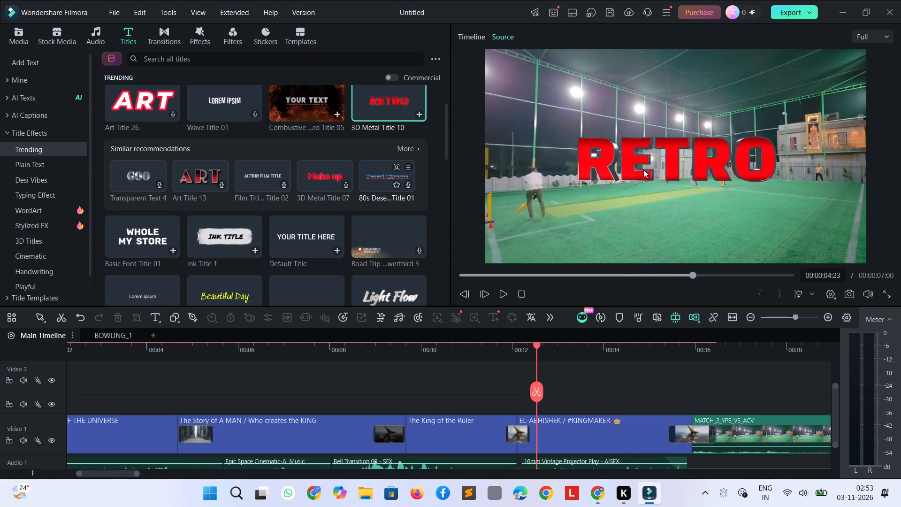
pyautogui.hotkey('shift', 'Left')
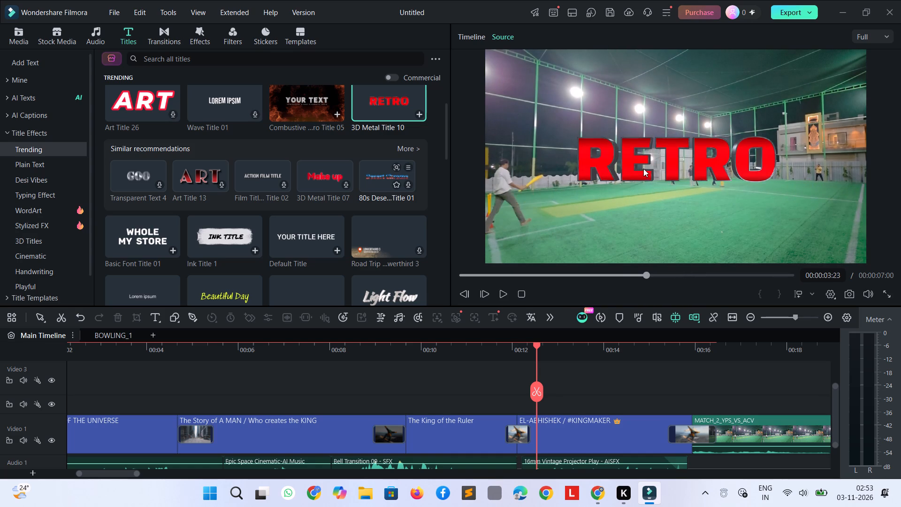
# Add the 3D Metal Title 10 effect at 00:00:12:17 on the track directly above Video 1.
pyautogui.click(537, 346)
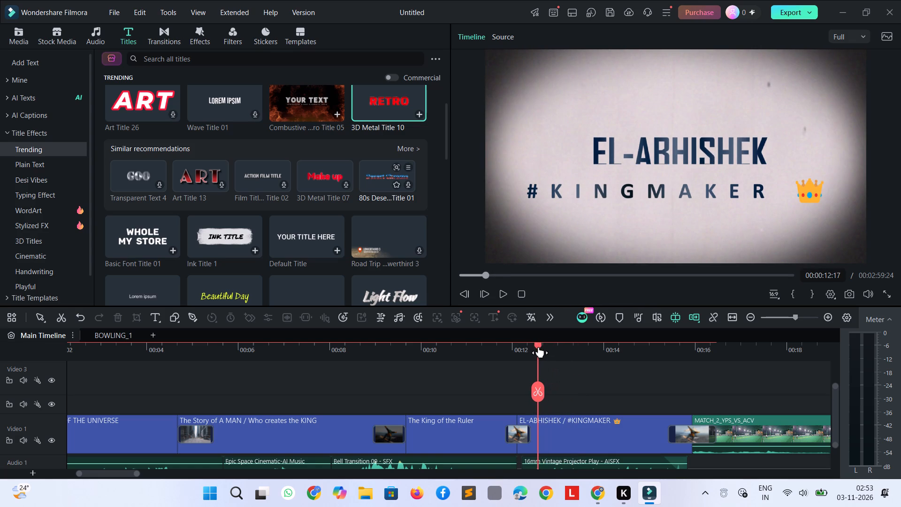
pyautogui.click(371, 93)
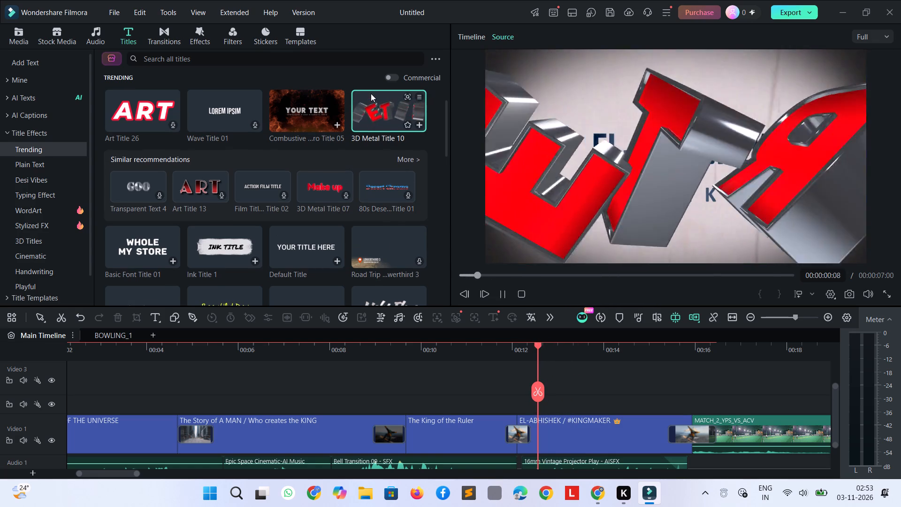
pyautogui.press('space')
pyautogui.moveTo(370, 107); pyautogui.dragTo(372, 112)
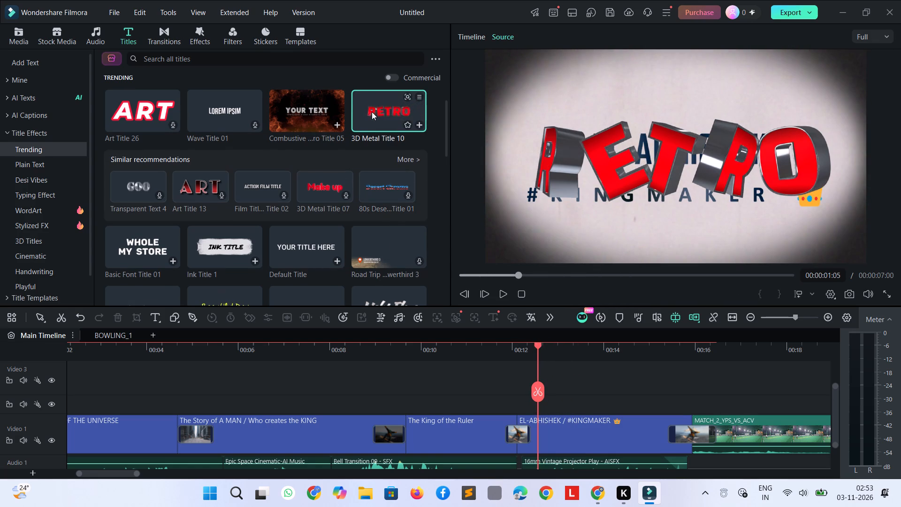
pyautogui.moveTo(372, 112); pyautogui.dragTo(536, 407)
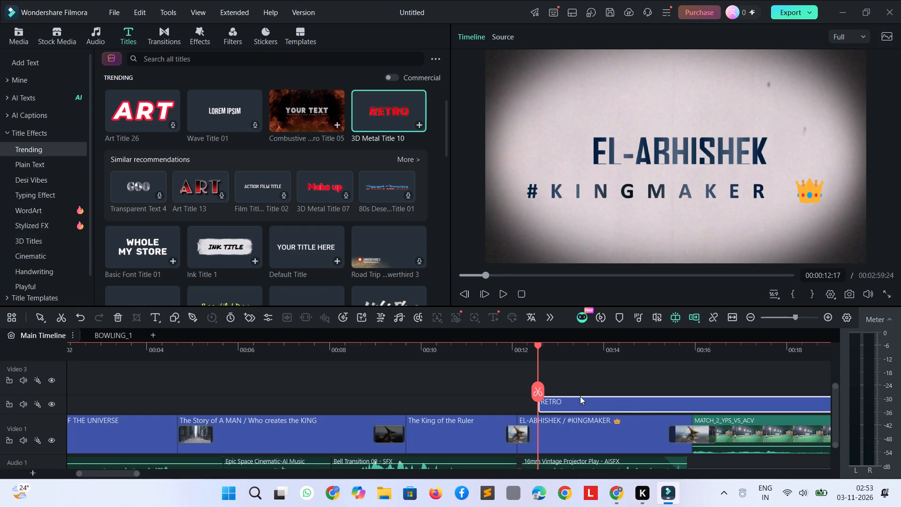
# Replace the RETRO text of the 3D Metal title above Video 1 with ELITE LEGEND.
pyautogui.click(580, 396)
pyautogui.doubleClick(575, 404)
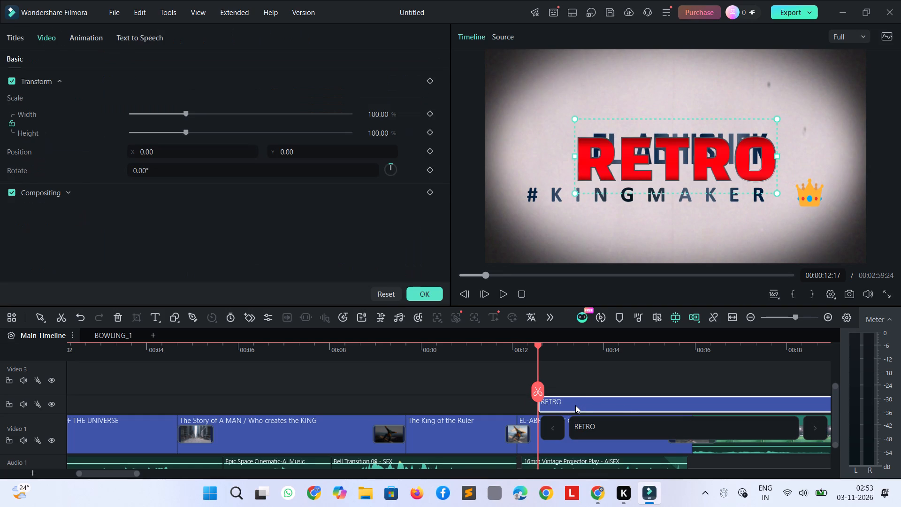
pyautogui.hotkey('ctrl', 'v')
pyautogui.press('space')
pyautogui.press('Right')
pyautogui.press('Right')
pyautogui.press('Right')
pyautogui.press('Right')
pyautogui.press('Right')
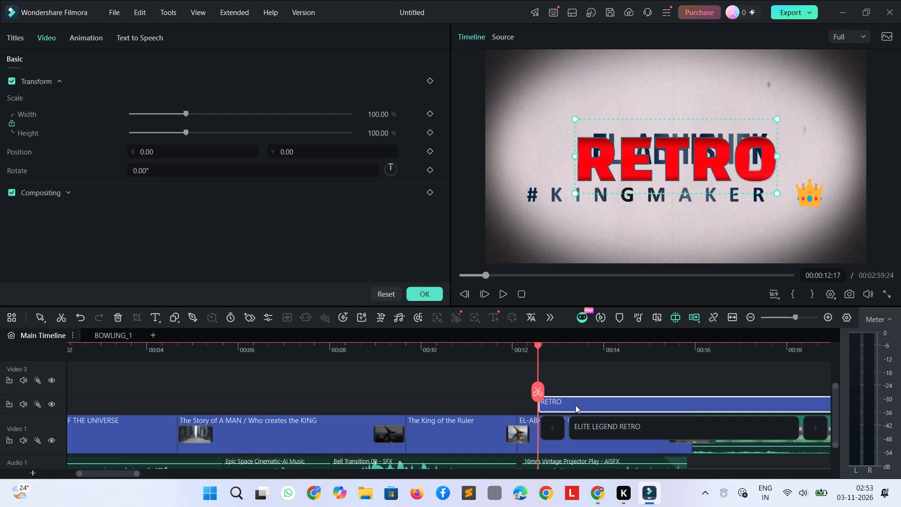
pyautogui.hotkey('ctrl', 'BackSpace')
pyautogui.hotkey('ctrl', 'BackSpace')
pyautogui.hotkey('ctrl', 'BackSpace')
pyautogui.hotkey('ctrl', 'BackSpace')
pyautogui.hotkey('ctrl', 'BackSpace')
# Scale the ELITE LEGEND title down to 49% width and height.
pyautogui.moveTo(187, 112); pyautogui.dragTo(184, 112)
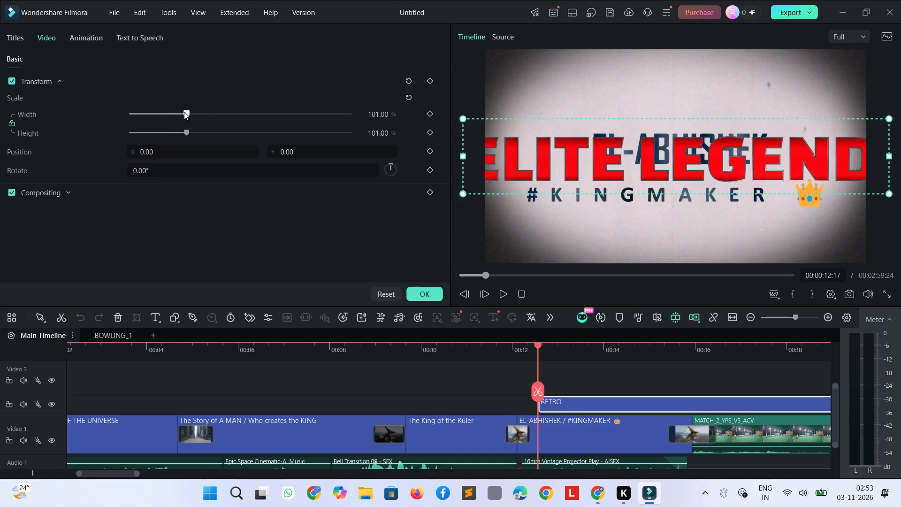
pyautogui.moveTo(184, 112); pyautogui.dragTo(157, 113)
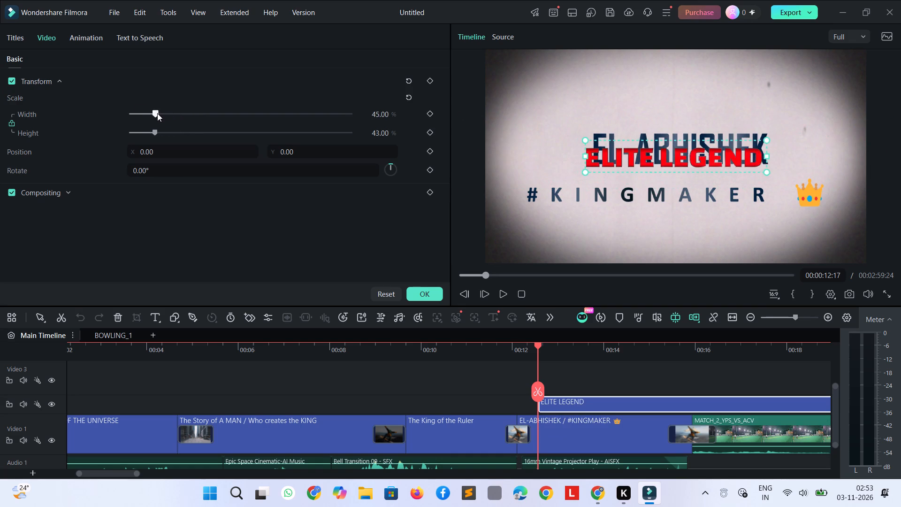
pyautogui.moveTo(157, 113); pyautogui.dragTo(159, 113)
pyautogui.click(543, 231)
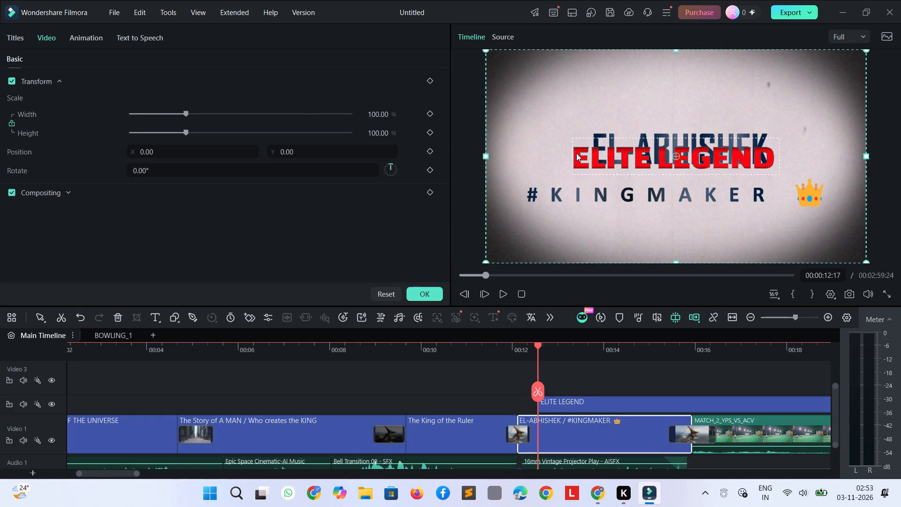
# Move the ELITE LEGEND title above the EL-ABHISHEK line in the frame and enlarge it slightly.
pyautogui.click(582, 158)
pyautogui.moveTo(582, 159); pyautogui.dragTo(578, 142)
pyautogui.click(606, 241)
pyautogui.click(625, 158)
pyautogui.moveTo(625, 157); pyautogui.dragTo(611, 110)
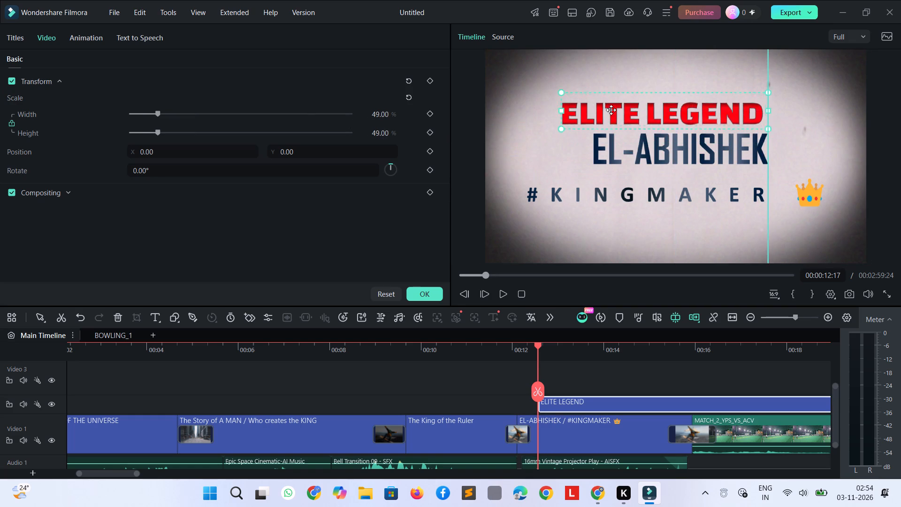
pyautogui.moveTo(611, 110); pyautogui.dragTo(632, 113)
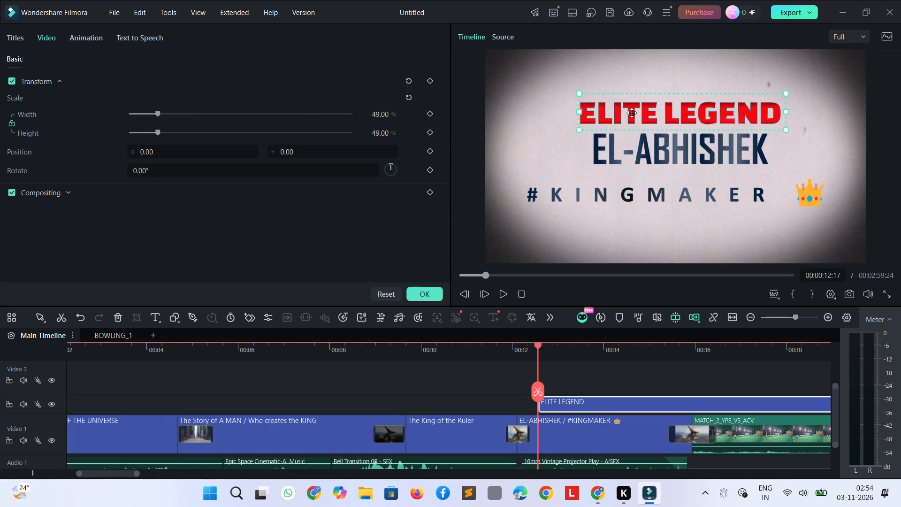
pyautogui.moveTo(632, 113); pyautogui.dragTo(626, 101)
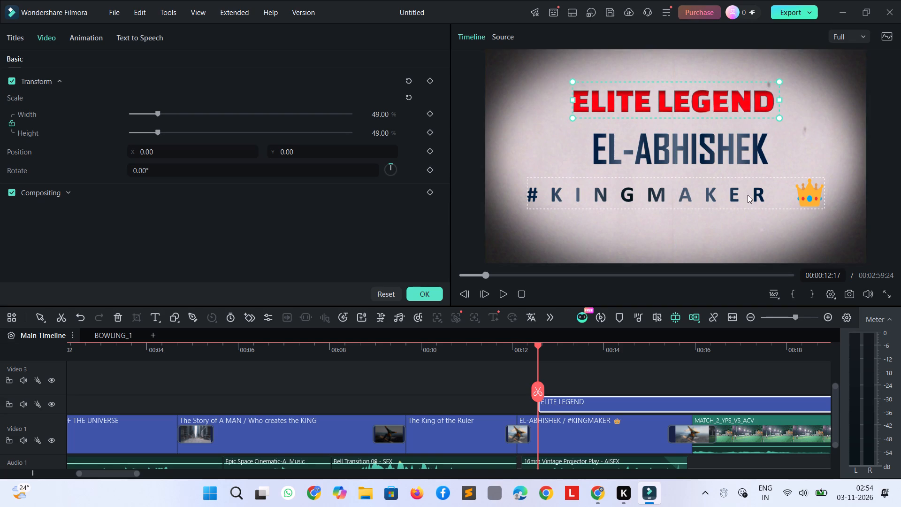
pyautogui.click(778, 118)
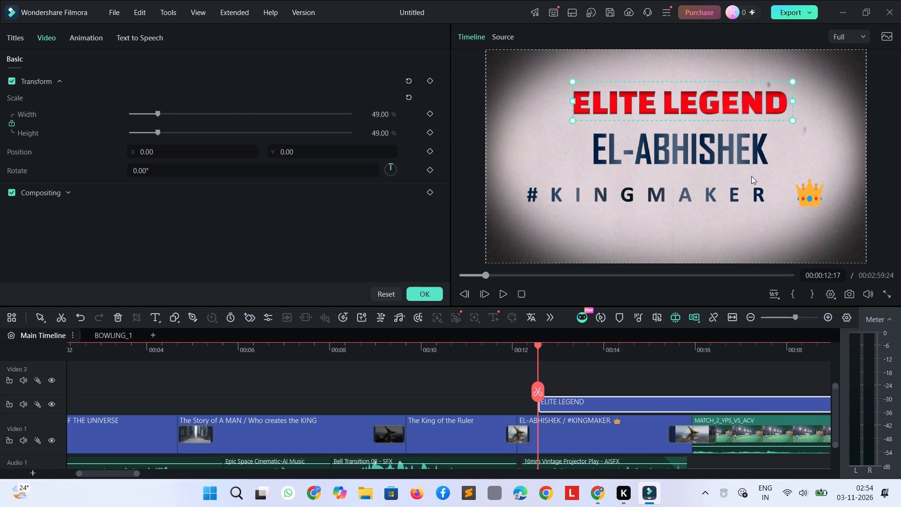
# Shift the EL-ABHISHEK text slightly up and to the left within the frame.
pyautogui.click(741, 165)
pyautogui.moveTo(692, 153); pyautogui.dragTo(683, 153)
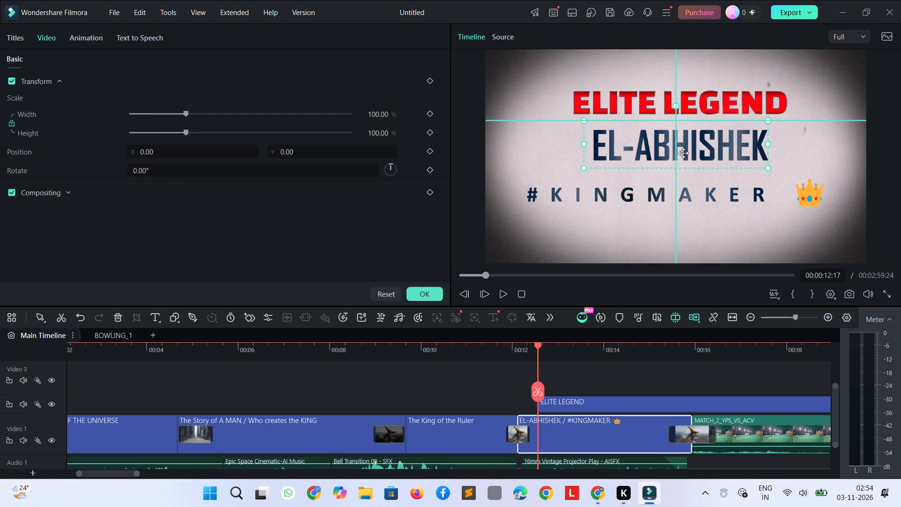
pyautogui.moveTo(683, 153); pyautogui.dragTo(684, 154)
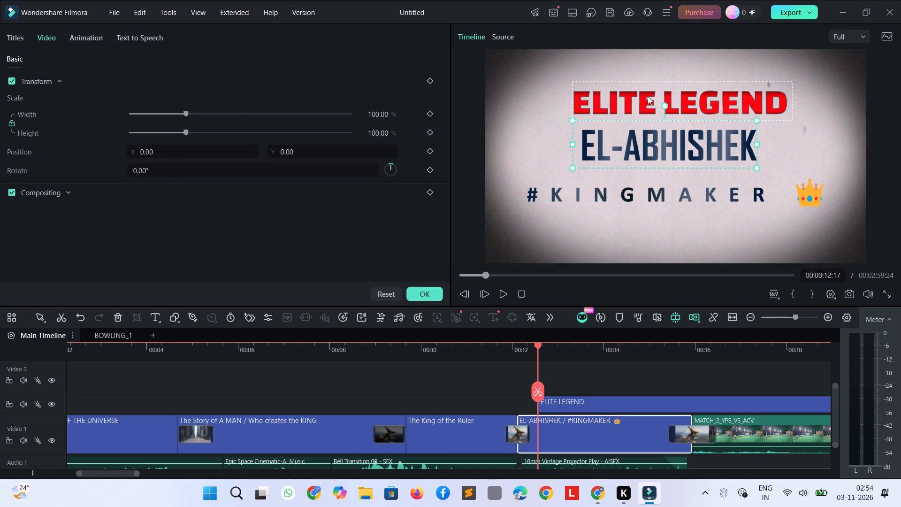
# Move the ELITE LEGEND title slightly left so it is roughly centred above EL-ABHISHEK.
pyautogui.click(648, 96)
pyautogui.moveTo(648, 97); pyautogui.dragTo(632, 100)
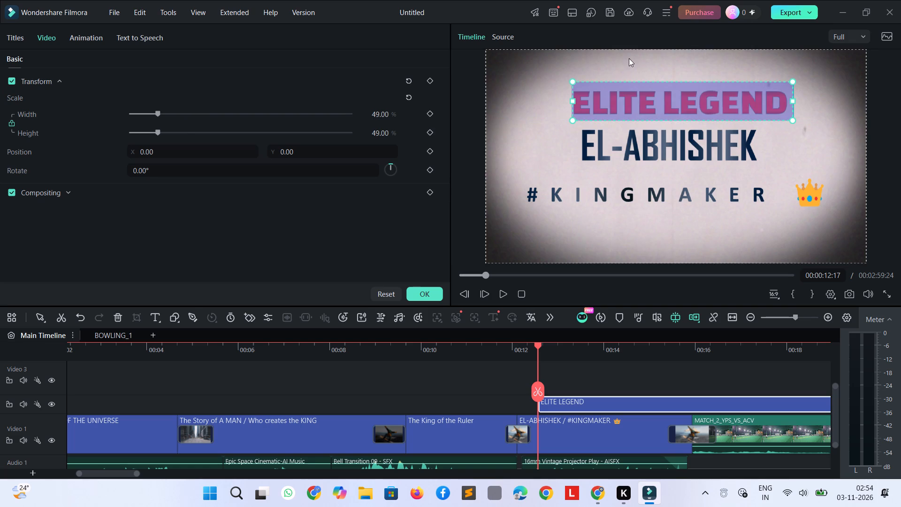
pyautogui.click(629, 58)
pyautogui.moveTo(643, 97); pyautogui.dragTo(618, 100)
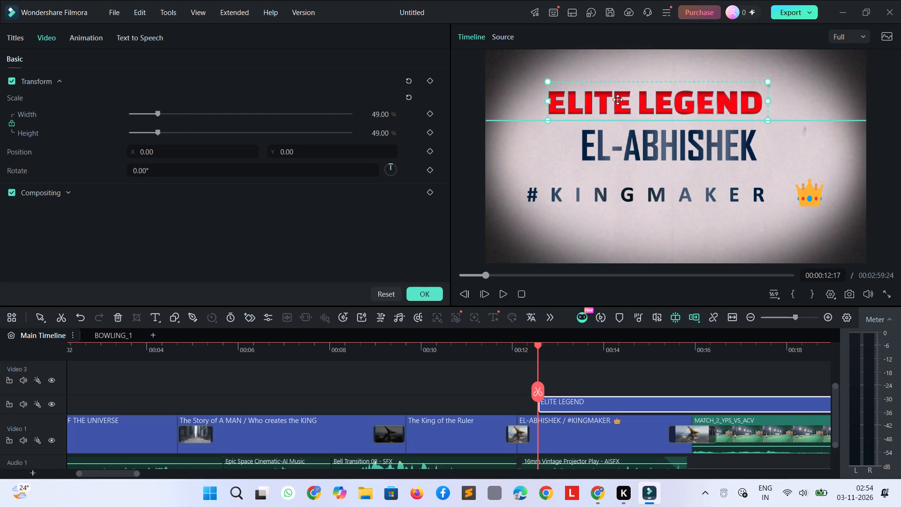
pyautogui.moveTo(618, 100); pyautogui.dragTo(623, 100)
# Shift the #KINGMAKER crown line slightly to the right and down within the frame.
pyautogui.click(628, 200)
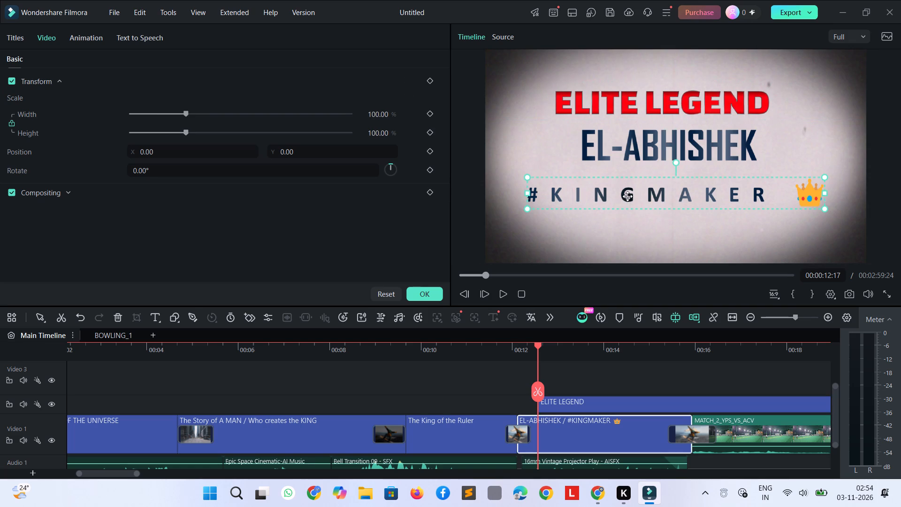
pyautogui.moveTo(627, 196); pyautogui.dragTo(635, 192)
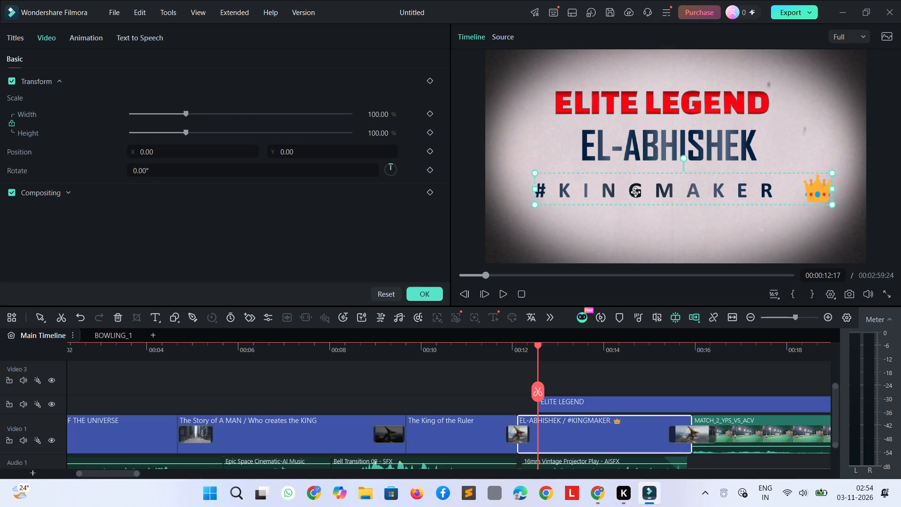
pyautogui.moveTo(635, 192); pyautogui.dragTo(635, 198)
# Enlarge the EL-ABHISHEK text slightly from its lower corner.
pyautogui.click(646, 144)
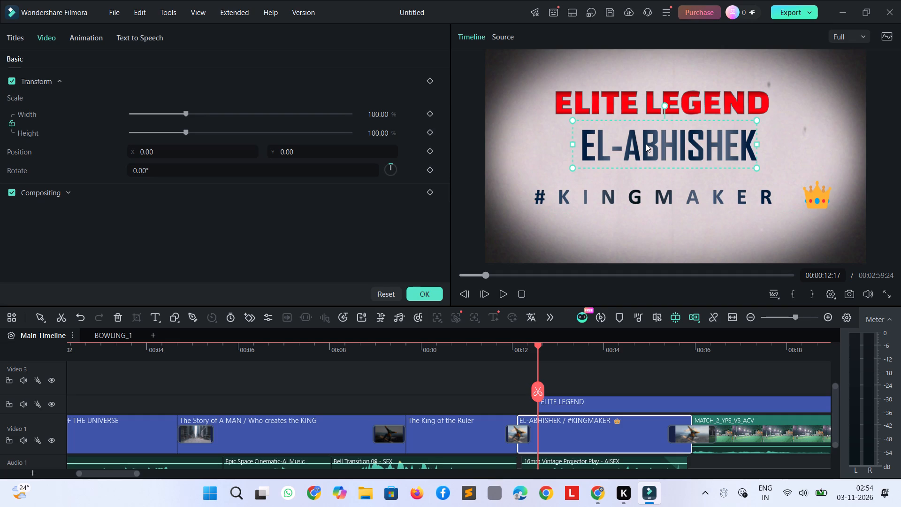
pyautogui.click(756, 167)
# Shrink the ELITE LEGEND title to slightly narrower than EL-ABHISHEK and centre it above that line.
pyautogui.click(682, 108)
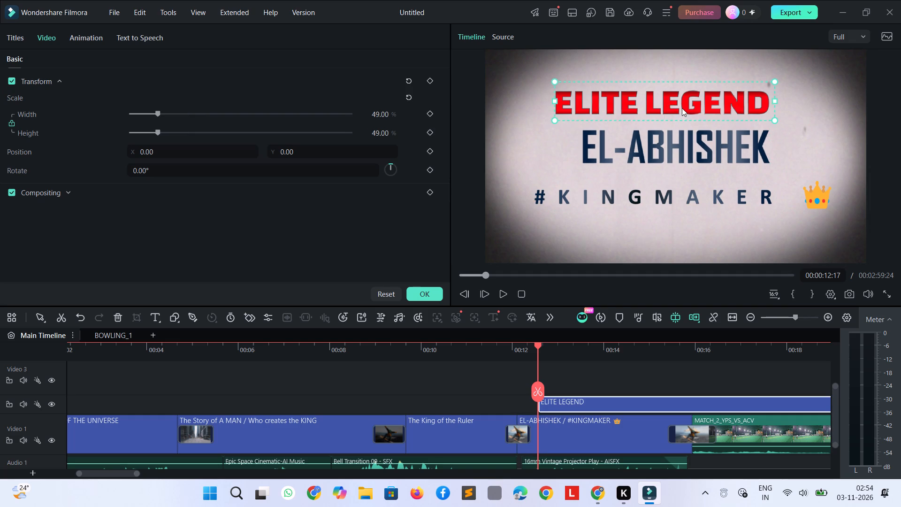
pyautogui.moveTo(683, 107); pyautogui.dragTo(693, 108)
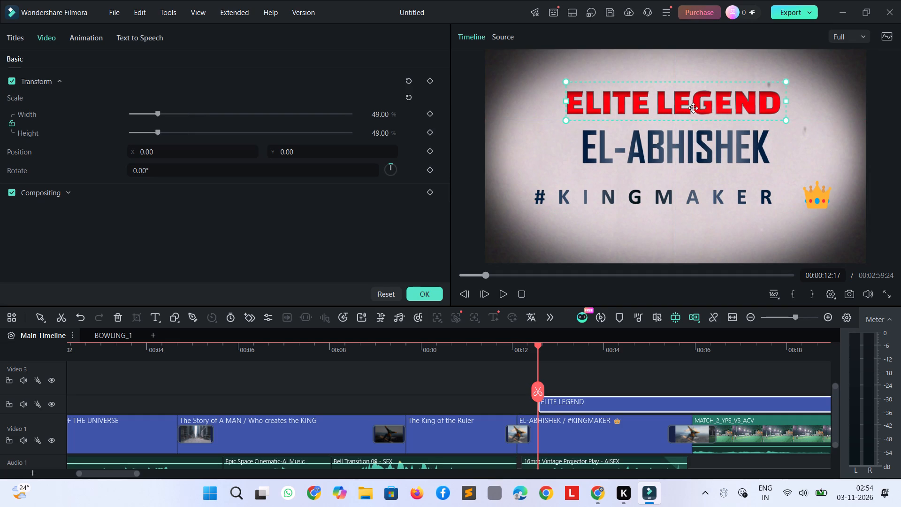
pyautogui.moveTo(785, 122); pyautogui.dragTo(761, 119)
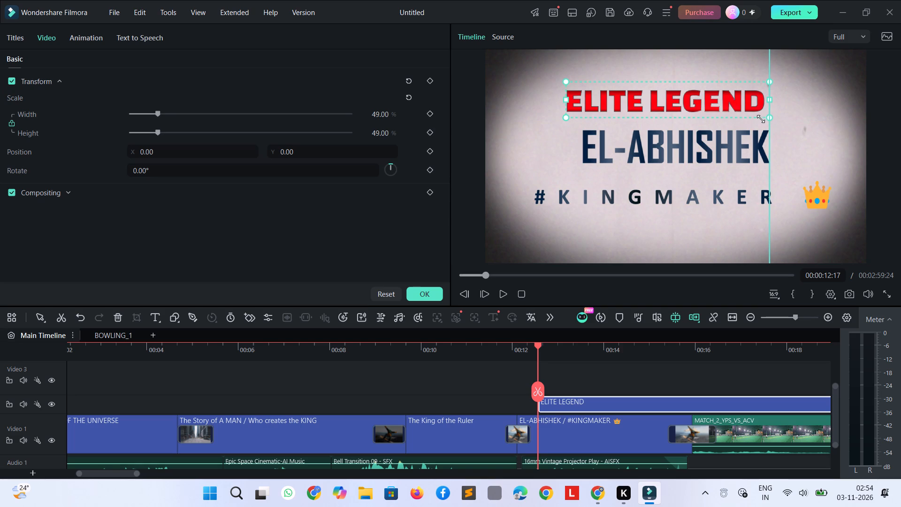
pyautogui.moveTo(761, 119); pyautogui.dragTo(738, 112)
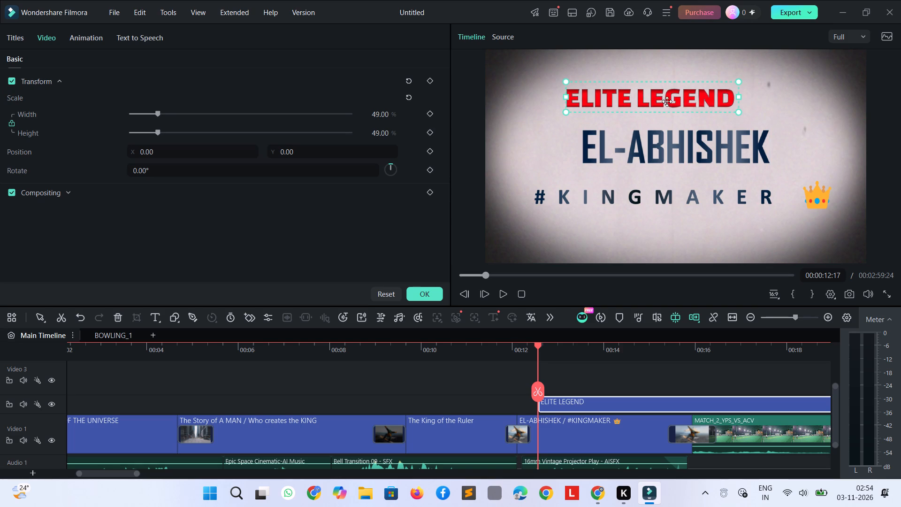
pyautogui.moveTo(667, 101); pyautogui.dragTo(702, 114)
pyautogui.moveTo(719, 107); pyautogui.dragTo(718, 98)
# Fine-tune the horizontal position of the #KINGMAKER crown line beneath EL-ABHISHEK.
pyautogui.click(745, 195)
pyautogui.moveTo(745, 195); pyautogui.dragTo(752, 195)
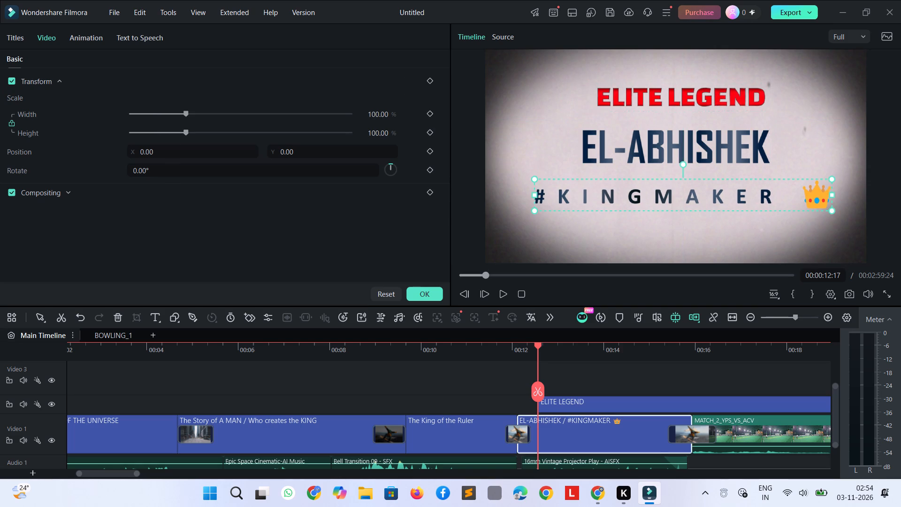
pyautogui.moveTo(752, 195); pyautogui.dragTo(754, 195)
pyautogui.click(808, 118)
# Play the intro from 00:00:12:17 into the match footage to check the ELITE LEGEND title's animation.
pyautogui.press('space')
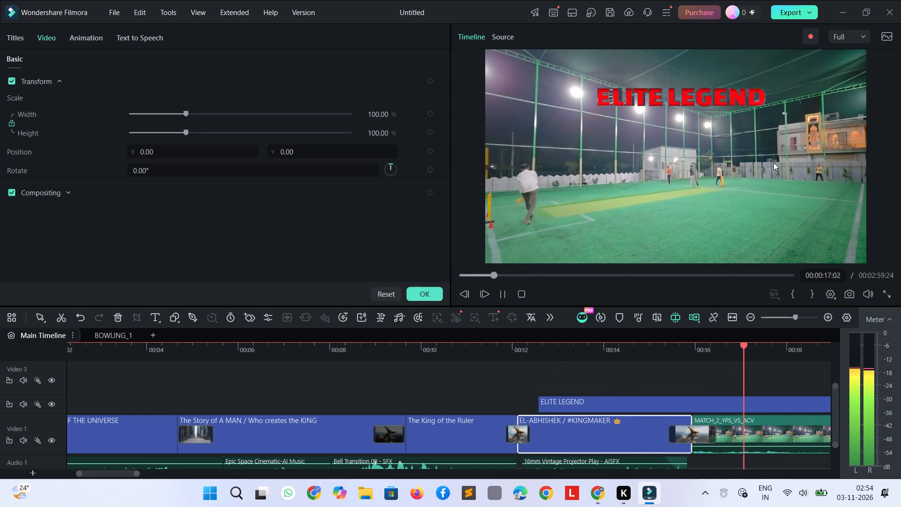
pyautogui.press('space')
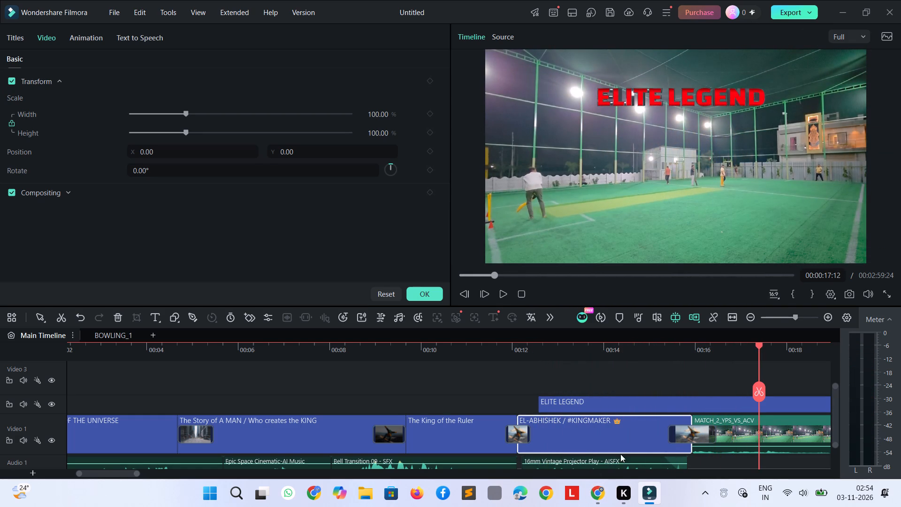
# Trim the ELITE LEGEND clip's end to 00:00:15:28, level with the end of the EL-ABHISHEK clip.
pyautogui.click(699, 399)
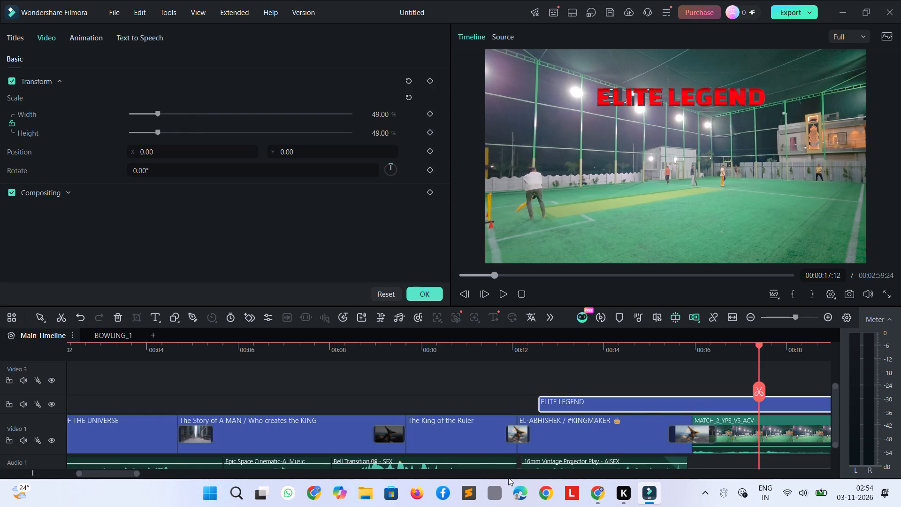
pyautogui.scroll(-1, 508, 473)
pyautogui.scroll(-1, 617, 435)
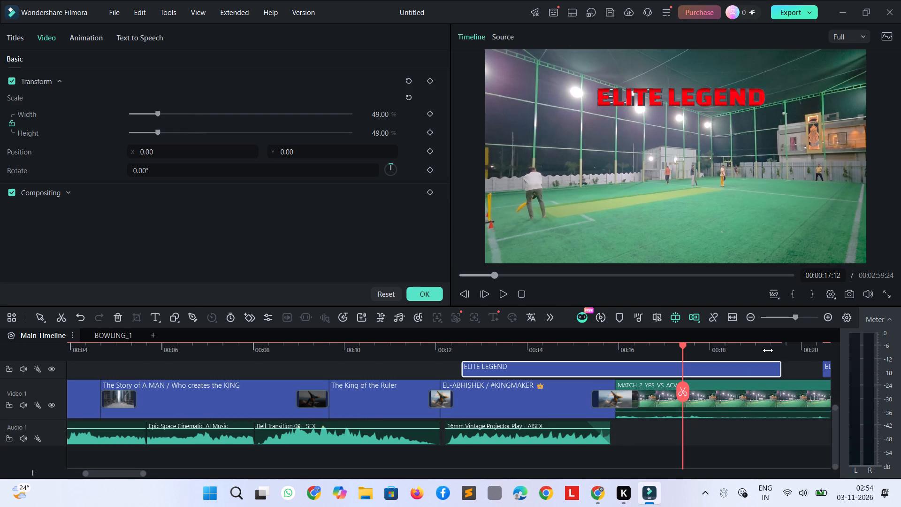
pyautogui.moveTo(781, 367); pyautogui.dragTo(744, 374)
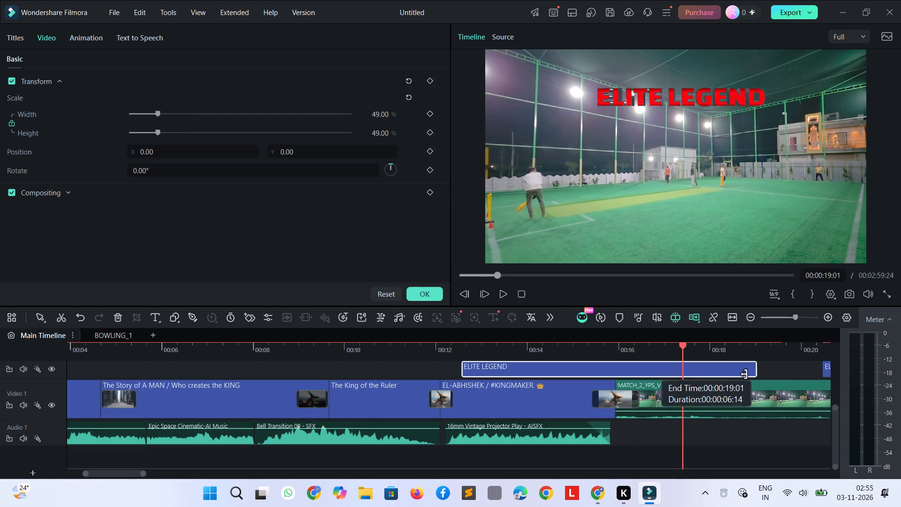
pyautogui.moveTo(744, 374); pyautogui.dragTo(617, 376)
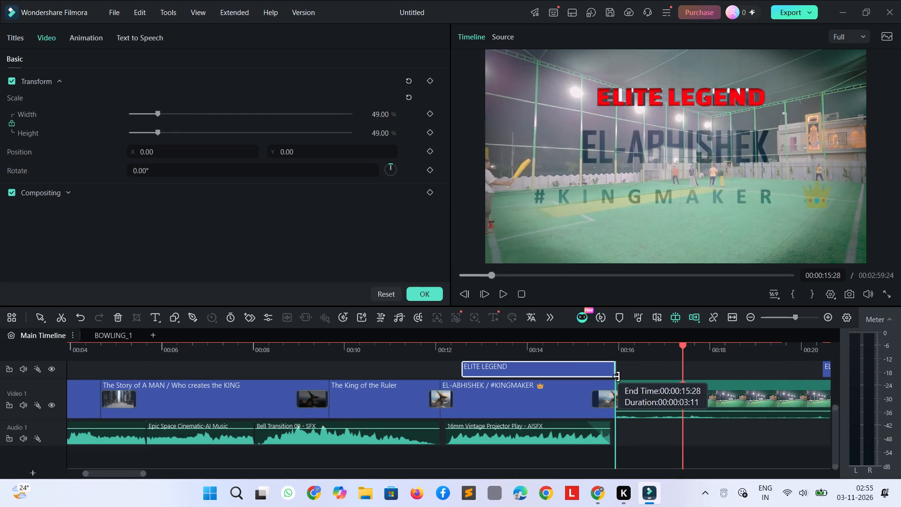
pyautogui.moveTo(617, 376); pyautogui.dragTo(615, 376)
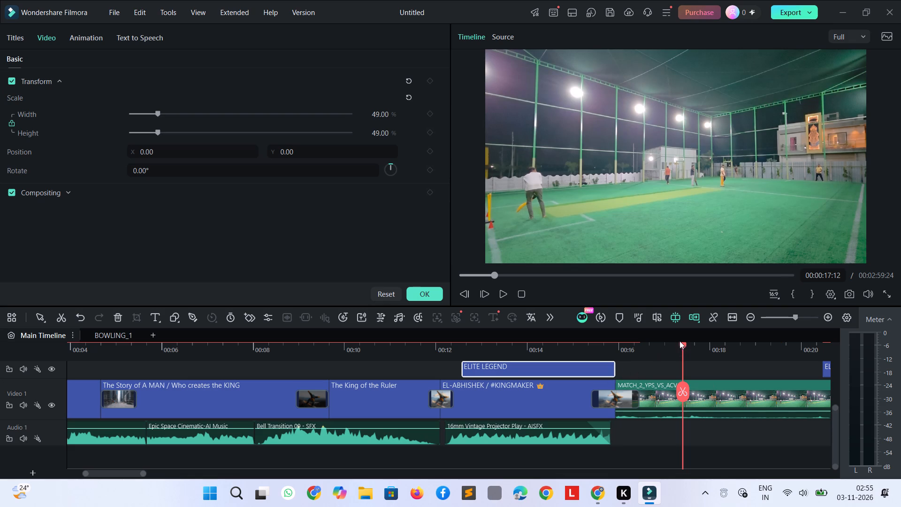
# Scrub through the trimmed ELITE LEGEND clip from 00:00:14:09 to 00:00:15:10 to check its animation.
pyautogui.click(680, 341)
pyautogui.moveTo(681, 345); pyautogui.dragTo(544, 368)
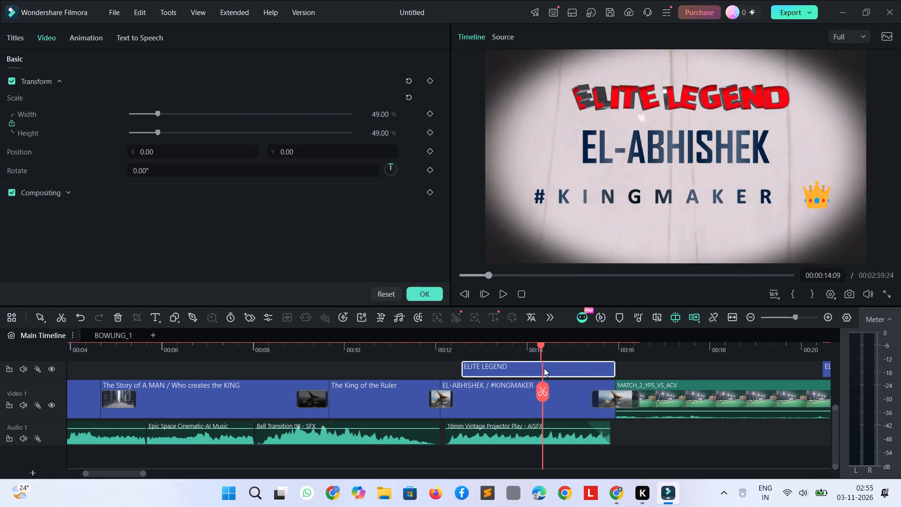
pyautogui.moveTo(544, 368); pyautogui.dragTo(588, 383)
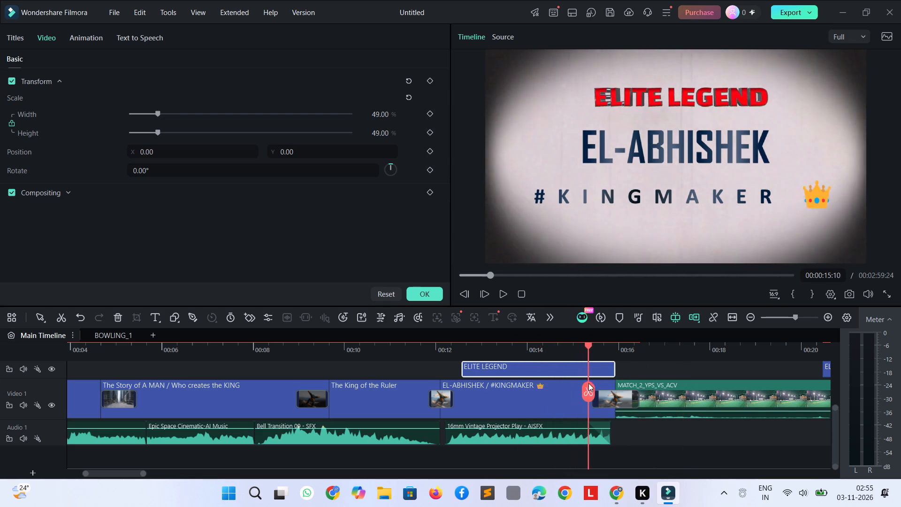
# Scrub past the ELITE LEGEND clip to 00:00:16:04 to check the transition into the match footage, and close the title's settings.
pyautogui.moveTo(588, 383); pyautogui.dragTo(626, 401)
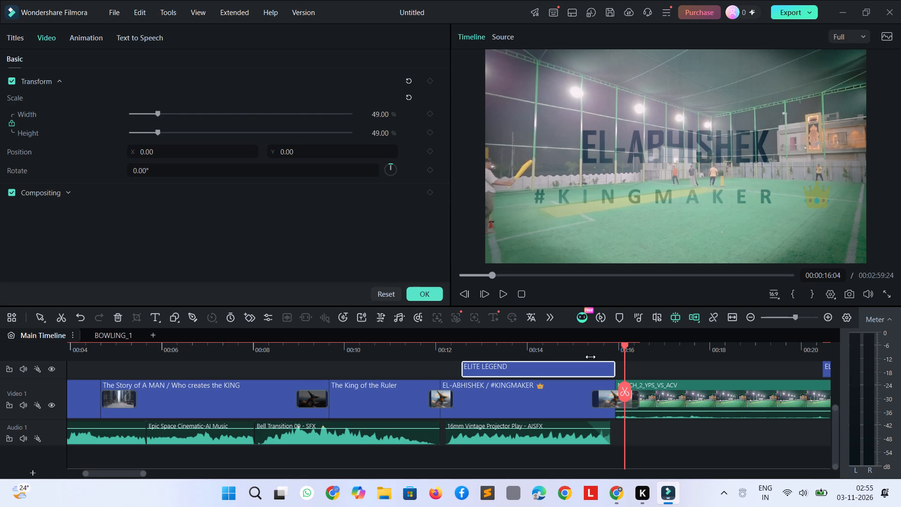
pyautogui.click(430, 293)
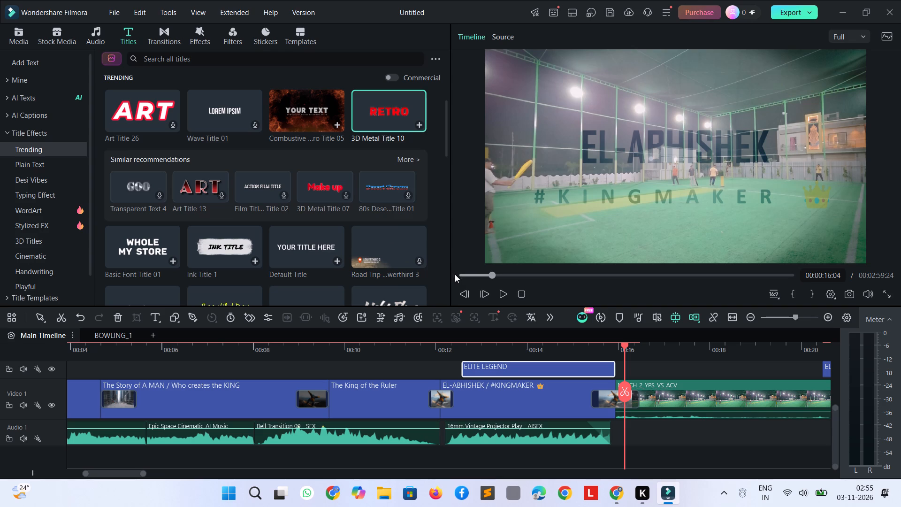
# Play the video full screen from 00:00:00:00 to review the intro titles from the beginning.
pyautogui.moveTo(624, 343); pyautogui.dragTo(611, 345)
pyautogui.moveTo(611, 345); pyautogui.dragTo(60, 371)
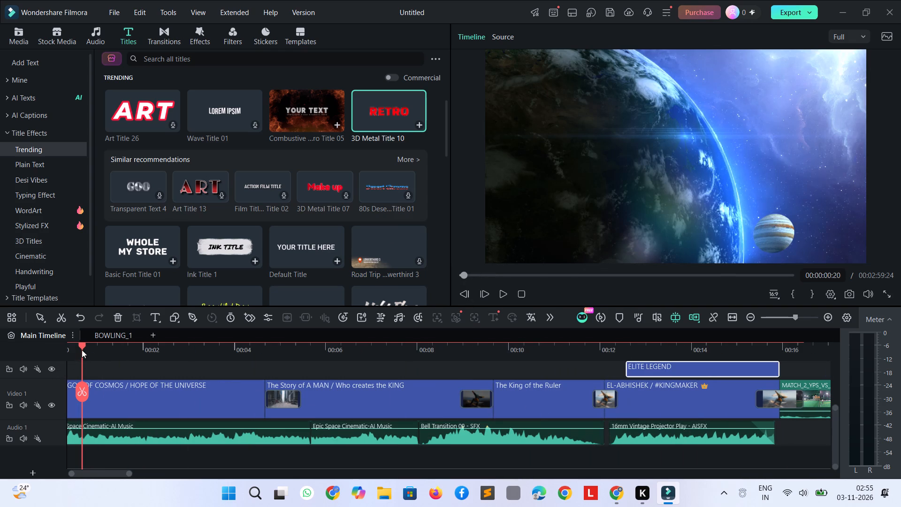
pyautogui.moveTo(81, 347); pyautogui.dragTo(53, 343)
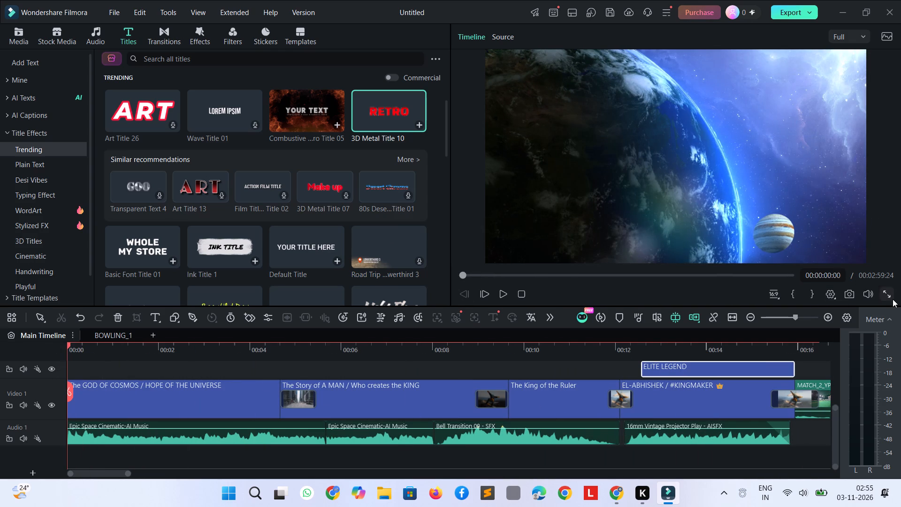
pyautogui.click(893, 299)
pyautogui.press('space')
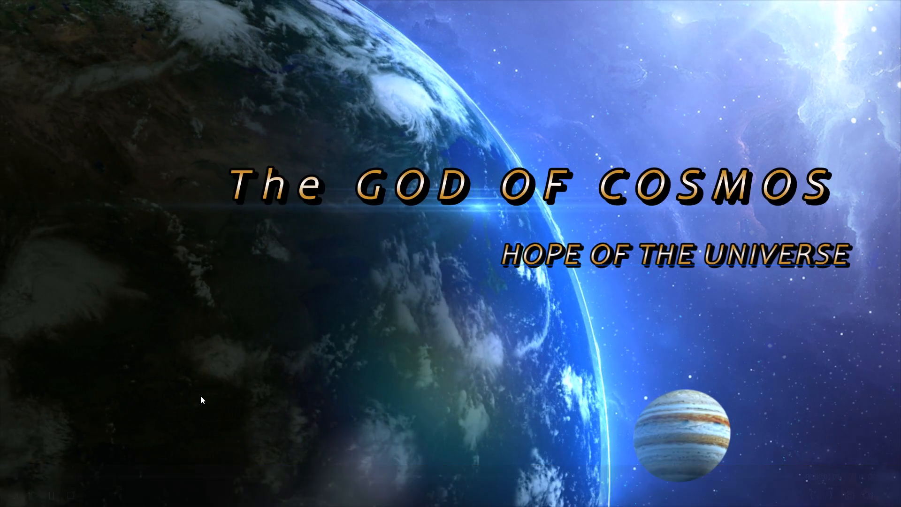
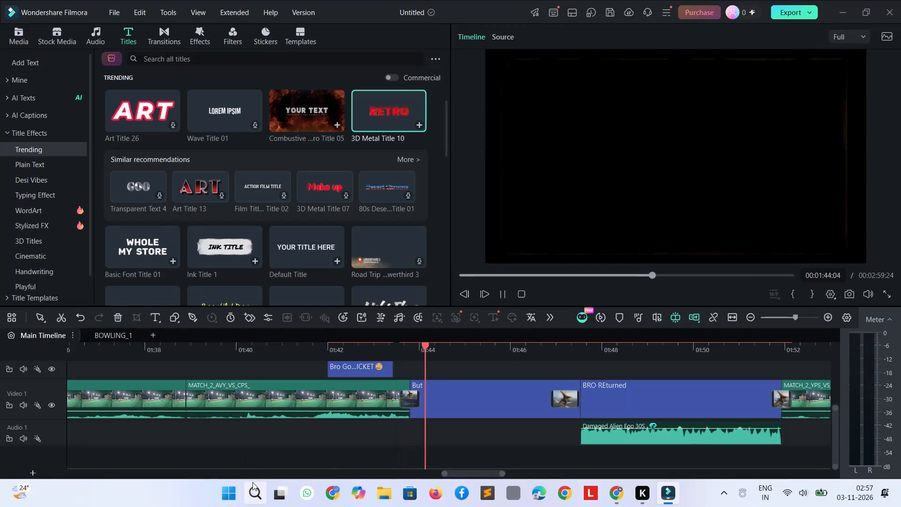
# Play the video full screen from the "But The Time SKips" title to review it and the BRO REturned title.
pyautogui.press('space')
pyautogui.press('space')
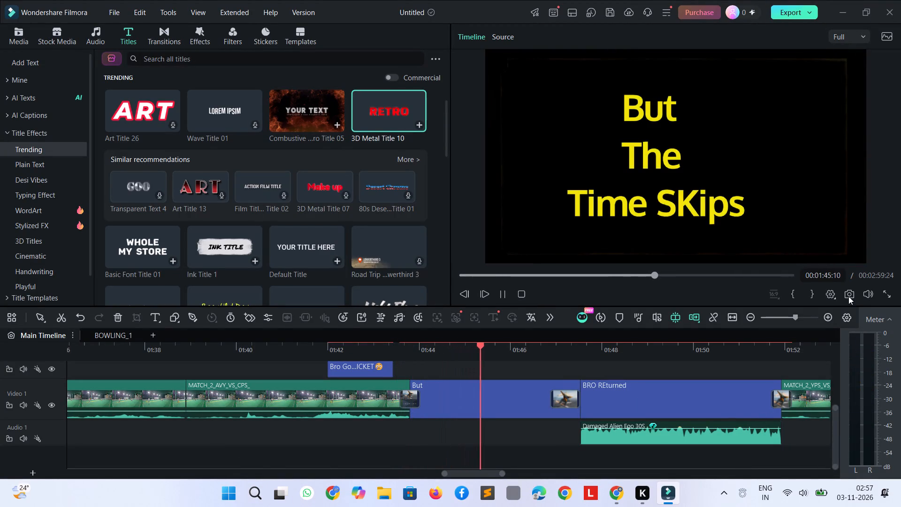
pyautogui.click(889, 292)
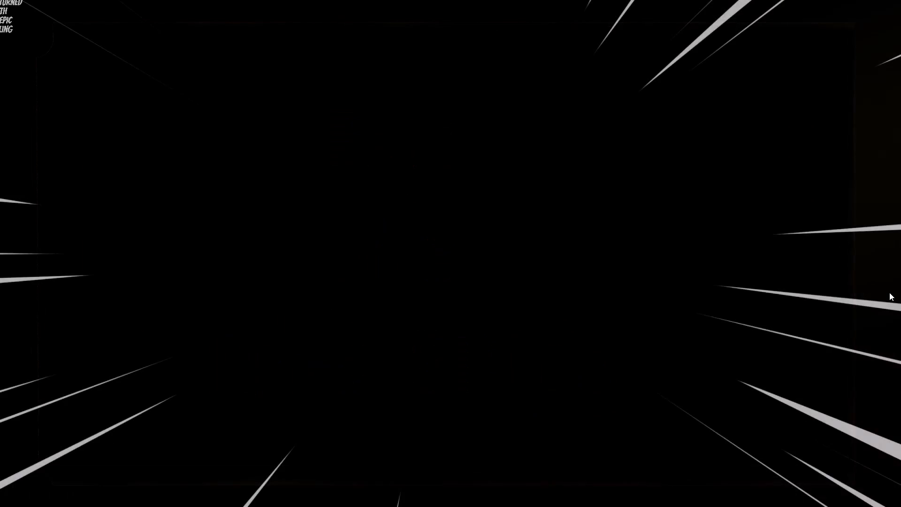
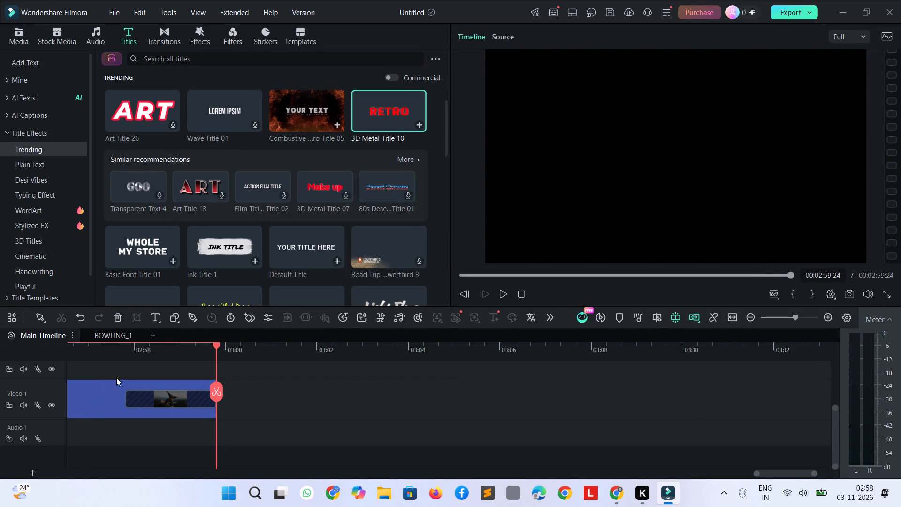
# Open the export settings and set the output resolution to 3840*2160 UHD 4K.
pyautogui.click(802, 15)
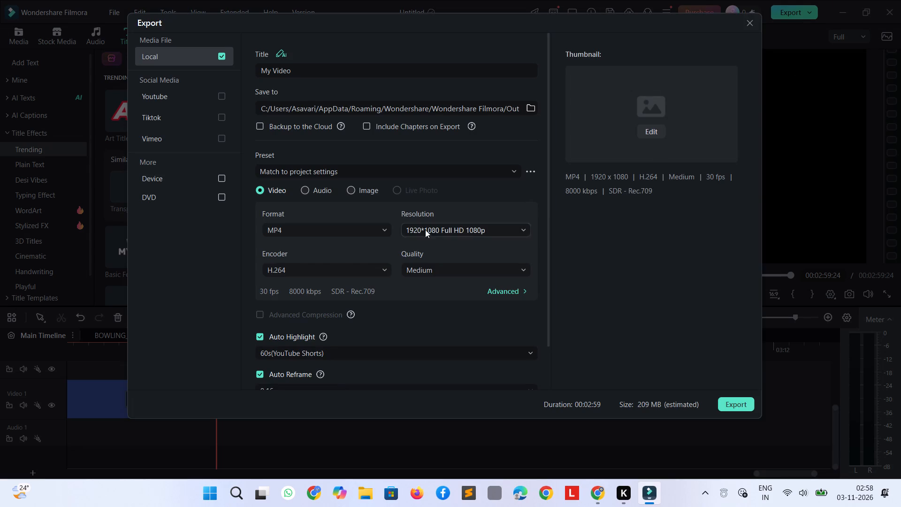
pyautogui.click(475, 228)
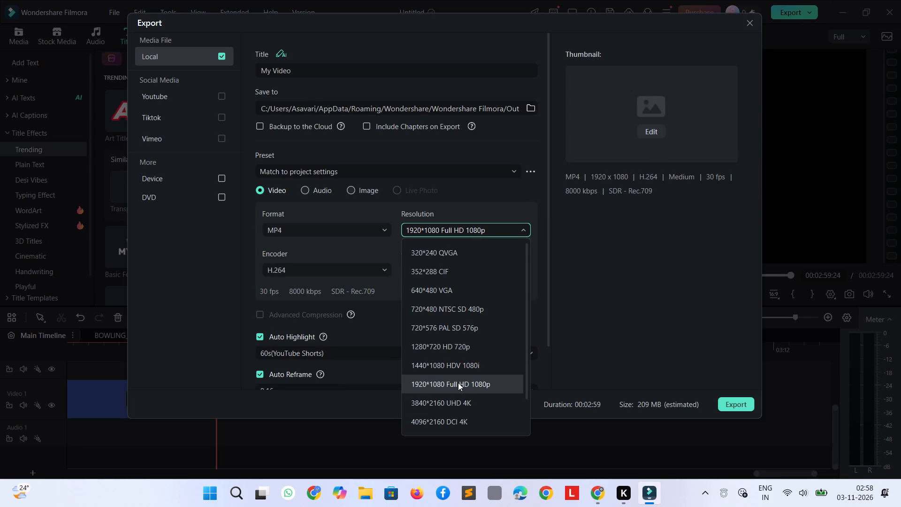
pyautogui.click(457, 401)
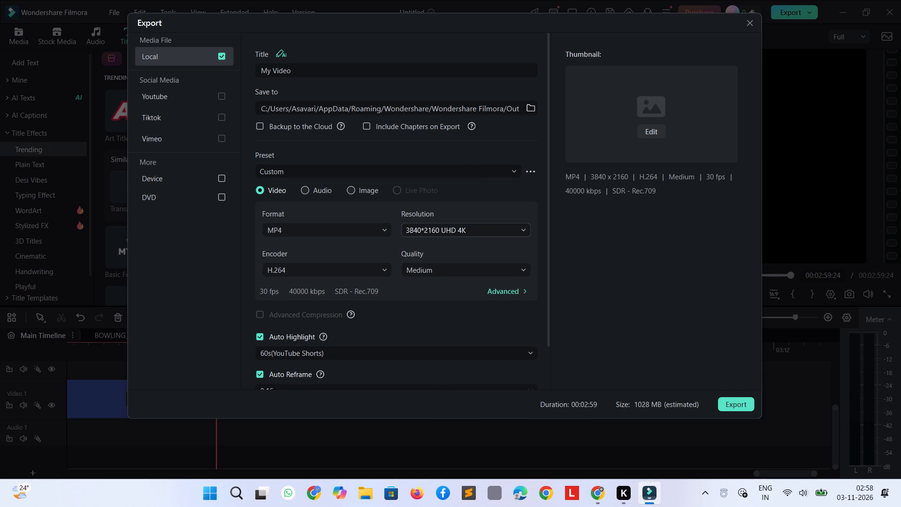
# Rename the export file title as THE___KINGMAKER___LEGEND.
pyautogui.moveTo(442, 66); pyautogui.dragTo(197, 70)
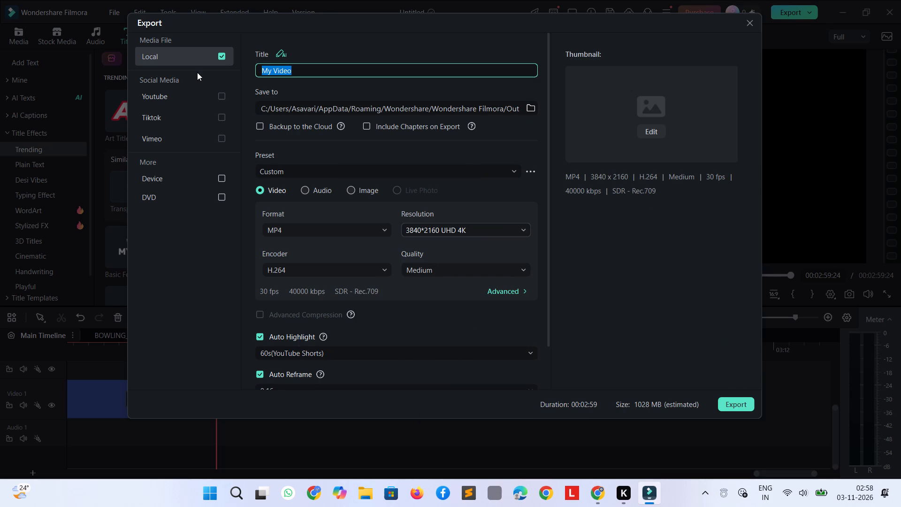
pyautogui.hotkey('shift', 't')
pyautogui.hotkey('shift', 'BackSpace')
pyautogui.write('KING')
pyautogui.write('MAKER')
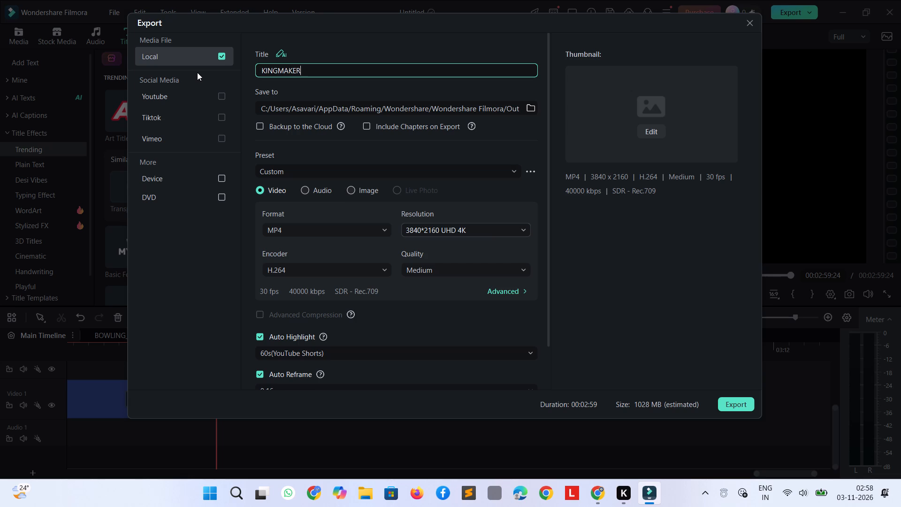
pyautogui.hotkey('shift', '_')
pyautogui.hotkey('shift', '_')
pyautogui.hotkey('shift', '_')
pyautogui.press('Left')
pyautogui.press('Left')
pyautogui.press('Left')
pyautogui.press('Left')
pyautogui.press('Left')
pyautogui.press('Left')
pyautogui.press('Left')
pyautogui.press('Left')
pyautogui.press('Left')
pyautogui.press('Left')
pyautogui.press('Left')
pyautogui.press('Left')
pyautogui.write('TEH')
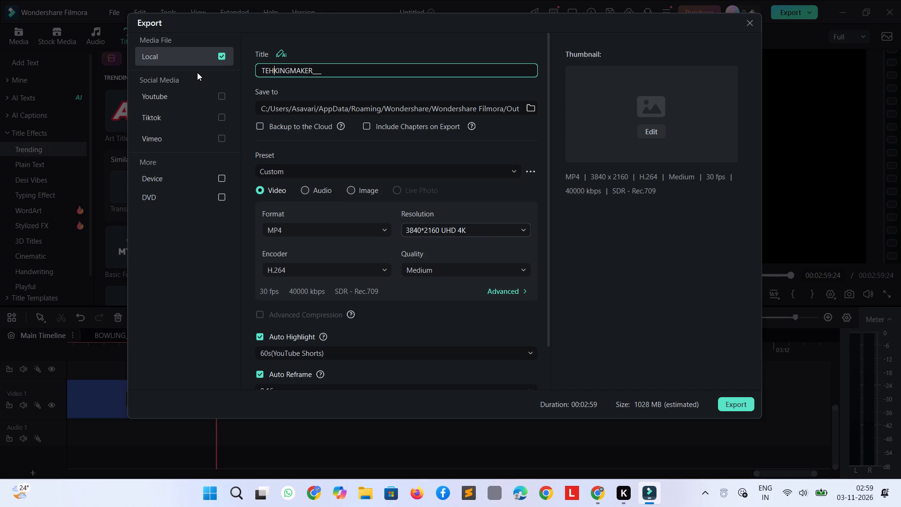
pyautogui.hotkey('shift', 'BackSpace')
pyautogui.hotkey('shift', 'BackSpace')
pyautogui.write('HE')
pyautogui.hotkey('shift', '_')
pyautogui.hotkey('shift', '_')
pyautogui.hotkey('shift', '_')
pyautogui.click(380, 69)
pyautogui.write('LEGEND')
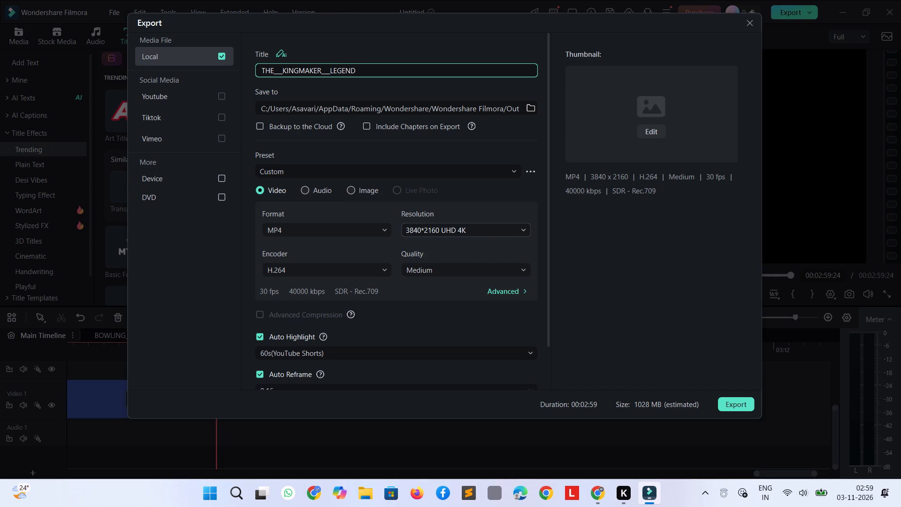
# Set the export save location to the Cricket folder inside YOUTUBE CHANNEL.
pyautogui.click(529, 108)
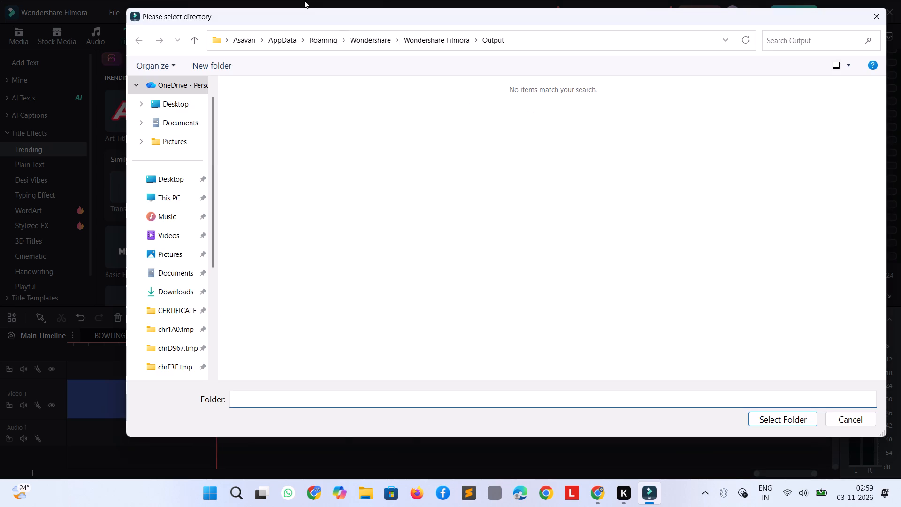
pyautogui.scroll(-3, 159, 274)
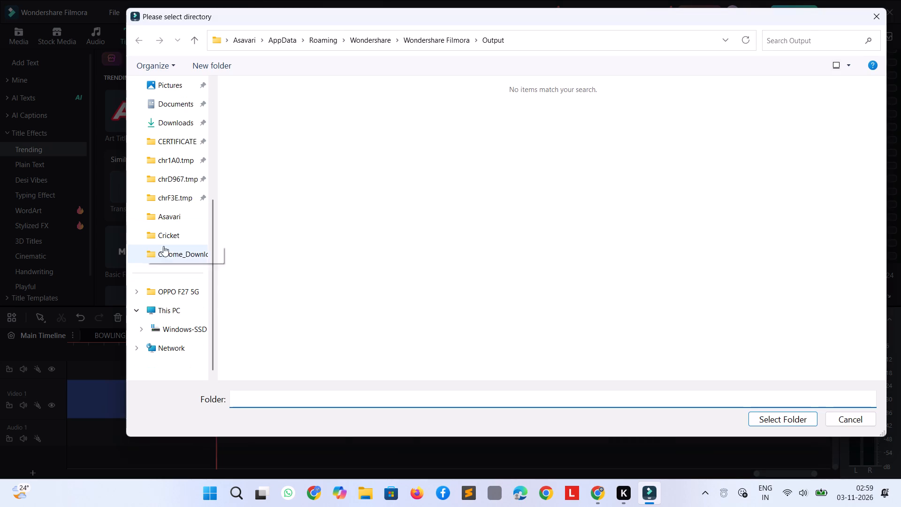
pyautogui.click(163, 238)
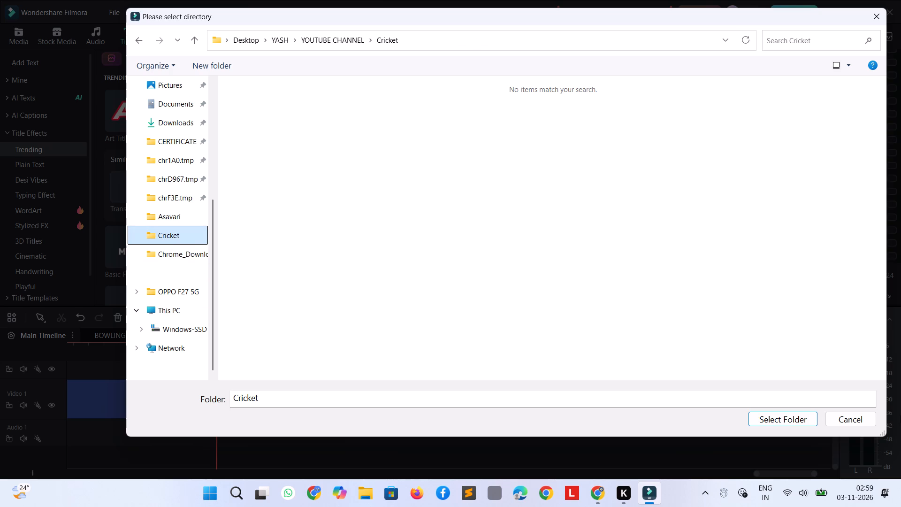
pyautogui.click(801, 418)
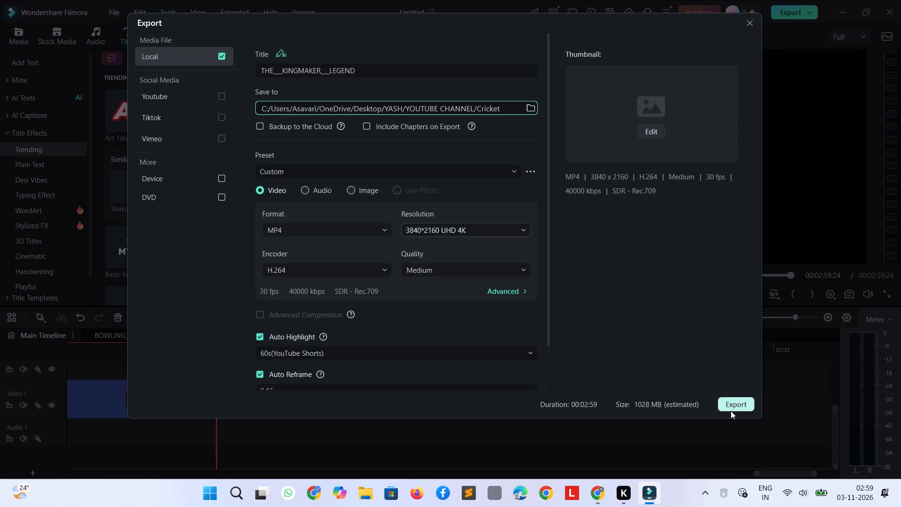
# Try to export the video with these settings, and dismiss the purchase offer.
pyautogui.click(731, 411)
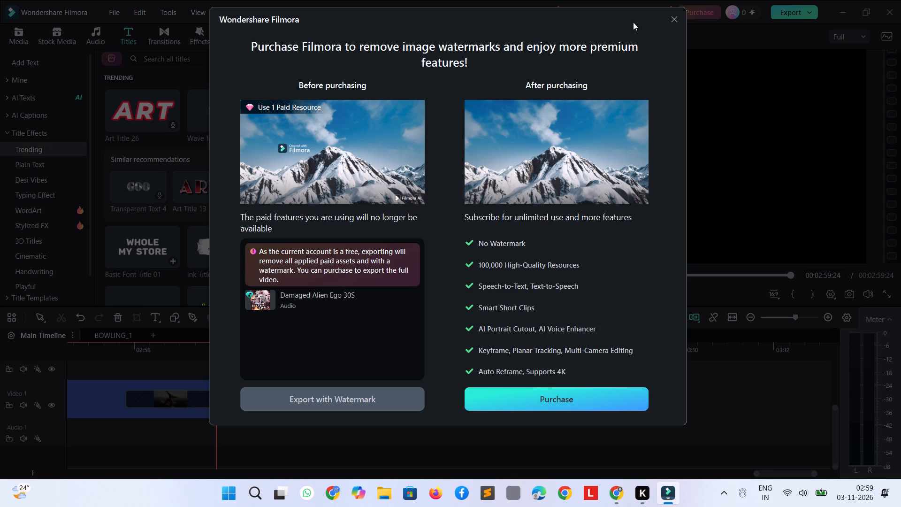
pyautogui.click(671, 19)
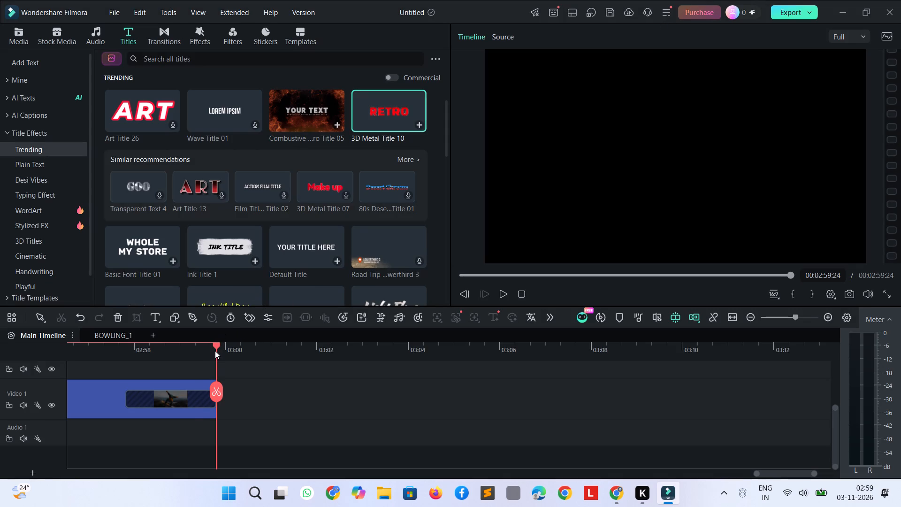
# Delete the paid Damaged Alien Ego 30S music clip beneath the BRO REturned title on the Audio 1 track.
pyautogui.moveTo(215, 351); pyautogui.dragTo(0, 344)
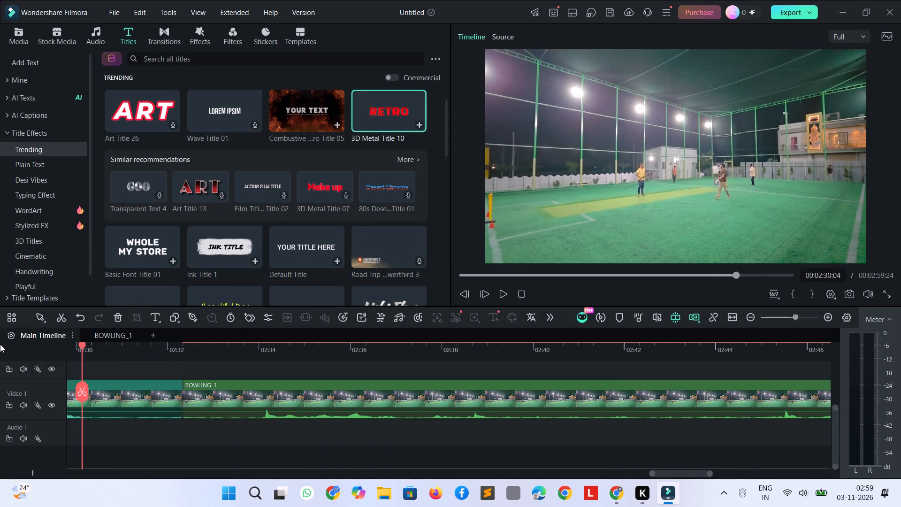
pyautogui.moveTo(0, 344); pyautogui.dragTo(0, 363)
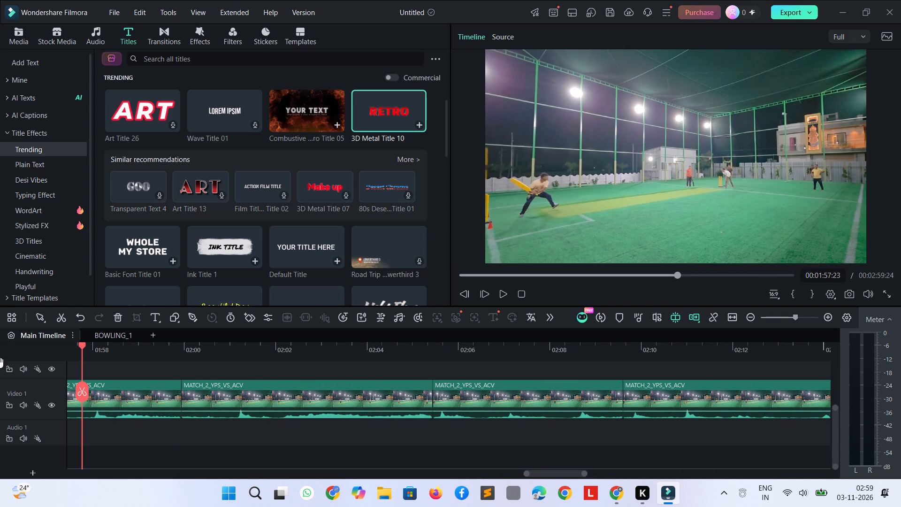
pyautogui.scroll(-2, 254, 380)
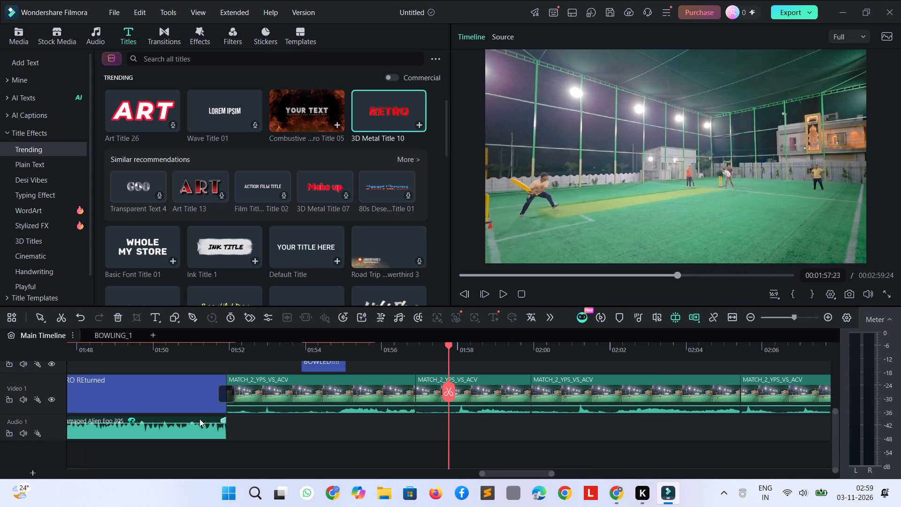
pyautogui.click(192, 423)
pyautogui.keyDown('ctrl'); pyautogui.scroll(-2, 192, 422); pyautogui.keyUp('ctrl')
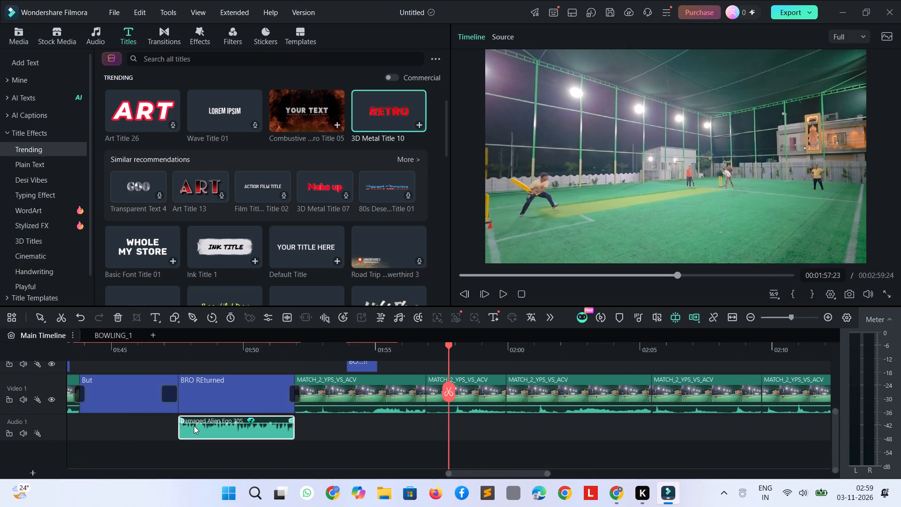
pyautogui.click(194, 426)
pyautogui.rightClick(194, 426)
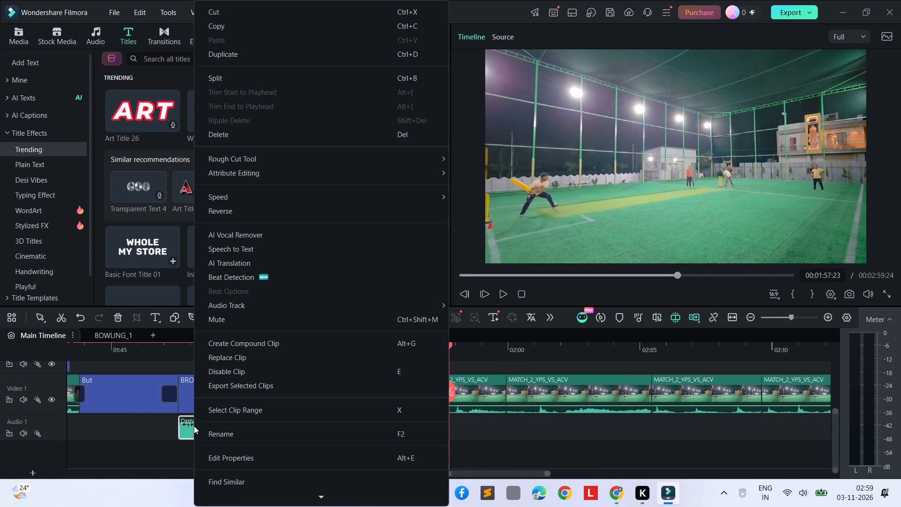
pyautogui.press('Delete')
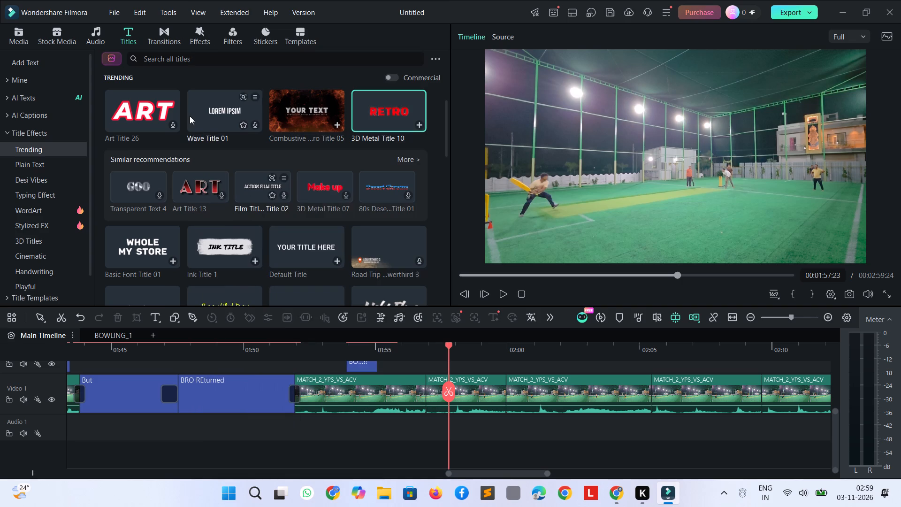
# Search the audio library for "arrival" and look through the tracks for replacement music.
pyautogui.click(103, 38)
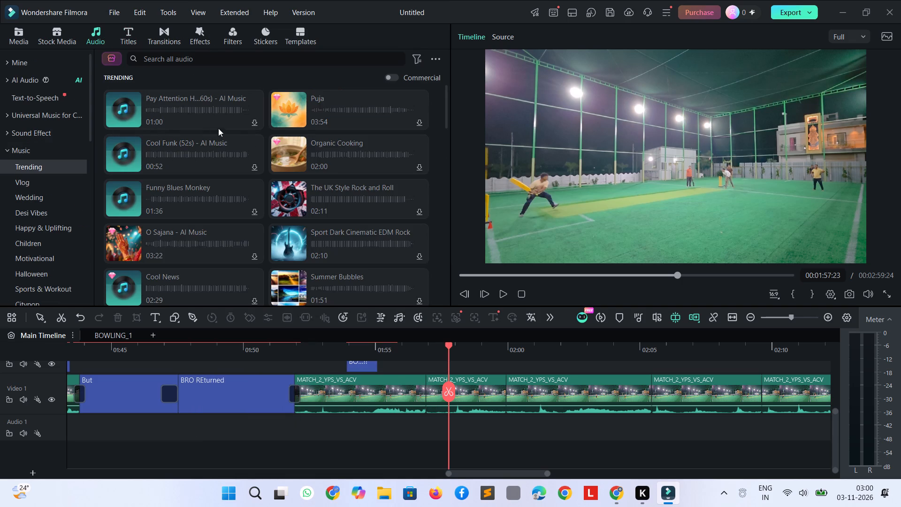
pyautogui.click(183, 55)
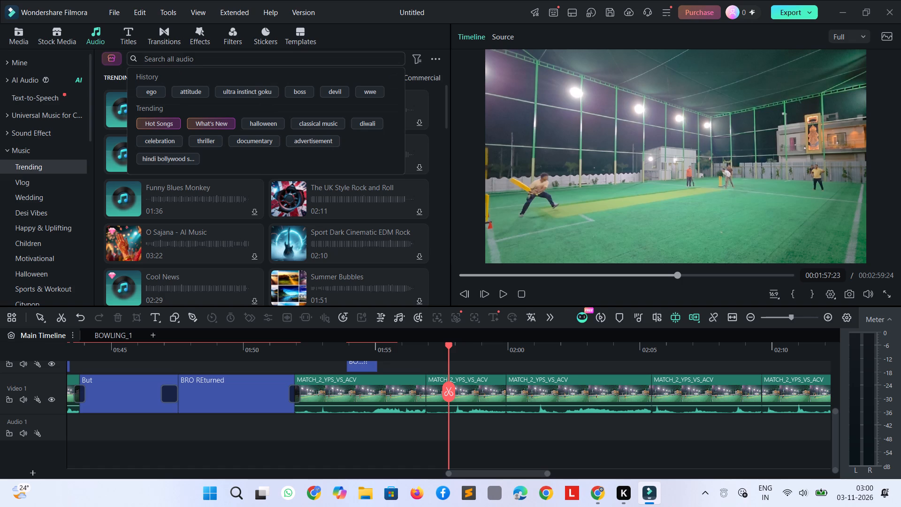
pyautogui.write('Arri')
pyautogui.press('Down')
pyautogui.press('Return')
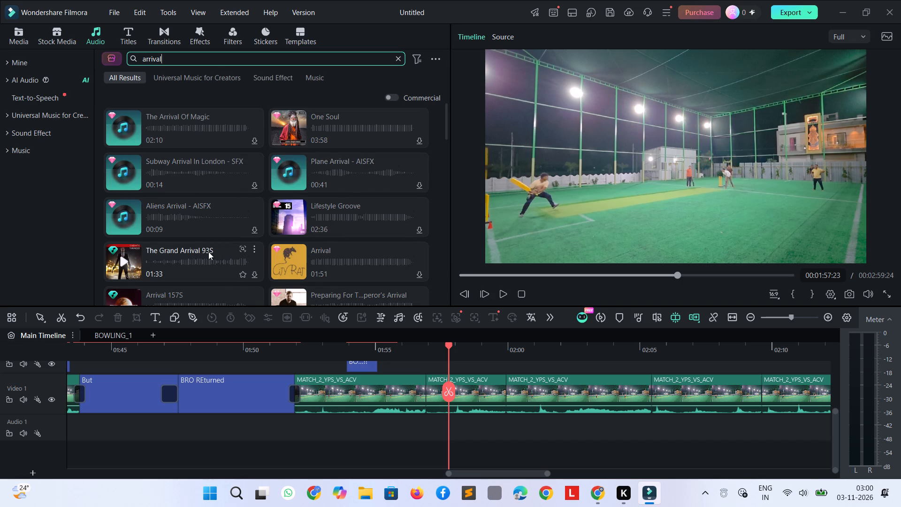
pyautogui.scroll(-2, 140, 202)
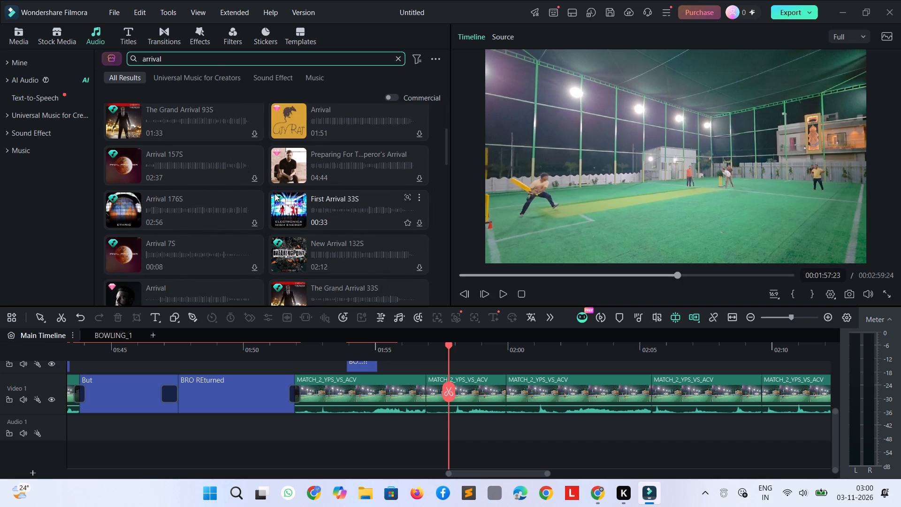
# Search the audio library for "emerging" and look through the tracks for replacement music.
pyautogui.moveTo(197, 51); pyautogui.dragTo(153, 53)
pyautogui.moveTo(164, 62); pyautogui.dragTo(141, 56)
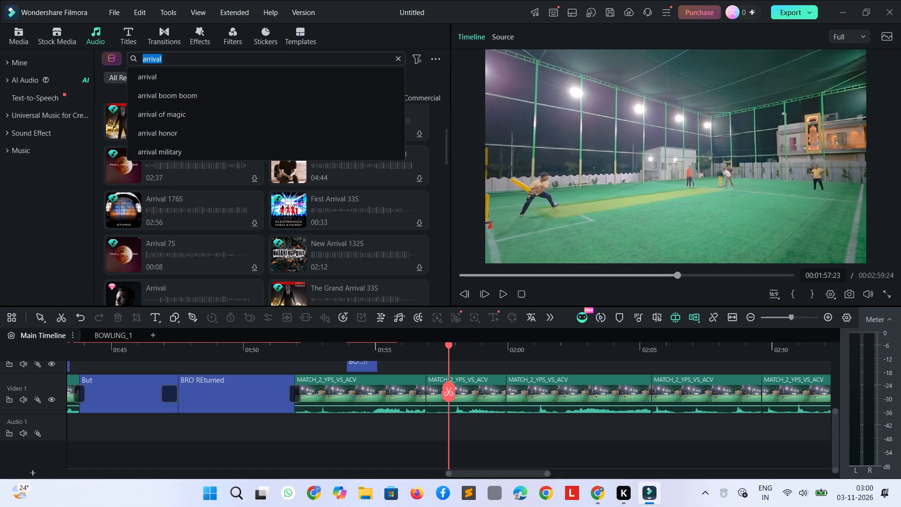
pyautogui.moveTo(141, 56); pyautogui.dragTo(130, 55)
pyautogui.write('emergin')
pyautogui.press('Down')
pyautogui.press('Return')
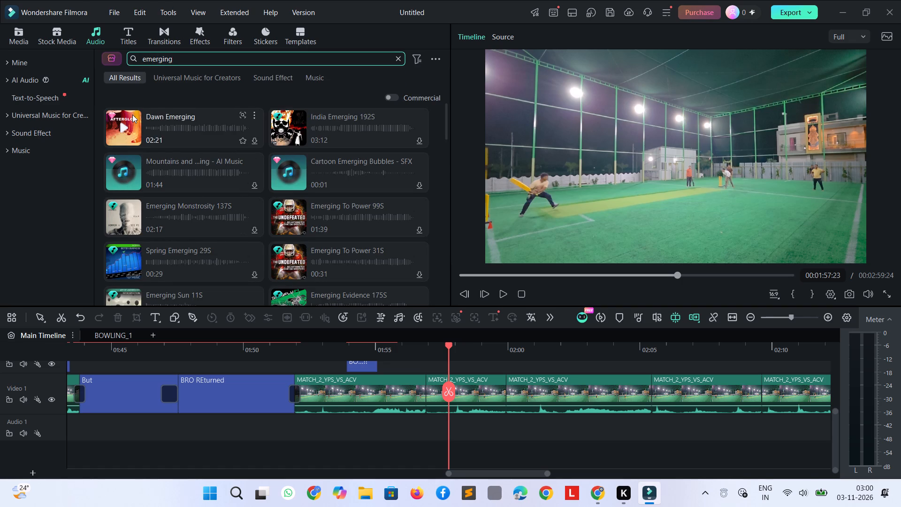
pyautogui.scroll(-4, 140, 206)
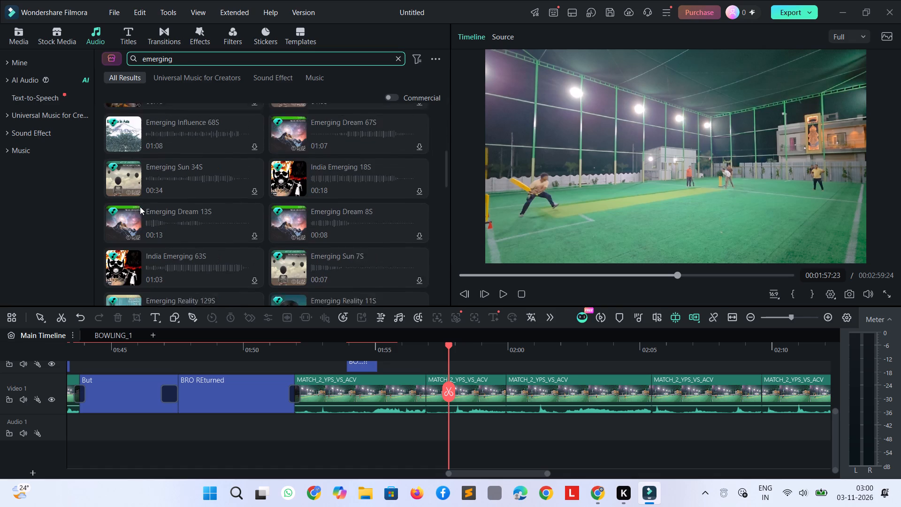
pyautogui.scroll(-1, 140, 207)
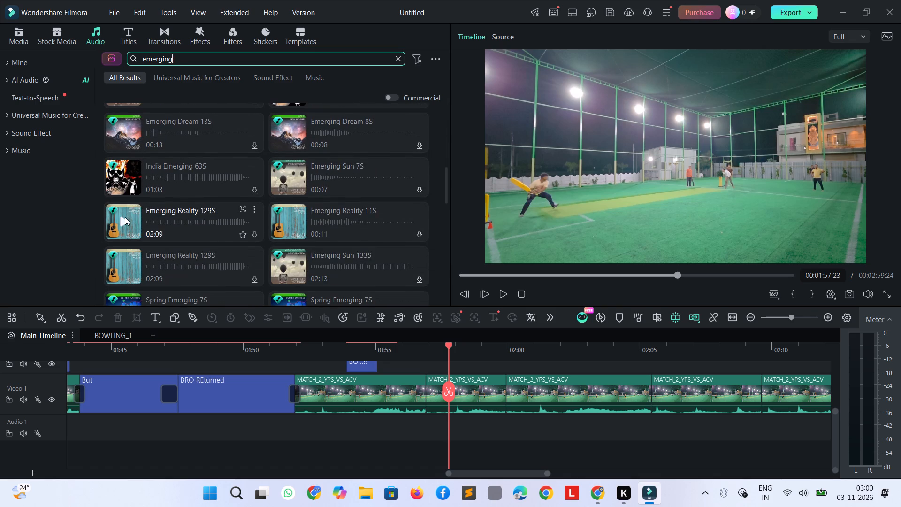
pyautogui.scroll(-2, 161, 203)
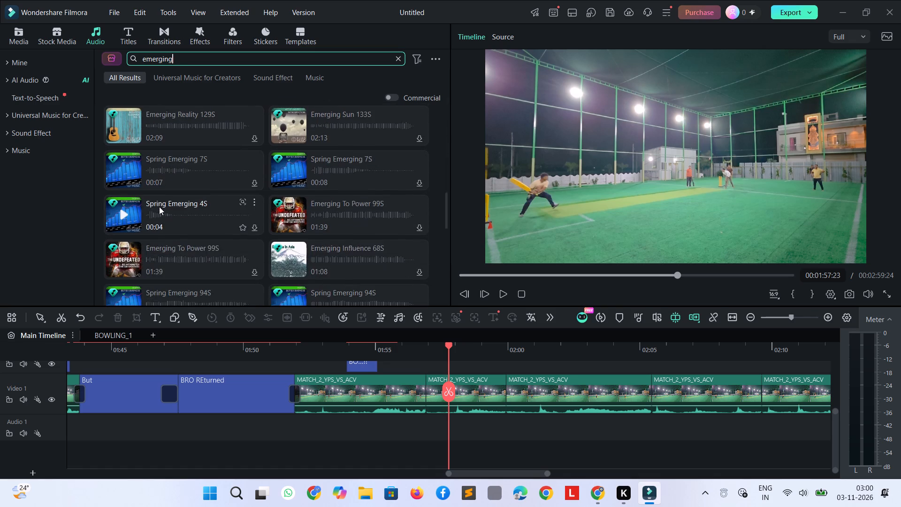
pyautogui.scroll(-4, 156, 211)
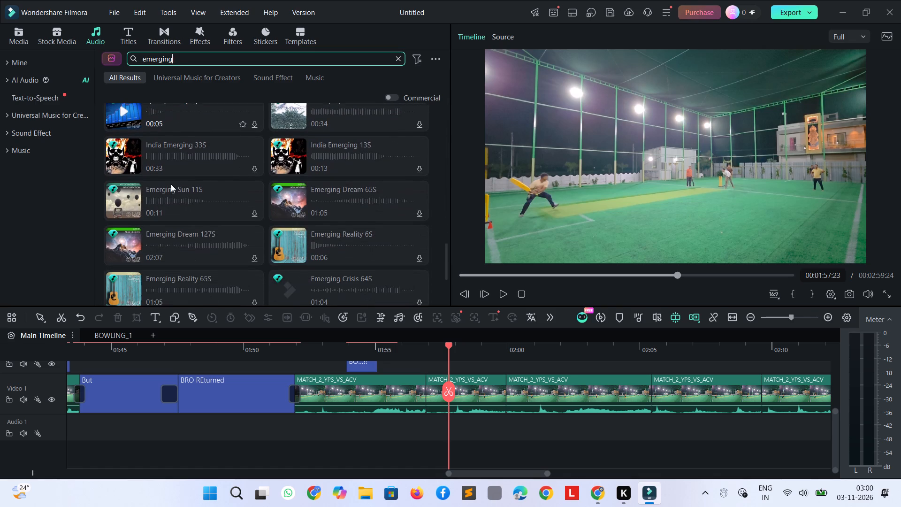
pyautogui.scroll(-2, 171, 184)
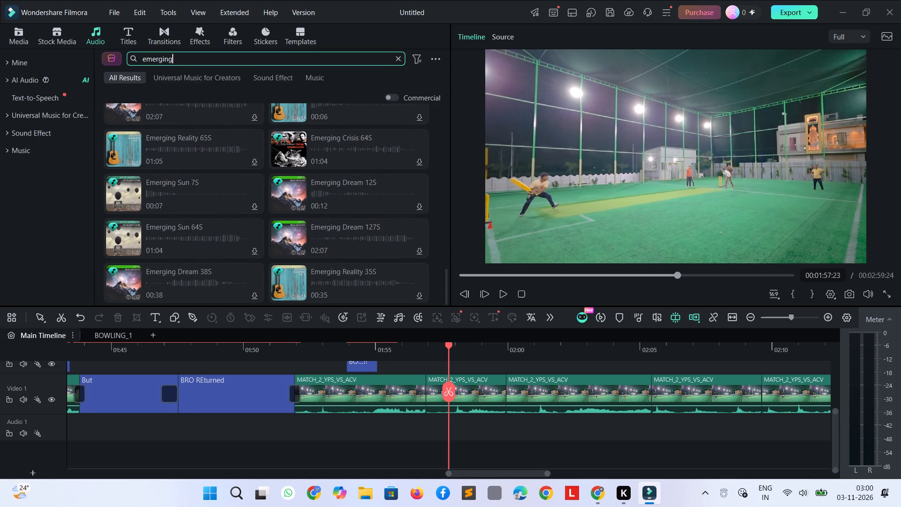
# Search the audio library for "entry music".
pyautogui.moveTo(187, 55); pyautogui.dragTo(91, 63)
pyautogui.press('BackSpace')
pyautogui.press('BackSpace')
pyautogui.press('BackSpace')
pyautogui.press('BackSpace')
pyautogui.press('BackSpace')
pyautogui.press('BackSpace')
pyautogui.press('BackSpace')
pyautogui.press('BackSpace')
pyautogui.press('BackSpace')
pyautogui.press('BackSpace')
pyautogui.press('BackSpace')
pyautogui.write('Entry')
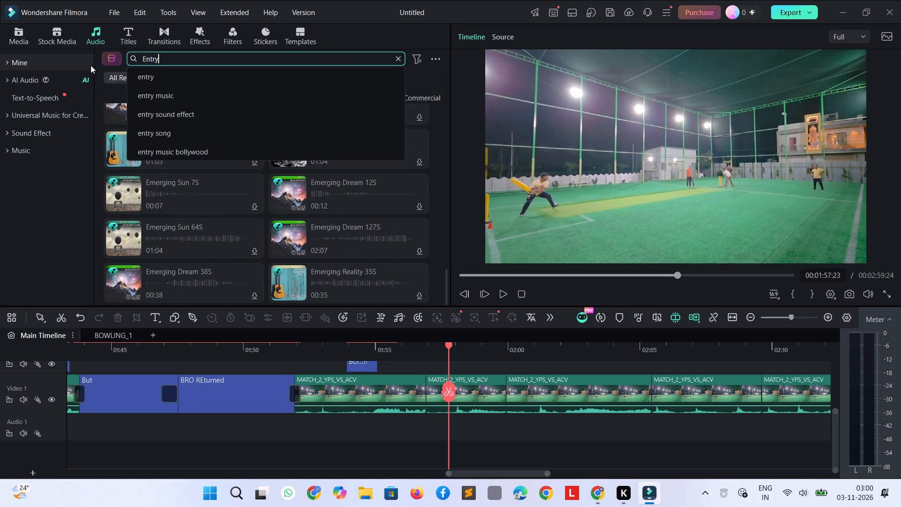
pyautogui.press('Down')
pyautogui.press('Down')
pyautogui.press('Return')
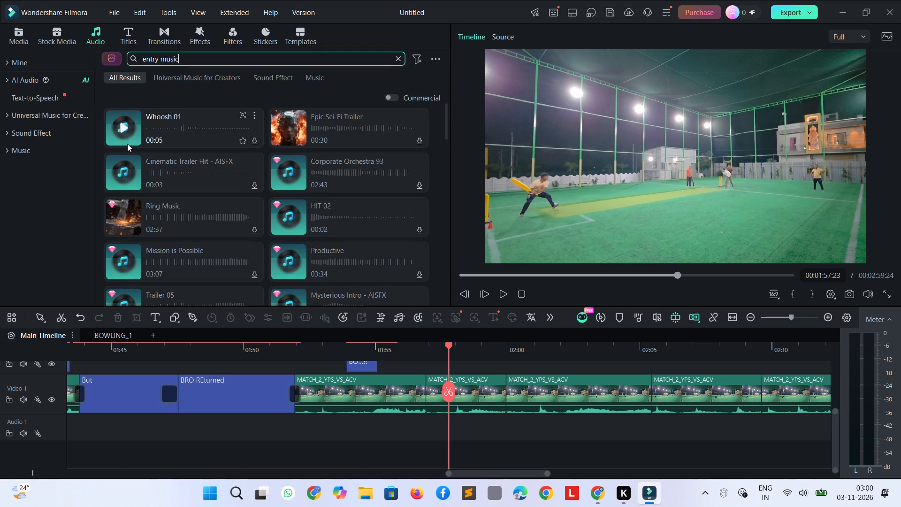
# Look through the found tracks, auditioning Whoosh 01, Cinematic Trailer Hit - AISFX and Intro Rock-AI Music.
pyautogui.click(128, 122)
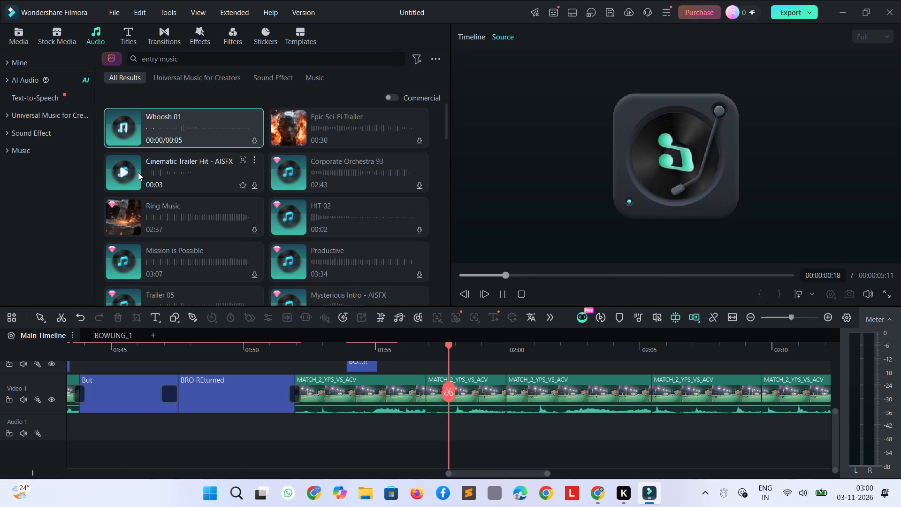
pyautogui.click(134, 172)
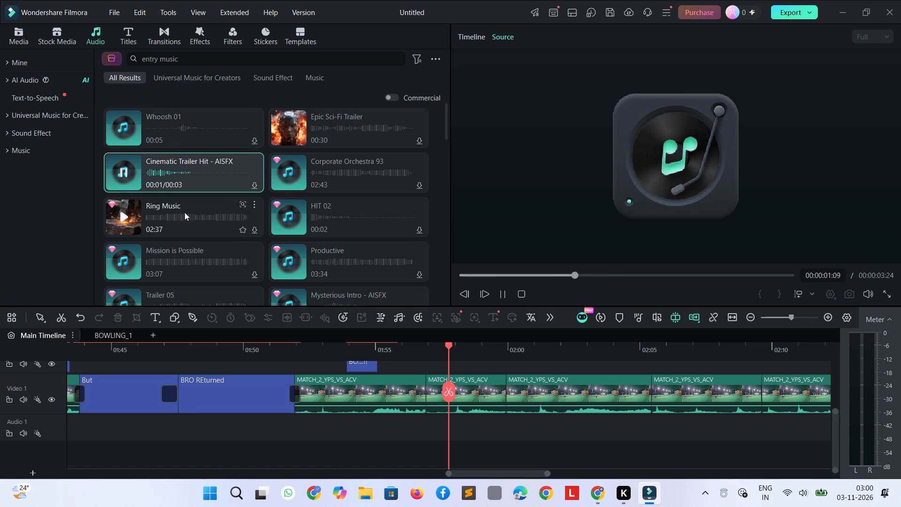
pyautogui.scroll(-3, 270, 193)
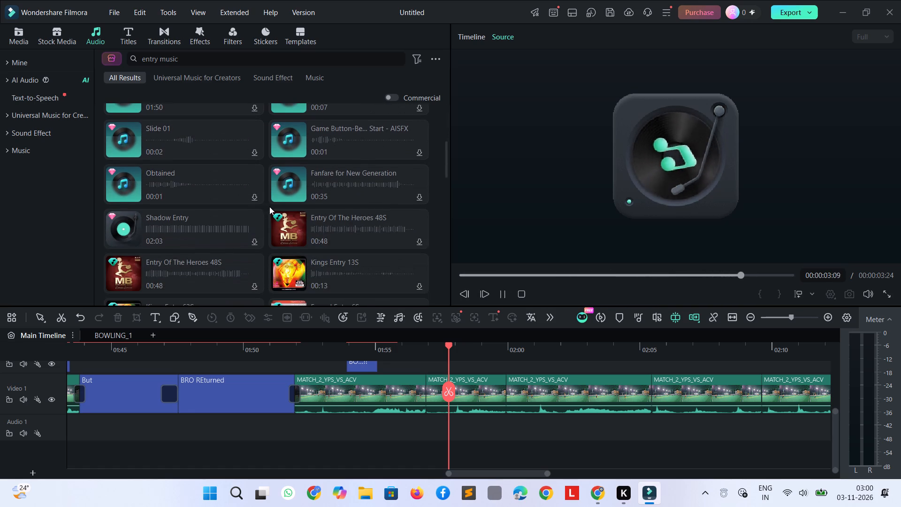
pyautogui.scroll(-10, 270, 207)
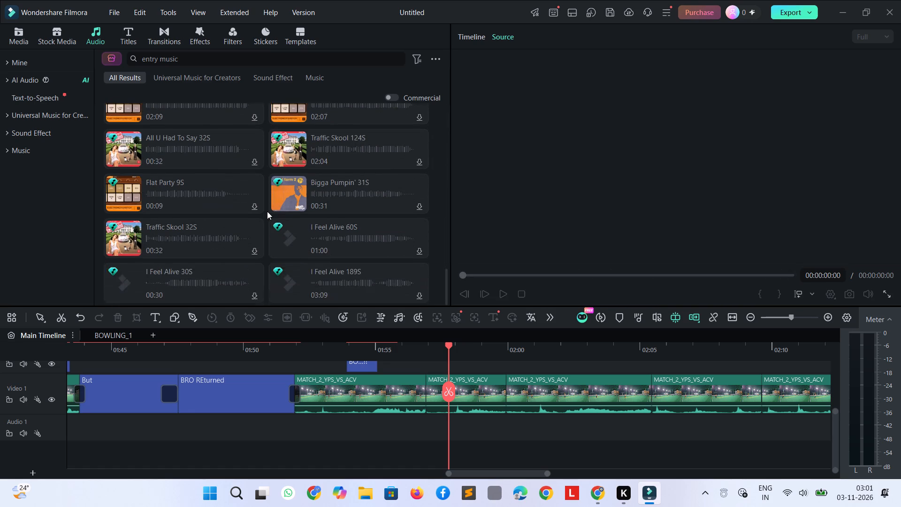
pyautogui.scroll(-3, 267, 211)
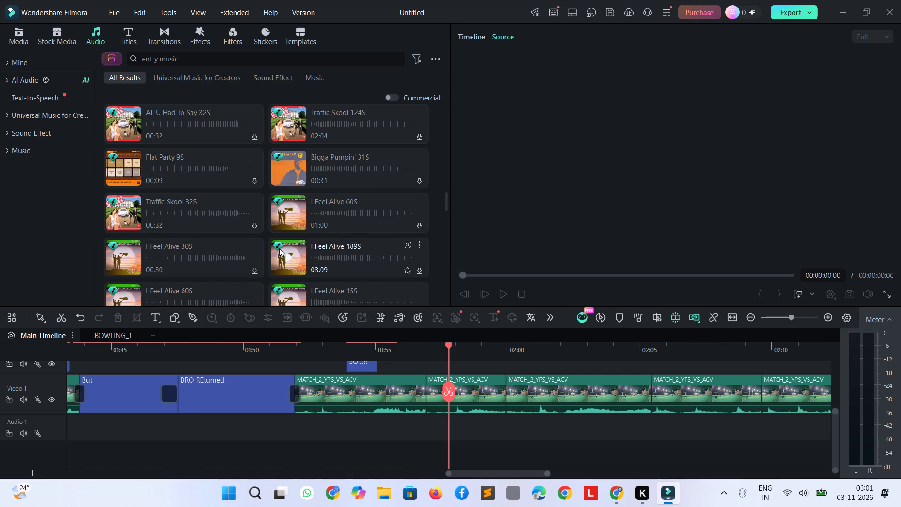
pyautogui.scroll(-9, 251, 235)
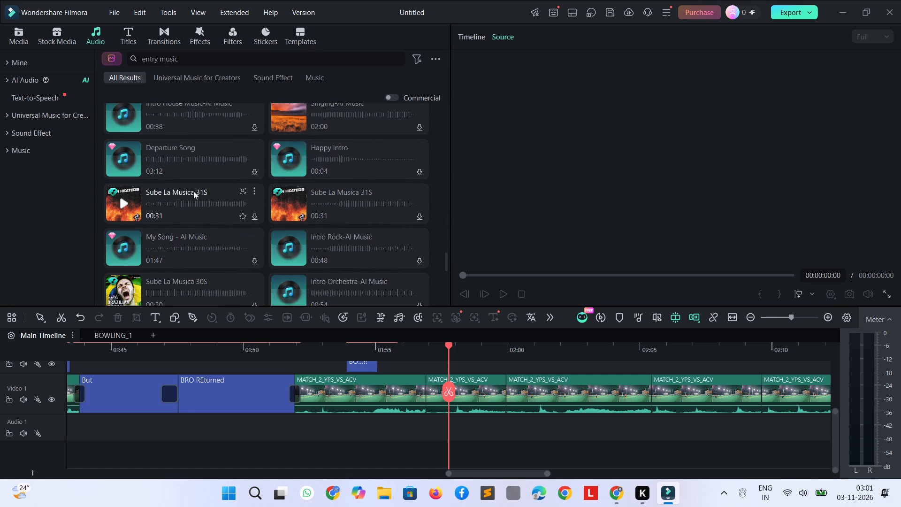
pyautogui.click(283, 251)
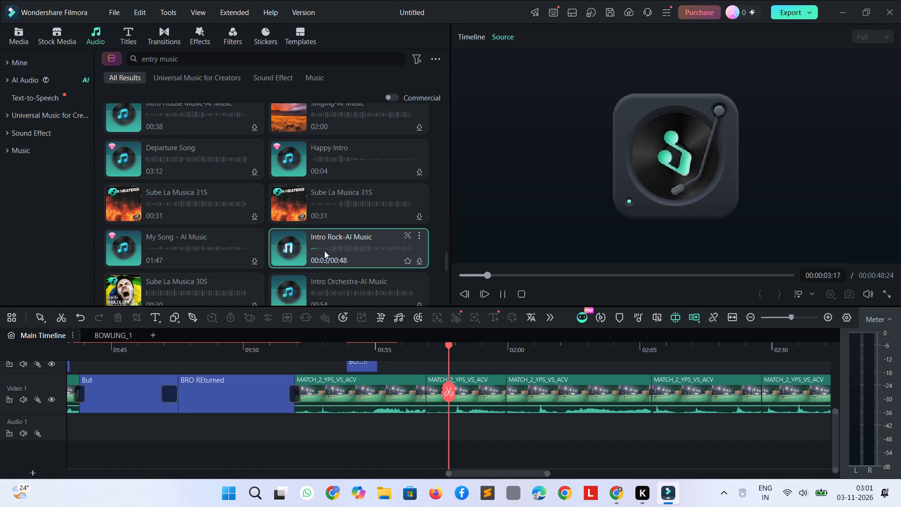
# Add Intro Rock-AI Music to the Audio 1 track, starting at the cut between match clips near 01:57.
pyautogui.moveTo(310, 246); pyautogui.dragTo(459, 398)
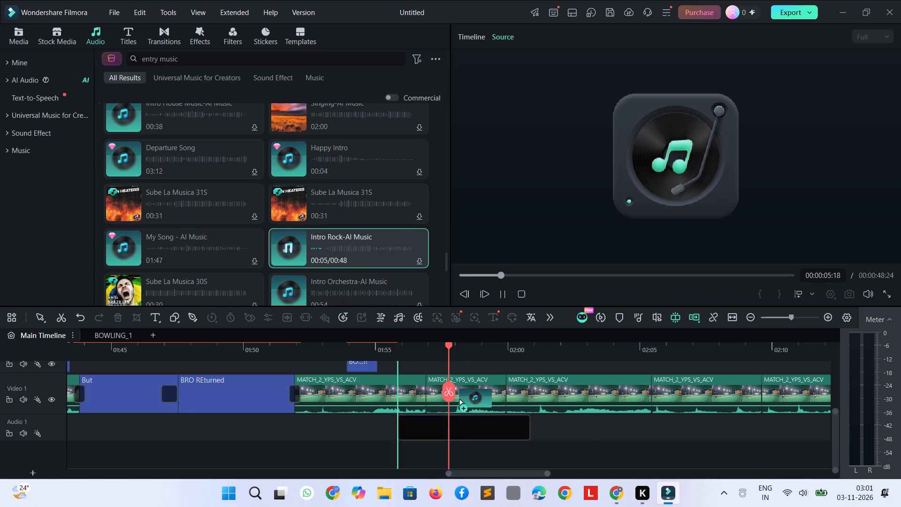
pyautogui.moveTo(459, 398); pyautogui.dragTo(426, 413)
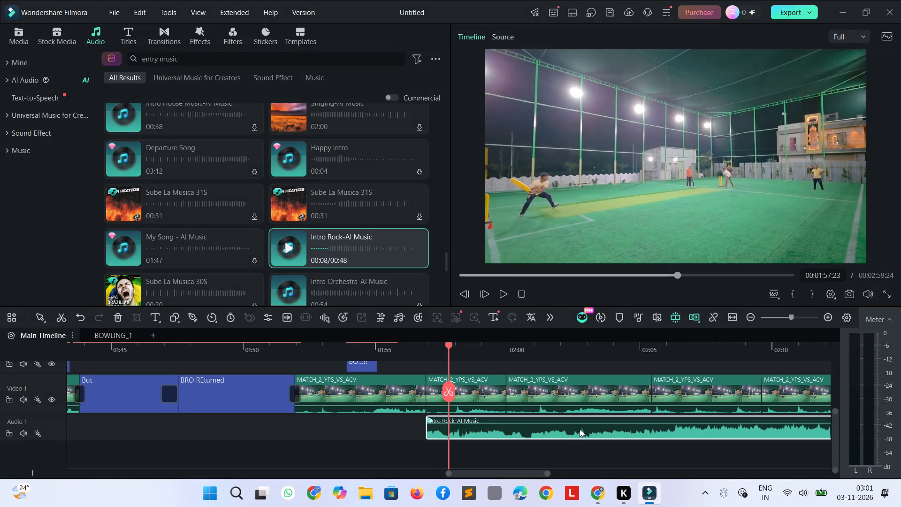
# Trim the end of the Intro Rock-AI Music clip to about 4 seconds and move it beneath the BRO REturned title, aligning their ends.
pyautogui.keyDown('ctrl'); pyautogui.scroll(-5, 580, 429); pyautogui.keyUp('ctrl')
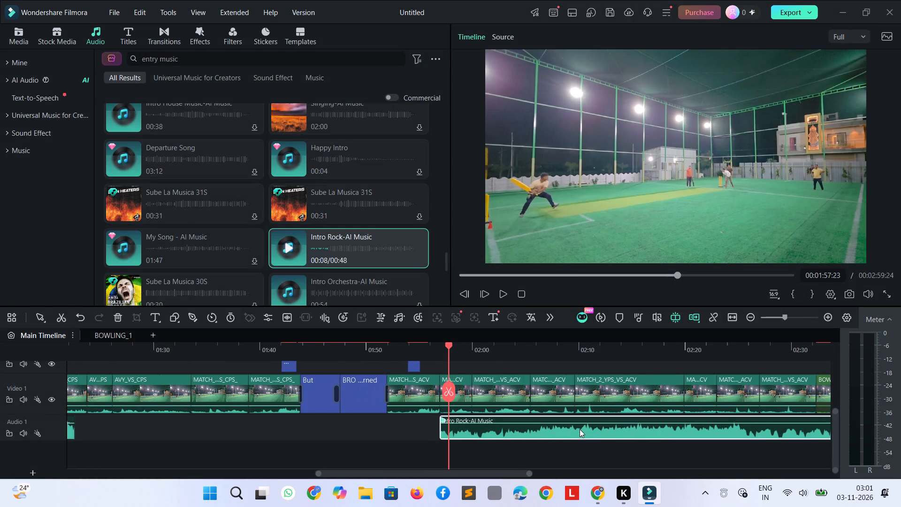
pyautogui.keyDown('ctrl'); pyautogui.scroll(-2, 580, 429); pyautogui.keyUp('ctrl')
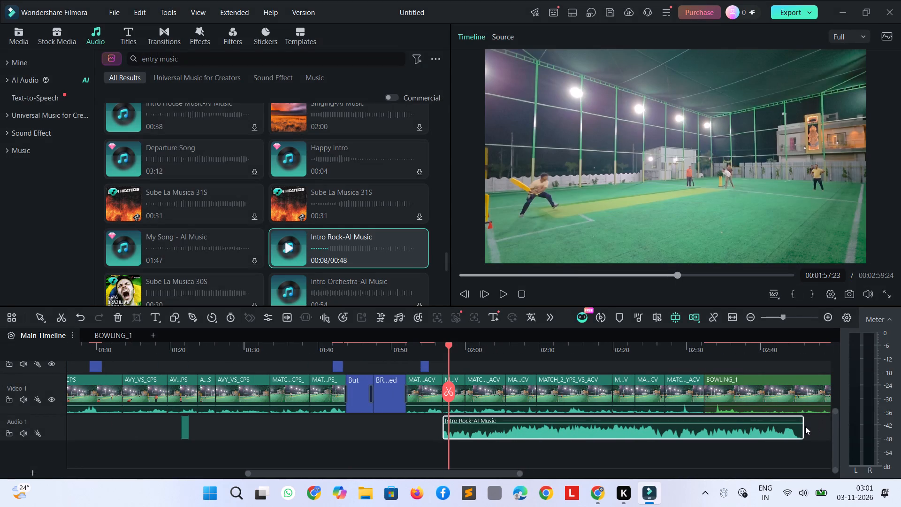
pyautogui.moveTo(802, 425); pyautogui.dragTo(457, 458)
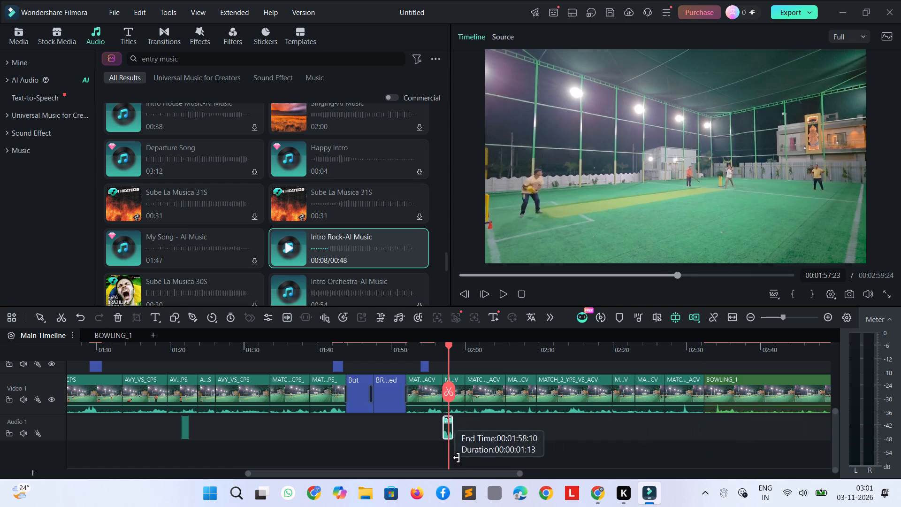
pyautogui.moveTo(457, 458); pyautogui.dragTo(469, 458)
pyautogui.moveTo(461, 430); pyautogui.dragTo(397, 422)
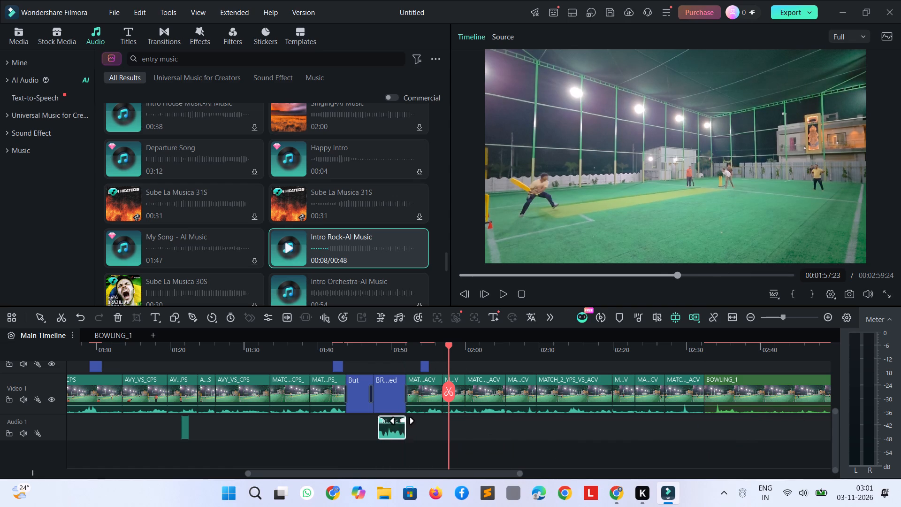
# Play the video full screen from before the But and BRO REturned titles to check the new music.
pyautogui.keyDown('ctrl'); pyautogui.scroll(11, 403, 422); pyautogui.keyUp('ctrl')
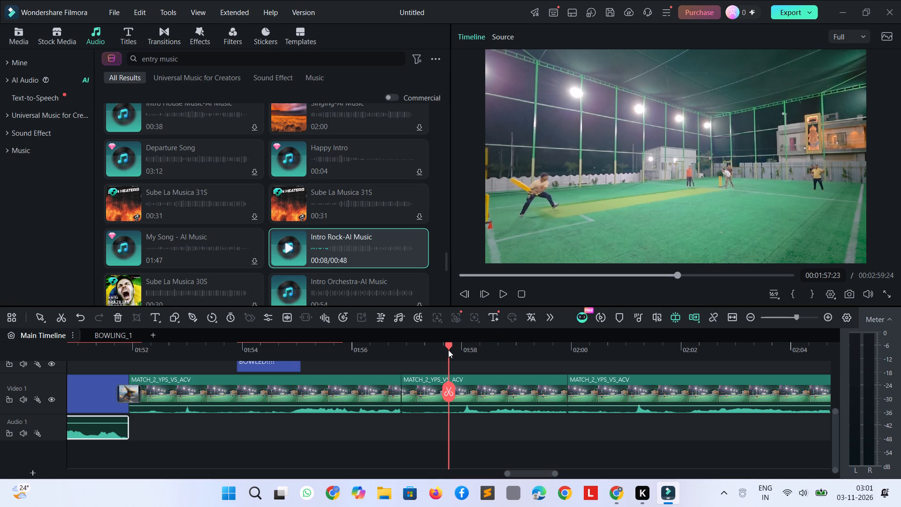
pyautogui.moveTo(448, 348); pyautogui.dragTo(35, 373)
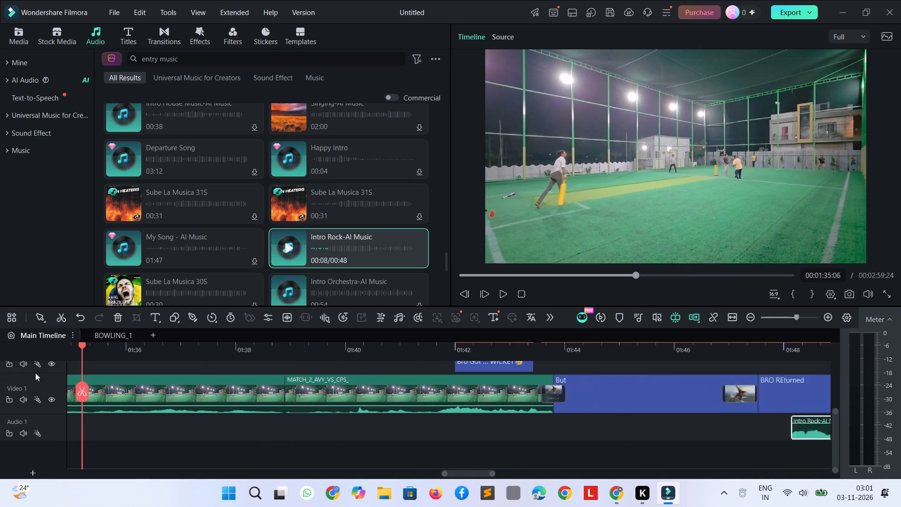
pyautogui.moveTo(35, 373); pyautogui.dragTo(79, 374)
pyautogui.press('space')
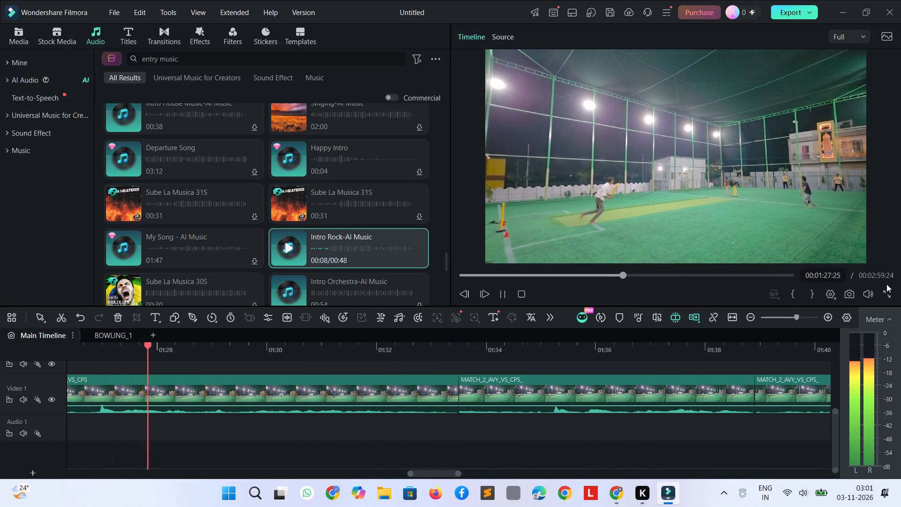
pyautogui.click(886, 294)
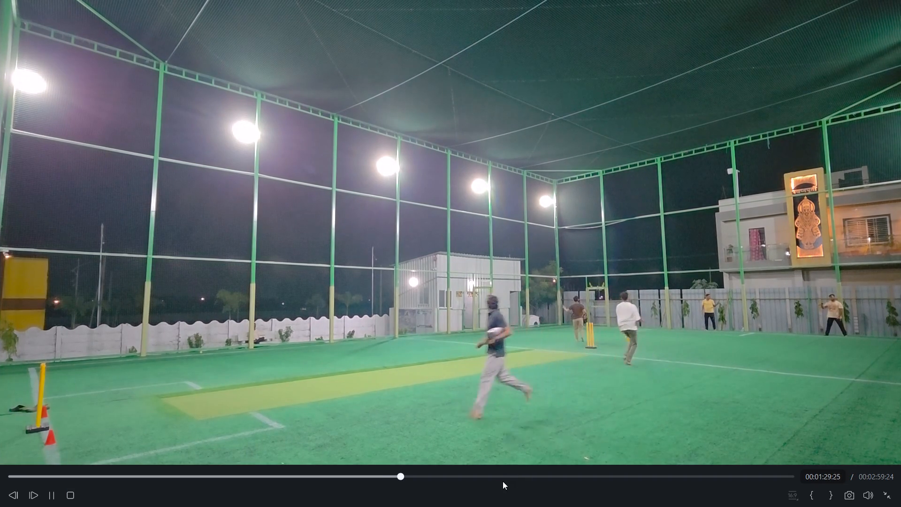
pyautogui.click(480, 481)
pyautogui.click(475, 475)
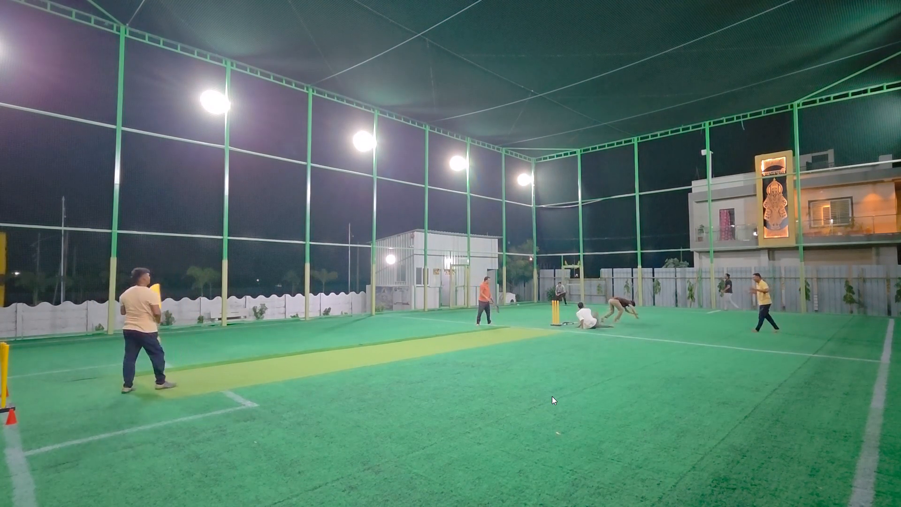
pyautogui.press('Escape')
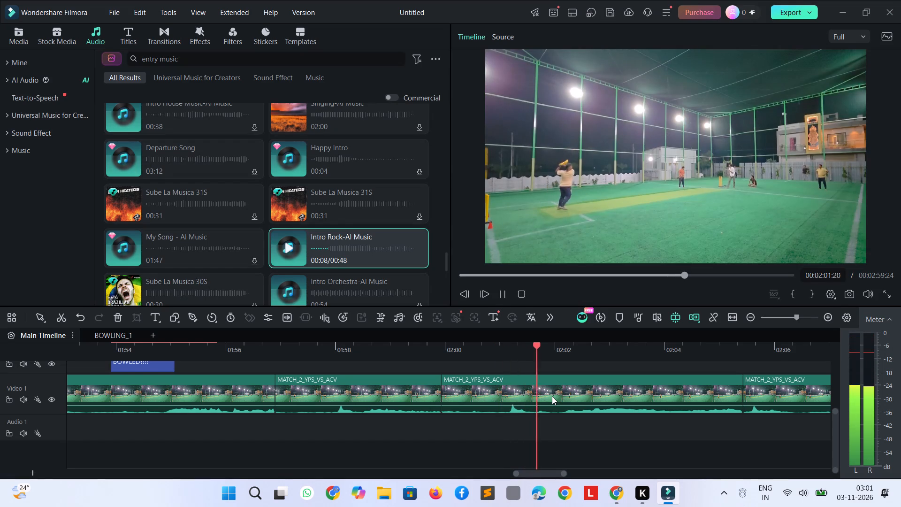
pyautogui.press('space')
# Reopen the export settings and set the quality to High.
pyautogui.click(803, 7)
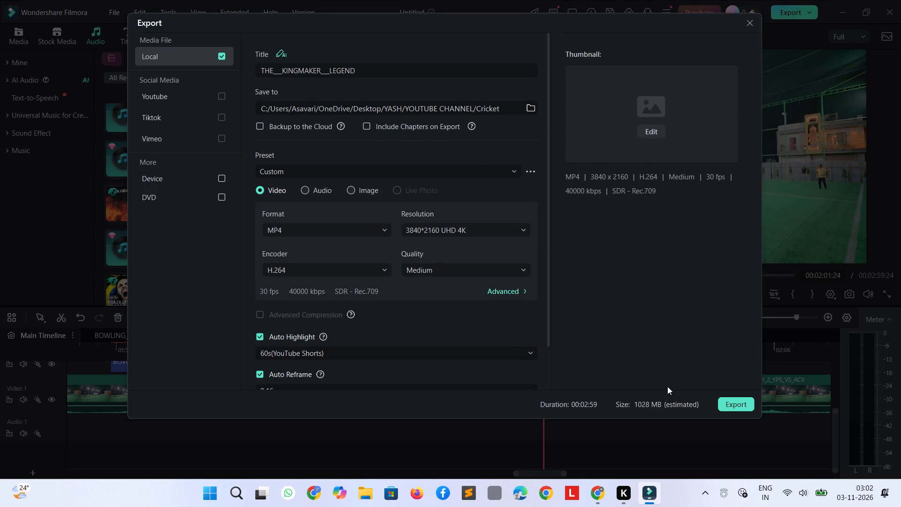
pyautogui.click(485, 265)
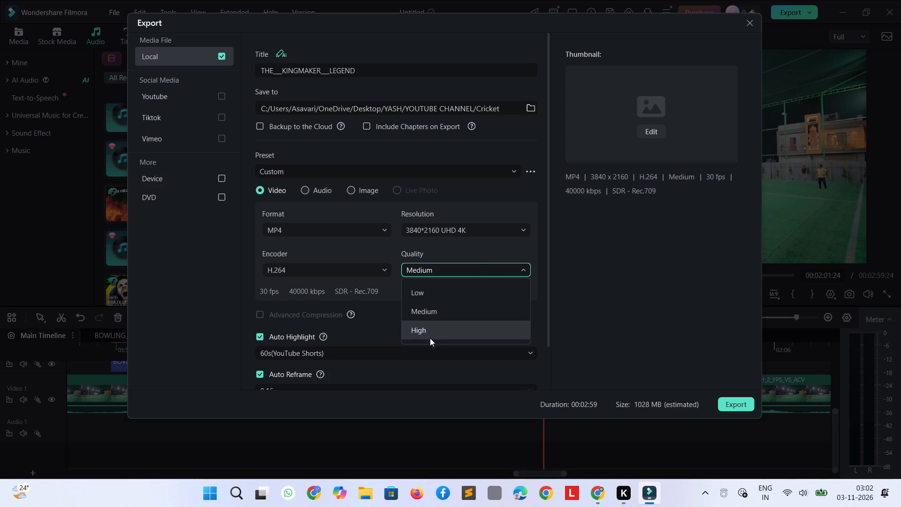
pyautogui.click(429, 331)
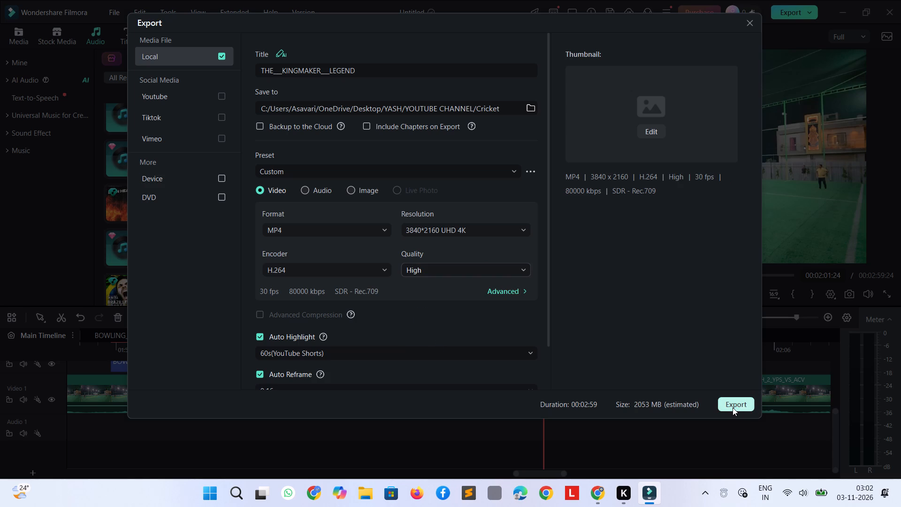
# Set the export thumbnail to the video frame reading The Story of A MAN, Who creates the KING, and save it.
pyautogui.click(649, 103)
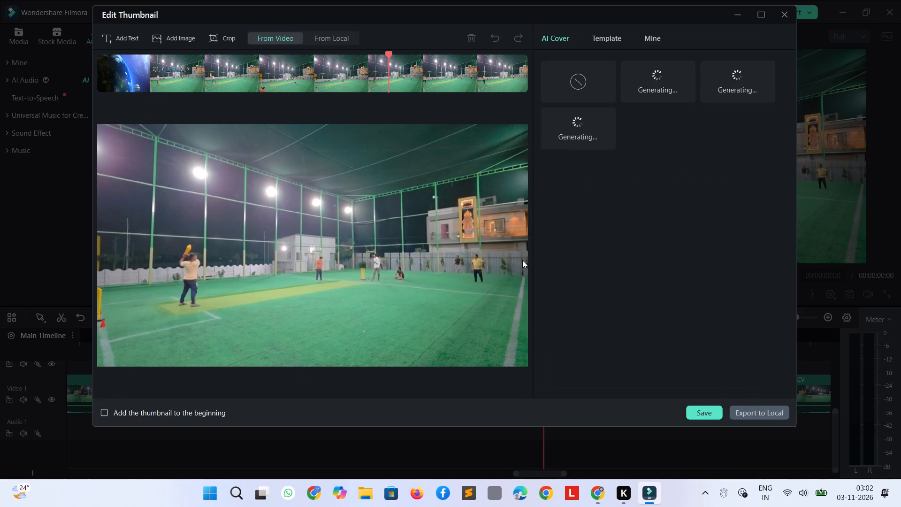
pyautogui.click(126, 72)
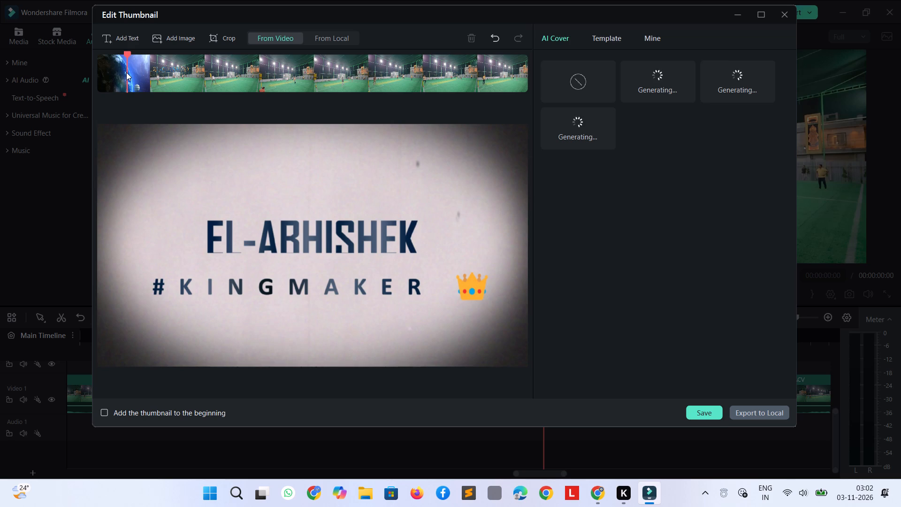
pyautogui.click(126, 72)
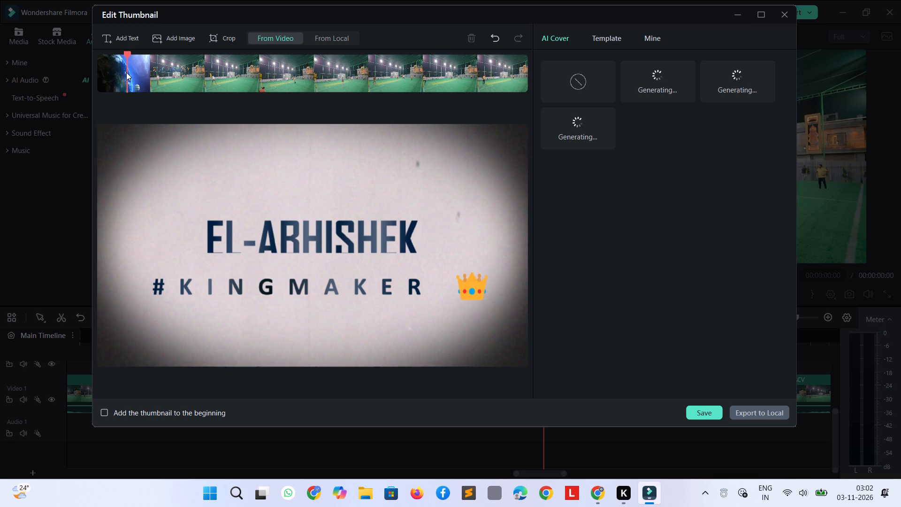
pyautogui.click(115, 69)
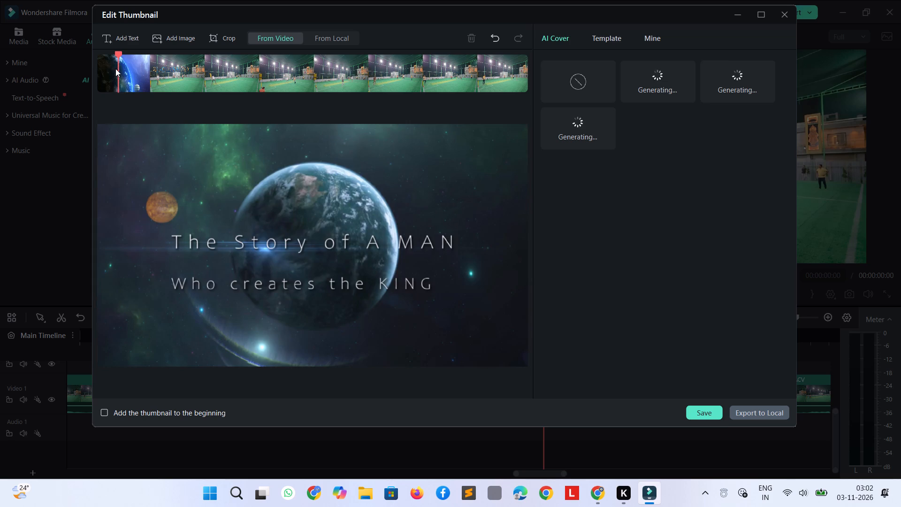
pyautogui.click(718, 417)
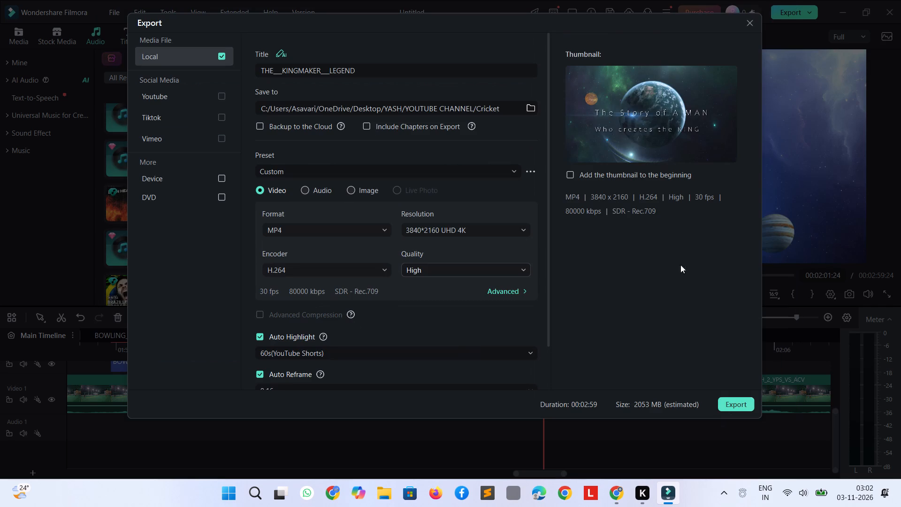
# Replace the thumbnail with the opening video frame reading The GOD OF COSMOS, HOPE OF THE UNIVERSE, and save it.
pyautogui.click(628, 92)
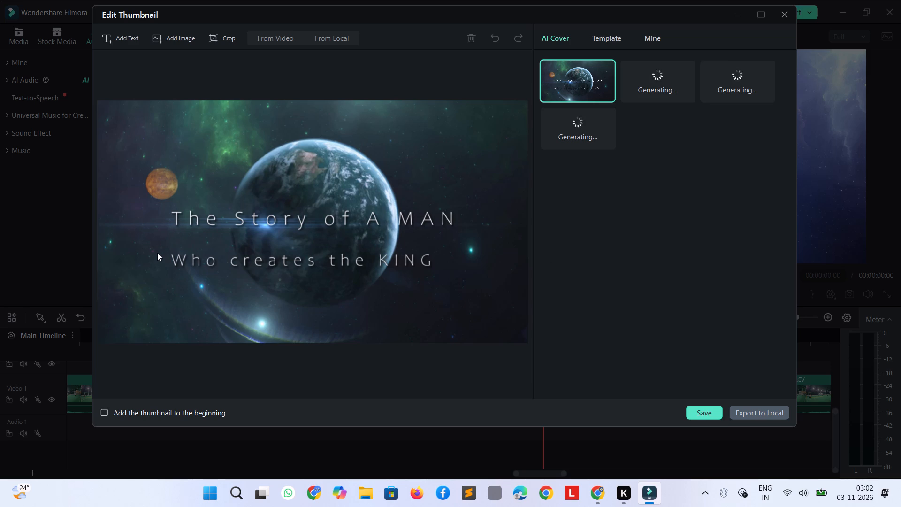
pyautogui.click(270, 38)
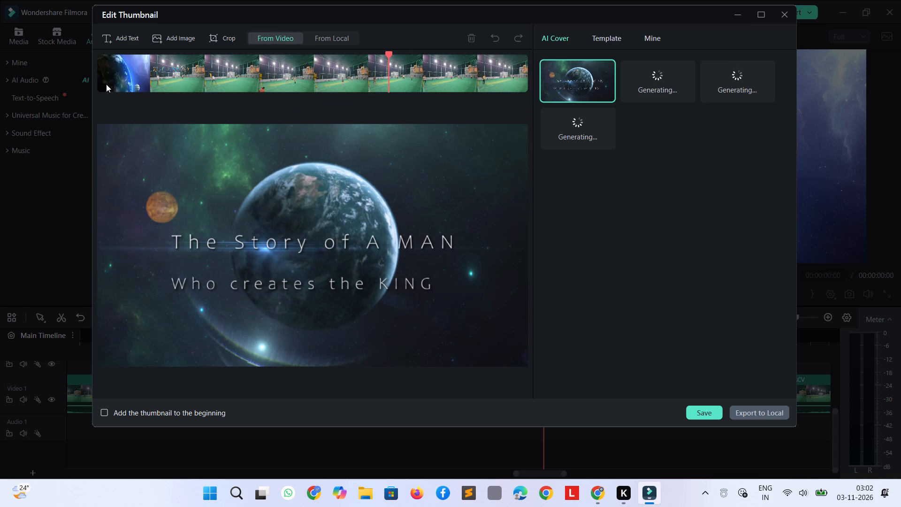
pyautogui.click(121, 81)
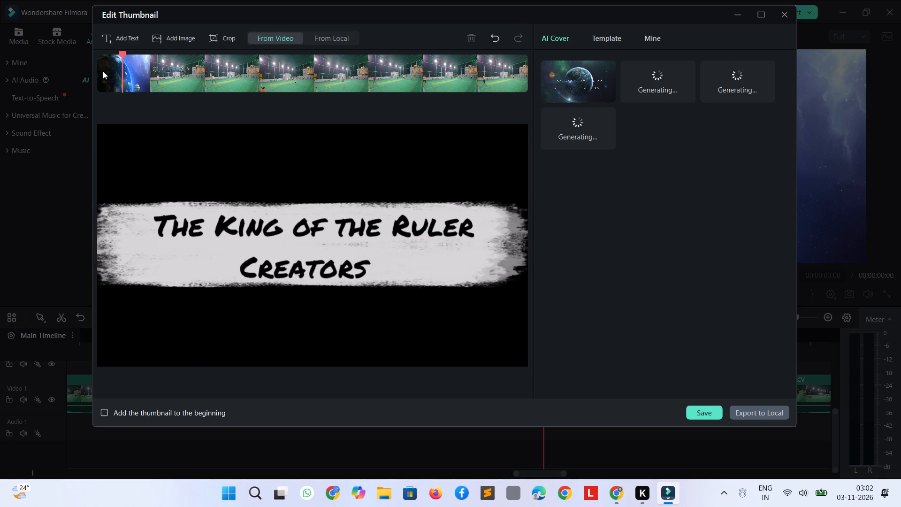
pyautogui.click(103, 71)
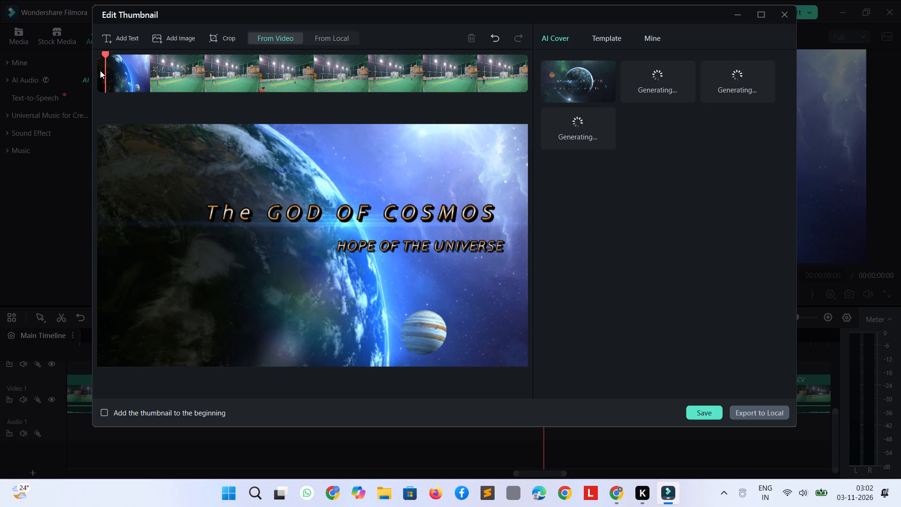
pyautogui.click(704, 410)
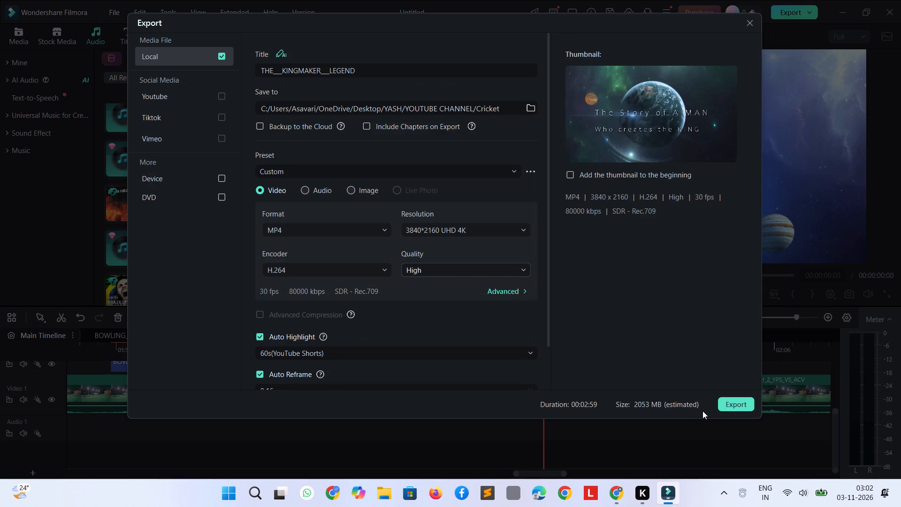
# Export the video THE__KINGMAKER__LEGEND, accepting the version with watermark.
pyautogui.click(739, 404)
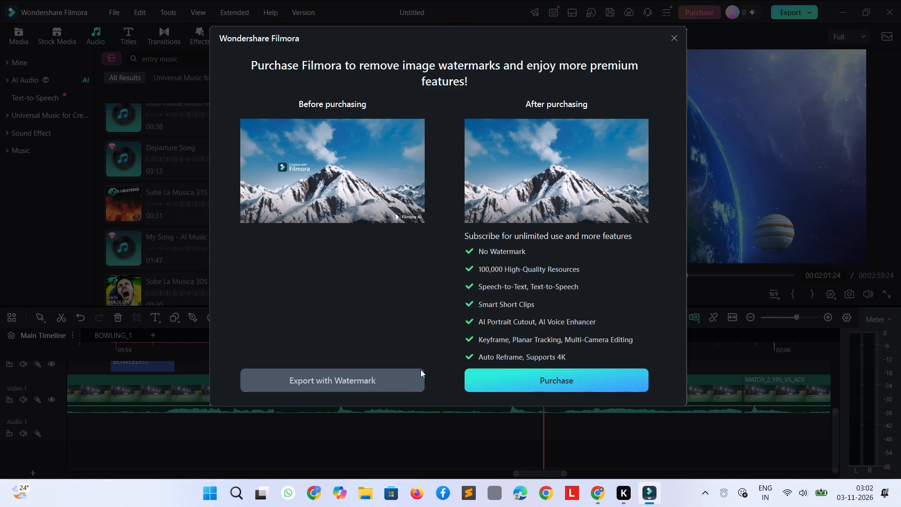
pyautogui.click(377, 383)
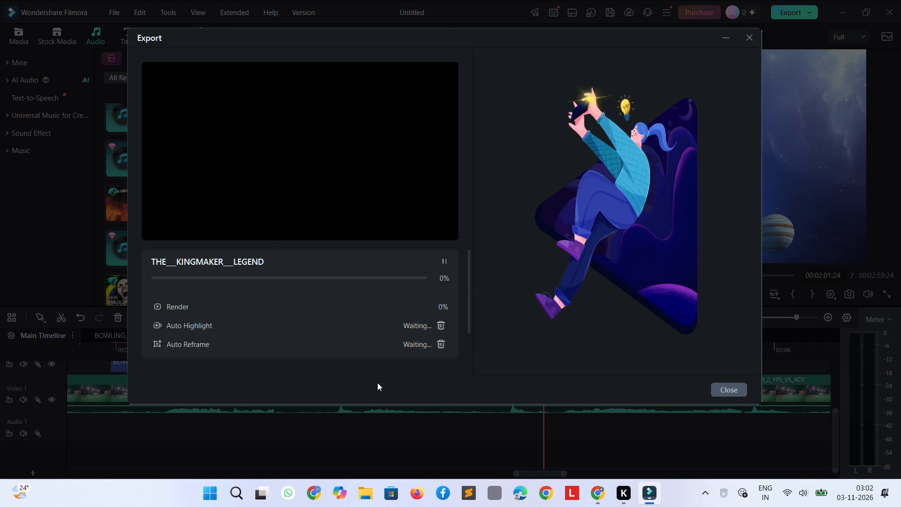
# Switch to the Chrome window with the Google search on the meaning of el dorado.
pyautogui.hotkey('alt', 'Tab')
pyautogui.hotkey('alt', 'Tab')
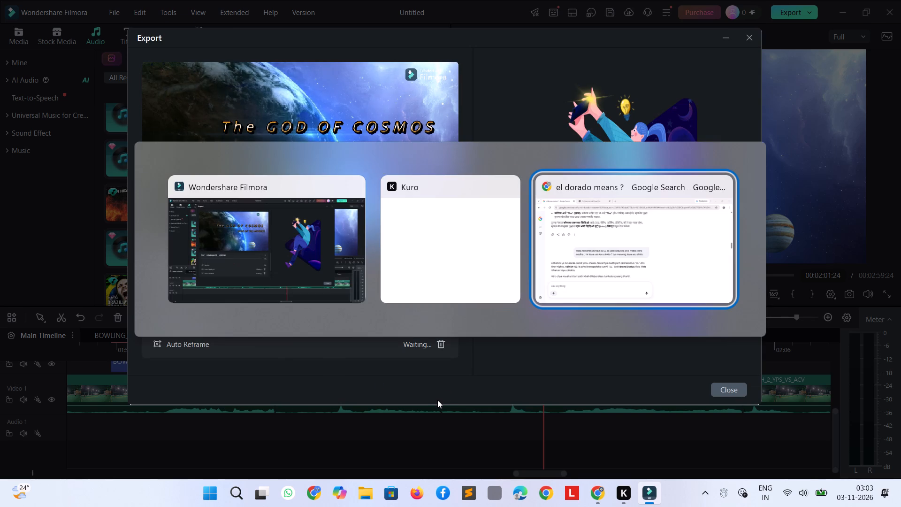